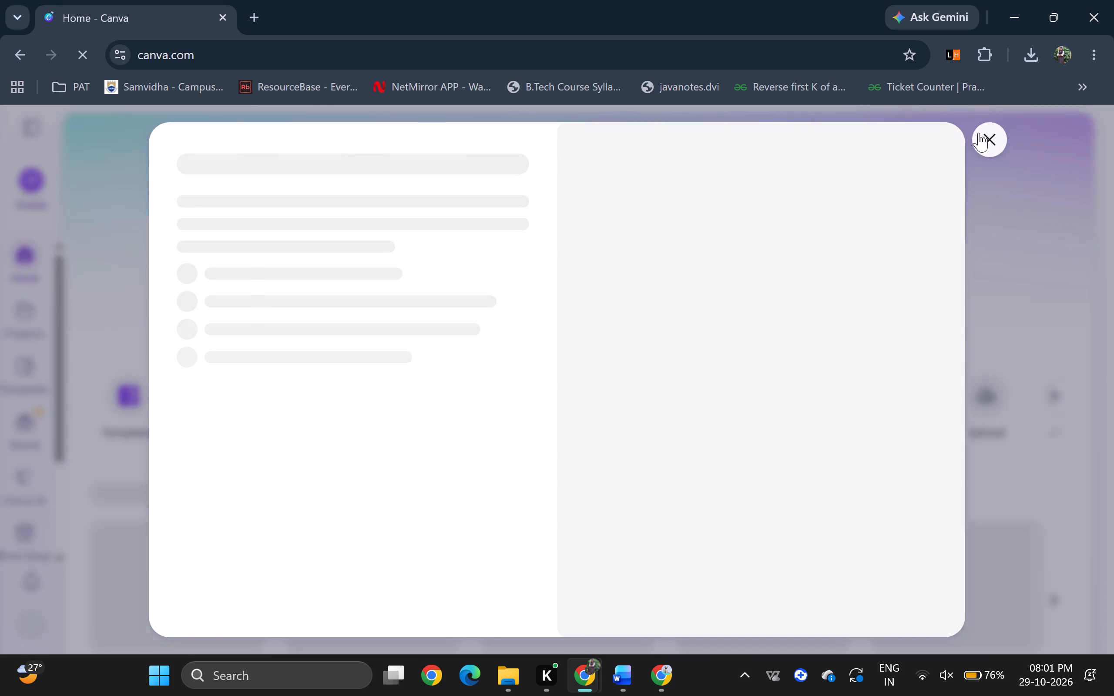
click(963, 133)
click(985, 134)
click(987, 145)
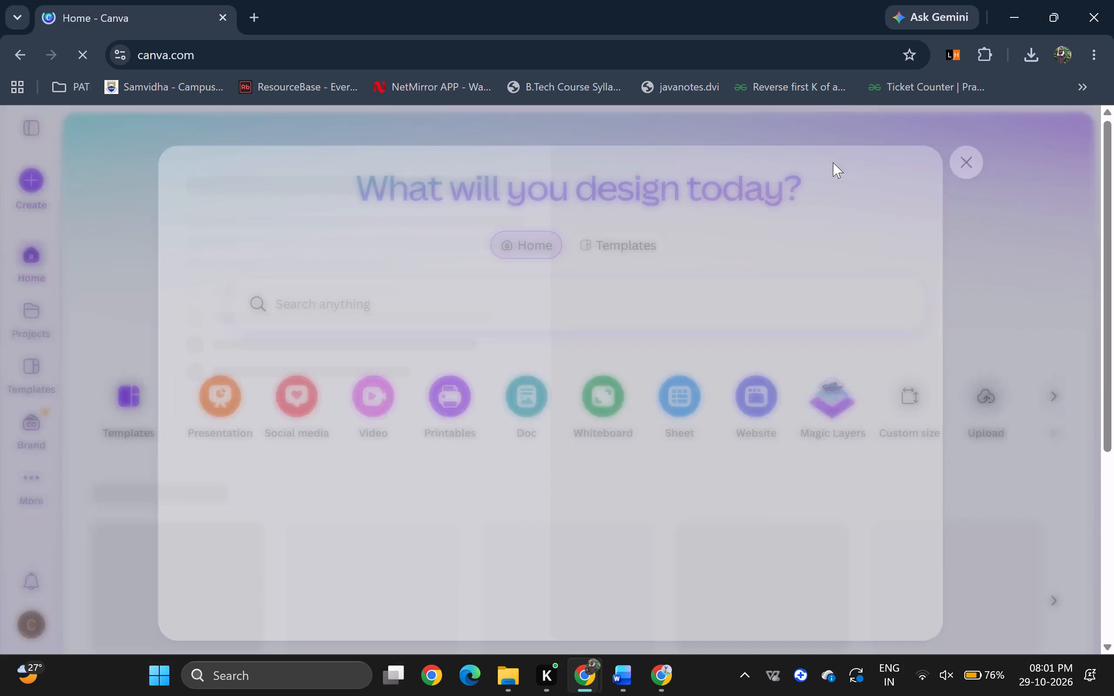
Open the recent "Title" design, 60 x 12 in, and look over its banner pages.
scroll(786, 323, down, 4)
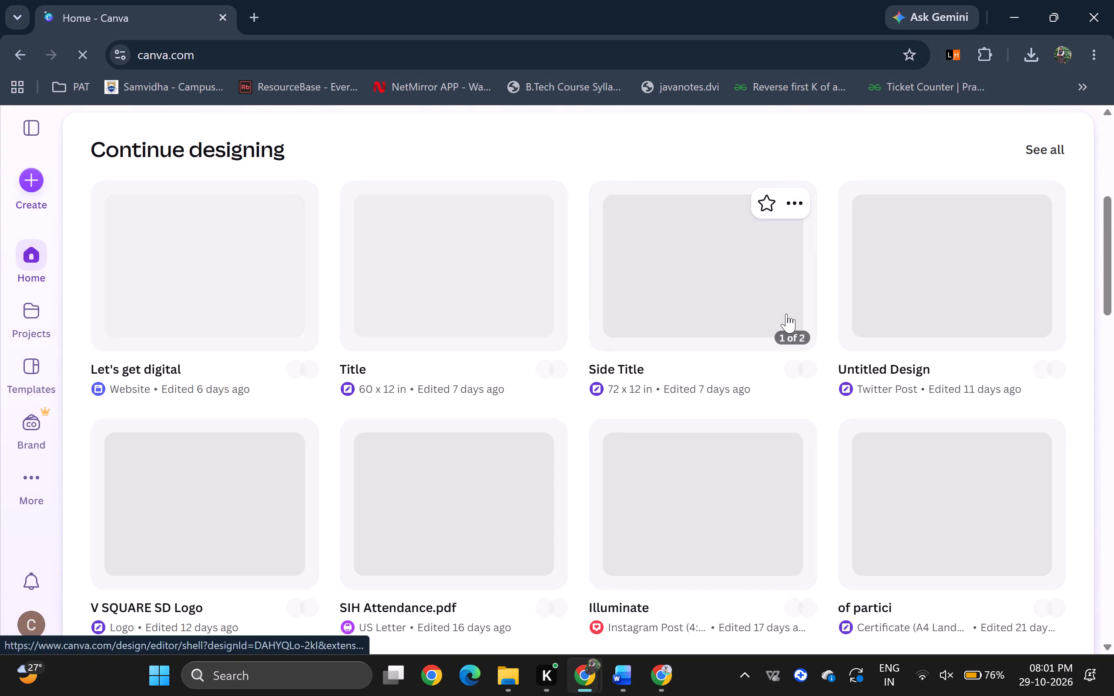
click(457, 304)
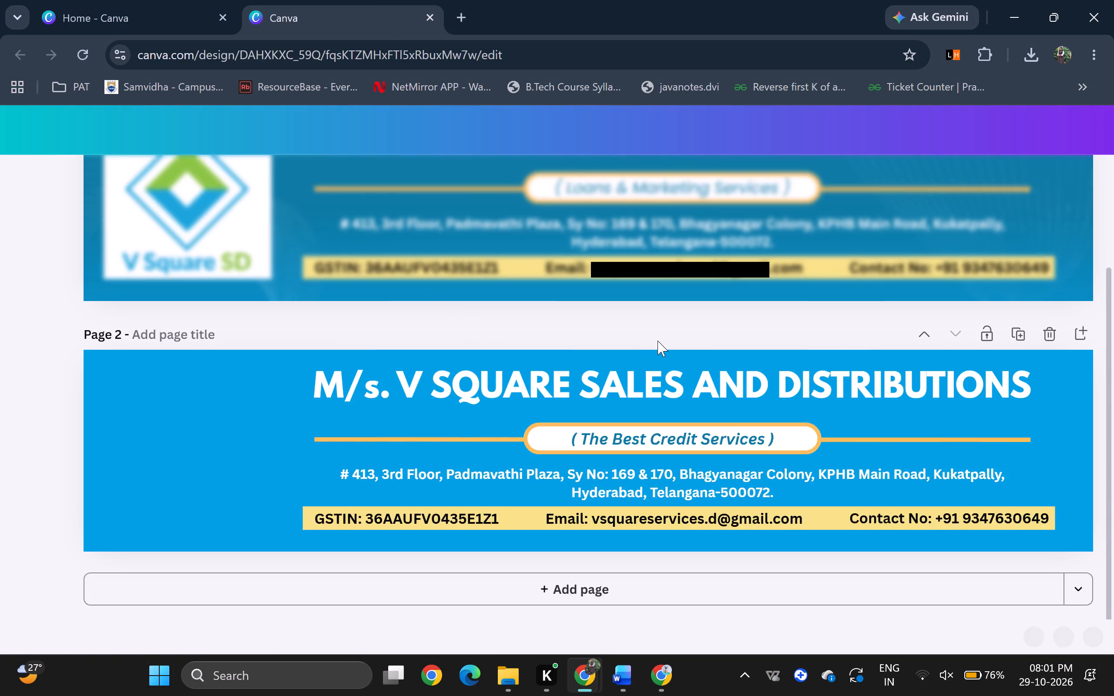
scroll(649, 313, down, 1)
scroll(649, 313, up, 2)
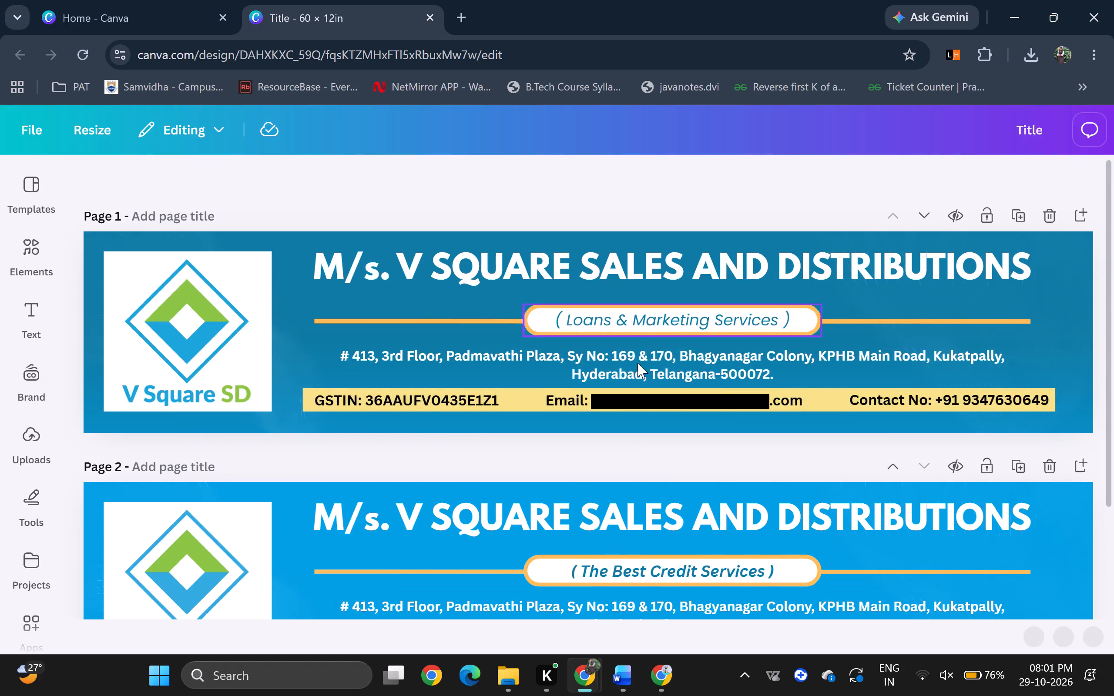
scroll(606, 375, down, 5)
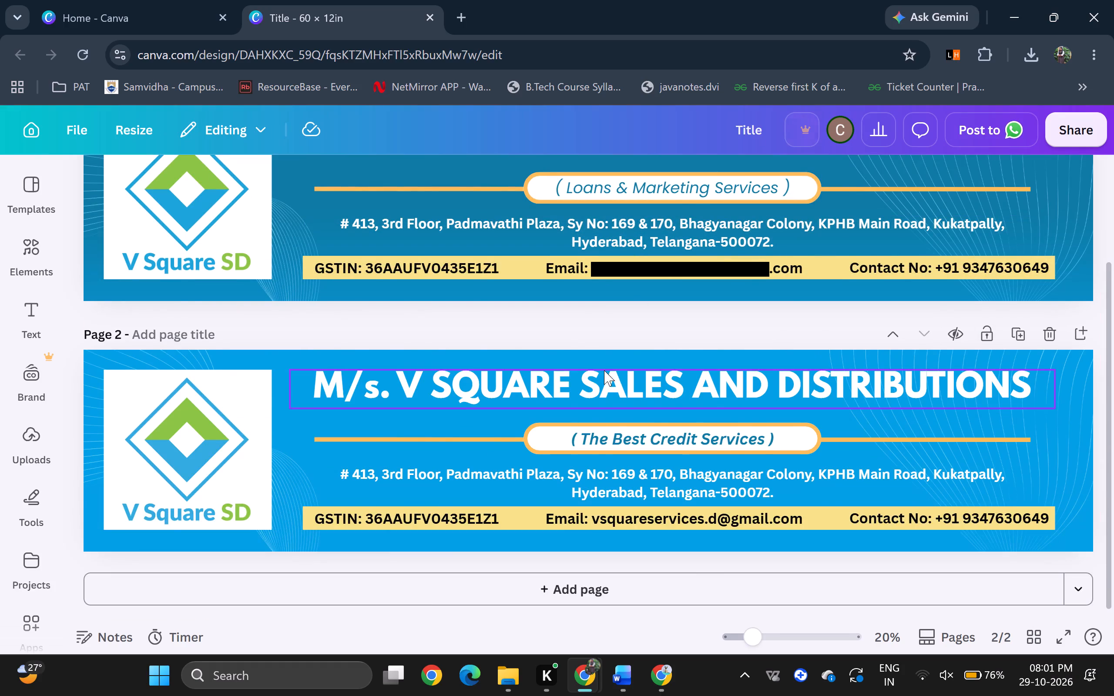
scroll(695, 270, up, 1)
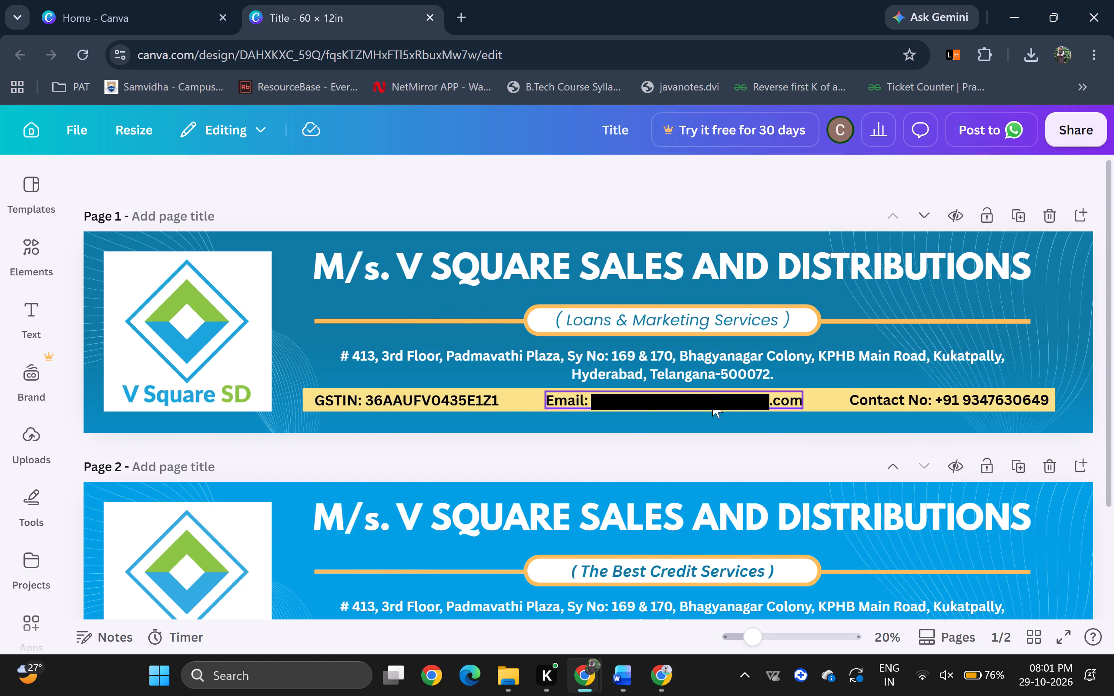
scroll(865, 419, down, 2)
scroll(960, 390, up, 2)
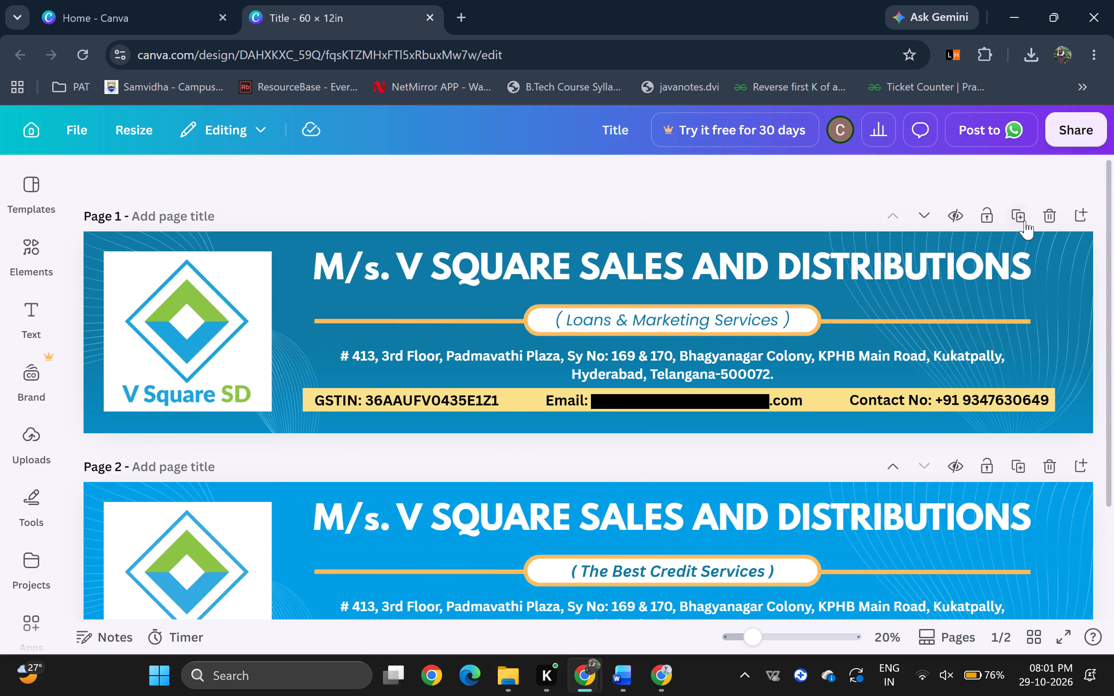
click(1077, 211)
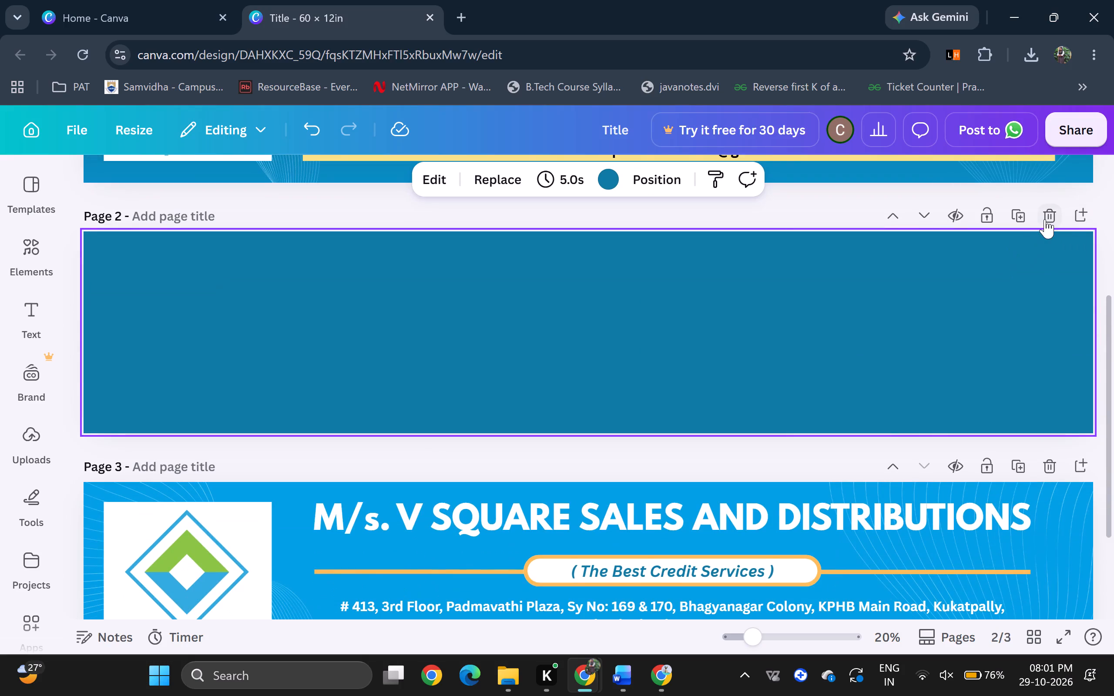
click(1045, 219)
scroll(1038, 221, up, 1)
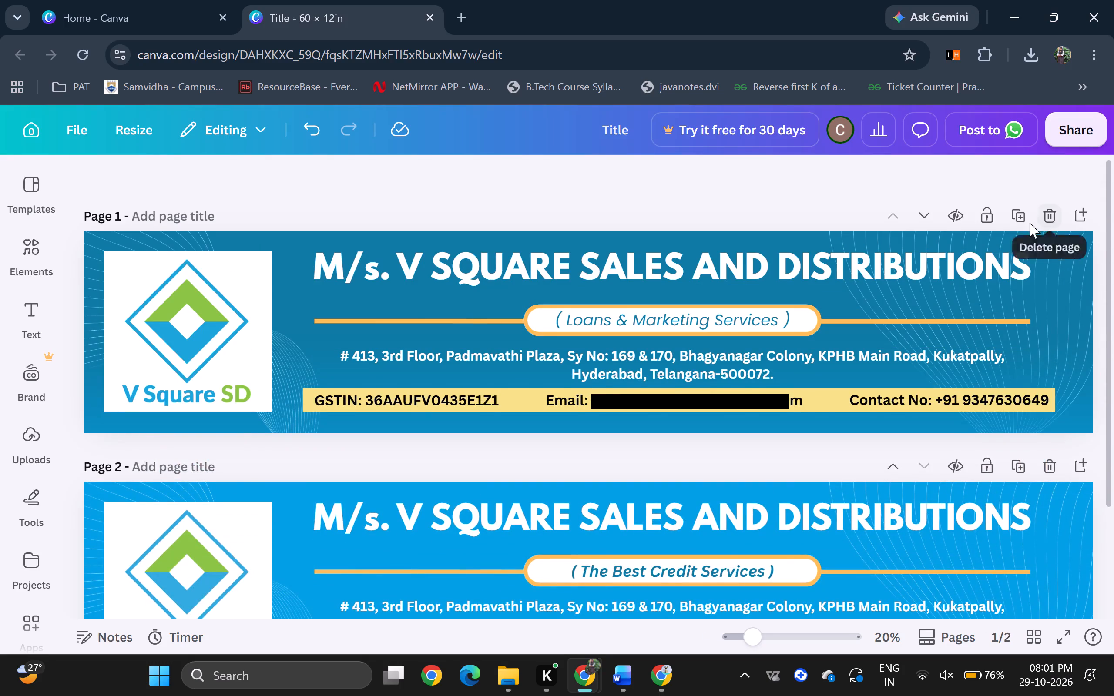
Duplicate page 1, the "Loans & Marketing Services" banner.
click(1023, 219)
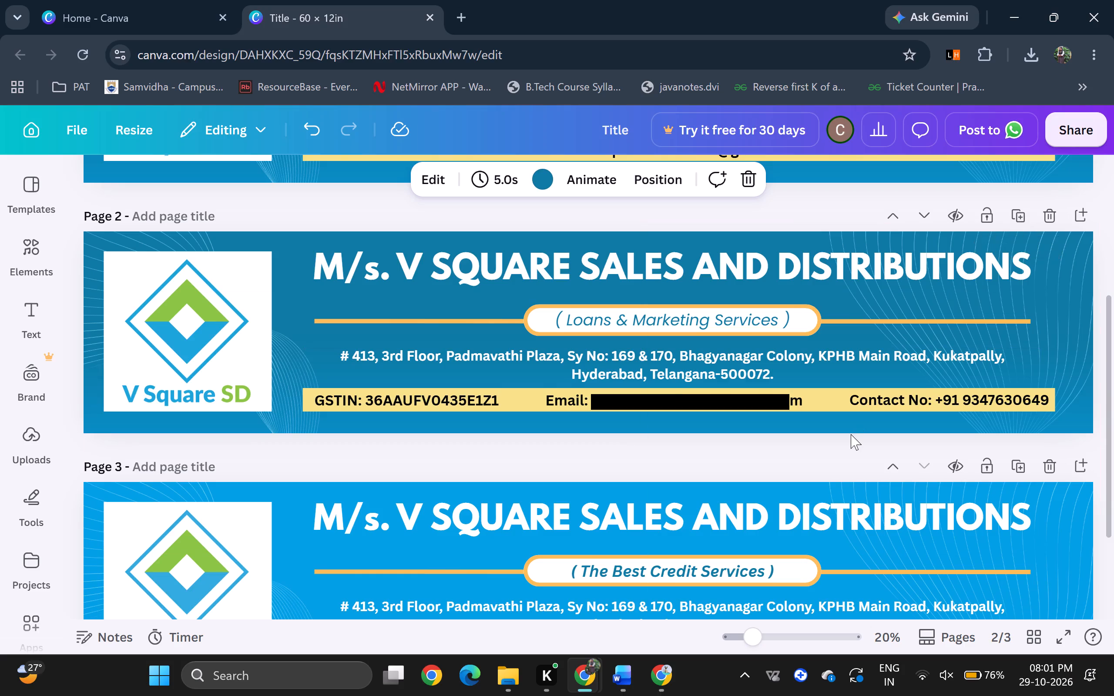
click(700, 462)
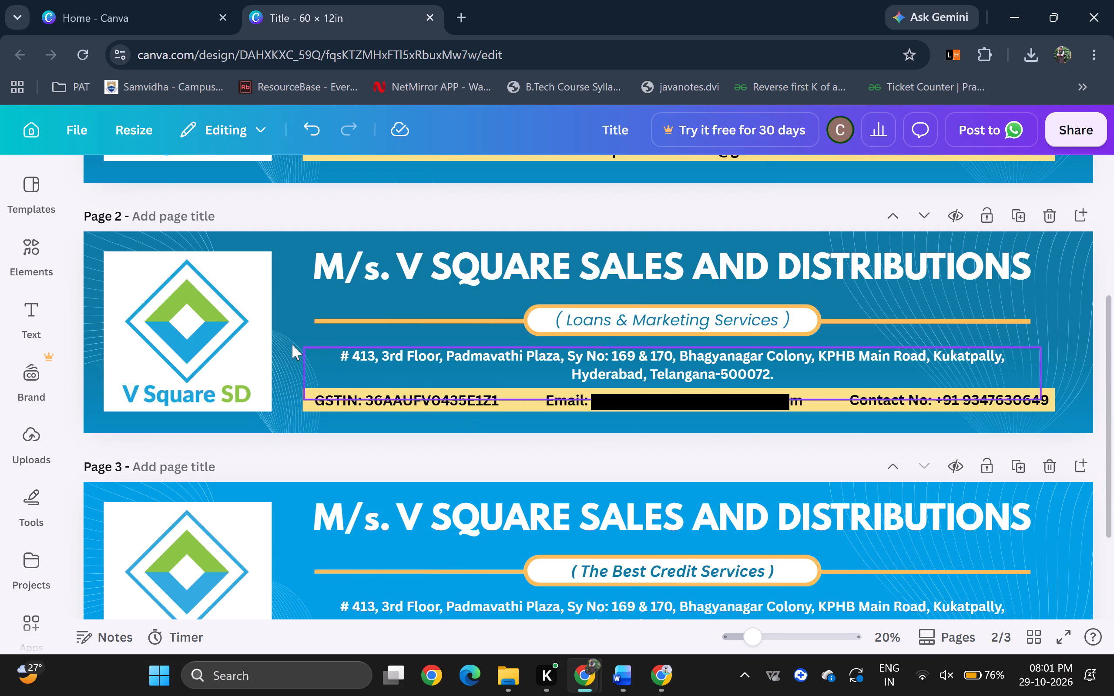
Reduce the company name heading on page 2 to font size 111 and move it toward the banner's right edge.
click(495, 266)
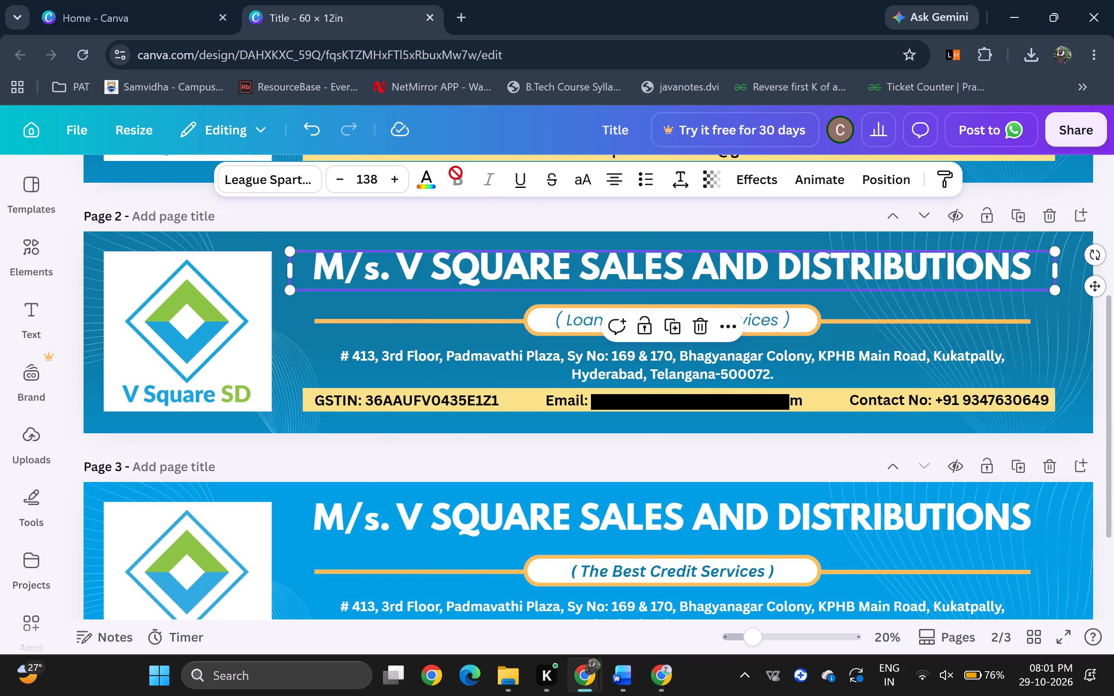
triple_click(342, 185)
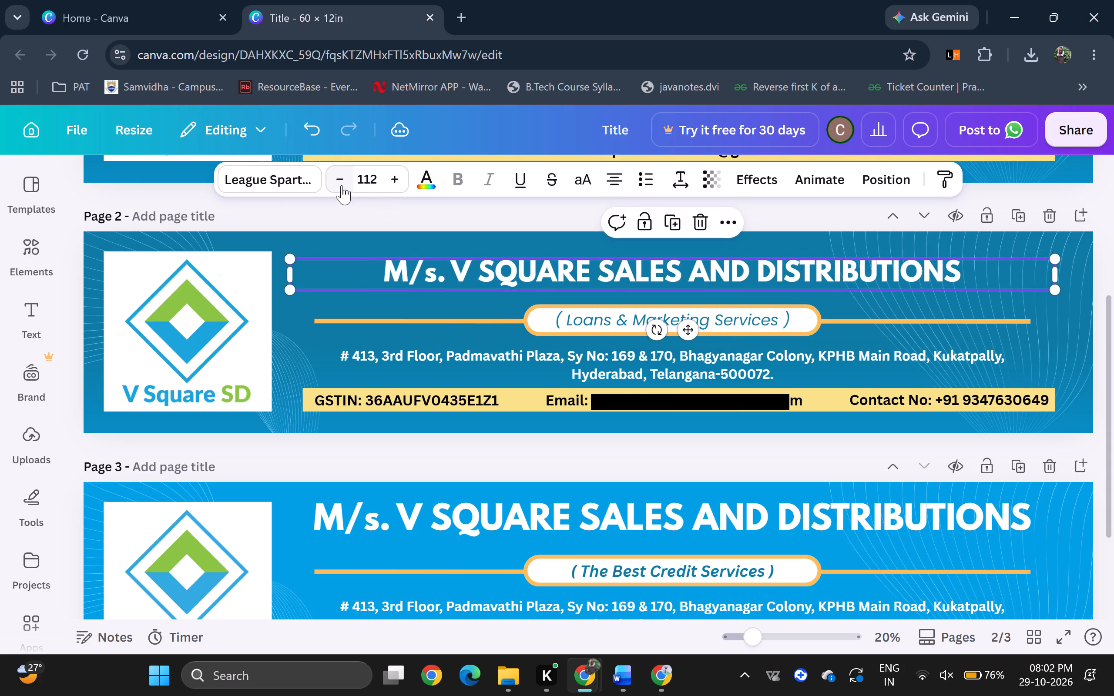
click(751, 283)
click(749, 286)
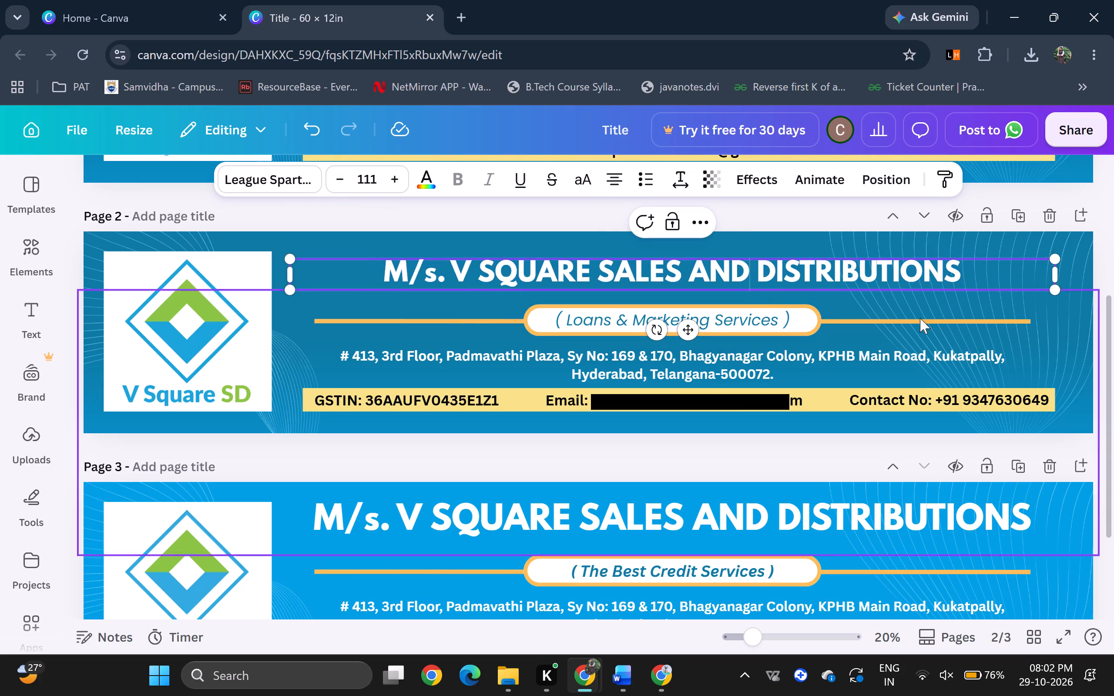
click(1012, 445)
drag(695, 279, 728, 287)
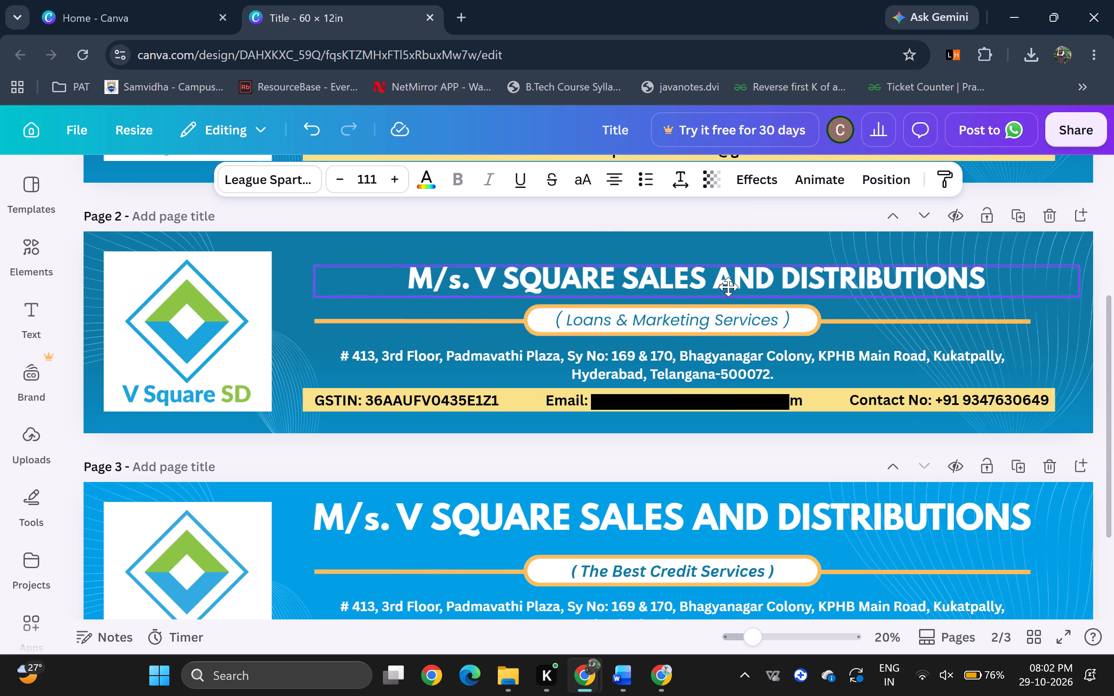
drag(728, 287, 769, 286)
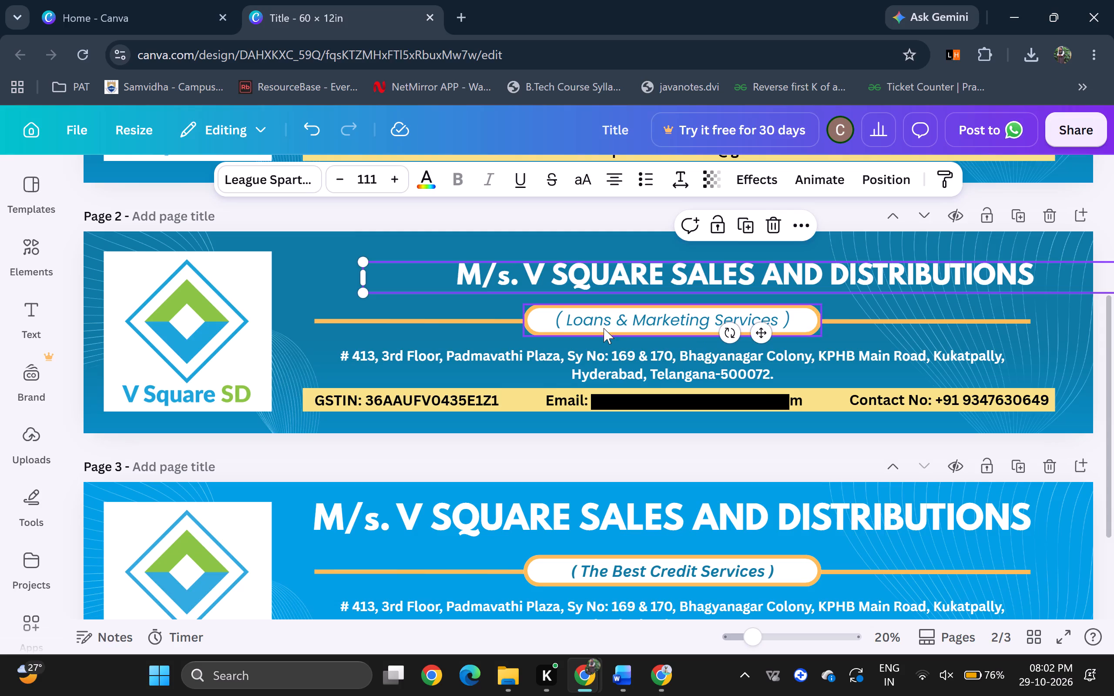
Move the "( Loans & Marketing Services )" label on page 2 rightward along the orange line, roughly centred under the company name.
click(604, 328)
drag(562, 333, 656, 340)
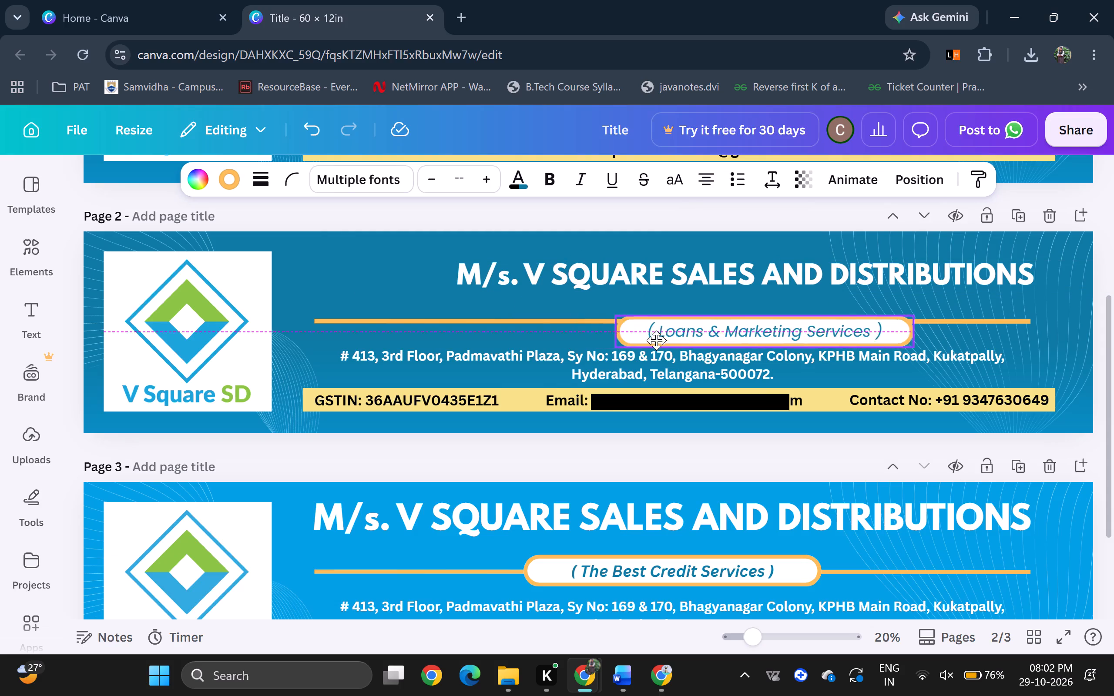
drag(656, 340, 661, 336)
Shrink the V Square SD logo on page 2 to under half its size and place it just left of the company name.
click(232, 362)
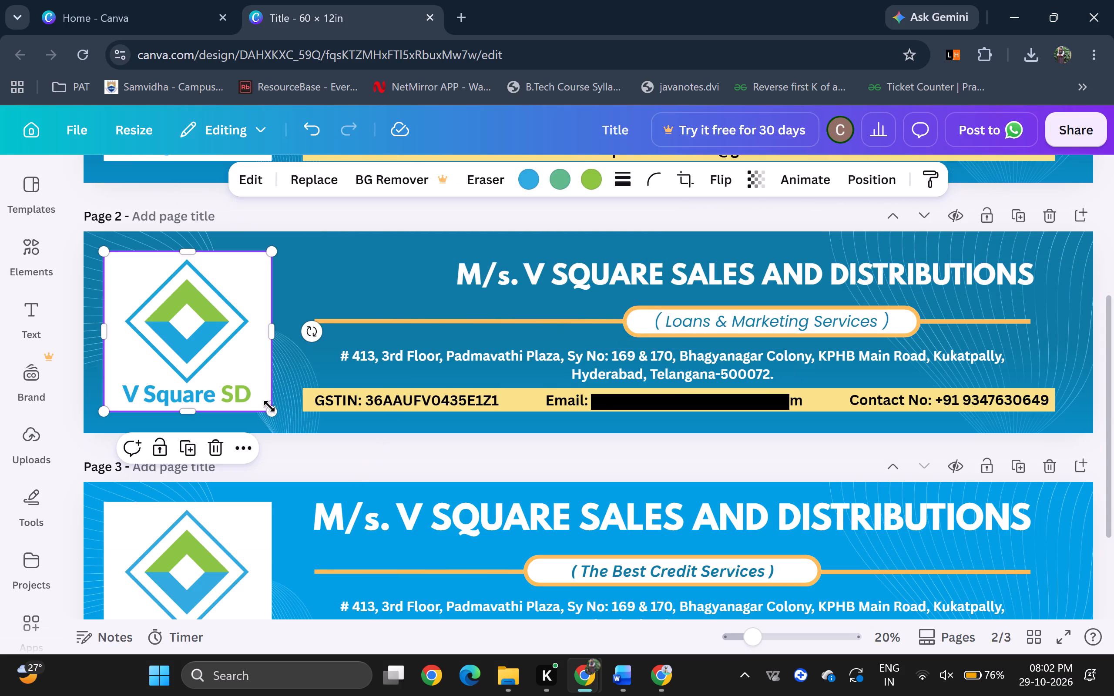
drag(274, 410, 194, 307)
drag(132, 287, 329, 280)
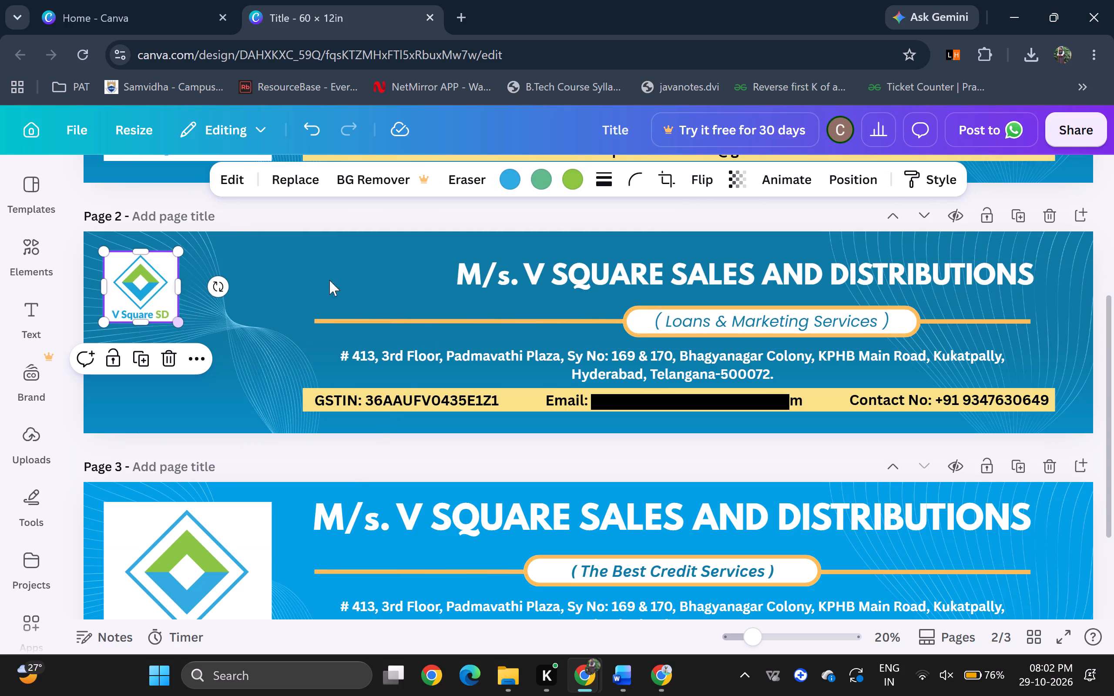
drag(329, 280, 334, 279)
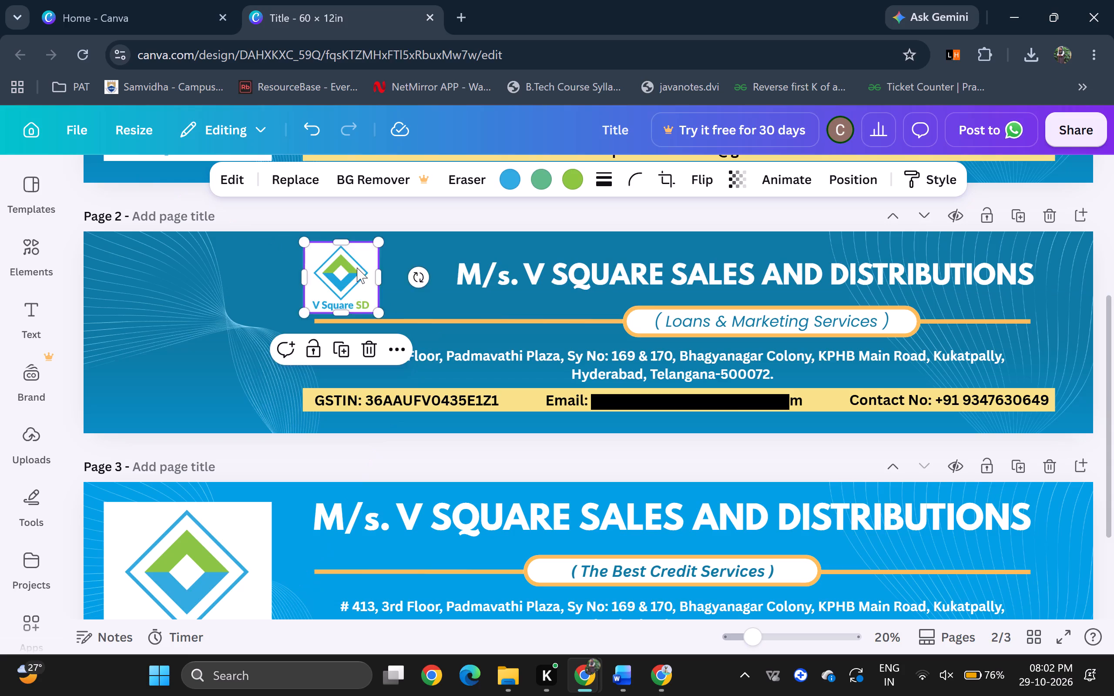
drag(357, 268, 408, 268)
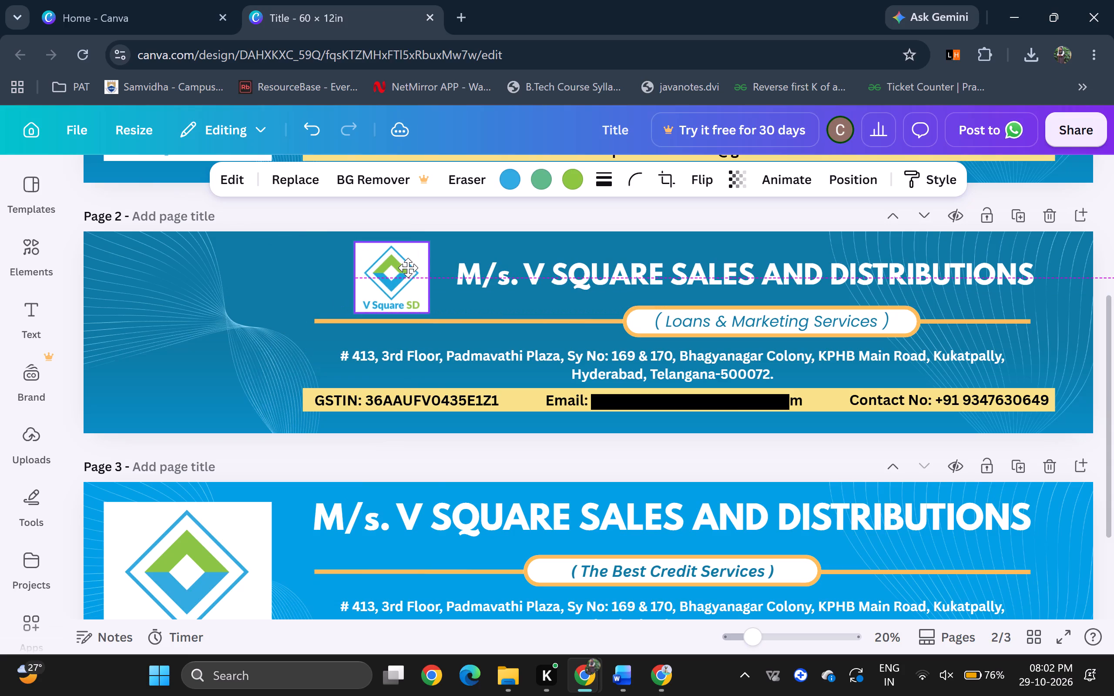
drag(408, 268, 419, 266)
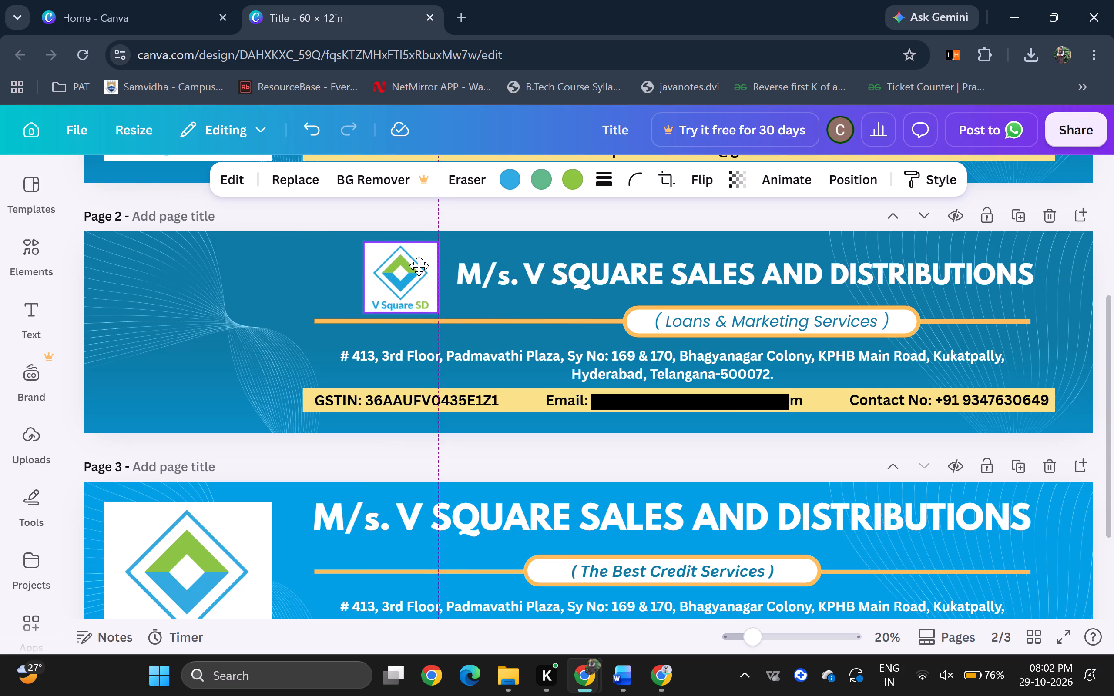
Settle the V Square SD logo on page 2 level with the middle of the company name heading.
drag(419, 266, 419, 265)
click(600, 462)
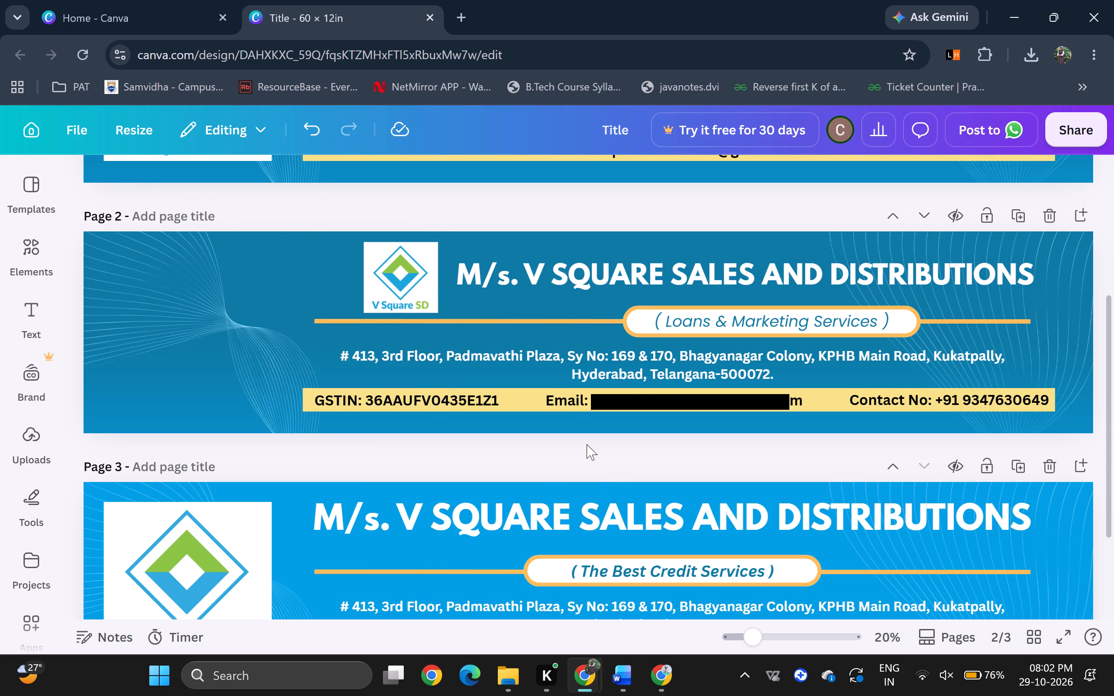
Lower the orange line on page 2 slightly and make it span from the logo's left edge to just past the company name's right end.
click(482, 318)
drag(315, 320, 433, 322)
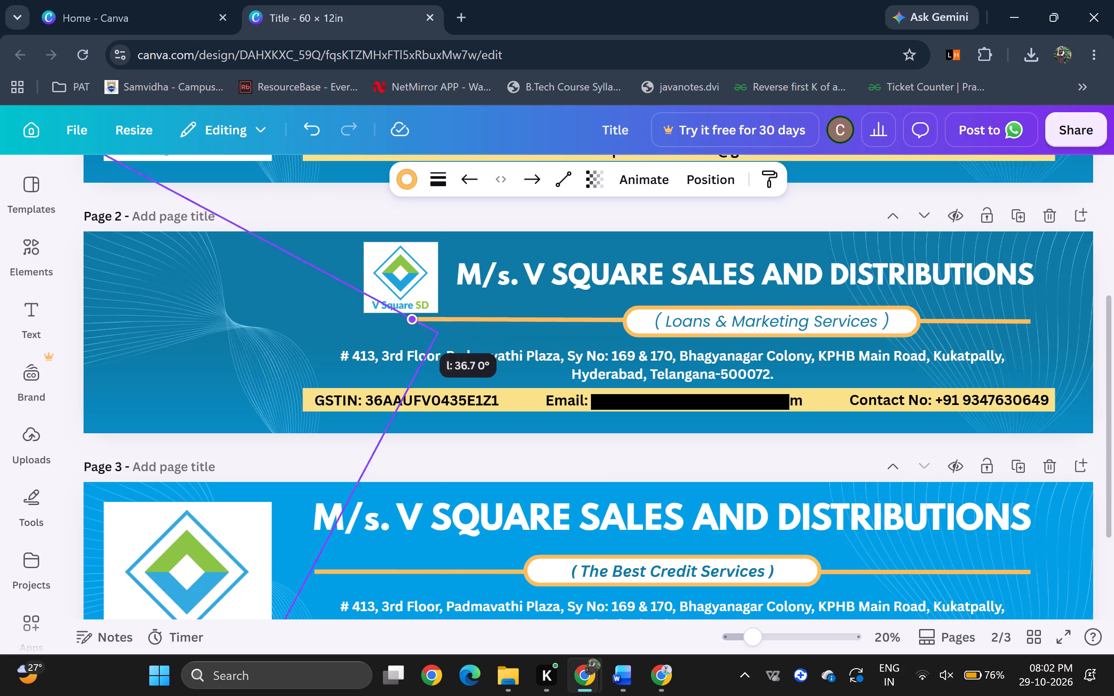
drag(433, 322, 460, 320)
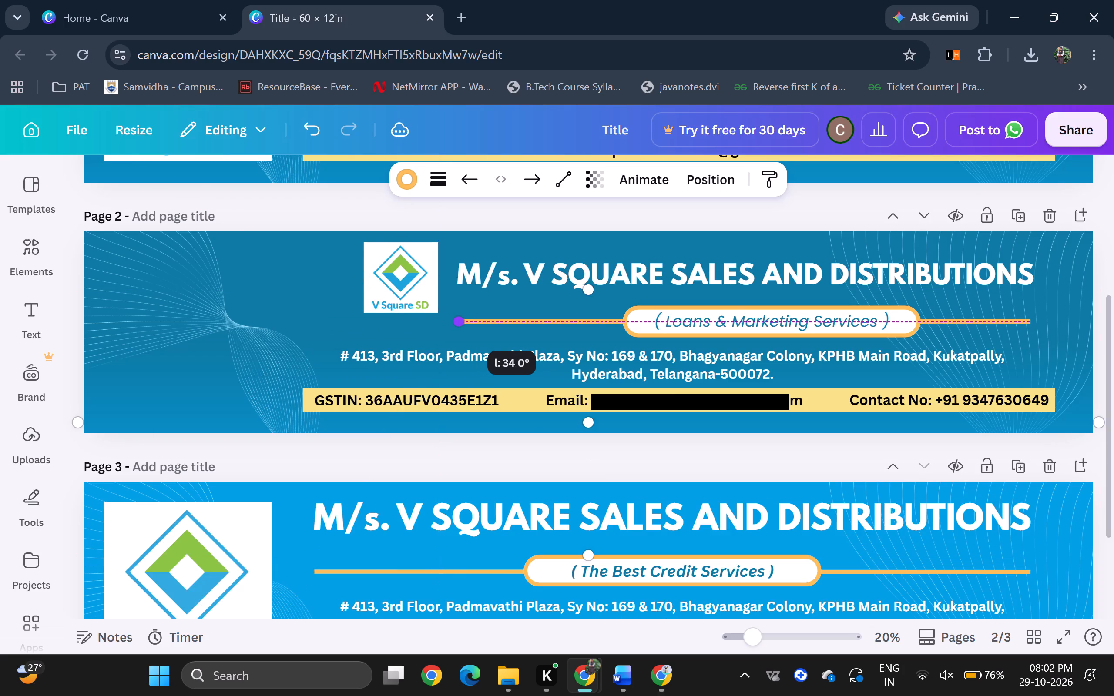
drag(460, 320, 462, 320)
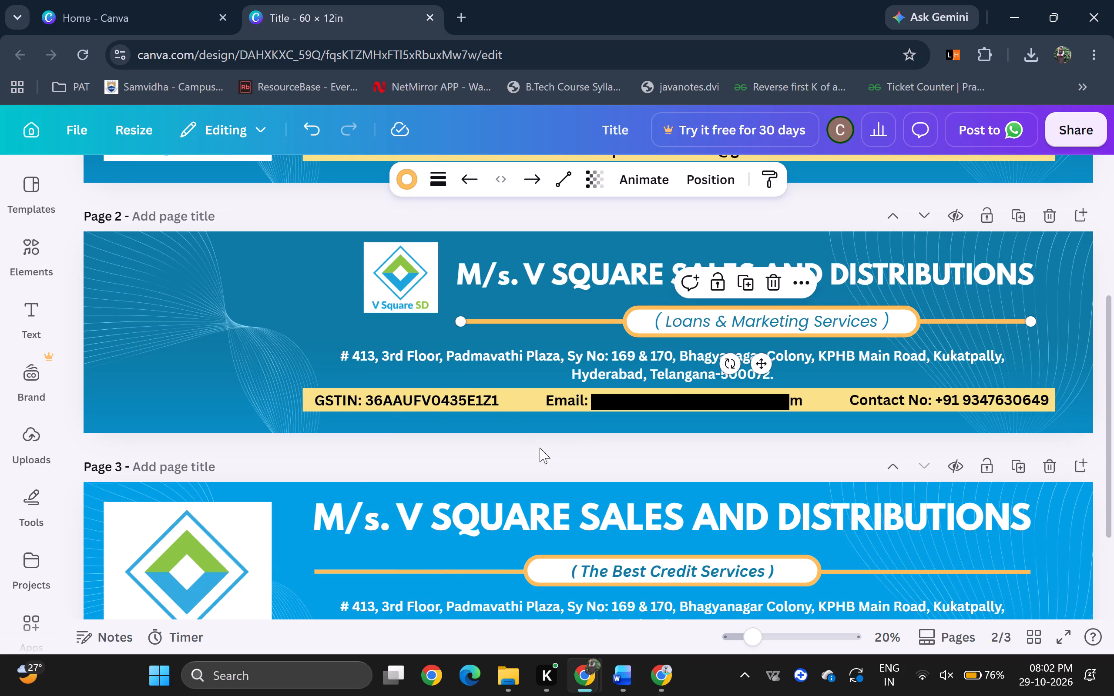
click(540, 448)
click(626, 375)
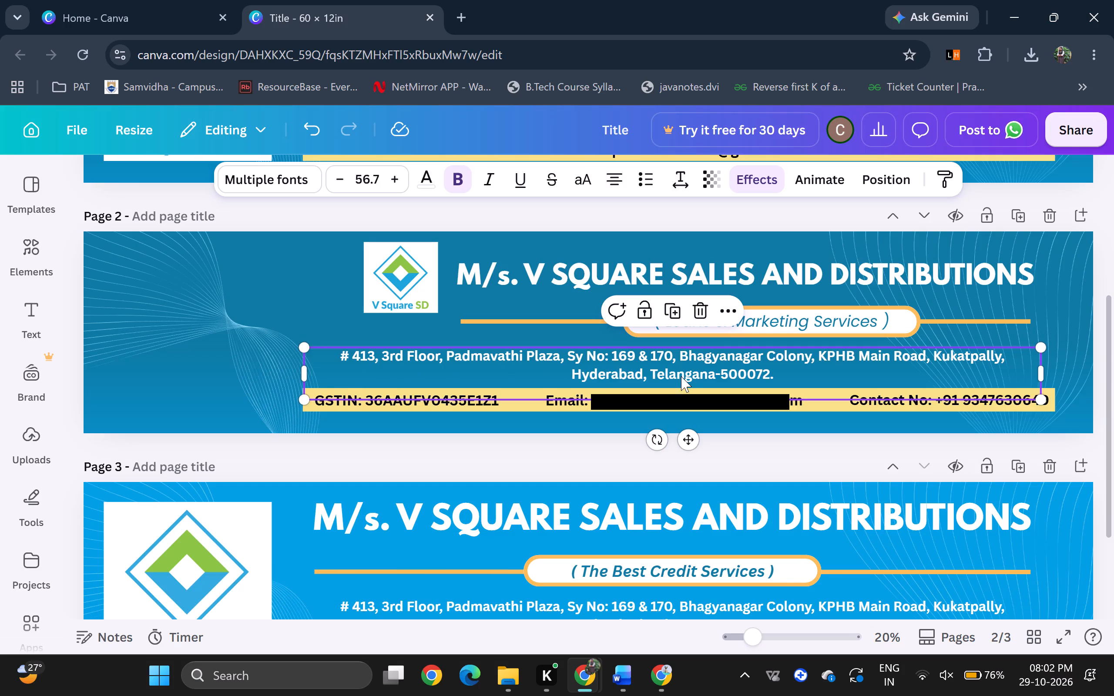
click(554, 326)
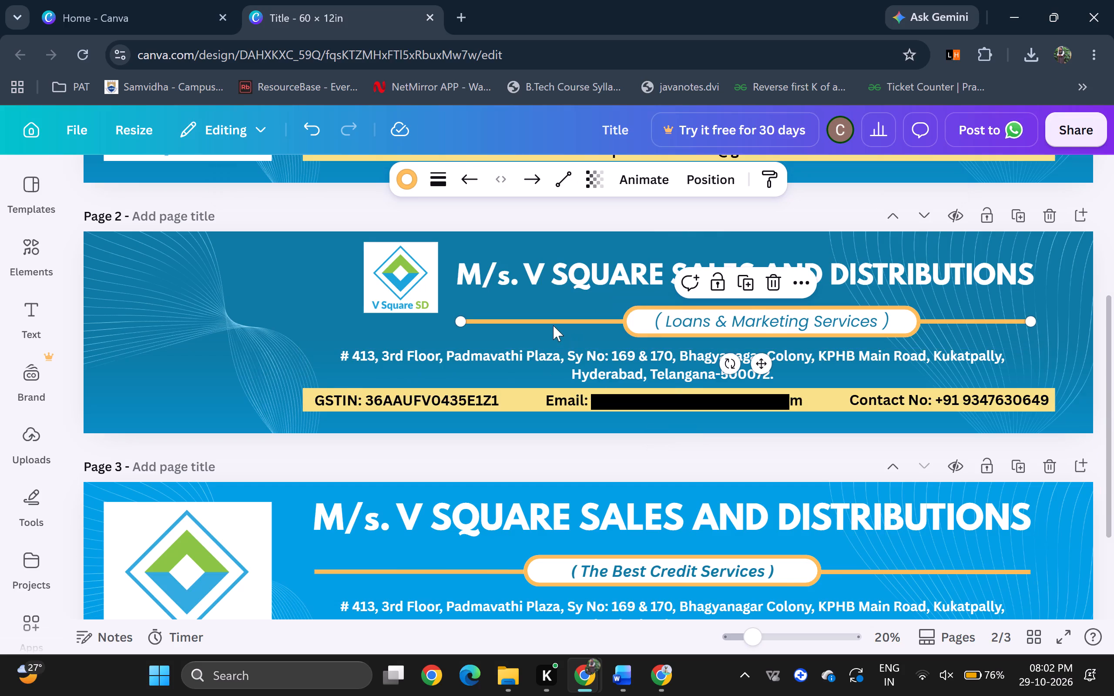
drag(553, 325, 458, 336)
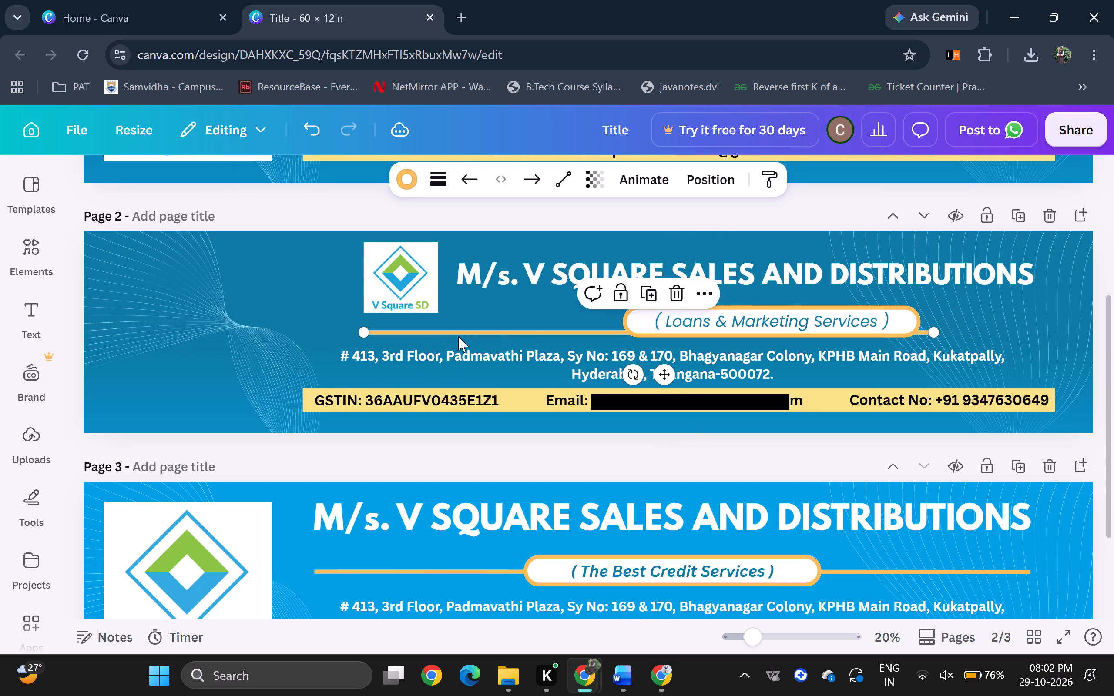
drag(931, 333, 1033, 330)
Move the "( Loans & Marketing Services )" label on page 2 leftward and slightly down toward the middle of the lowered orange line.
drag(917, 316, 862, 325)
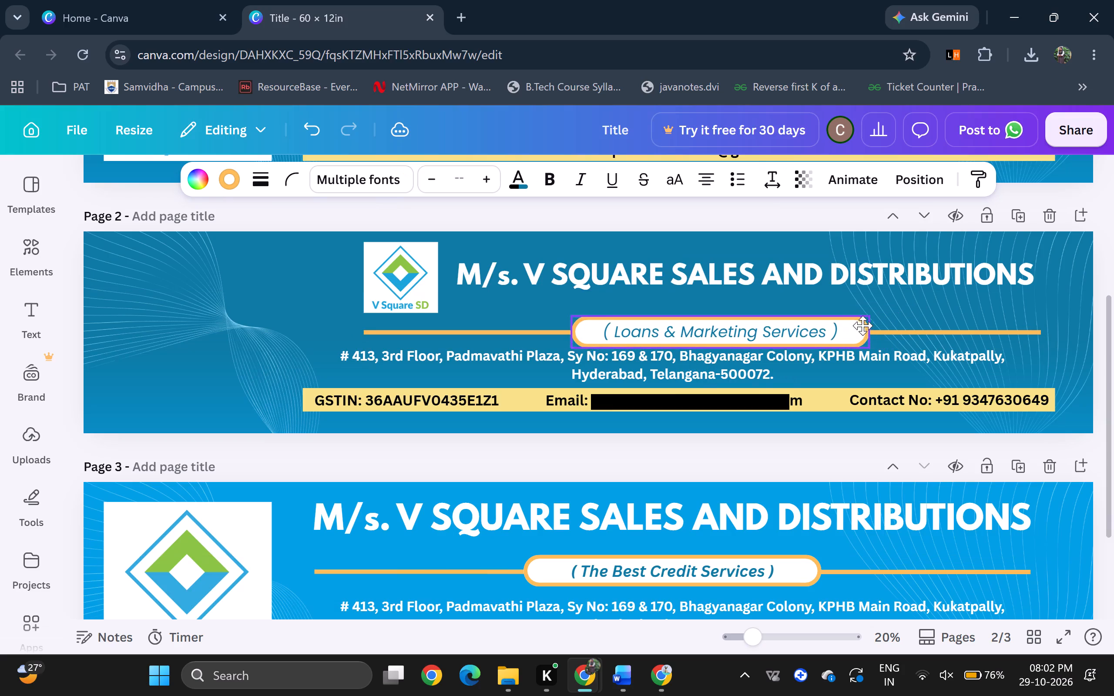
drag(862, 325, 831, 320)
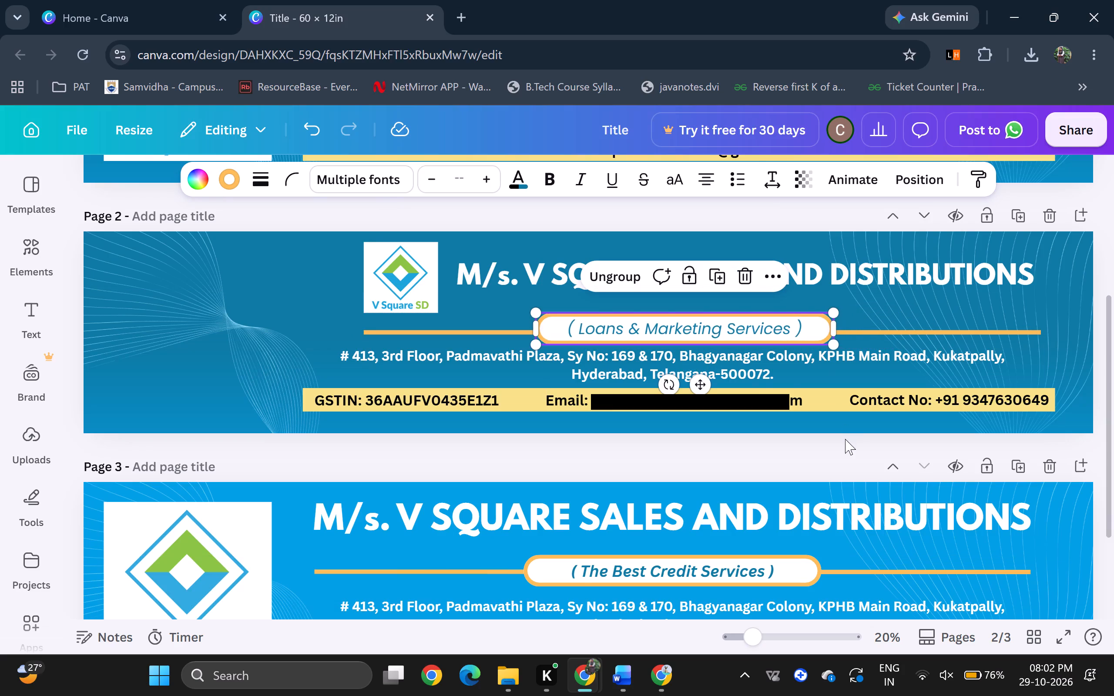
click(842, 432)
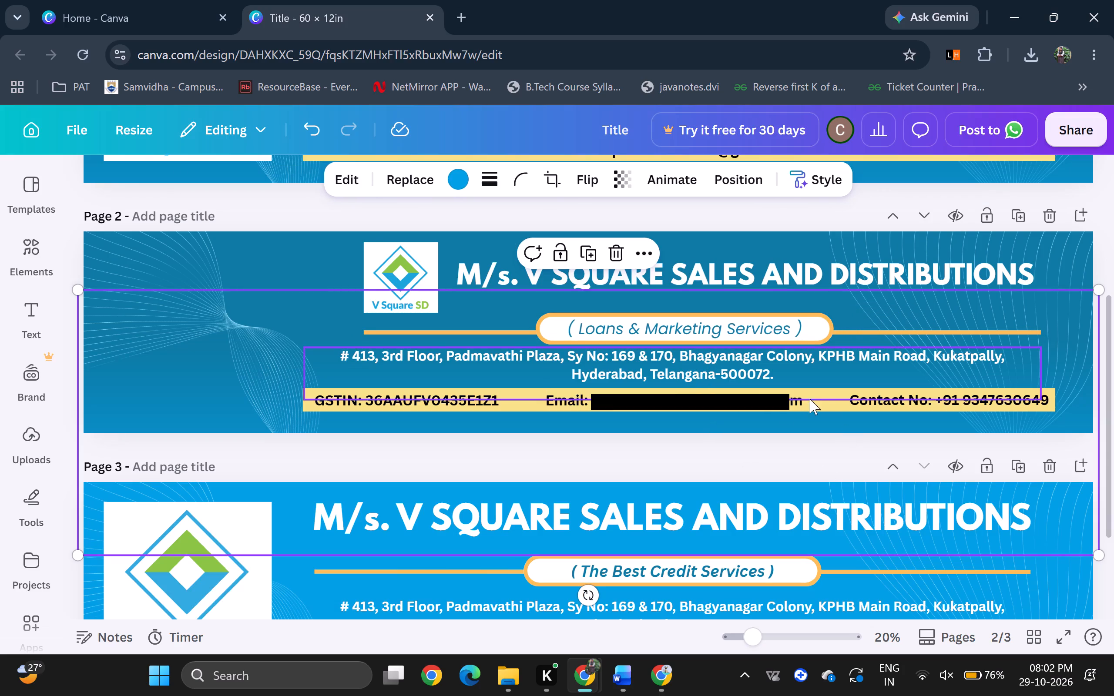
Lower the yellow contact strip on page 2 slightly, together with its GSTIN, email and contact number texts.
drag(821, 405, 822, 417)
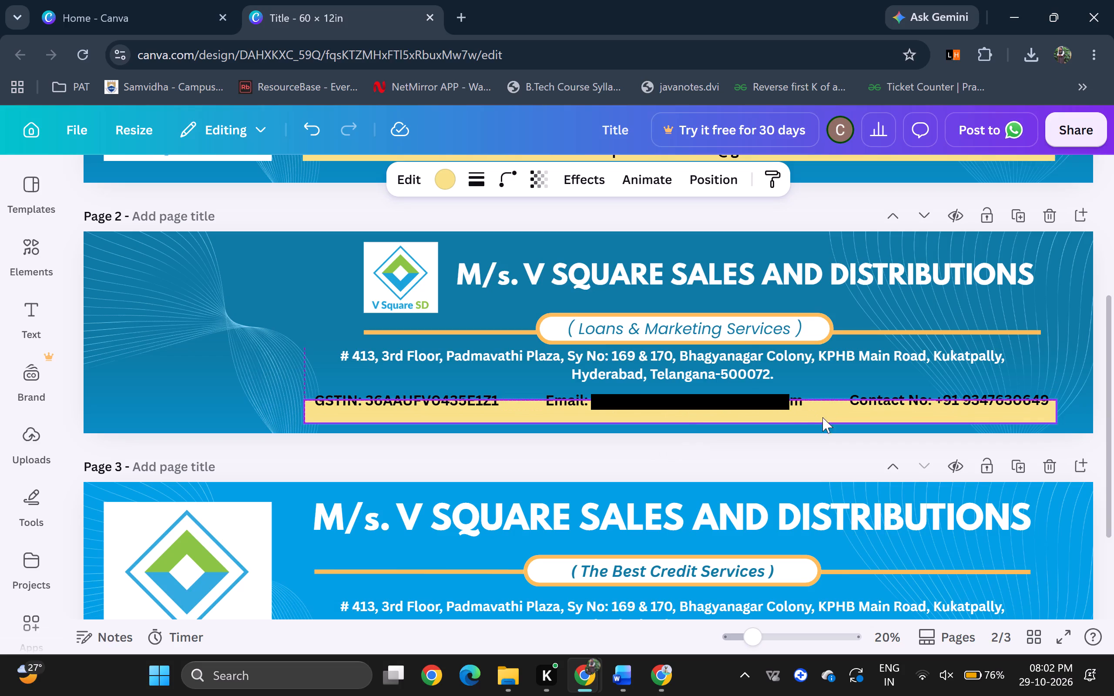
click(492, 458)
drag(476, 405, 476, 409)
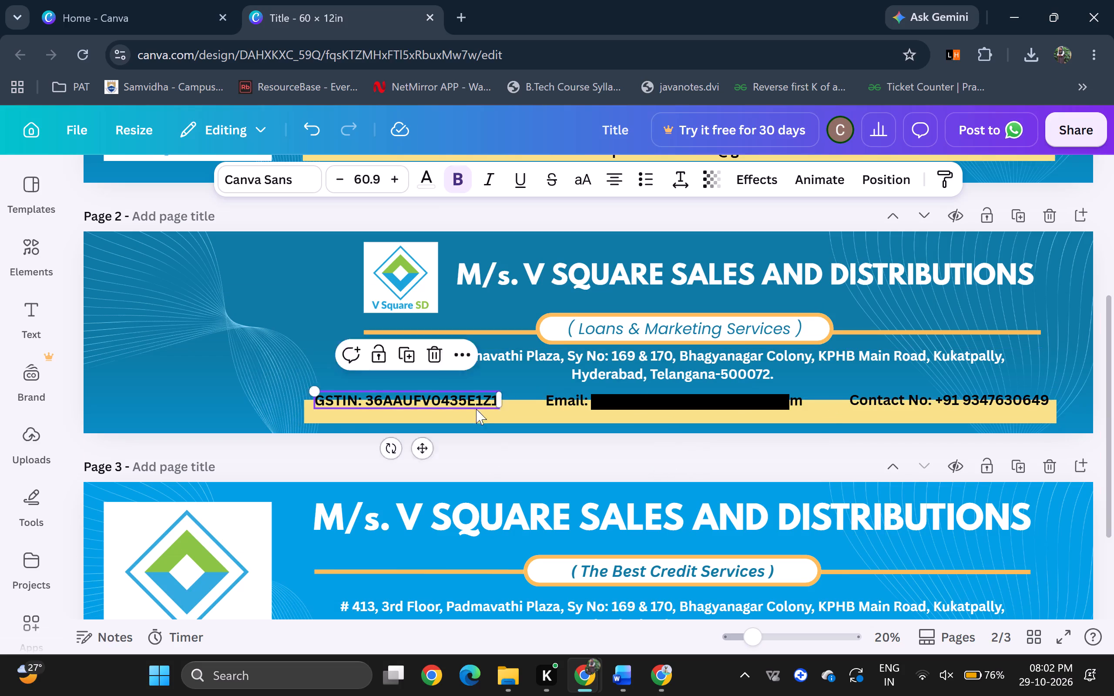
drag(476, 409, 480, 415)
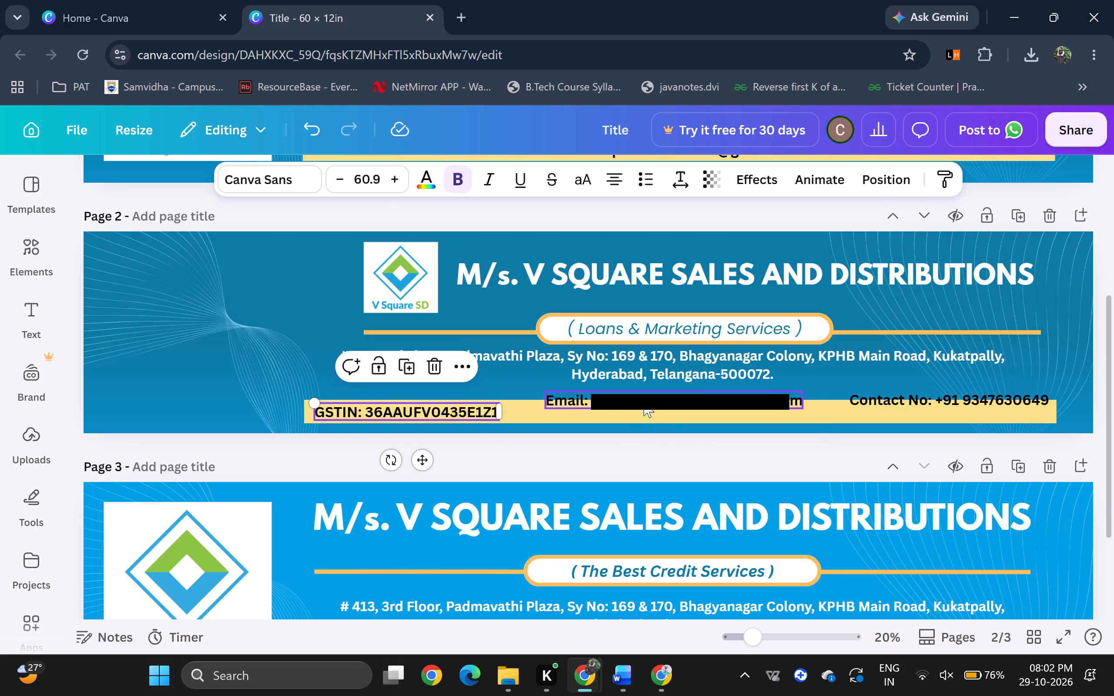
drag(644, 402, 644, 411)
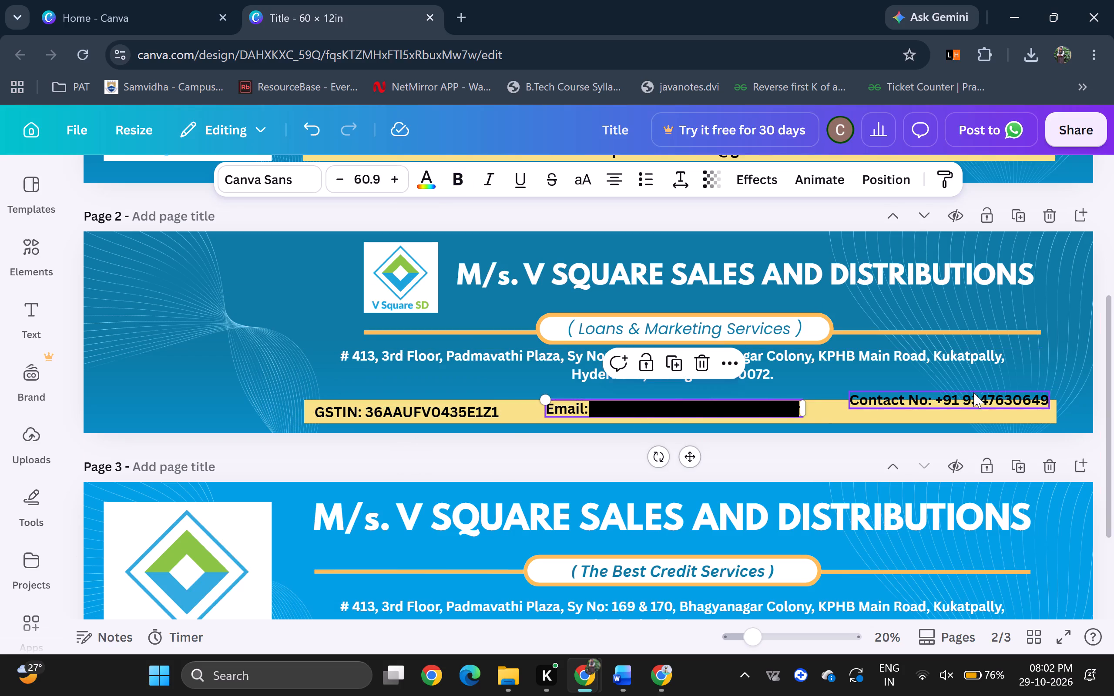
drag(972, 398, 970, 410)
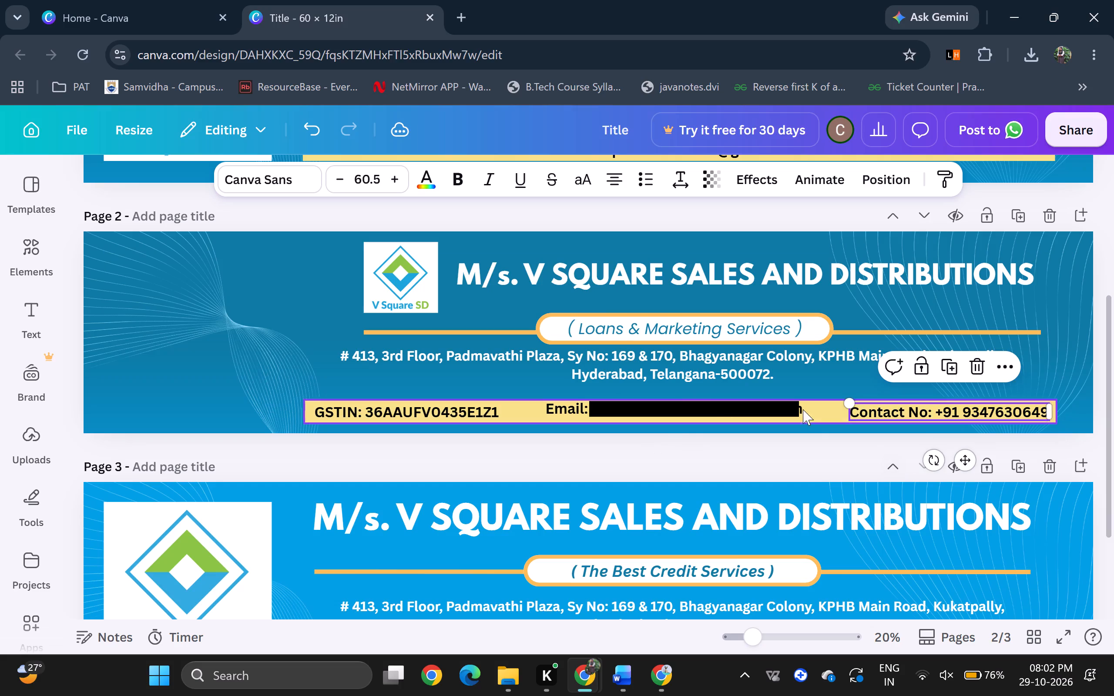
Move the address text on page 2 slightly right and down, between the orange line and the yellow strip.
drag(767, 370, 772, 377)
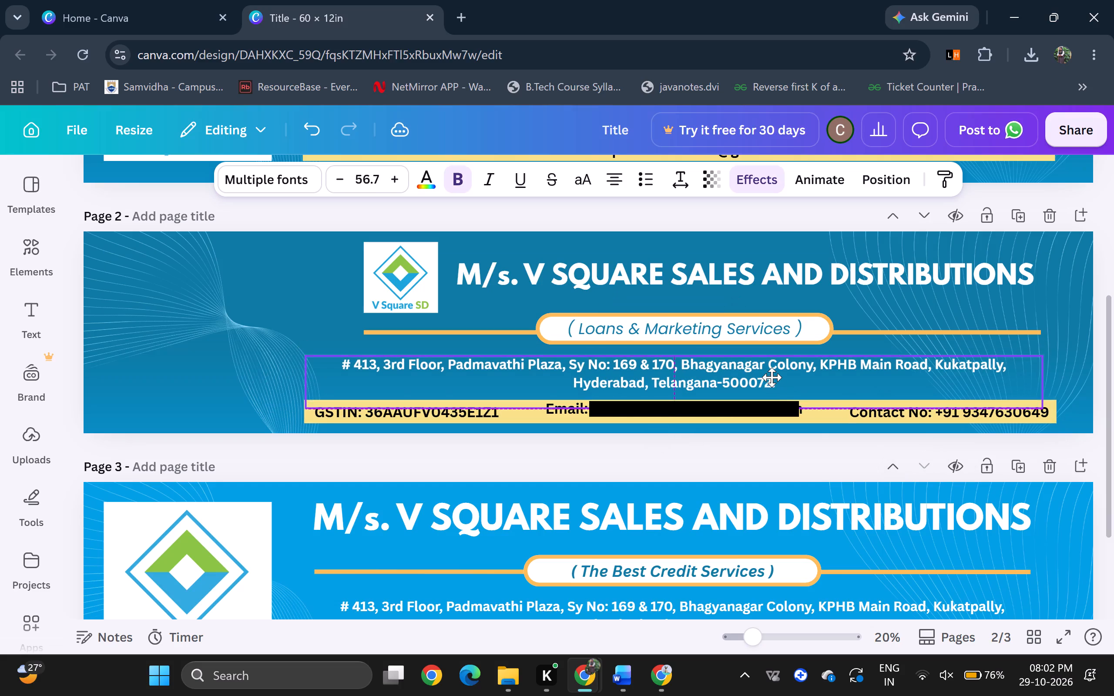
drag(772, 377, 791, 375)
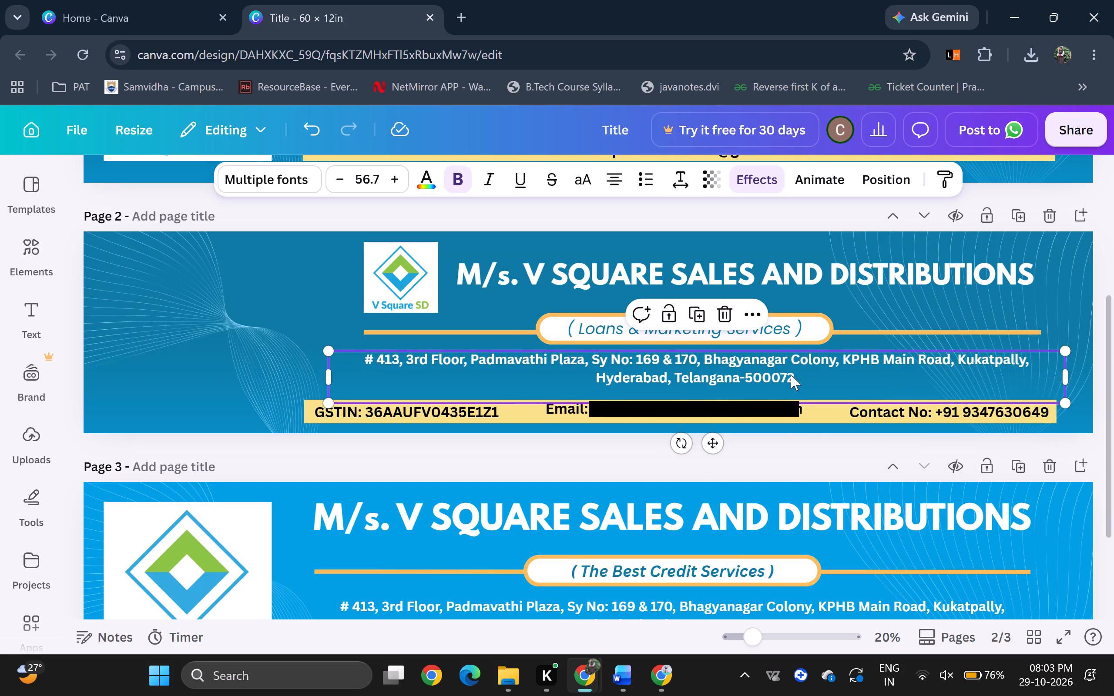
click(785, 474)
Nudge the "( Loans & Marketing Services )" label on page 2 down so it is vertically centred on the orange line.
drag(744, 326, 746, 330)
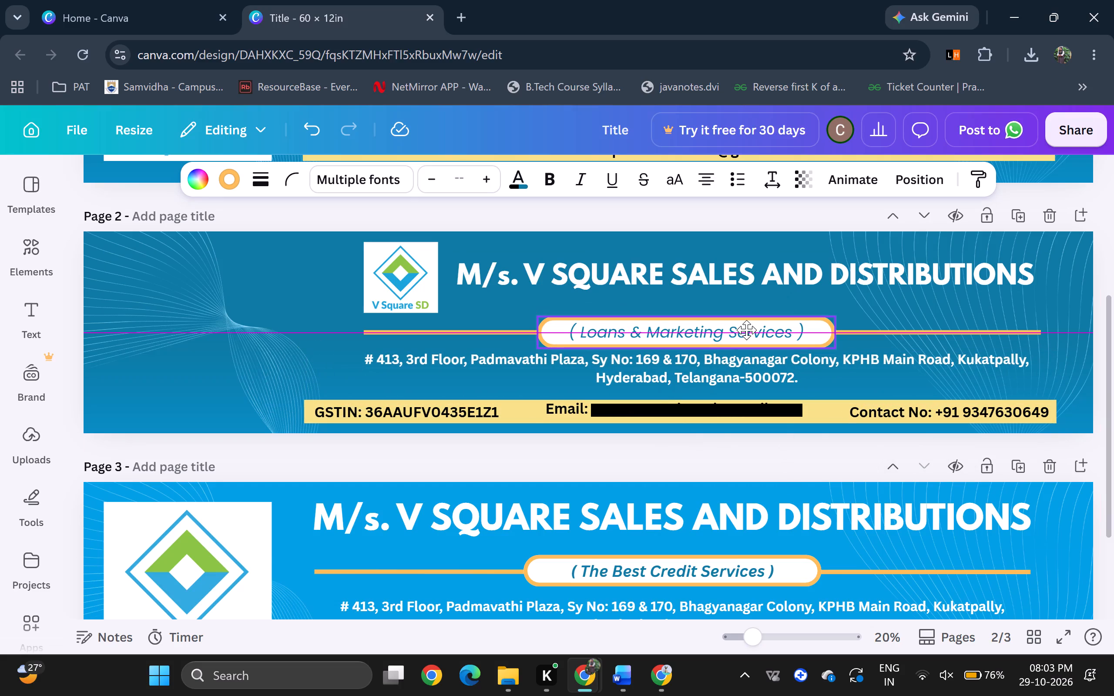
drag(746, 330, 746, 330)
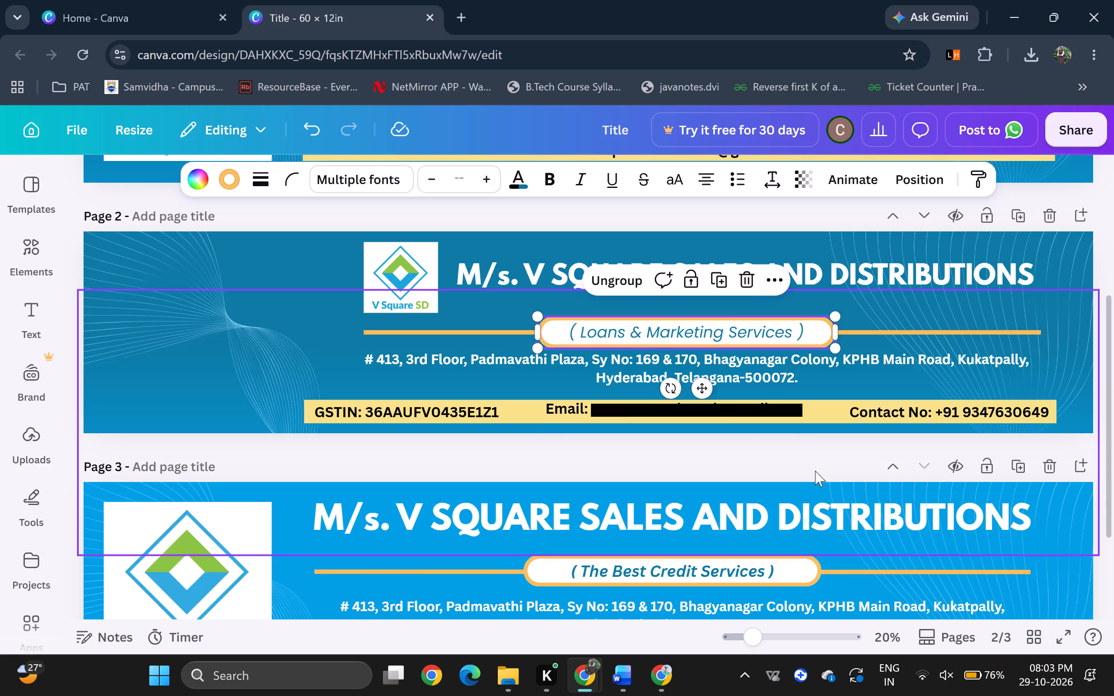
click(815, 471)
Shift the GSTIN text aside and resize the yellow strip to about 41.2 × 1.7 in, aligning its left edge with the logo's.
drag(484, 414, 661, 412)
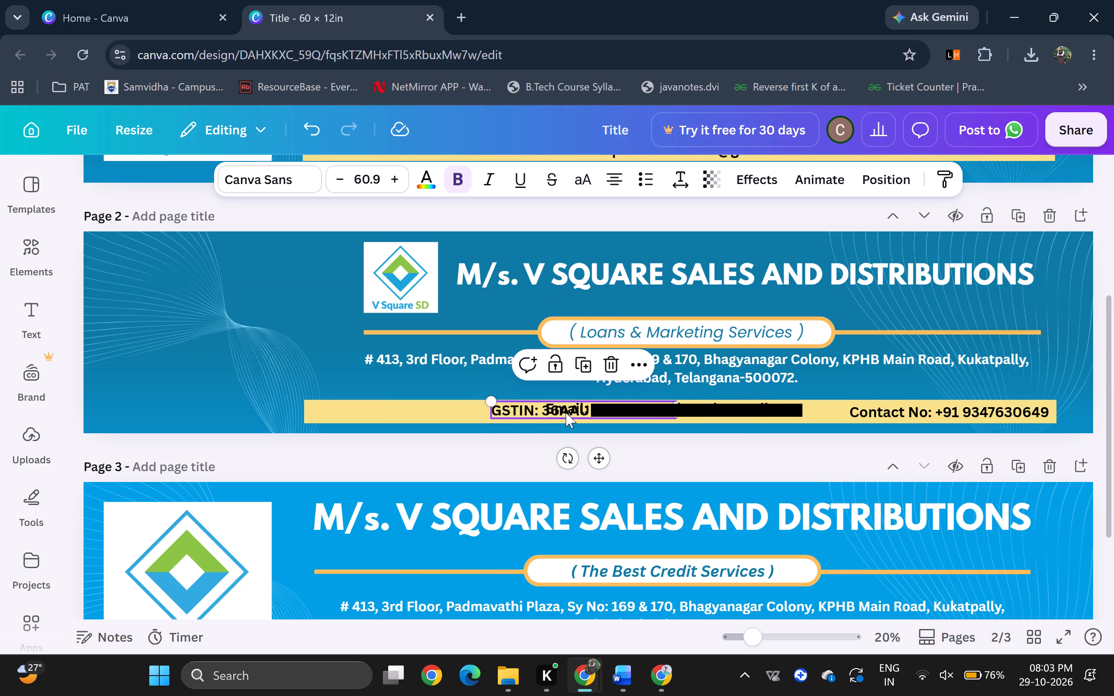
click(452, 413)
drag(301, 402, 333, 398)
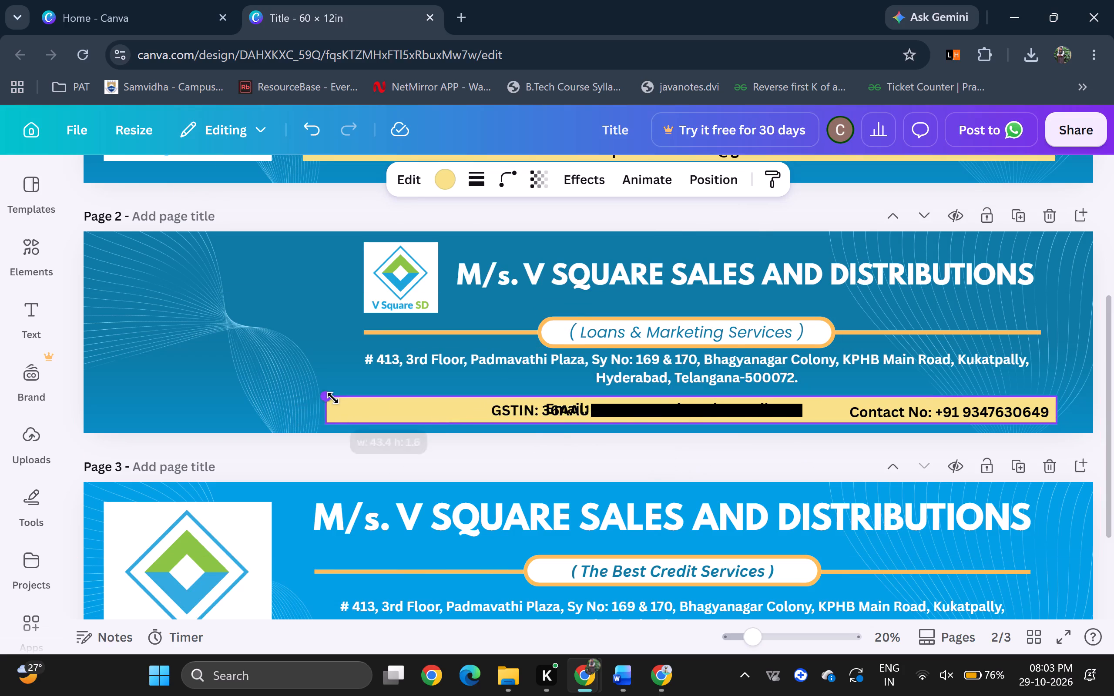
drag(333, 398, 363, 396)
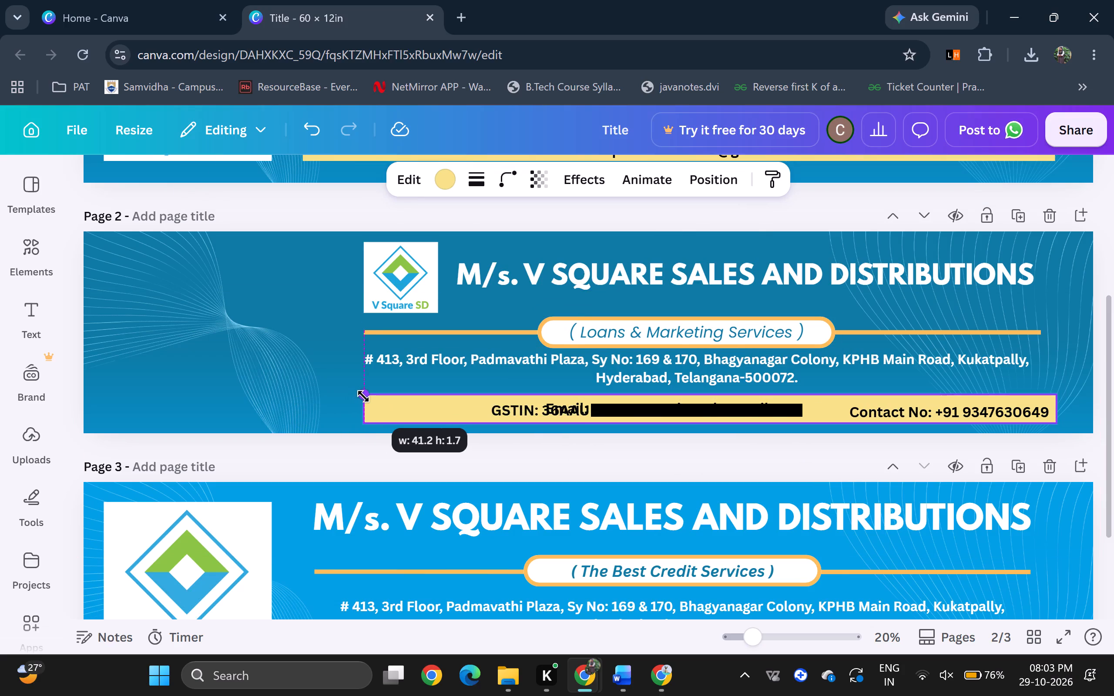
drag(363, 396, 362, 396)
Arrange the GSTIN, email and contact number texts in one level row across the shortened yellow strip, with the email between the other two.
drag(572, 411, 459, 410)
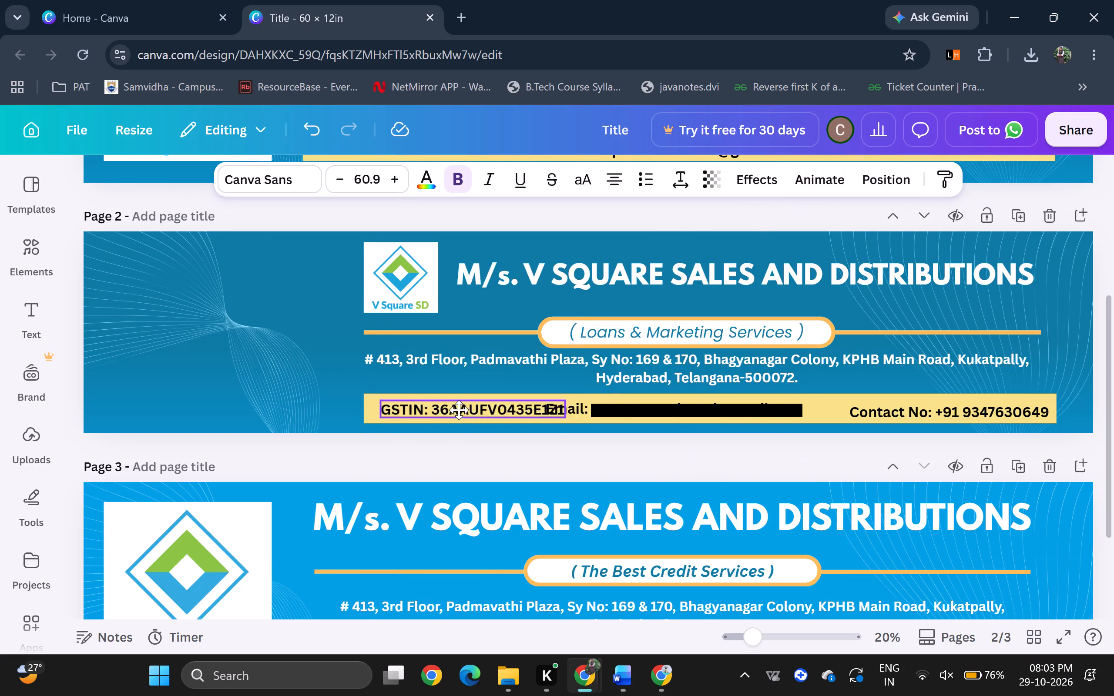
drag(459, 410, 452, 409)
drag(684, 411, 709, 412)
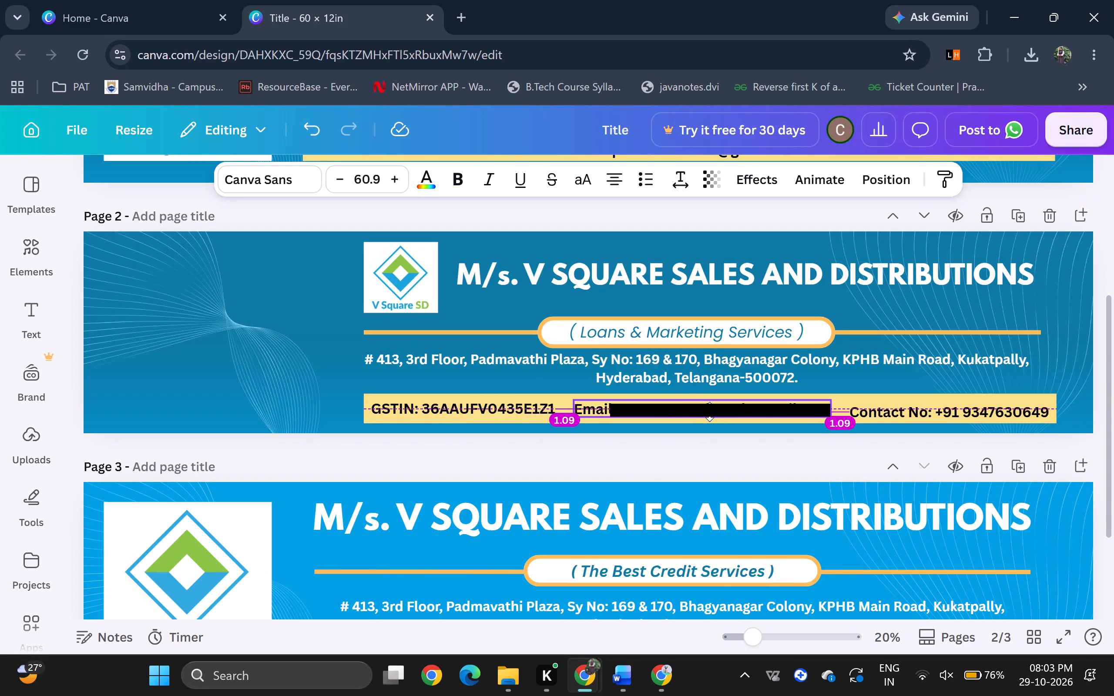
drag(709, 412, 714, 412)
drag(935, 415, 936, 410)
click(844, 444)
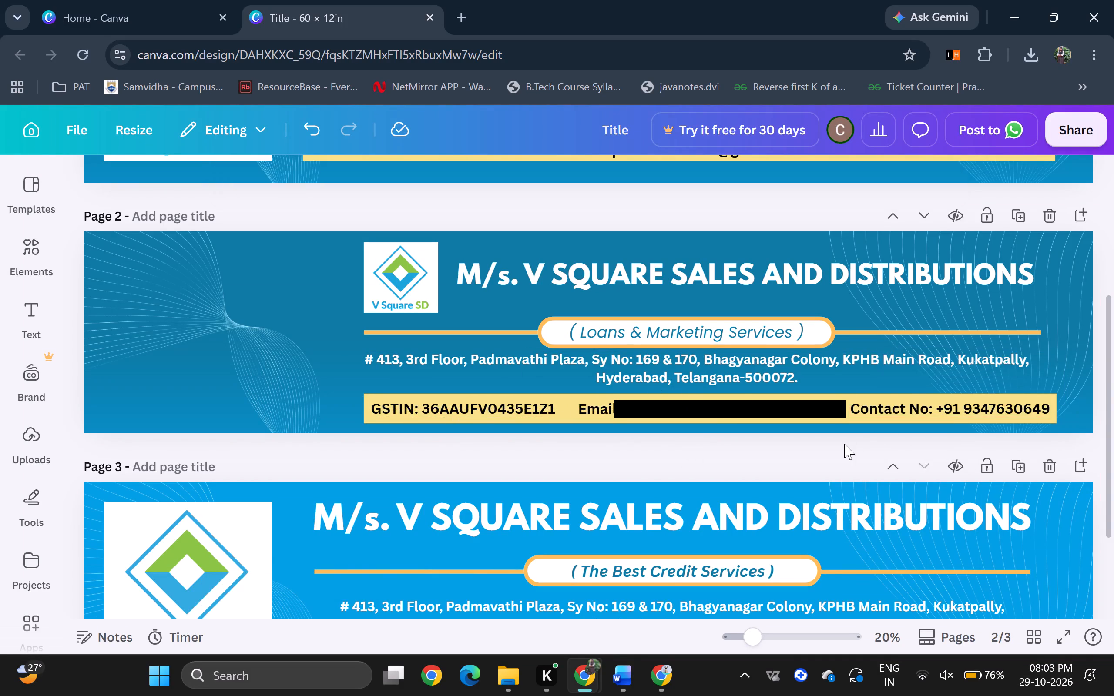
click(729, 413)
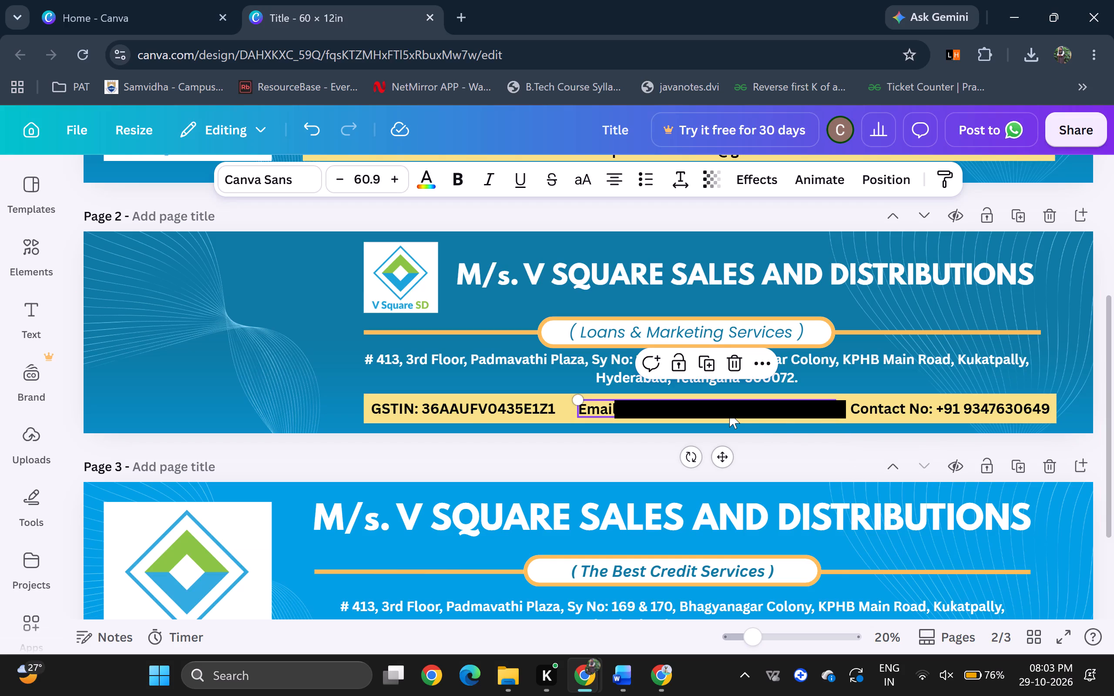
click(735, 412)
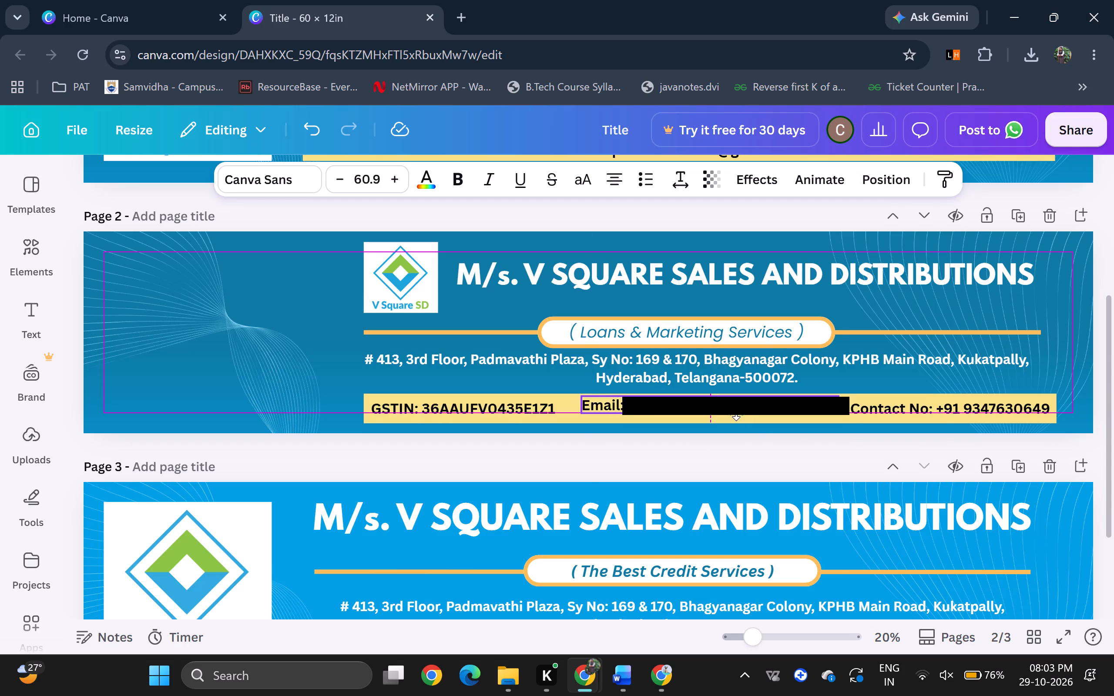
click(781, 434)
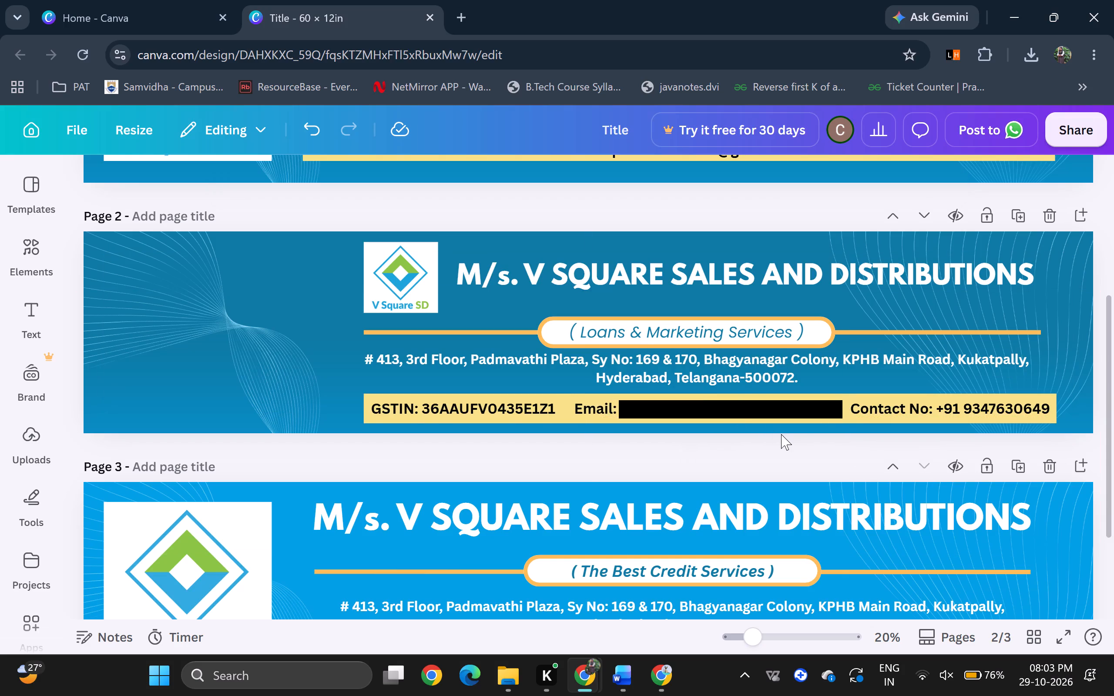
Shift the "( Loans & Marketing Services )" label on page 2 slightly right along the orange line, centred above the address text.
drag(752, 349, 770, 349)
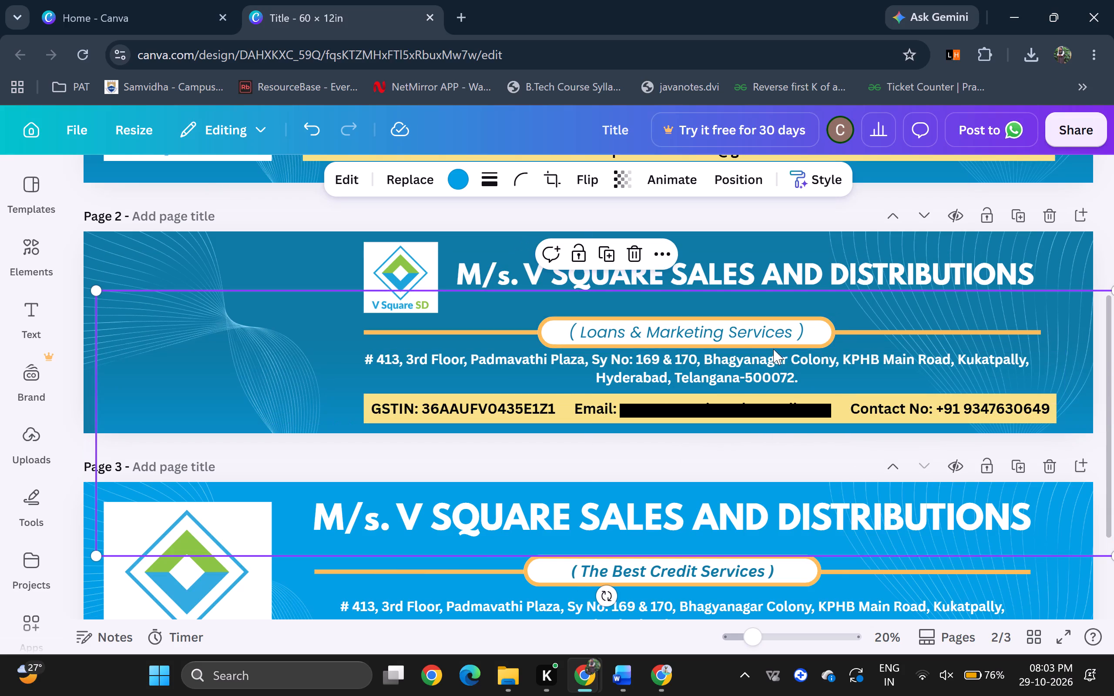
drag(774, 347, 791, 351)
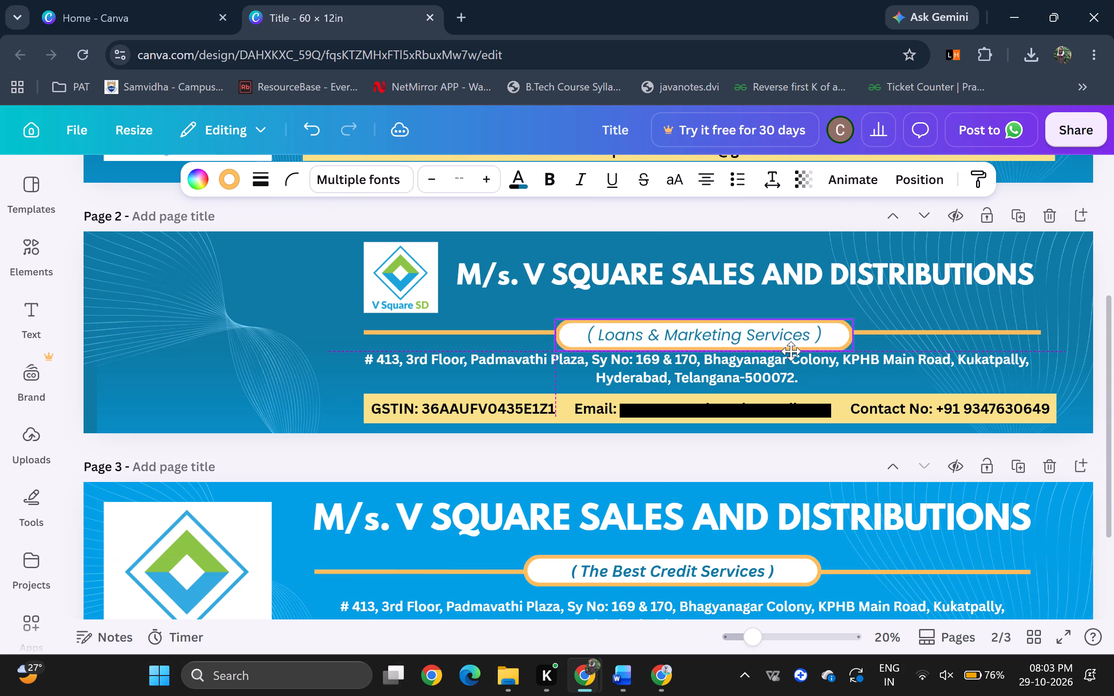
drag(791, 351, 786, 345)
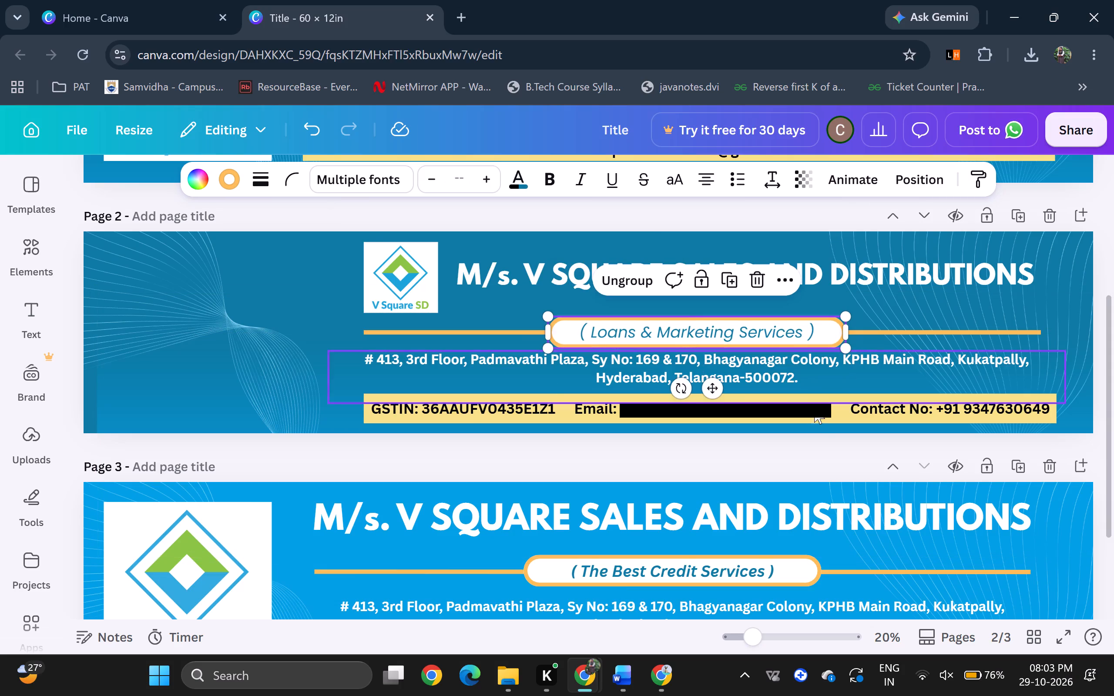
click(810, 458)
Increase the "M/s. V SQUARE SALES AND DISTRIBUTIONS" heading on page 2 to font size 115 and shift it slightly right, clear of the logo.
click(786, 286)
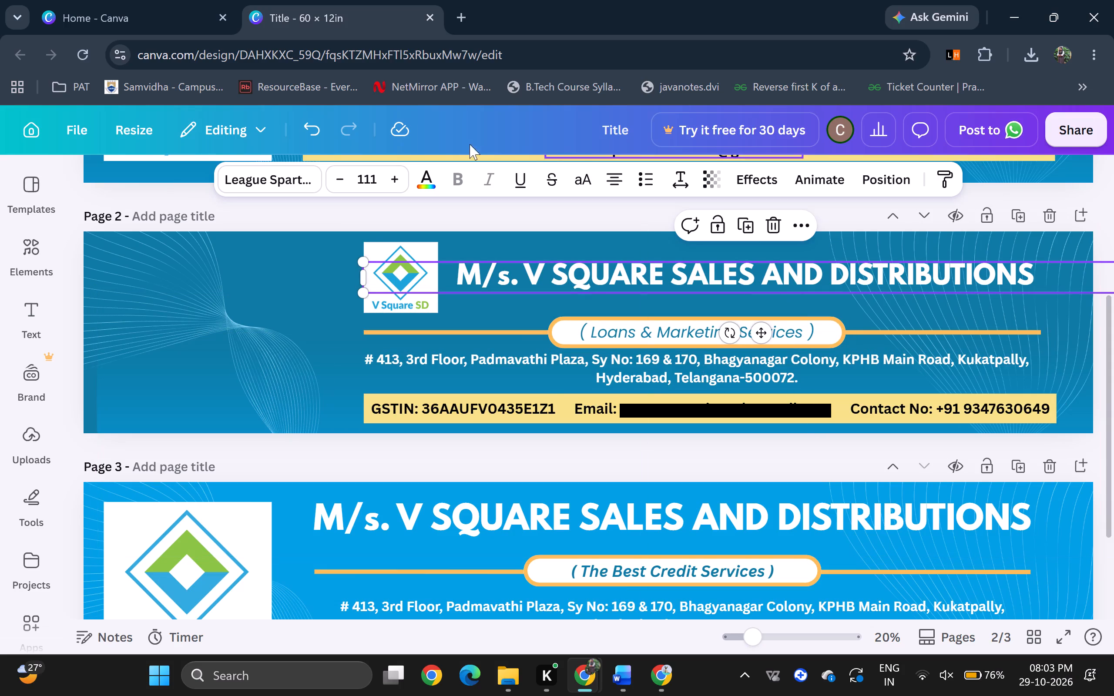
triple_click(403, 182)
click(403, 182)
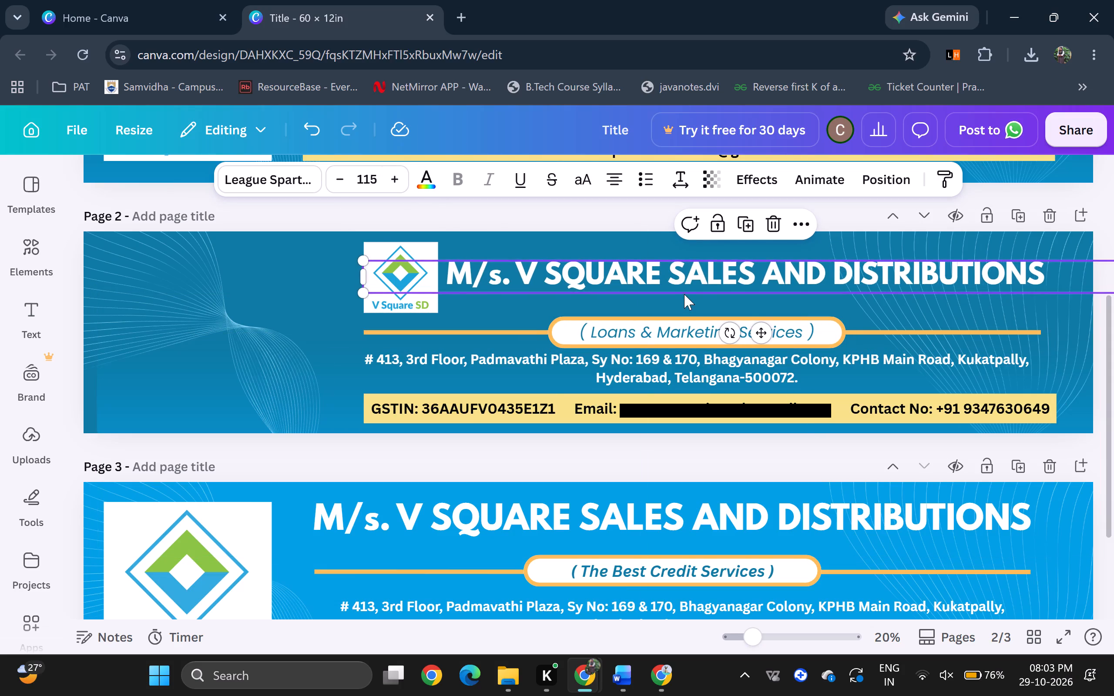
drag(684, 292, 690, 300)
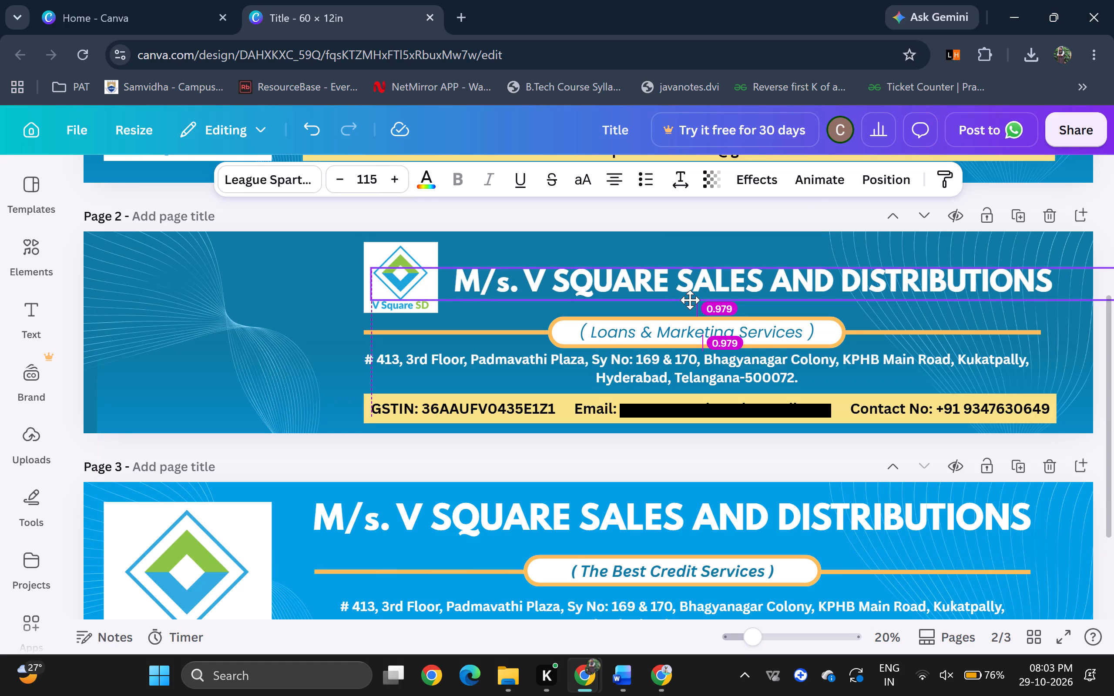
drag(690, 300, 692, 295)
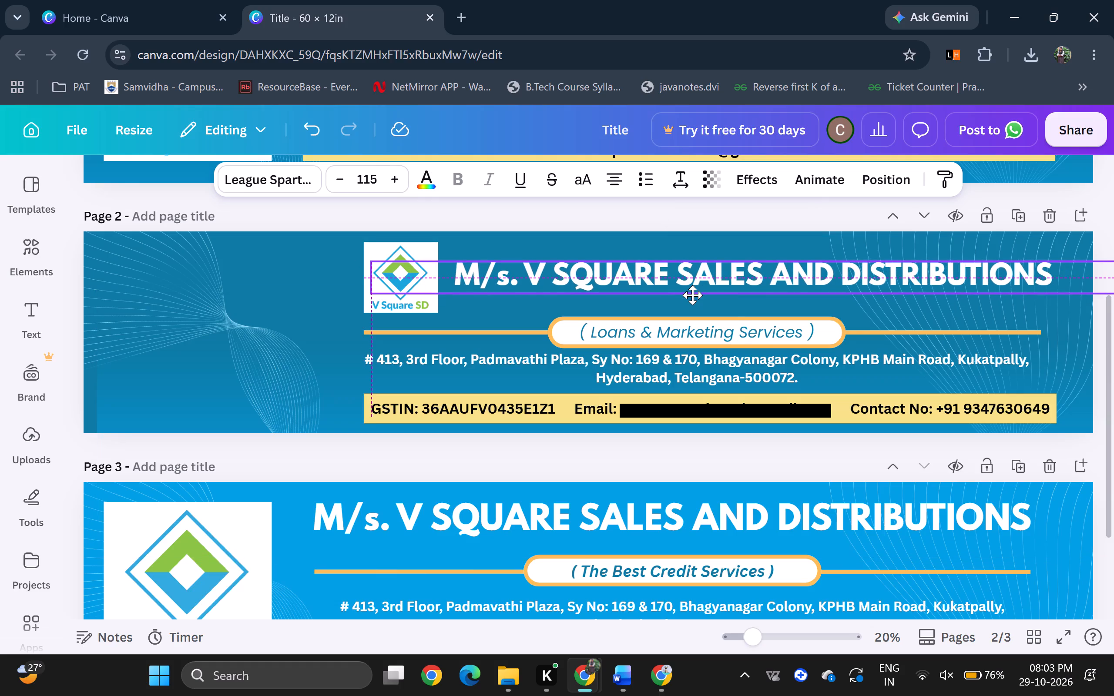
drag(692, 295, 695, 291)
click(696, 453)
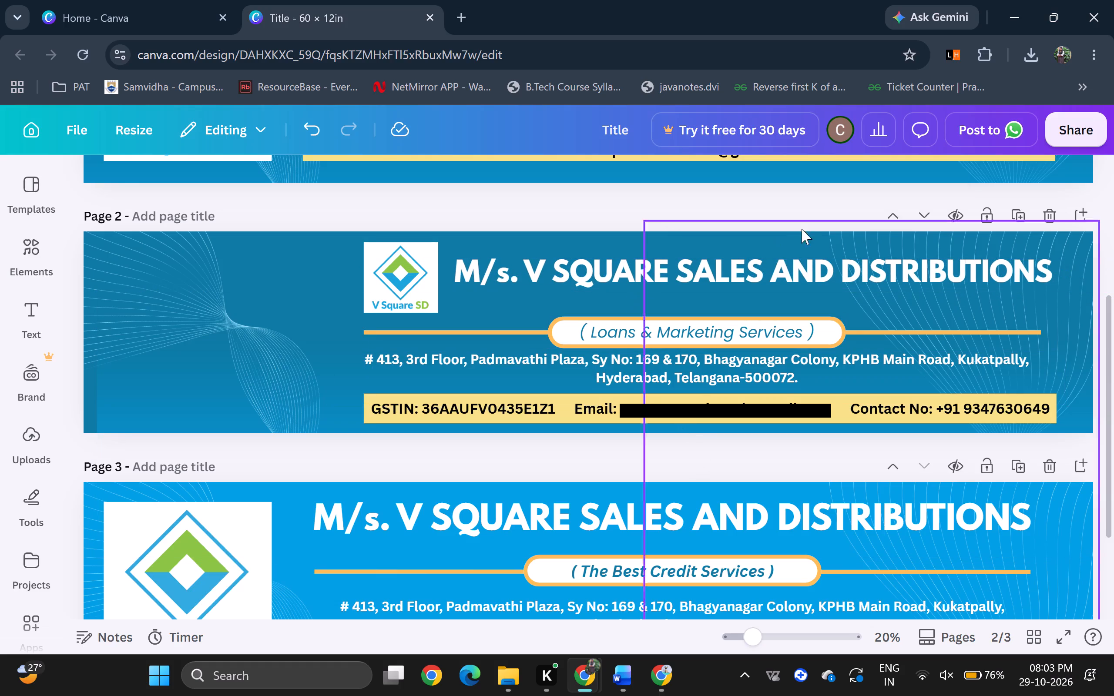
Enlarge the V Square logo on page 2 slightly, keeping its upper-left corner fixed, until it sits just above the orange line.
click(429, 293)
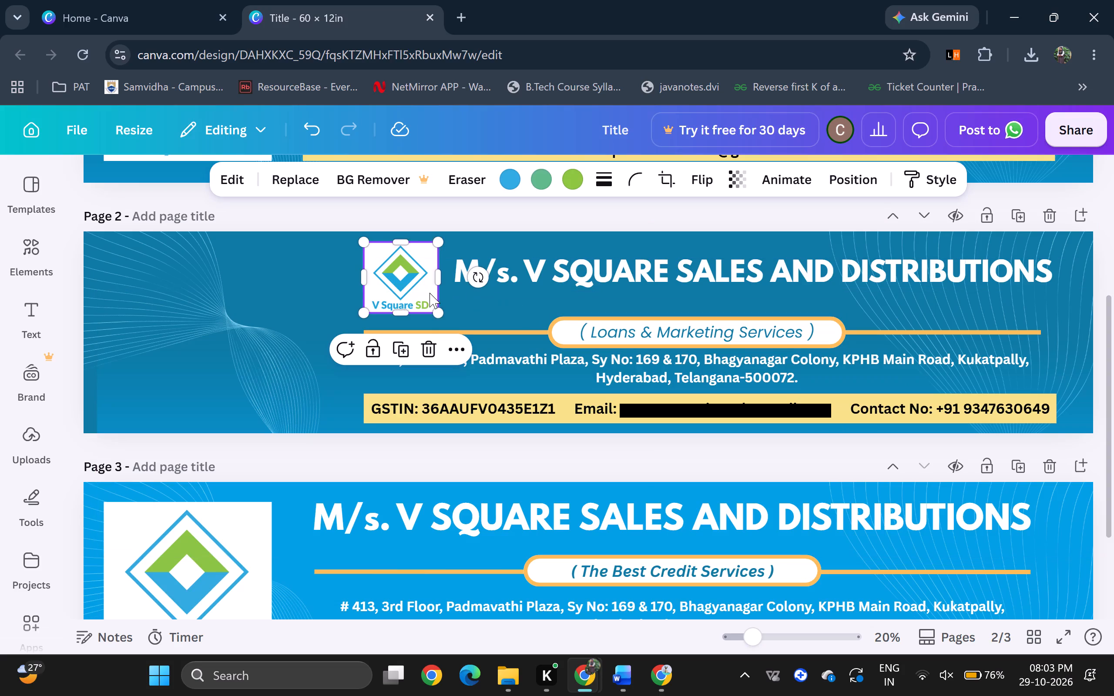
drag(440, 314, 455, 321)
Lower the heading on page 2 slightly so it is vertically centred beside the enlarged logo.
drag(598, 273, 600, 274)
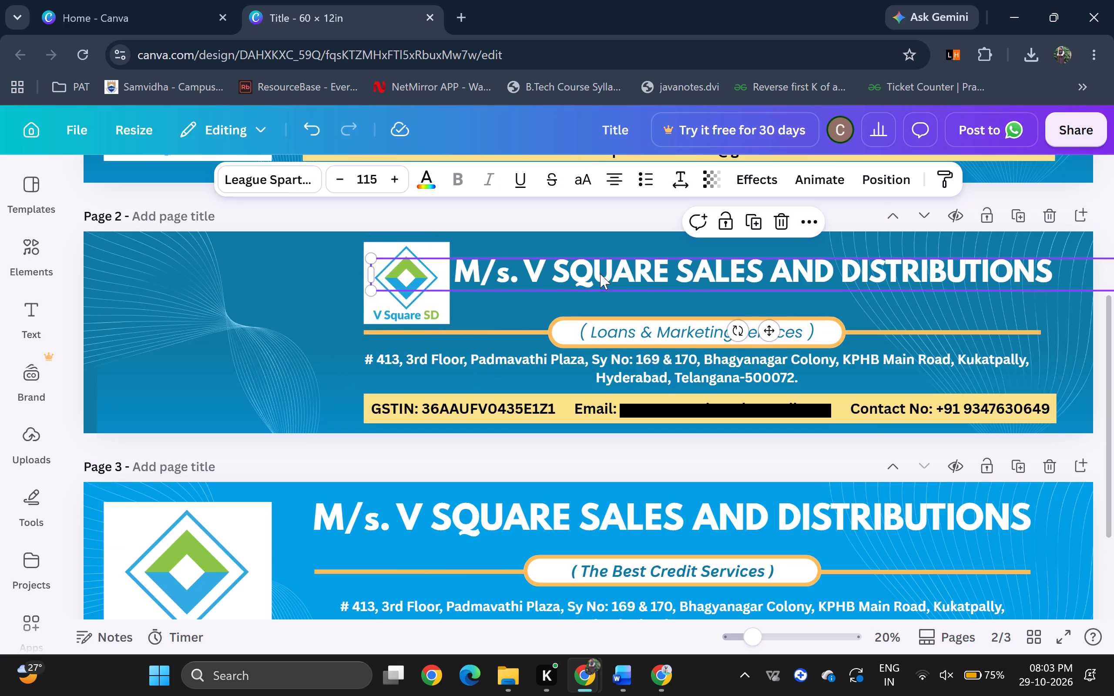
drag(600, 274, 601, 282)
click(587, 445)
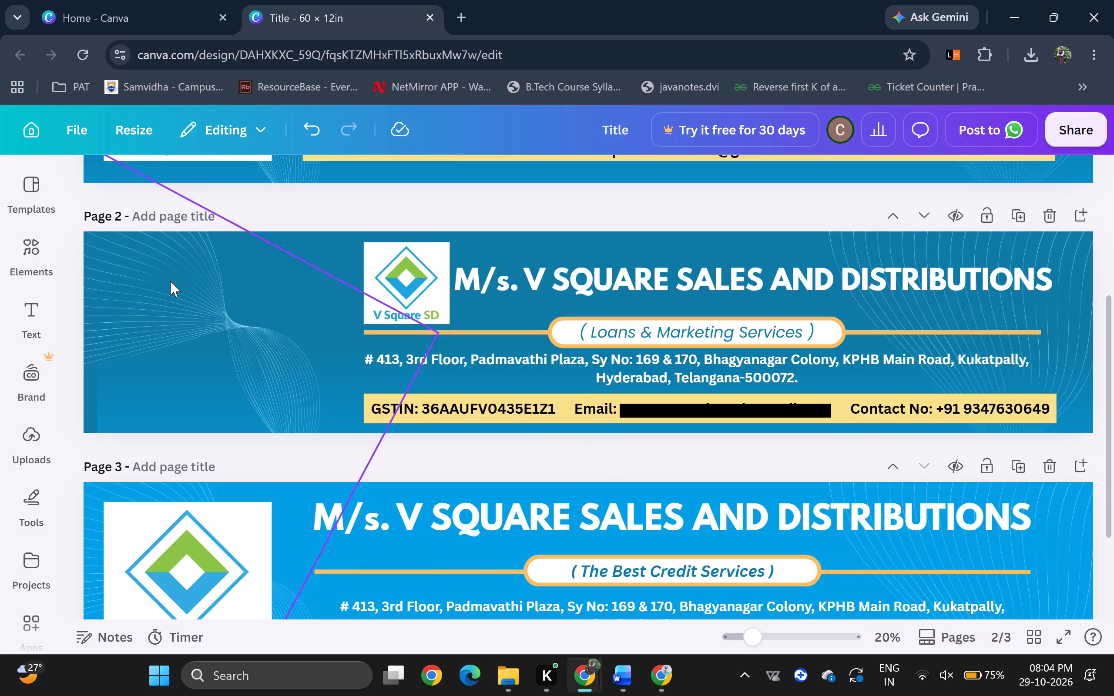
Open the Side Title 72 × 12 in design from the Canva home page and duplicate its page 2.
click(154, 0)
click(726, 257)
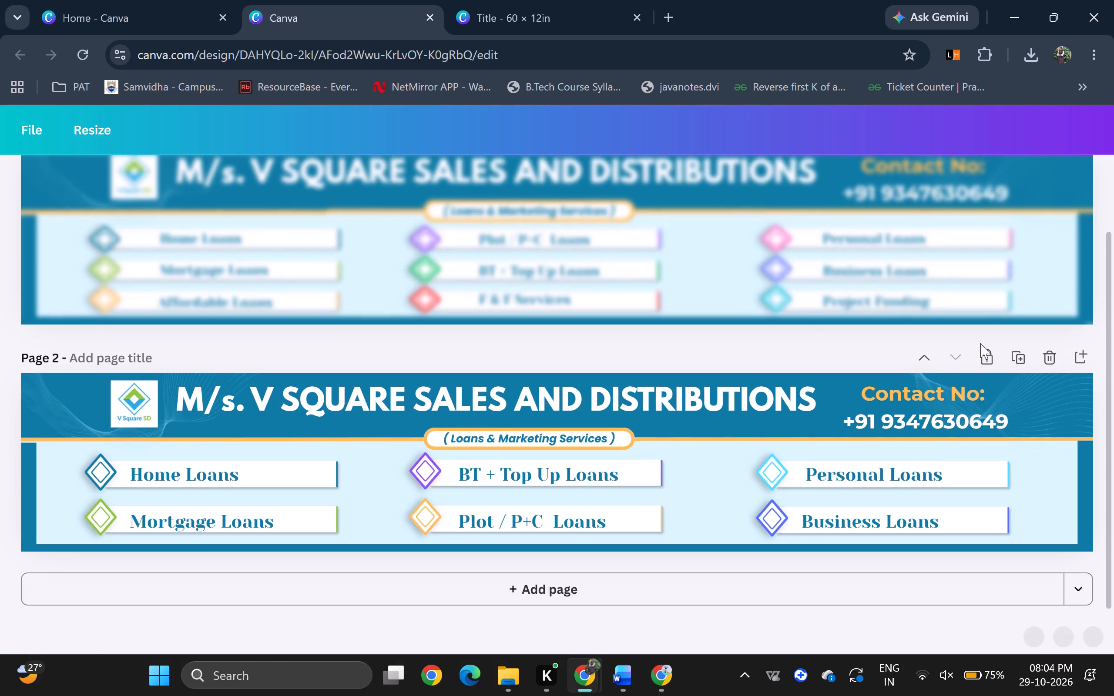
click(1015, 369)
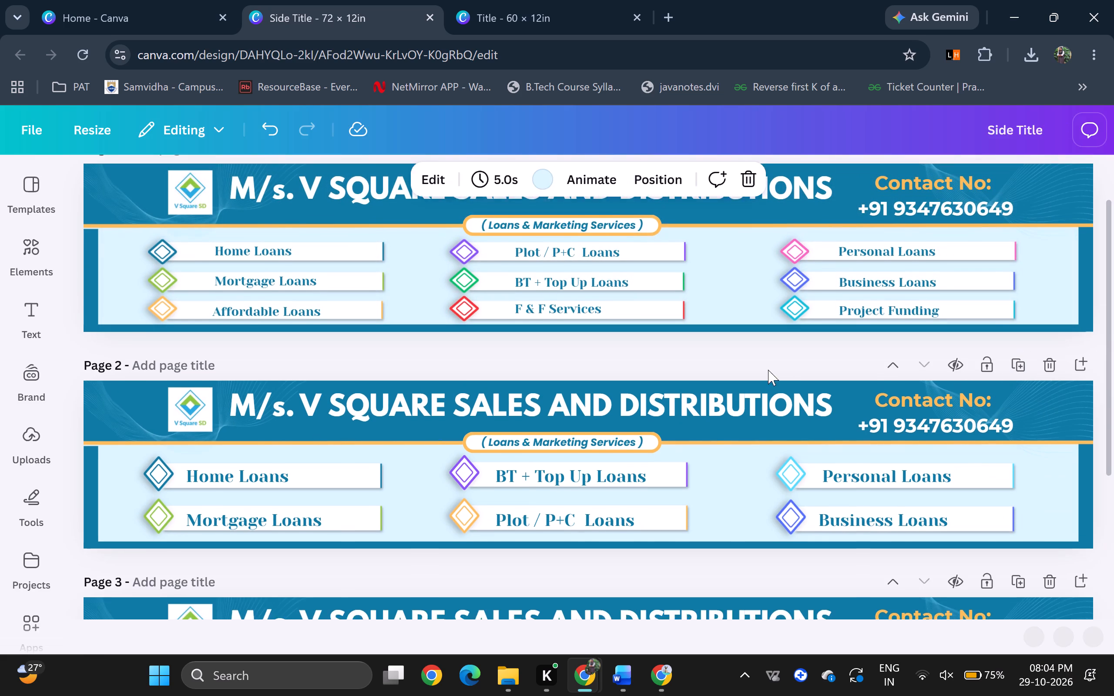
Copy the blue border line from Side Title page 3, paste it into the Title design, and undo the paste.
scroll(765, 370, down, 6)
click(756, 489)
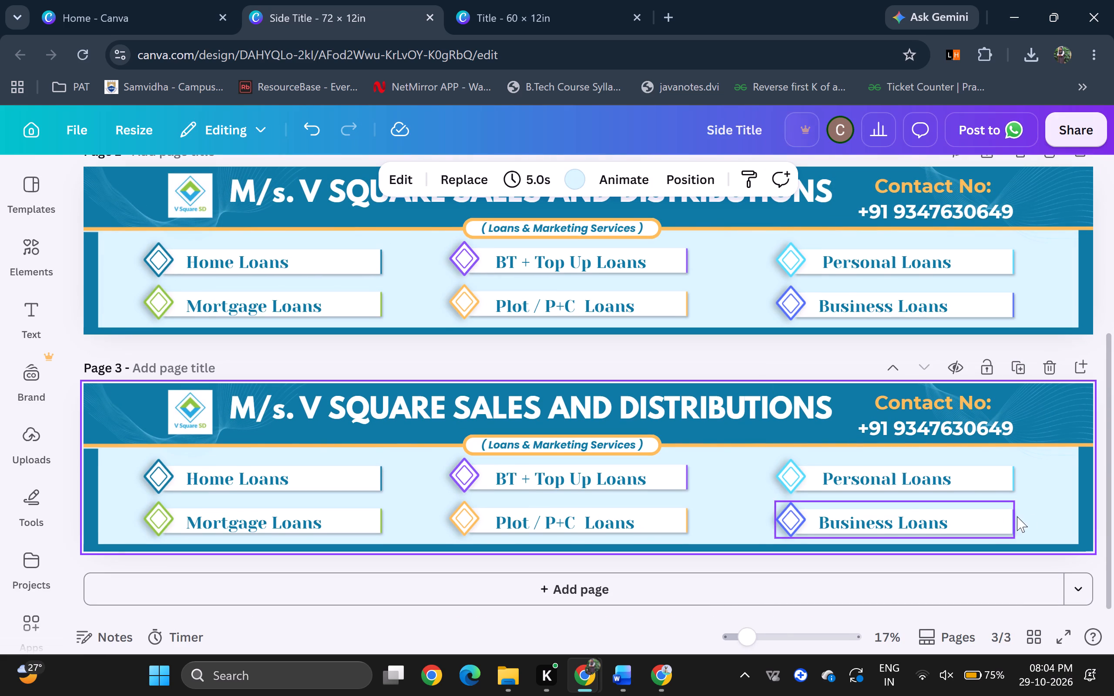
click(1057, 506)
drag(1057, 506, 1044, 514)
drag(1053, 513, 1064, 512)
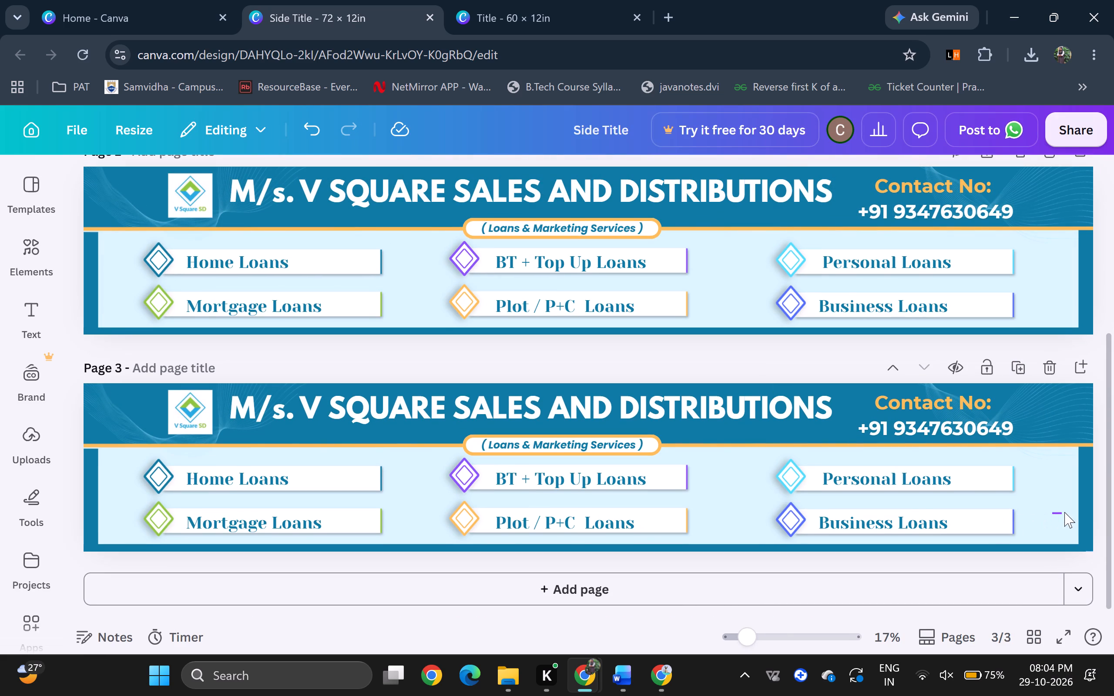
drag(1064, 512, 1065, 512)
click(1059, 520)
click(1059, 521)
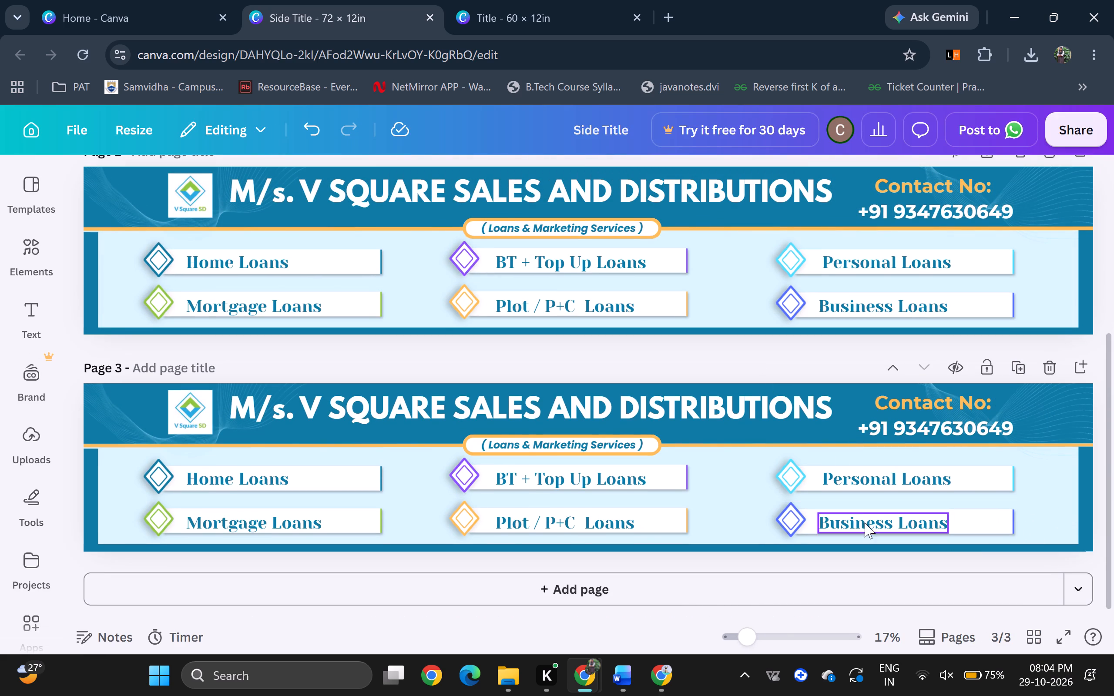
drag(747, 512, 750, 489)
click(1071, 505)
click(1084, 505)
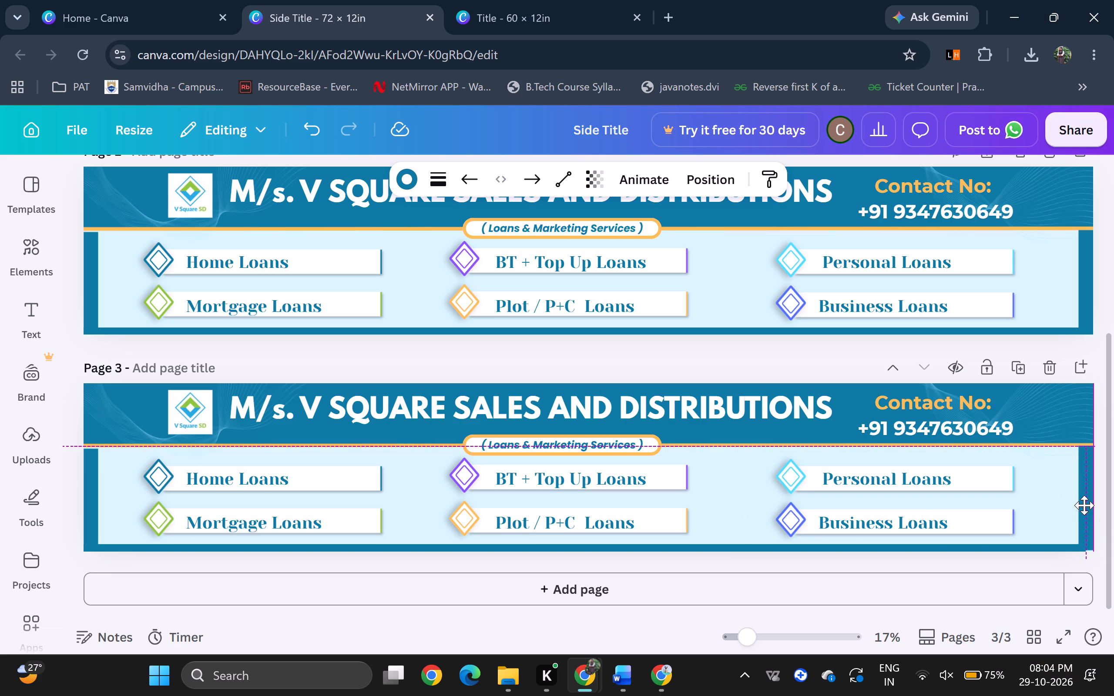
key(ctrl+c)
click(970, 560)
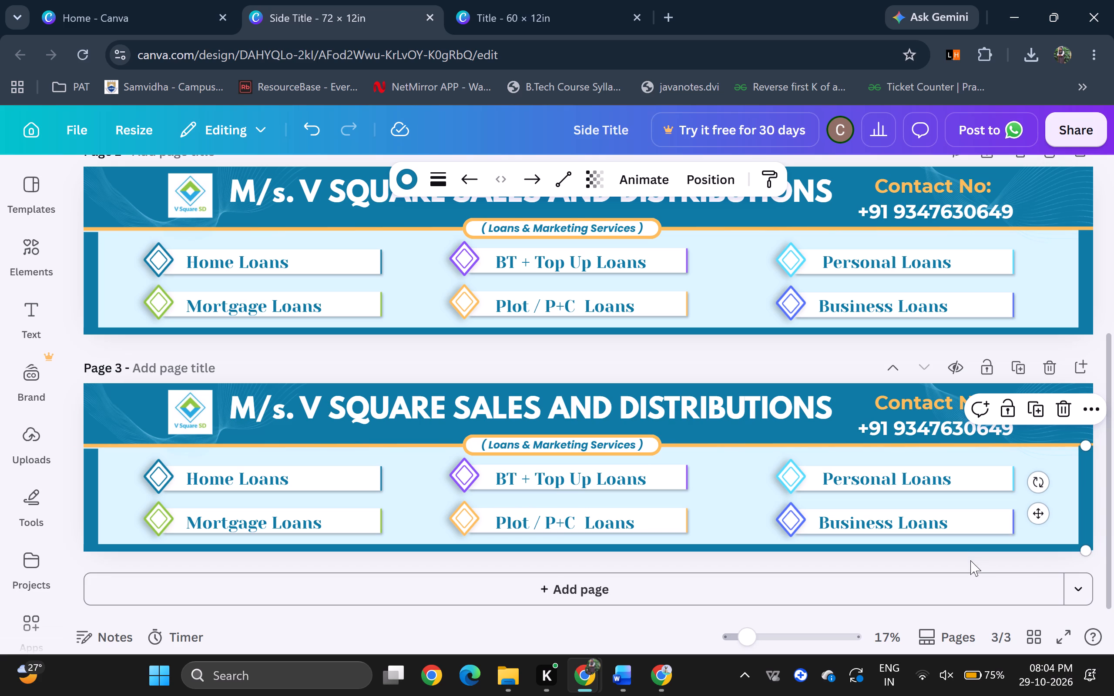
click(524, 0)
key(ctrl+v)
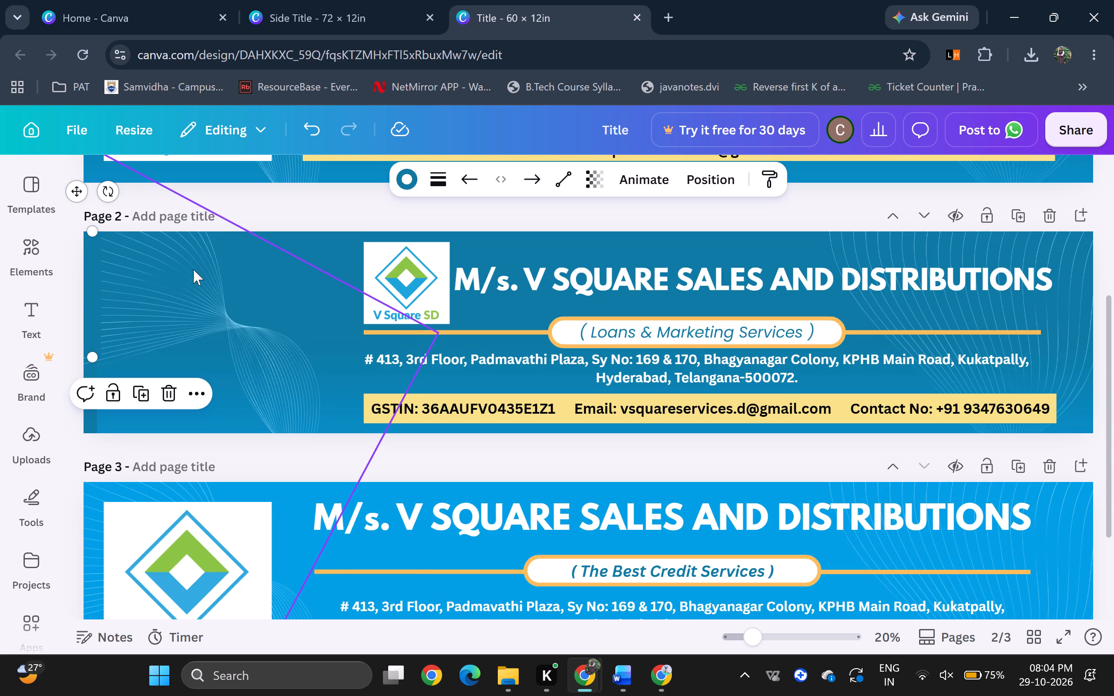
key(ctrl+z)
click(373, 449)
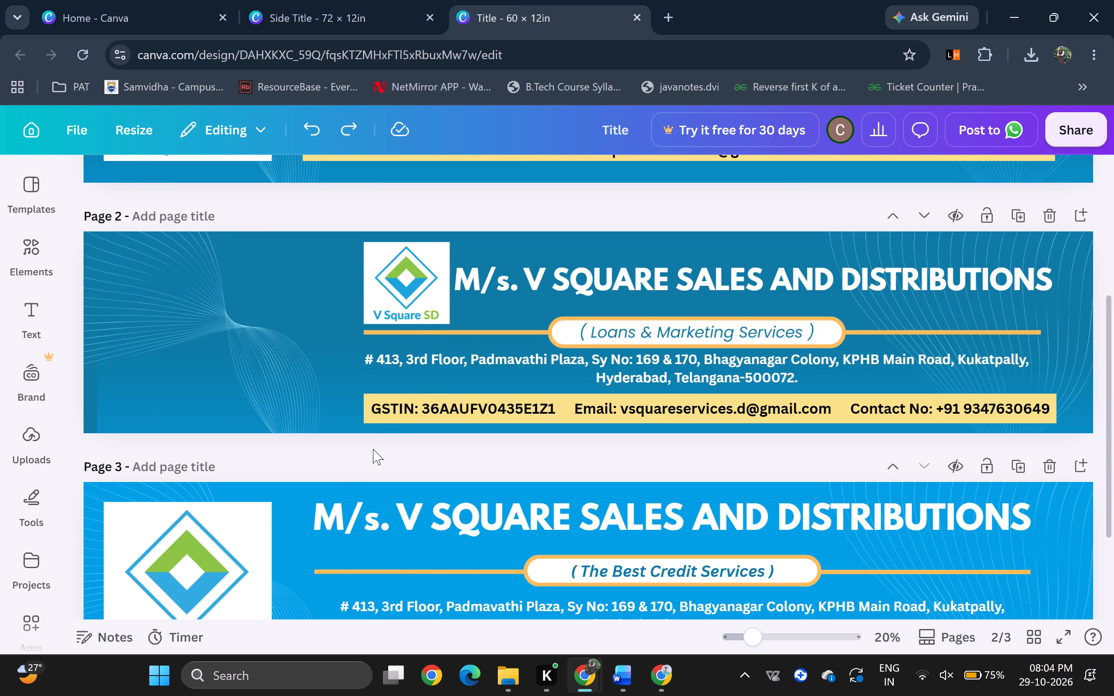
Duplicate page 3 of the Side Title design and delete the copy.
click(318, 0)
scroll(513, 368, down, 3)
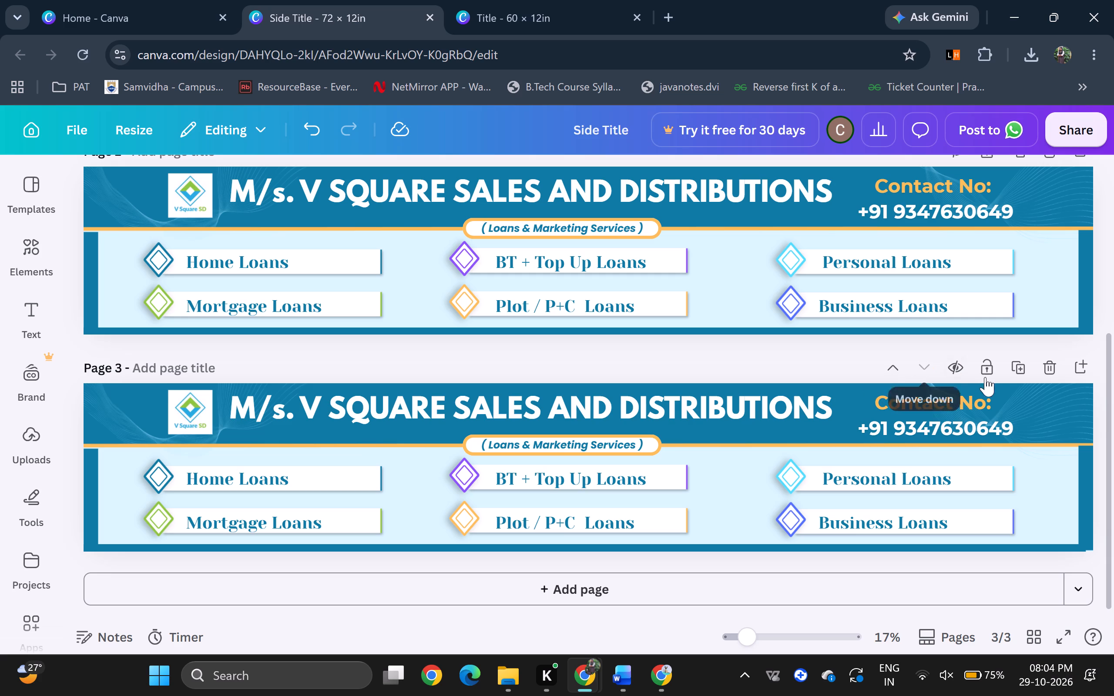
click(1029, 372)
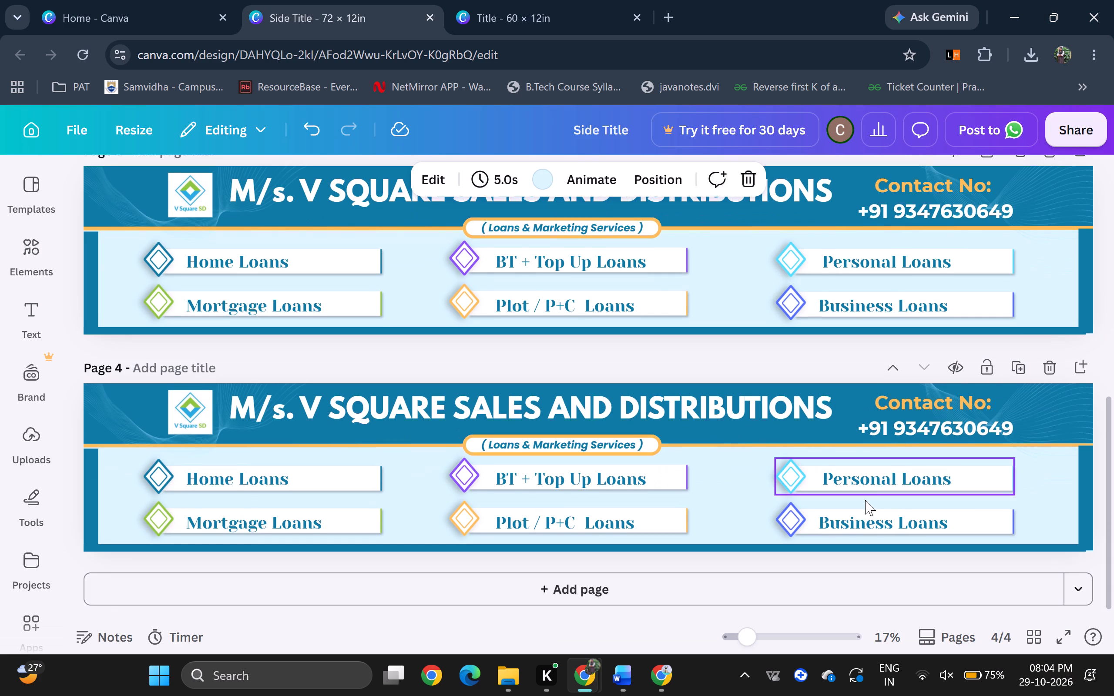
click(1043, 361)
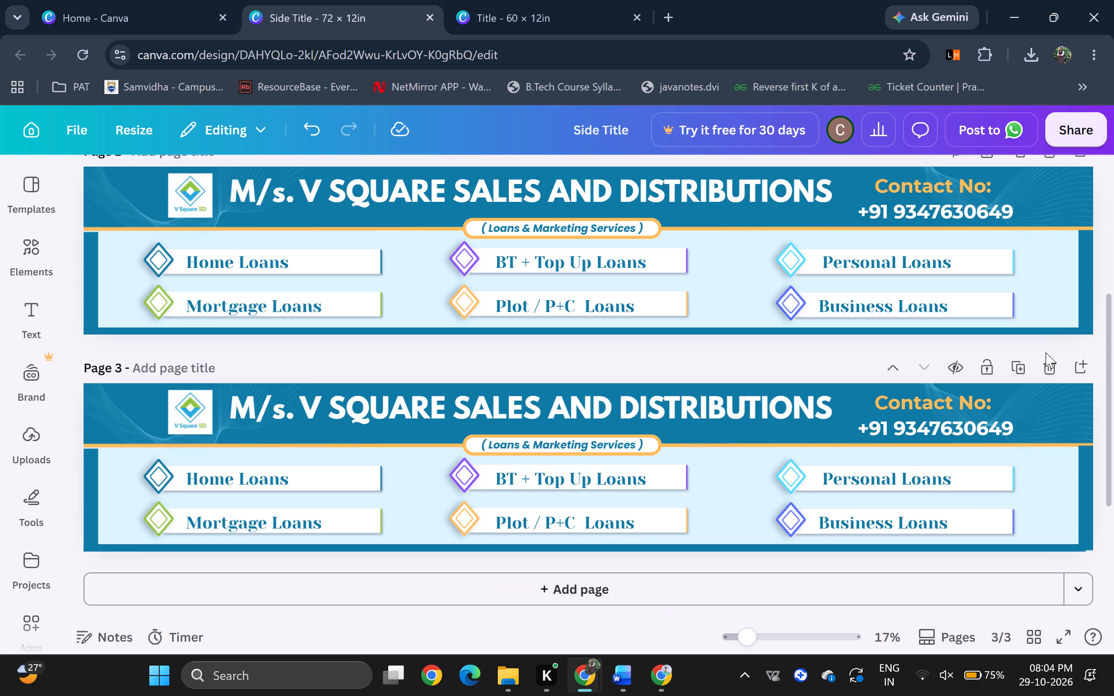
Add a blank page after page 3 of the Side Title design and copy its background colour code, #D9F5FF.
click(1073, 365)
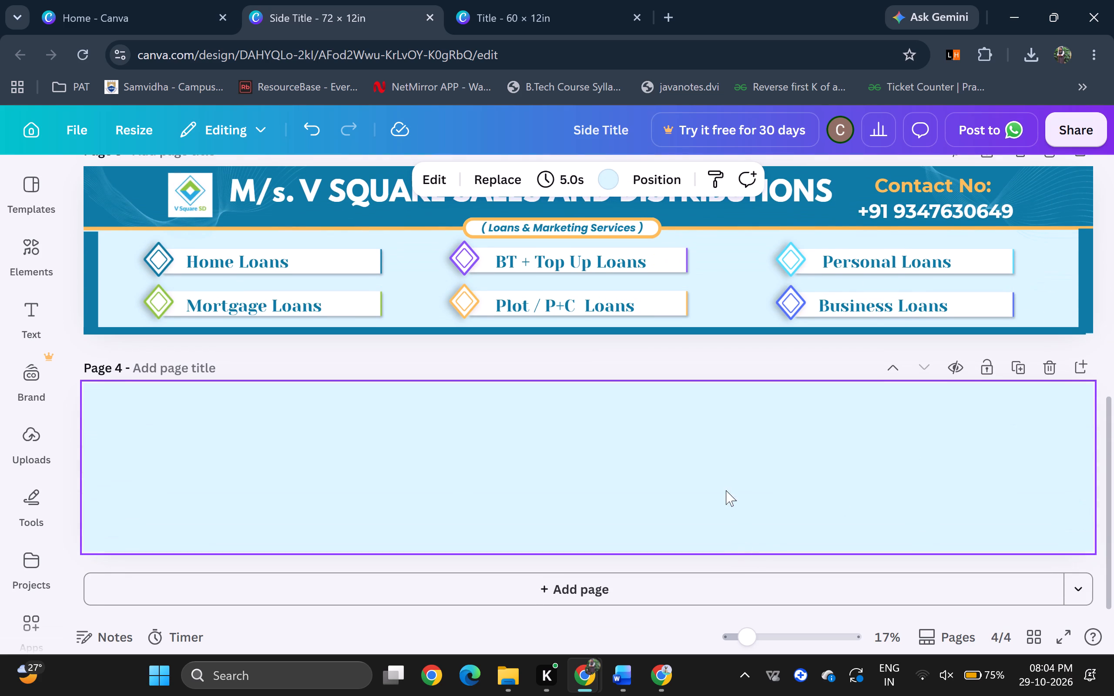
click(601, 183)
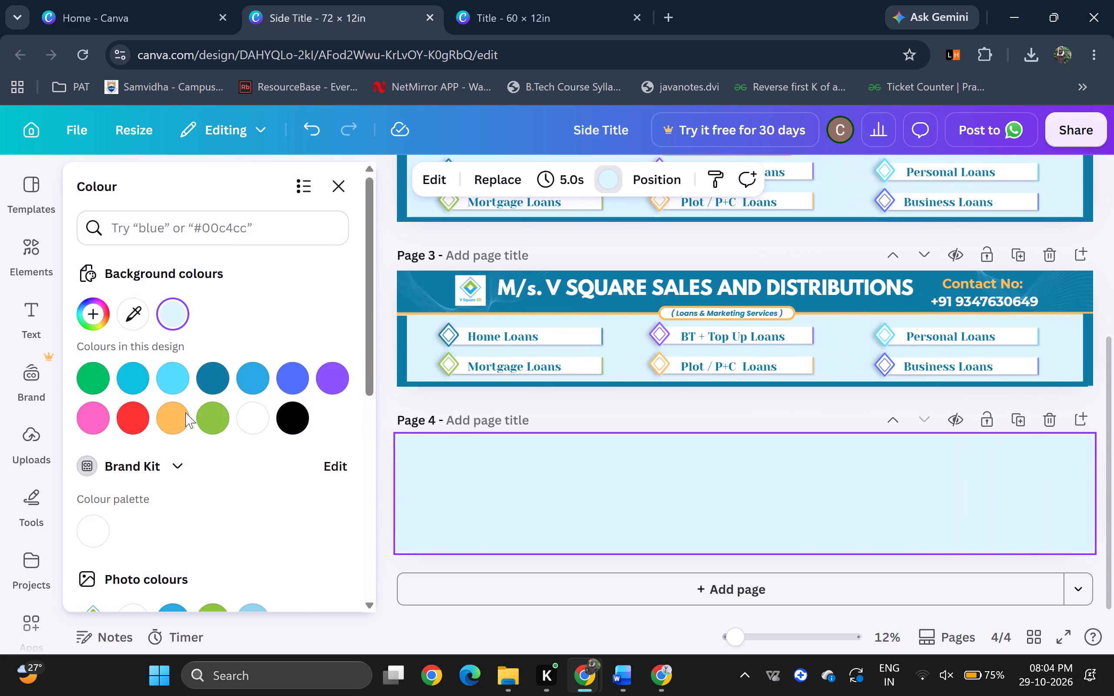
click(171, 315)
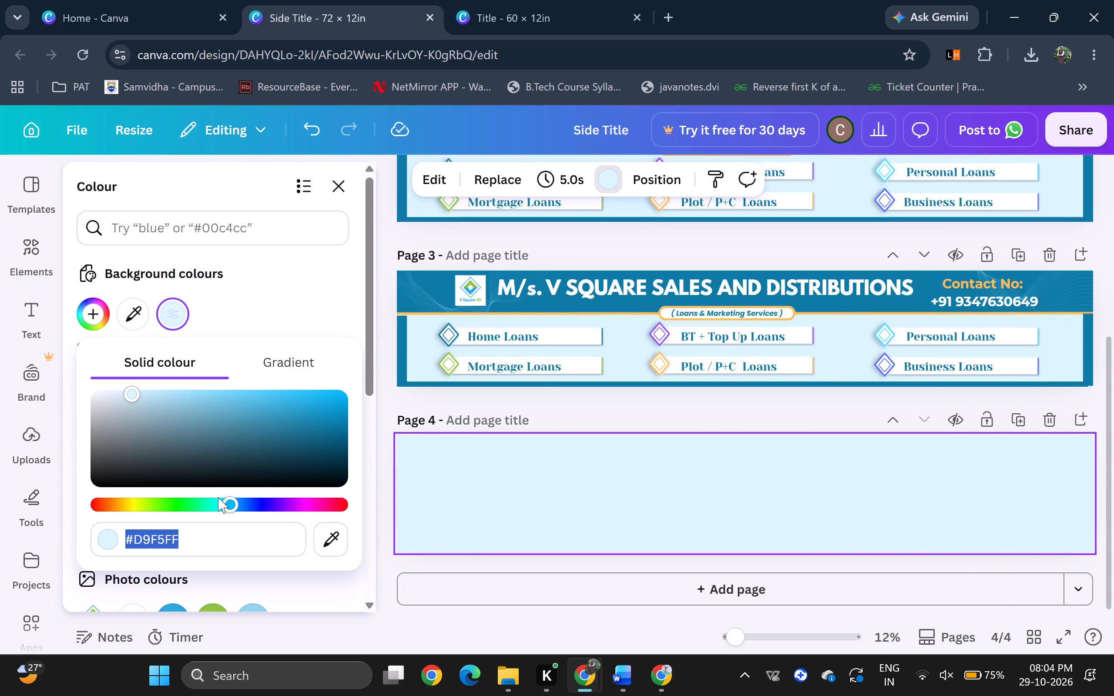
key(ctrl+c)
click(586, 422)
Add a square shape to page 2 of the Title design and fill it with #D9F5FF.
click(582, 0)
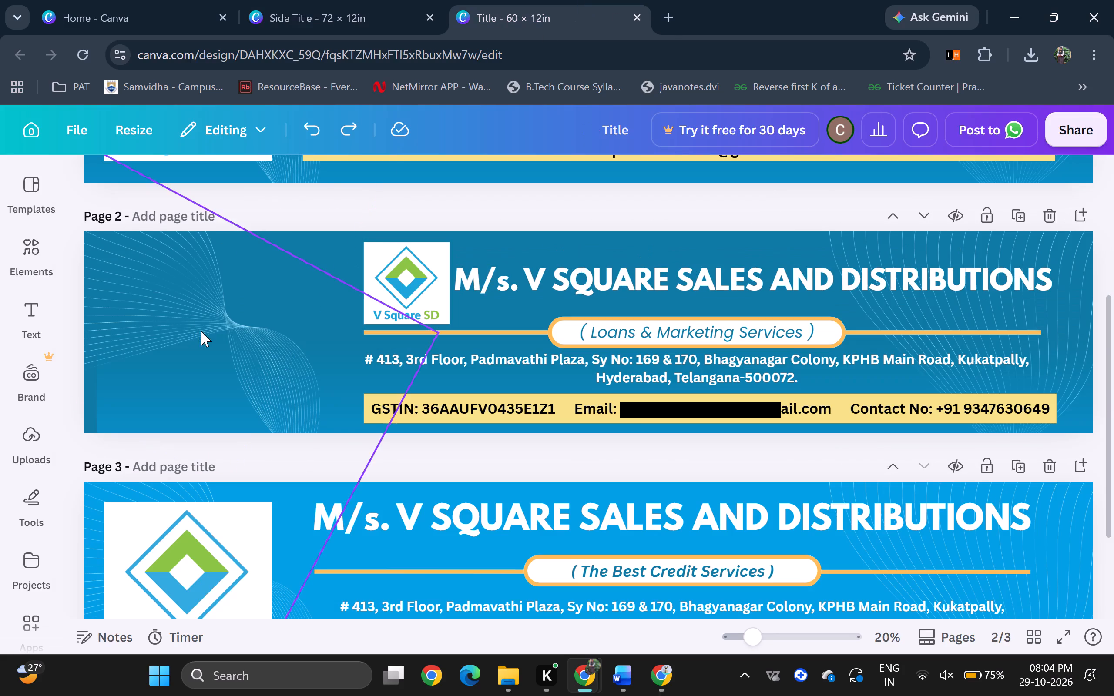
key(r)
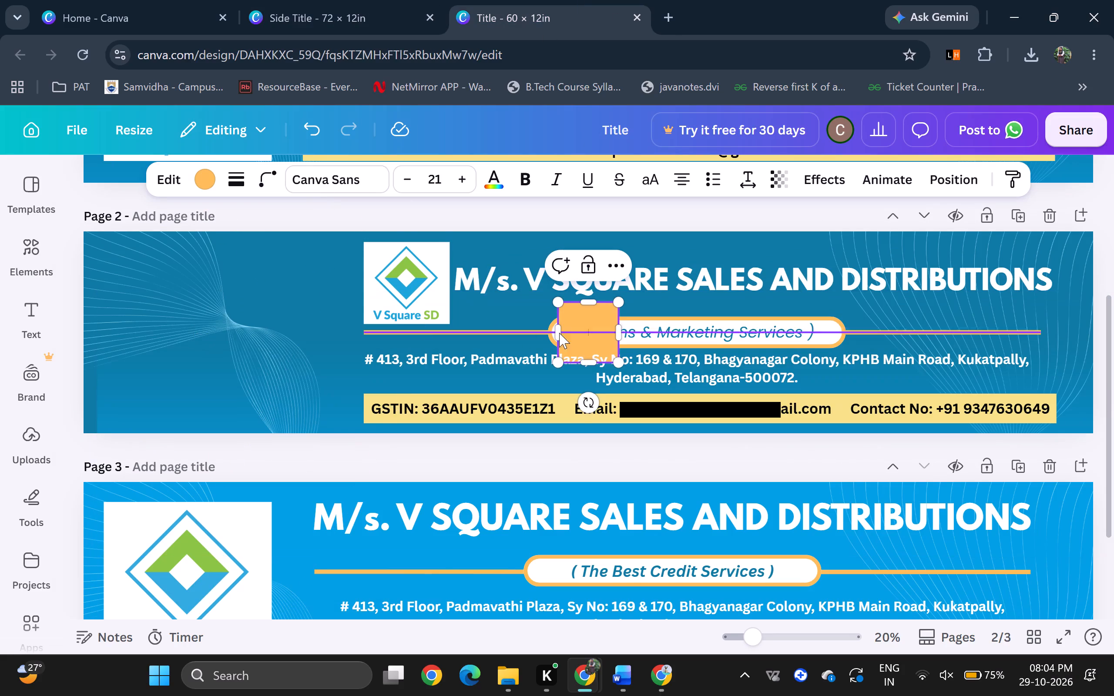
click(202, 177)
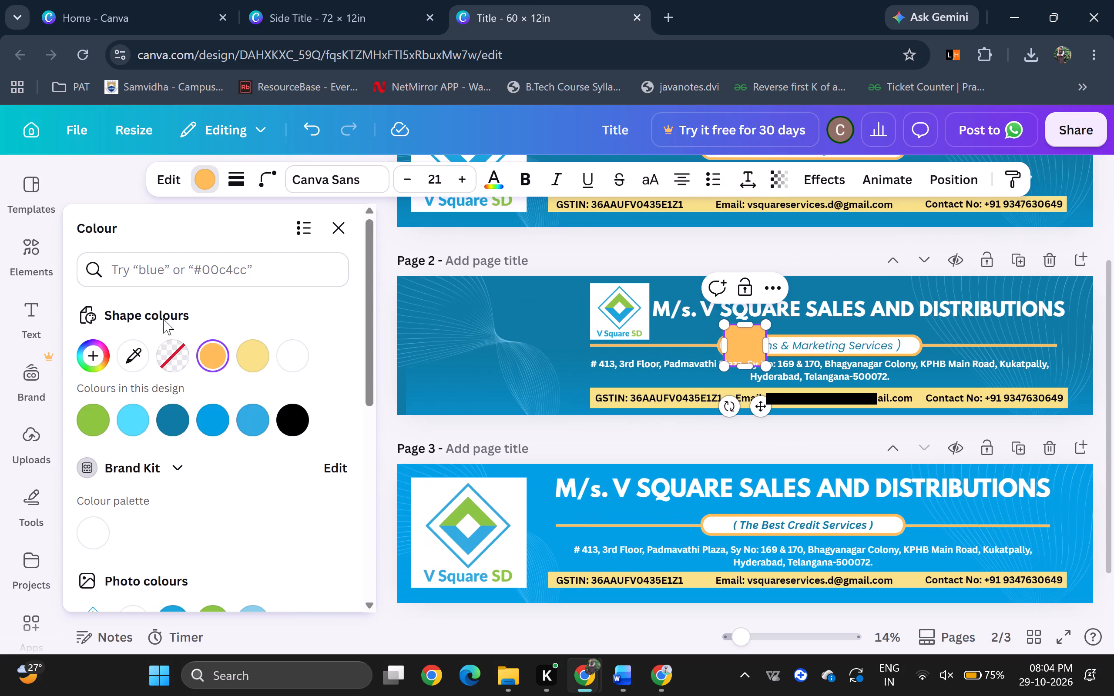
click(97, 343)
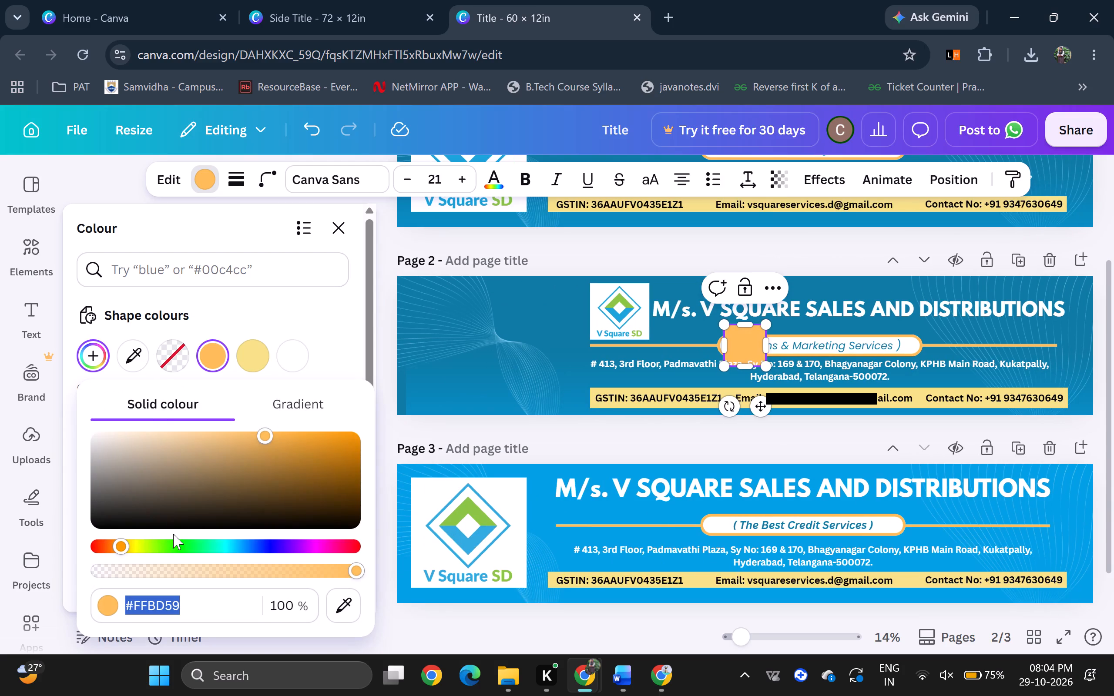
key(ctrl+v)
key(Return)
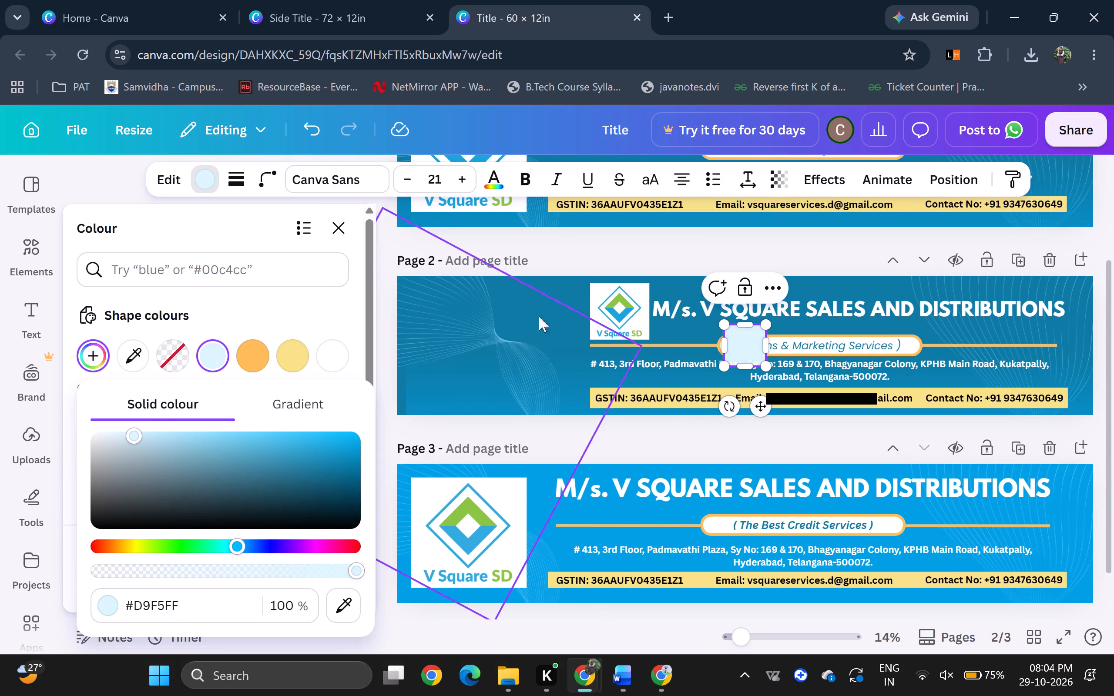
click(594, 268)
click(649, 212)
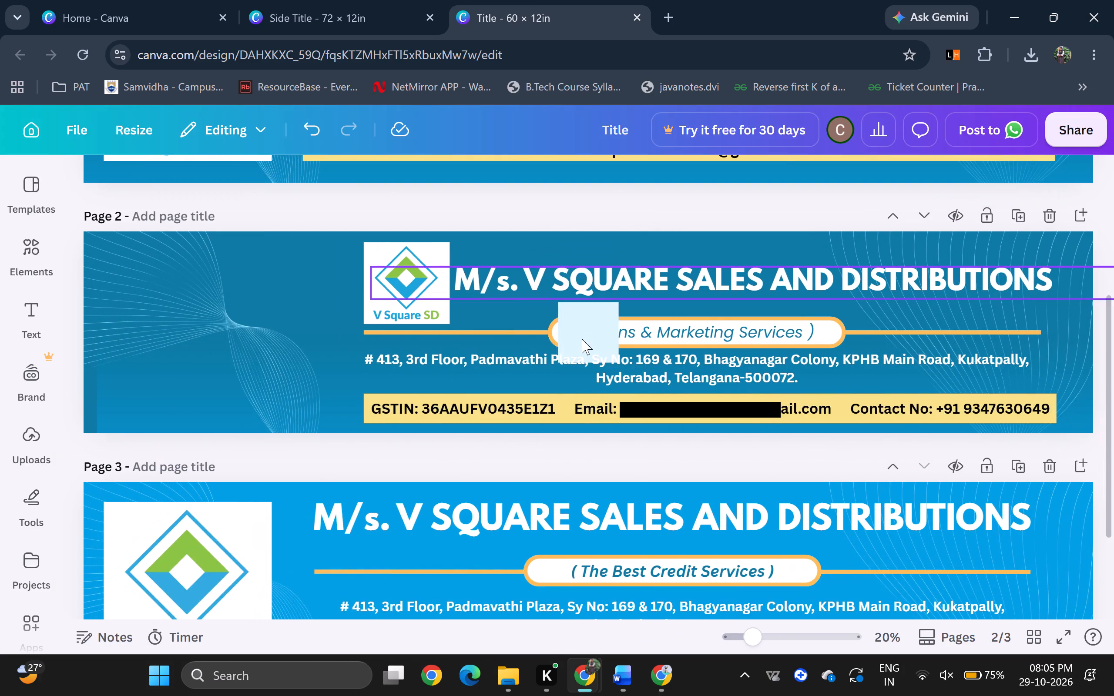
Move the light-blue shape into the empty area left of the logo on page 2 and resize it to about 15.5 × 10.8 in.
drag(582, 339, 119, 277)
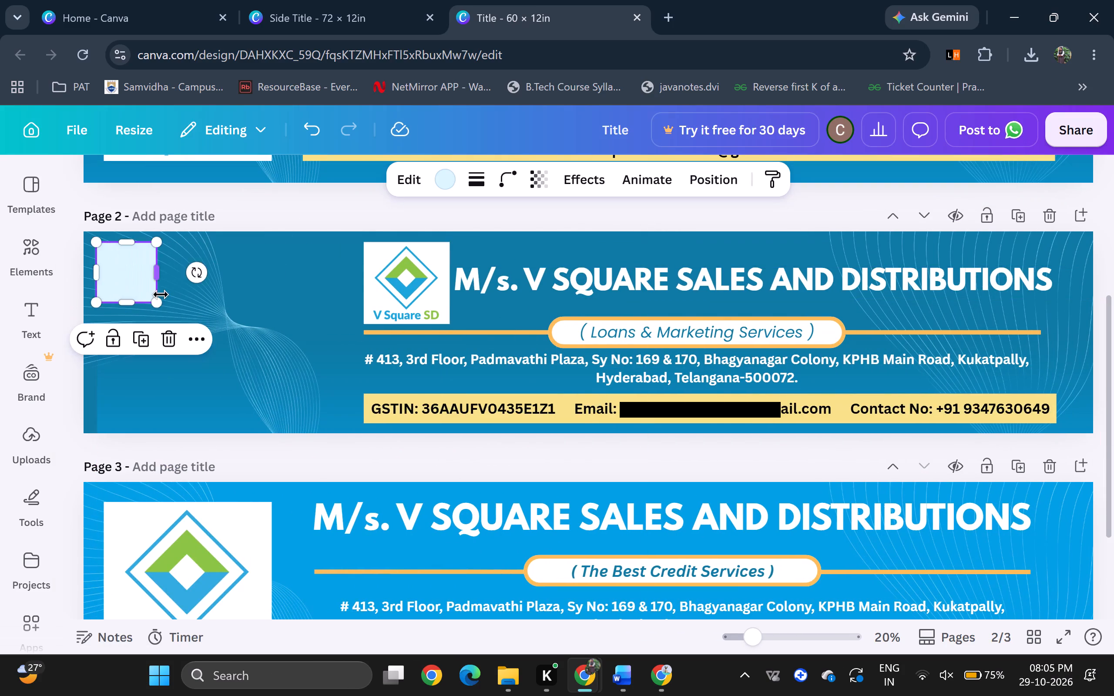
drag(154, 300, 338, 416)
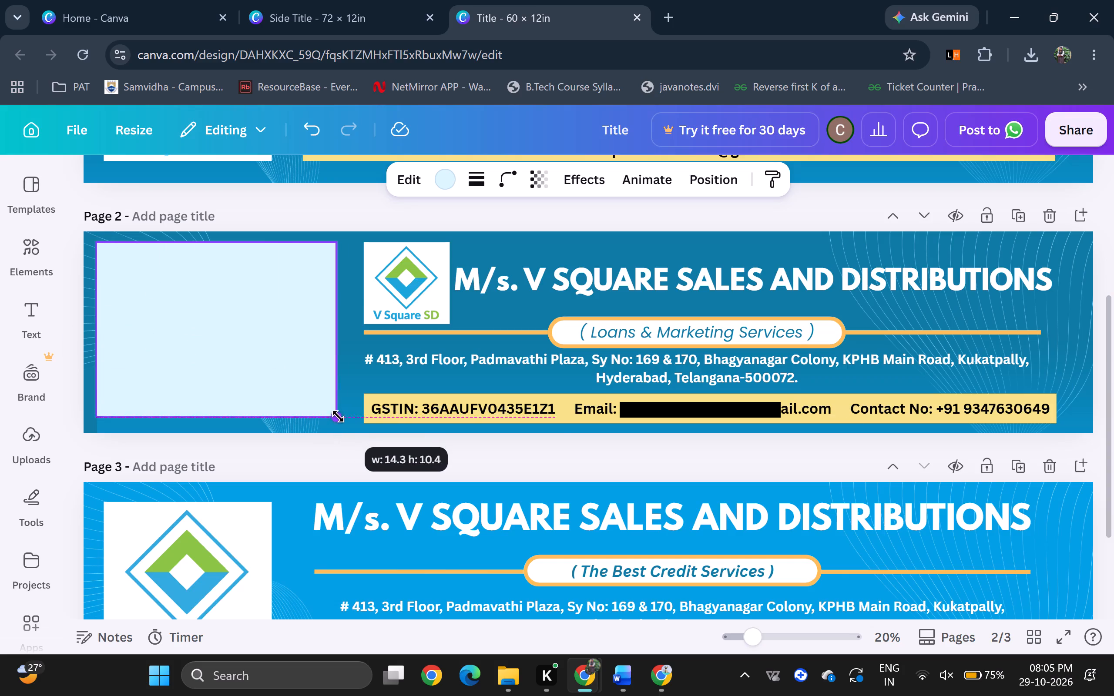
drag(338, 416, 351, 418)
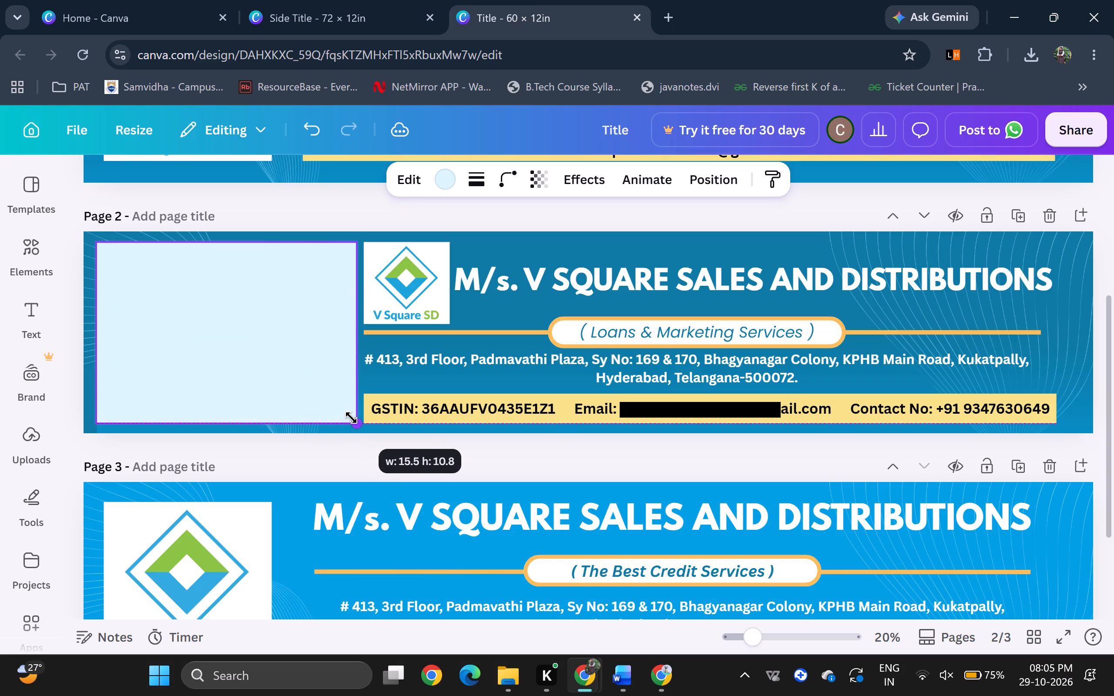
drag(351, 418, 352, 417)
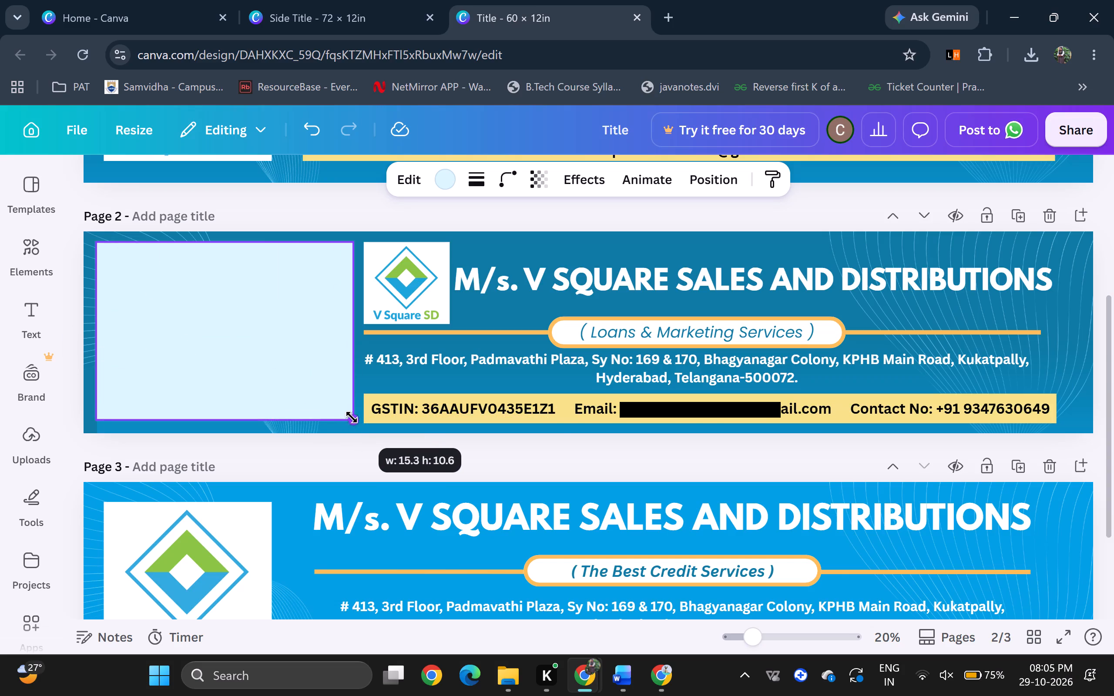
drag(352, 417, 352, 419)
click(342, 468)
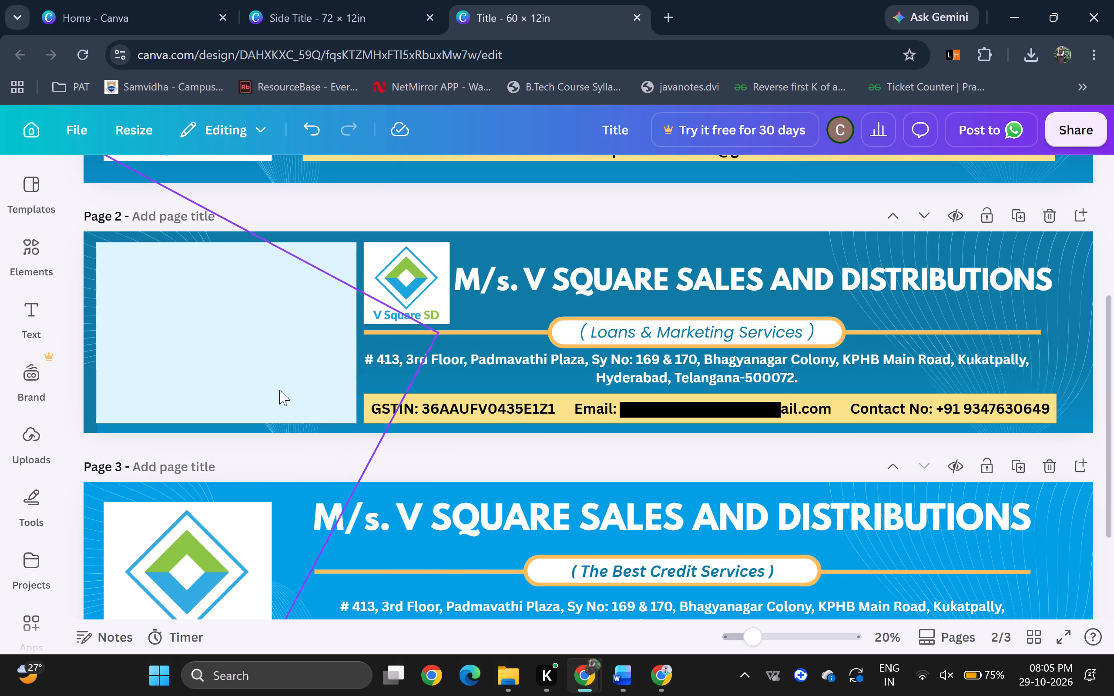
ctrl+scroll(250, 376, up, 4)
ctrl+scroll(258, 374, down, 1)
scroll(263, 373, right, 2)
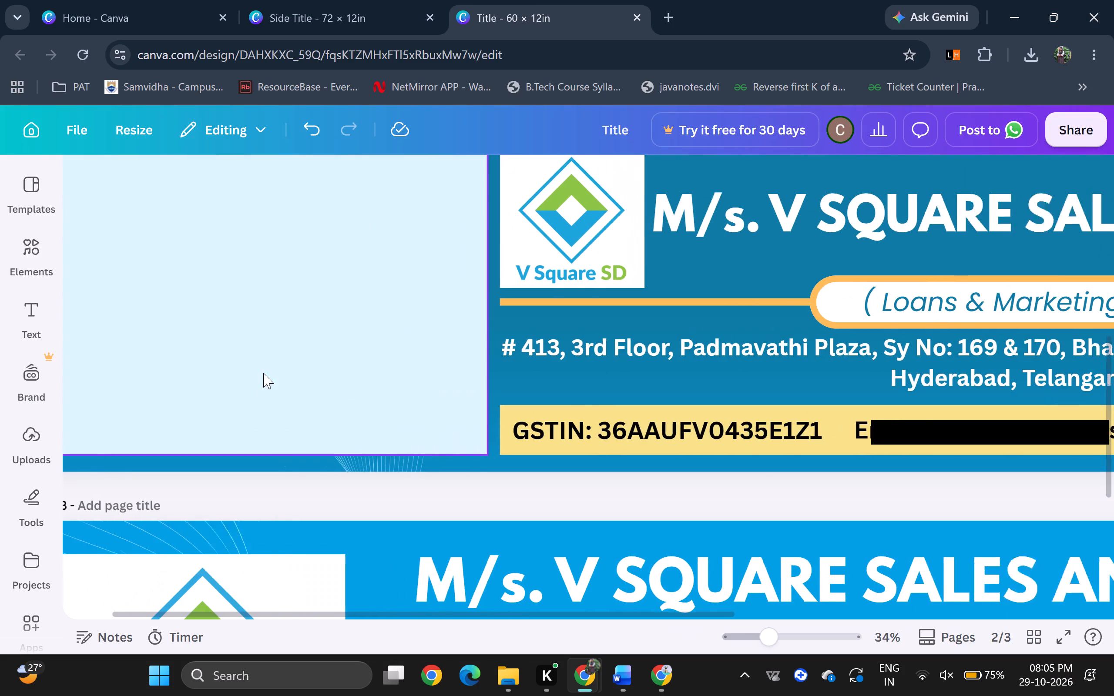
Trim the light-blue panel on page 2 to about 15.2 × 10.6 in, widening the gap before the logo.
scroll(263, 373, right, 2)
scroll(300, 364, up, 1)
click(300, 364)
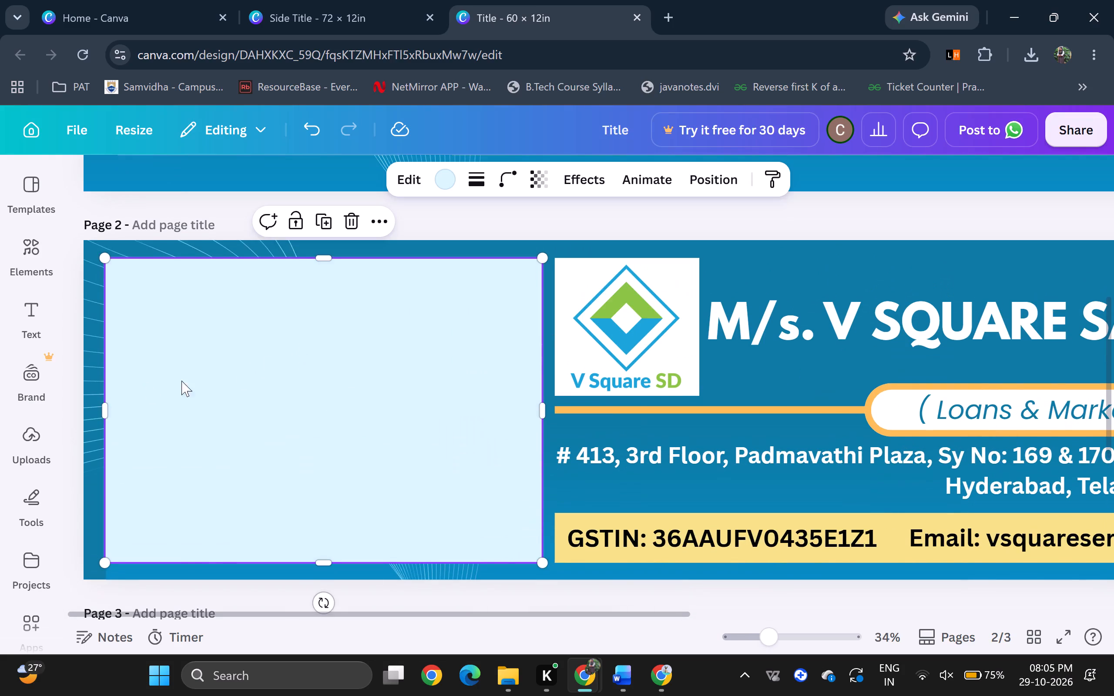
click(104, 405)
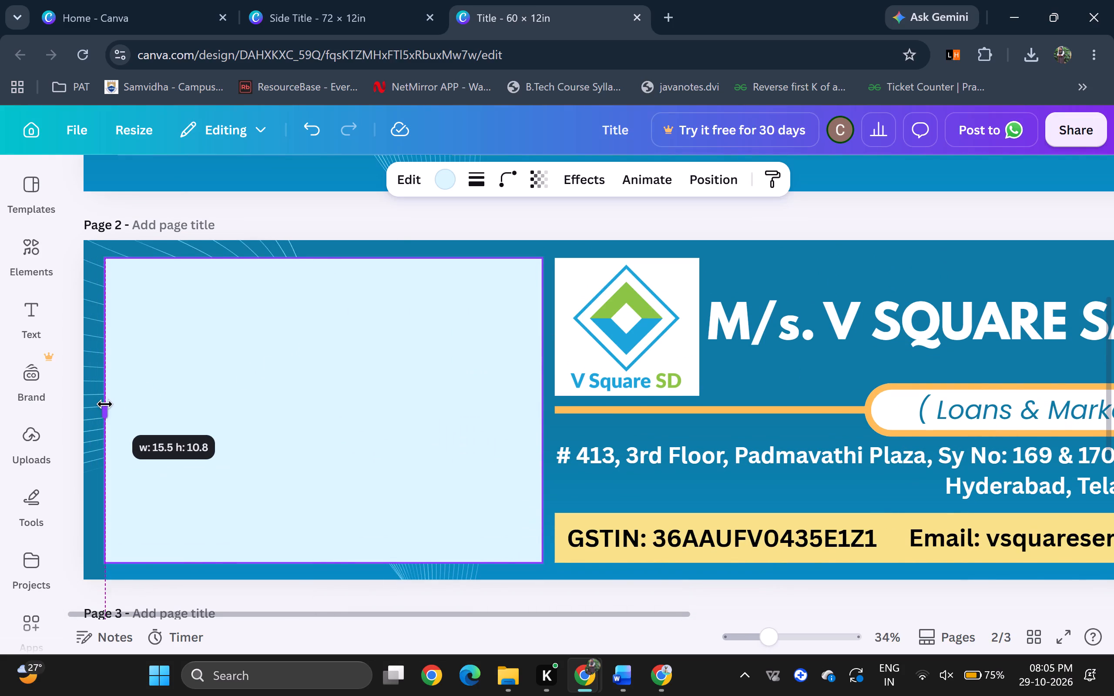
drag(322, 565, 322, 564)
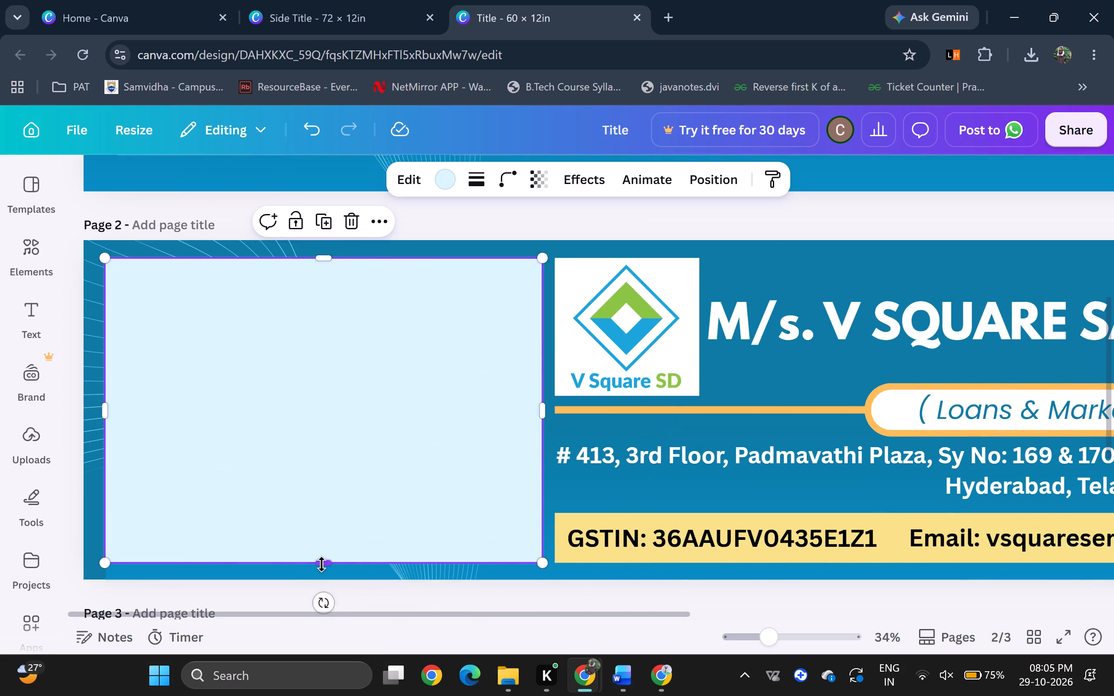
drag(322, 564, 320, 561)
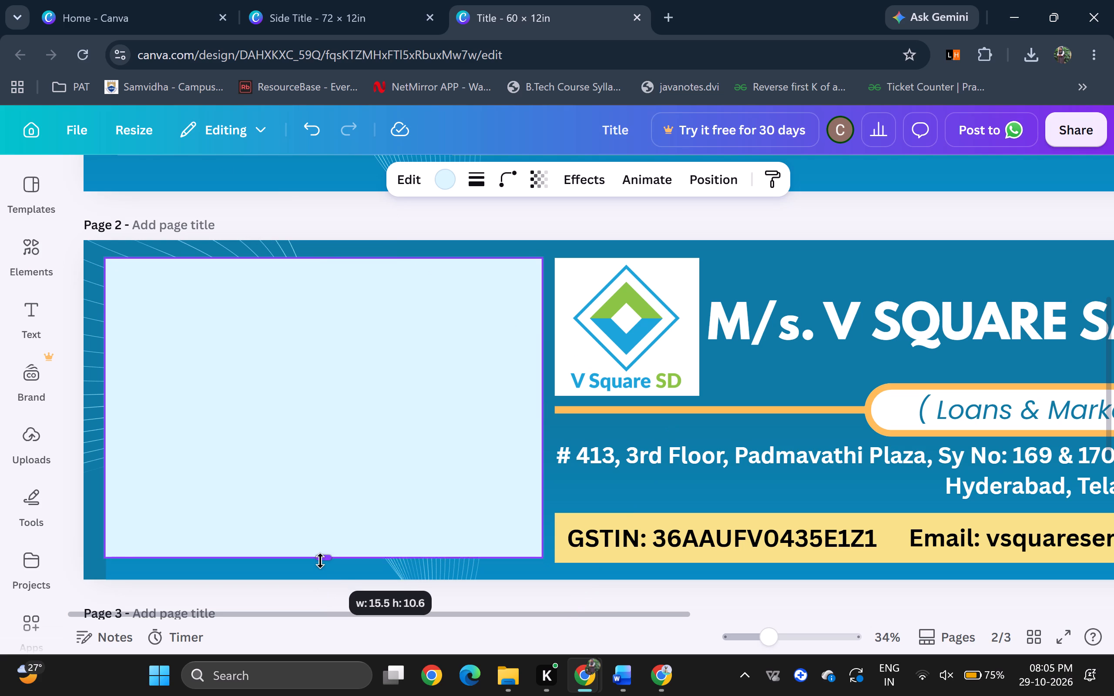
drag(320, 561, 320, 559)
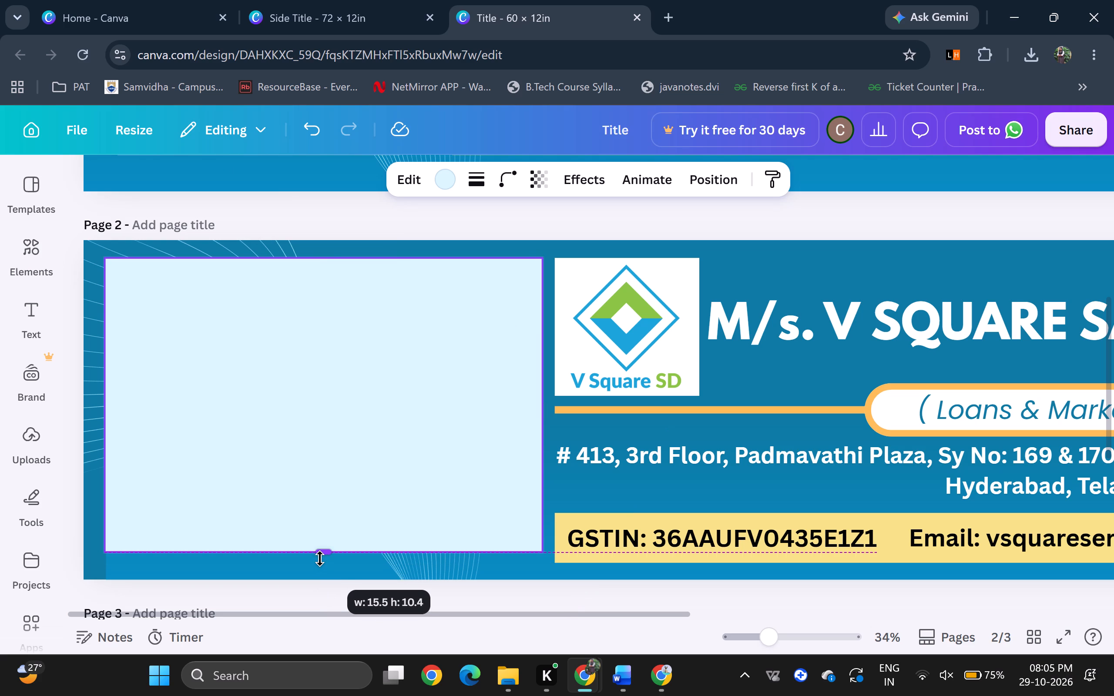
drag(320, 559, 320, 559)
click(457, 600)
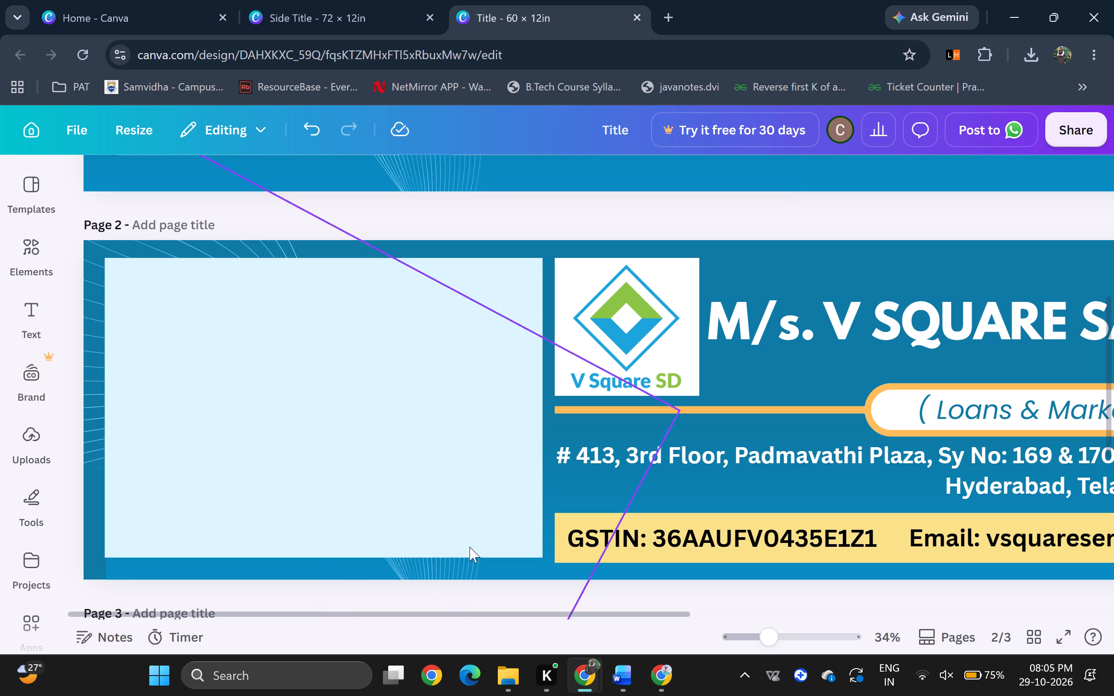
click(533, 433)
drag(545, 413, 537, 415)
drag(317, 259, 317, 266)
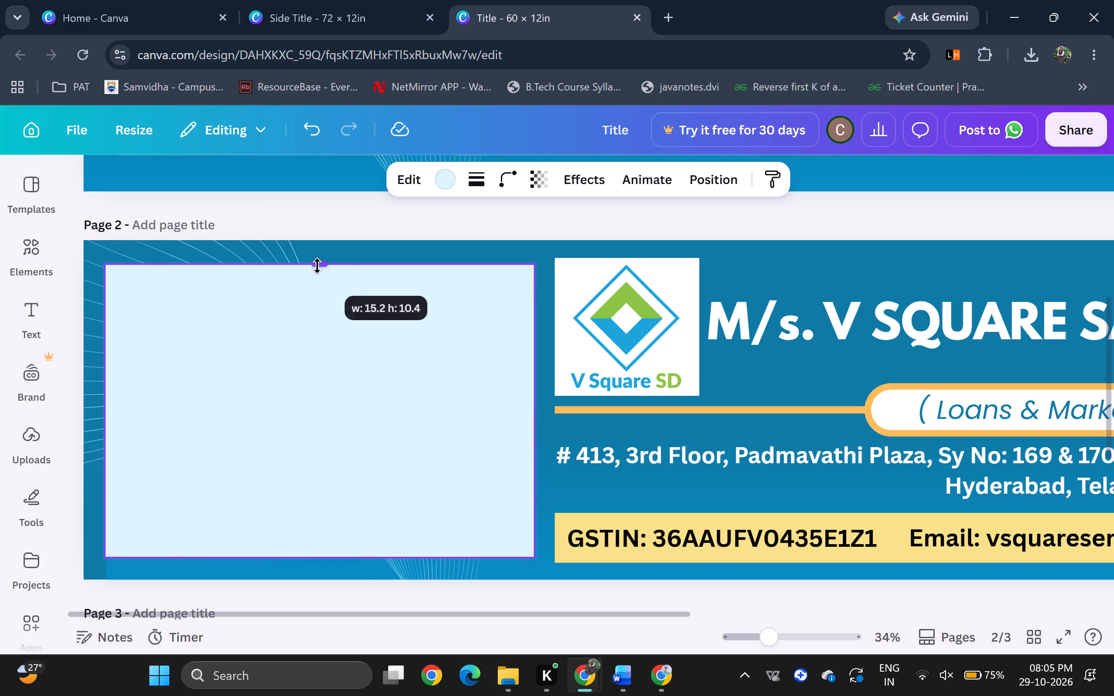
drag(317, 266, 318, 263)
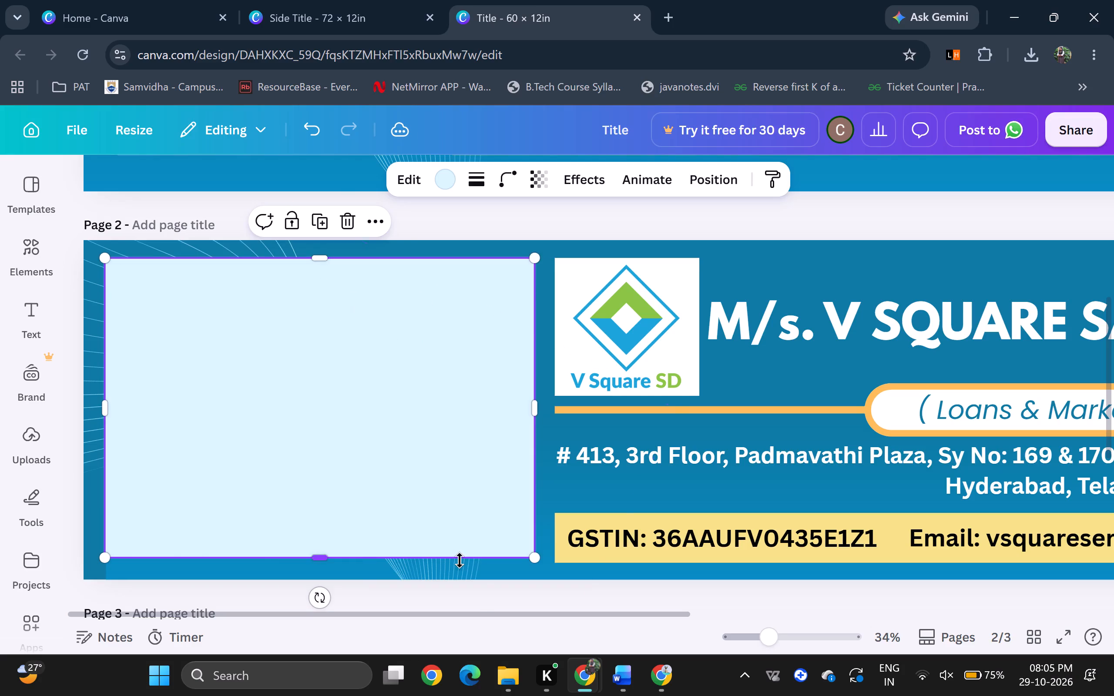
click(473, 599)
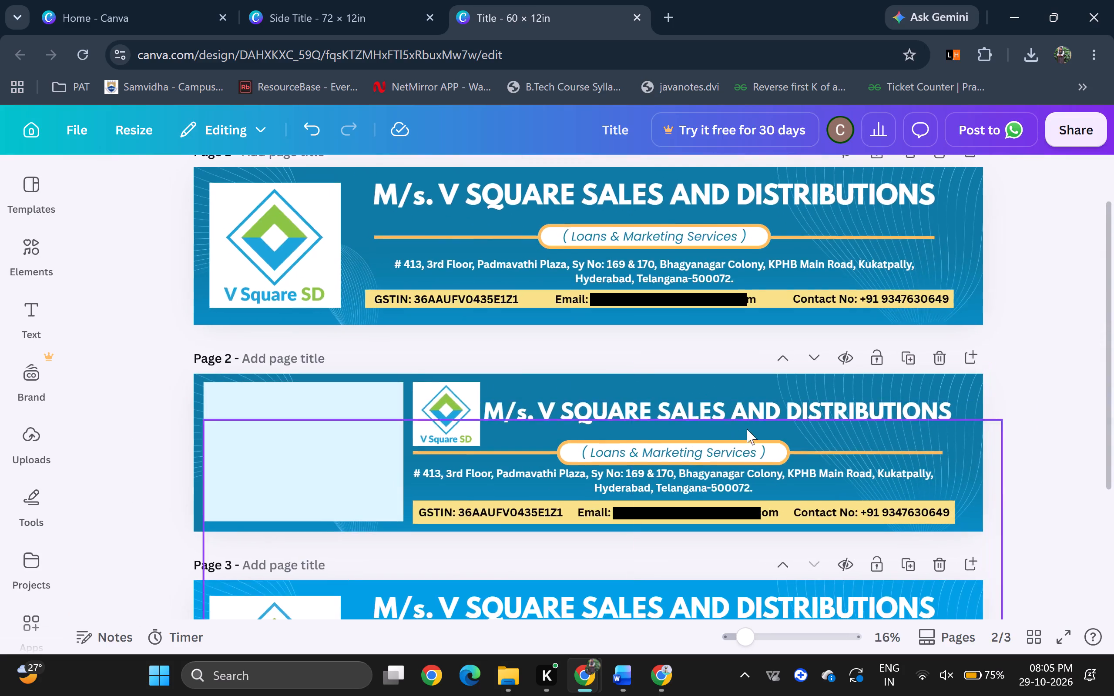
Copy the Home Loans diamond-and-bar group from page 3 of the Side Title design into the light-blue panel on page 2 of Title.
scroll(749, 425, down, 1)
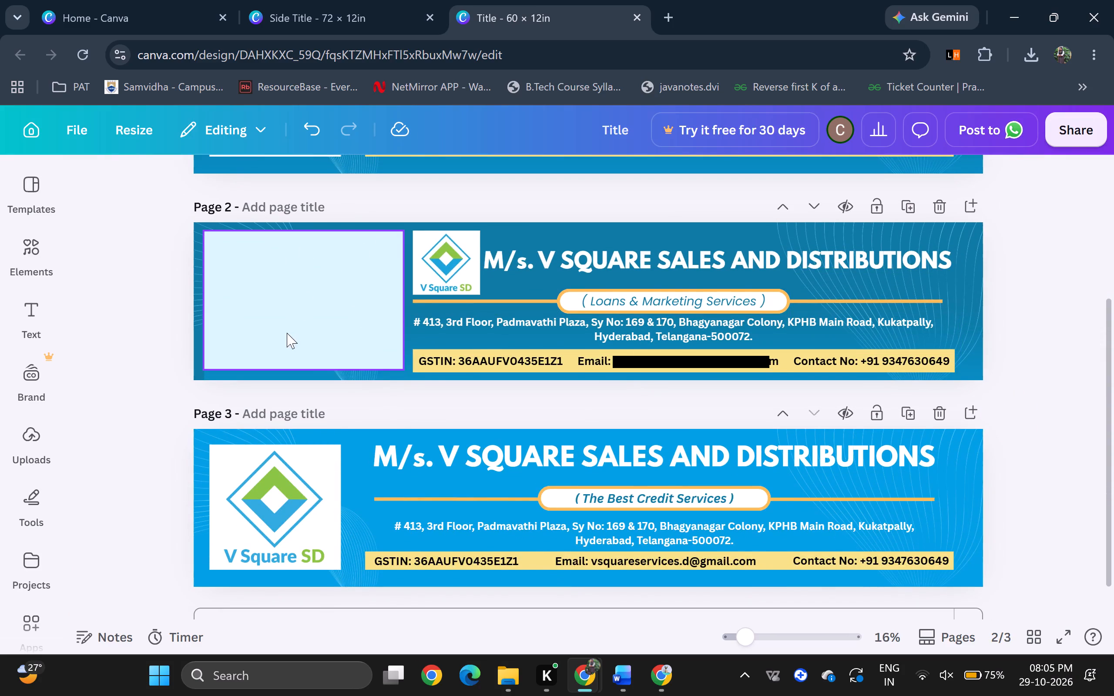
click(435, 408)
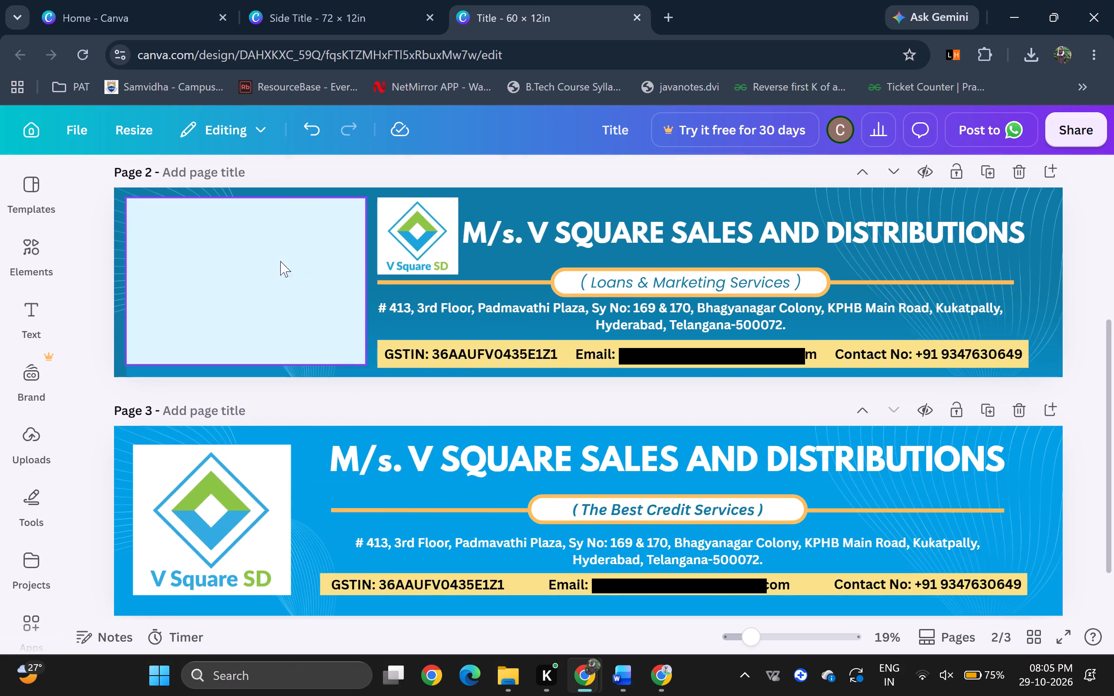
scroll(323, 0, right, 1)
click(323, 0)
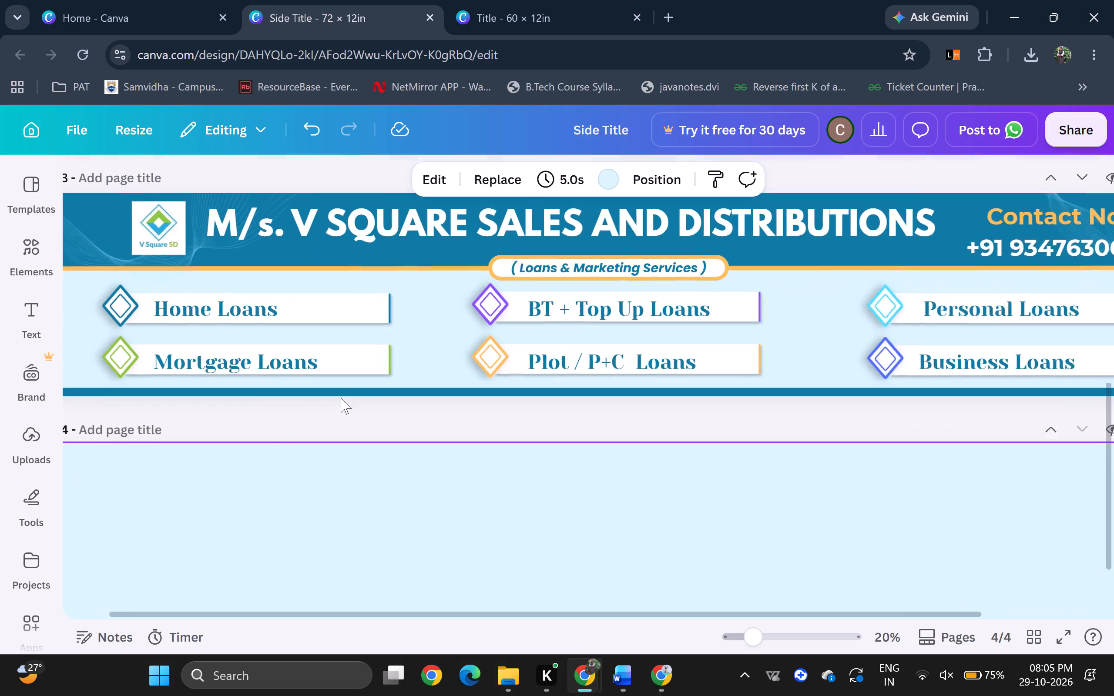
click(284, 295)
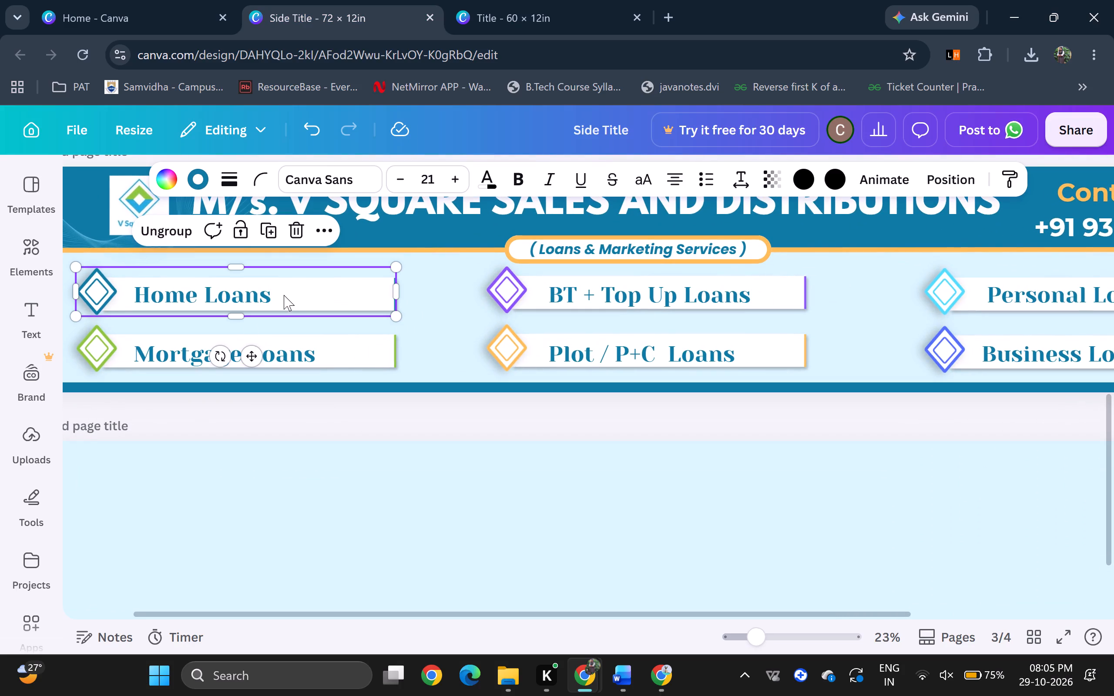
key(ctrl+c)
click(490, 8)
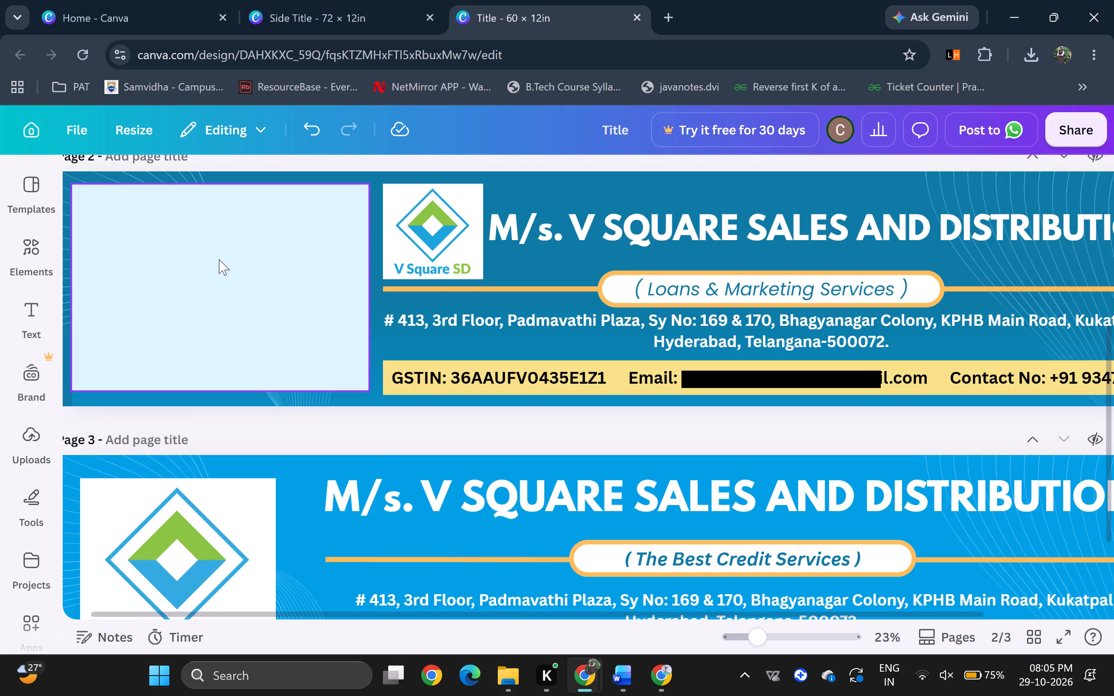
key(ctrl+v)
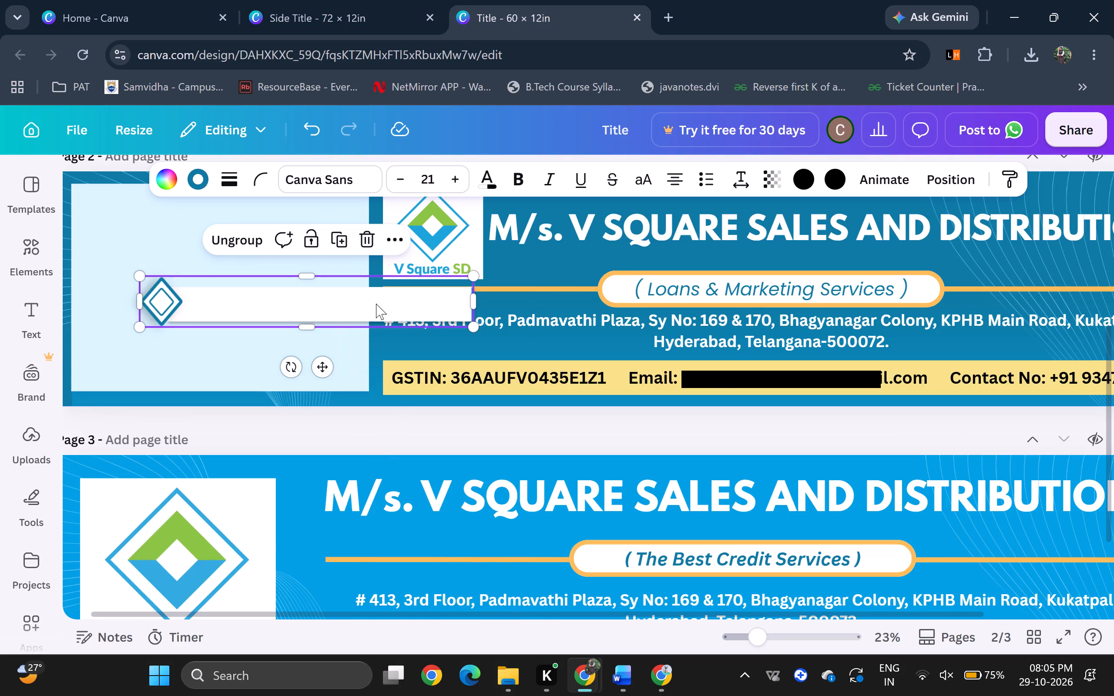
drag(376, 304, 317, 277)
Scale the pasted diamond-and-bar group down to about 14 in wide so it fits inside the light-blue panel.
scroll(321, 281, right, 1)
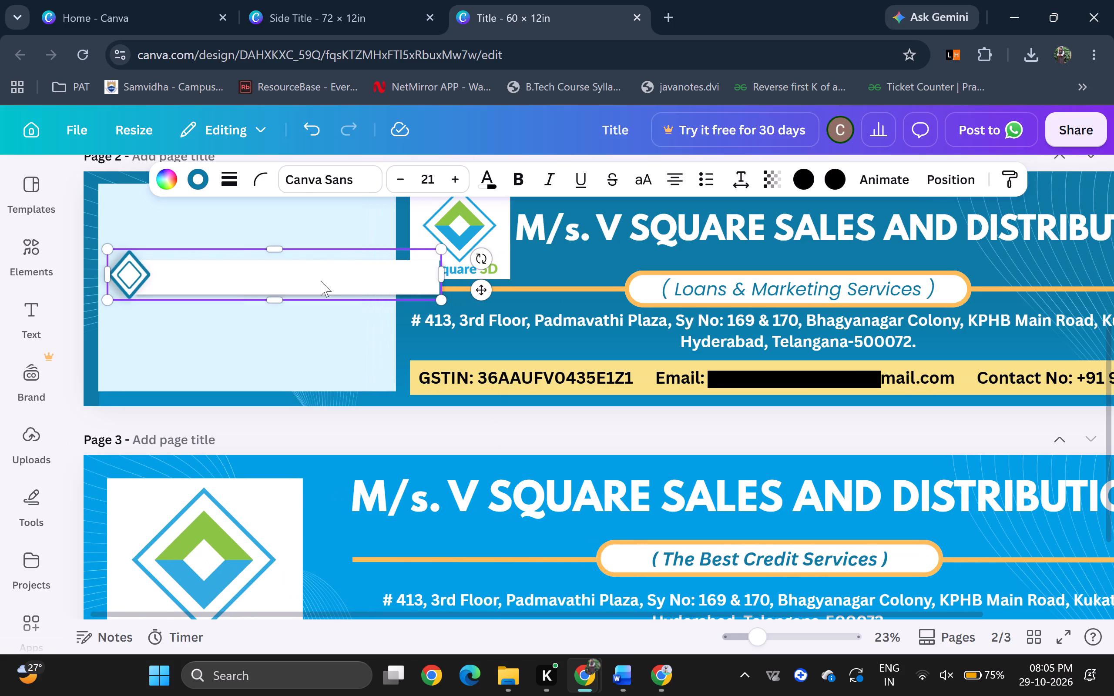
scroll(321, 281, right, 2)
drag(442, 271, 241, 269)
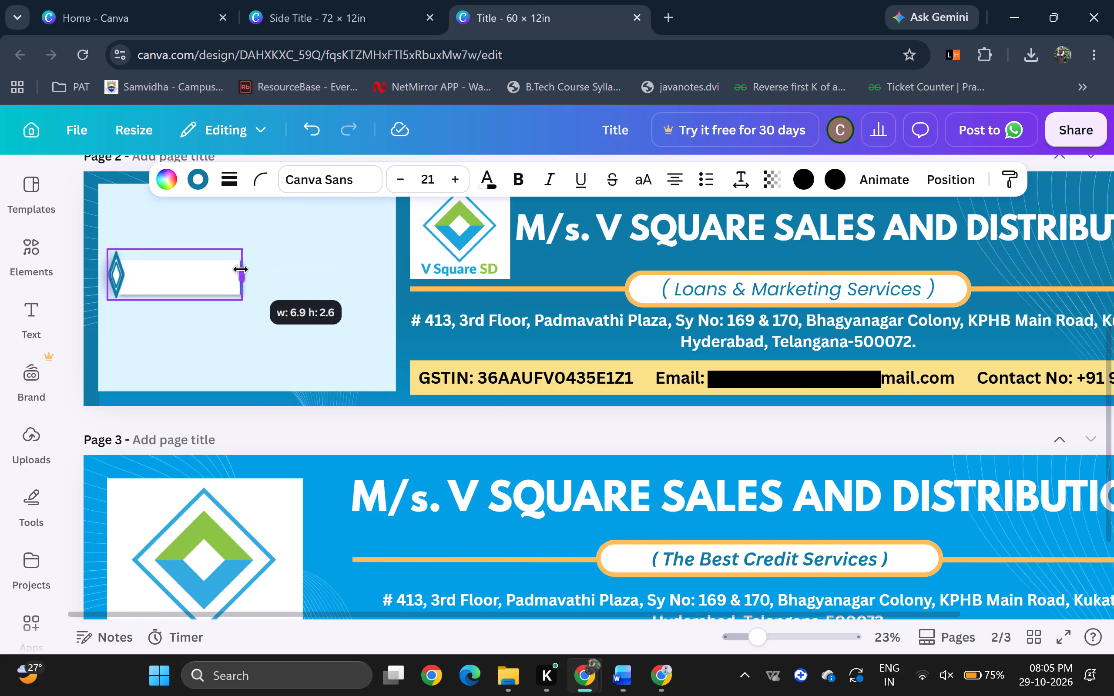
drag(241, 269, 430, 274)
drag(349, 278, 345, 263)
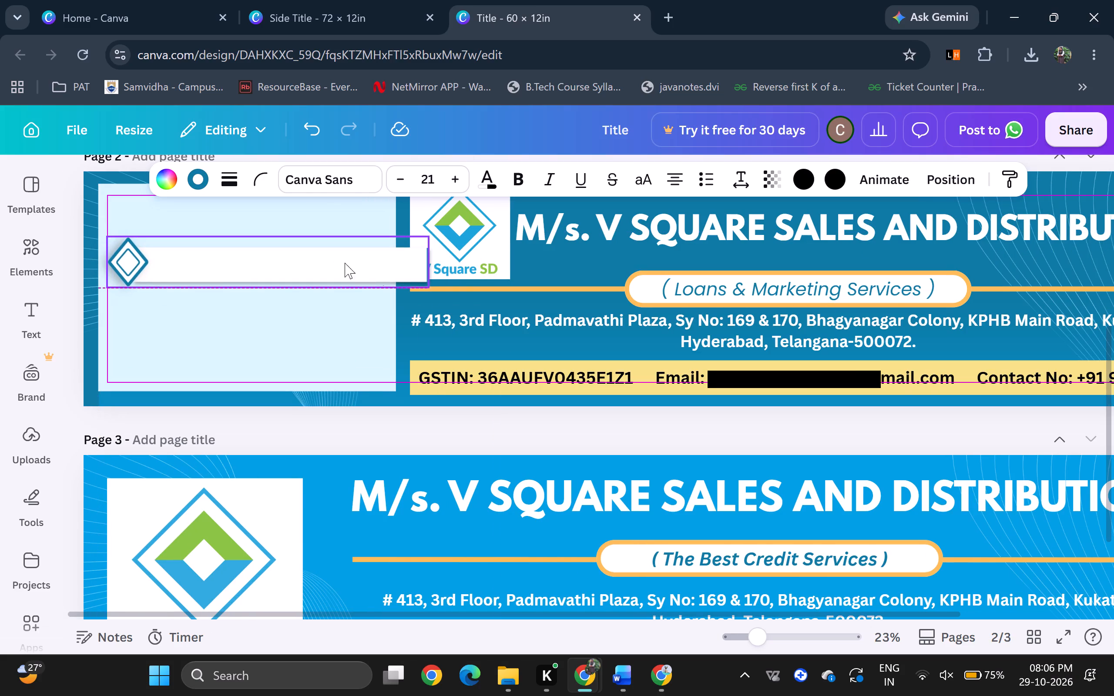
drag(430, 283, 261, 271)
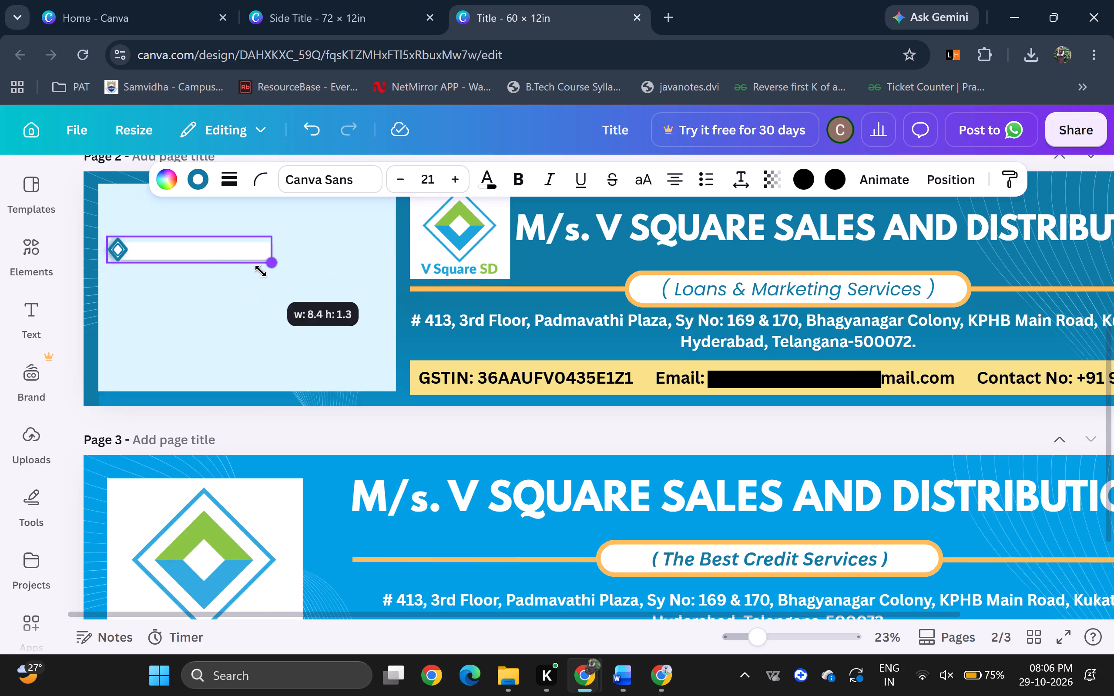
drag(261, 271, 376, 302)
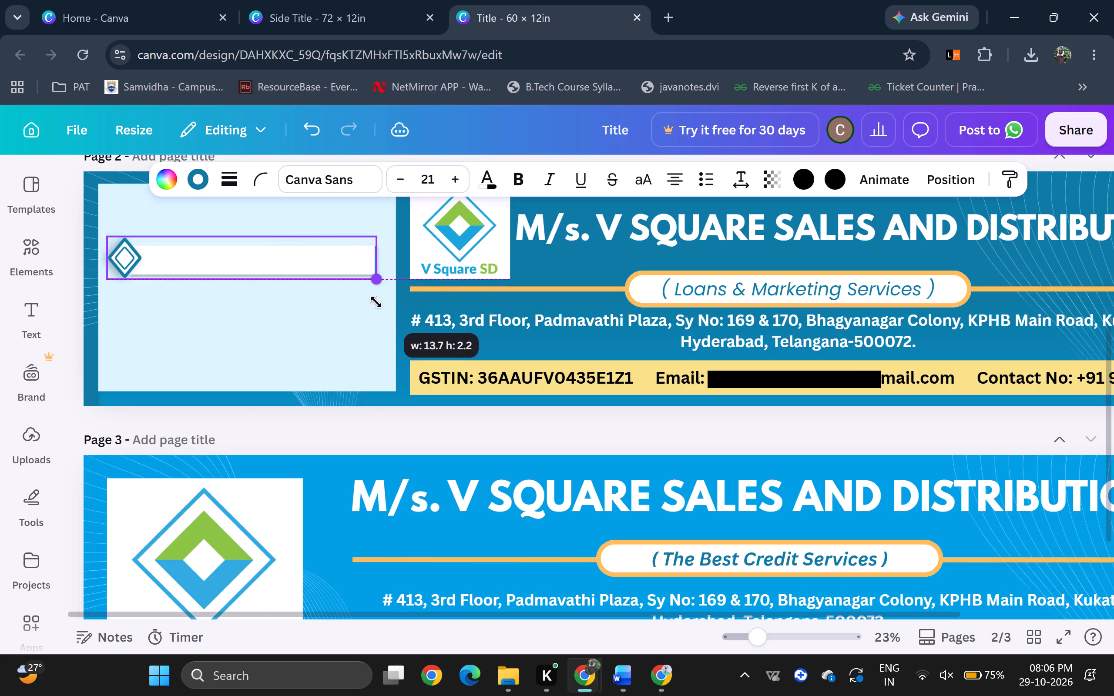
drag(376, 302, 388, 306)
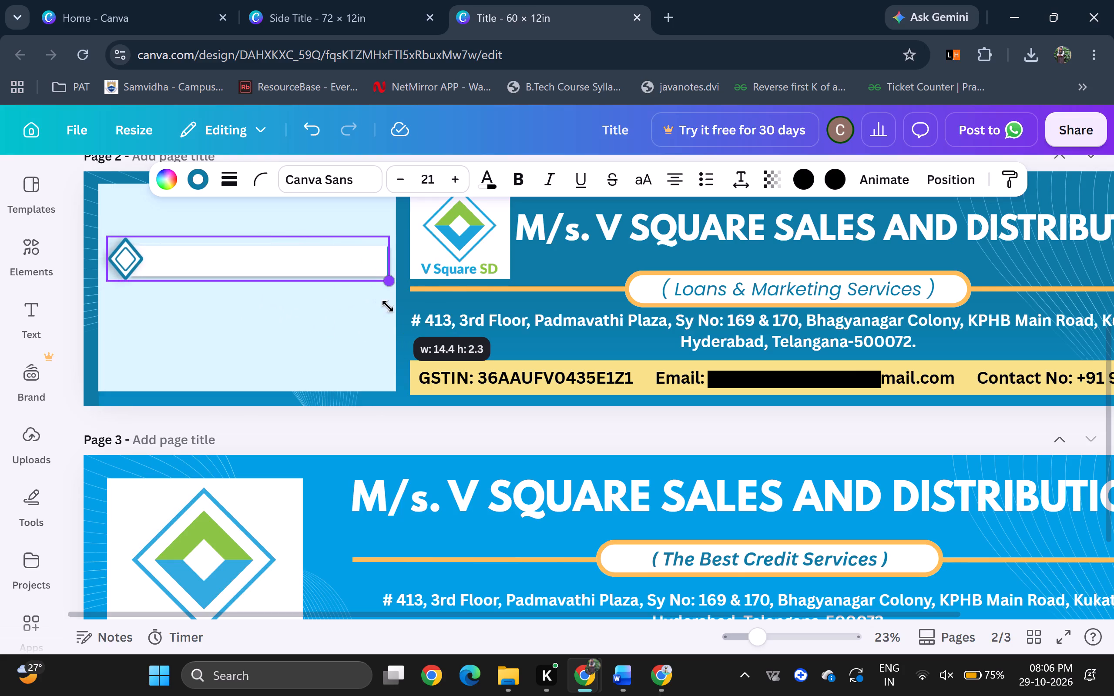
drag(388, 306, 382, 304)
click(348, 440)
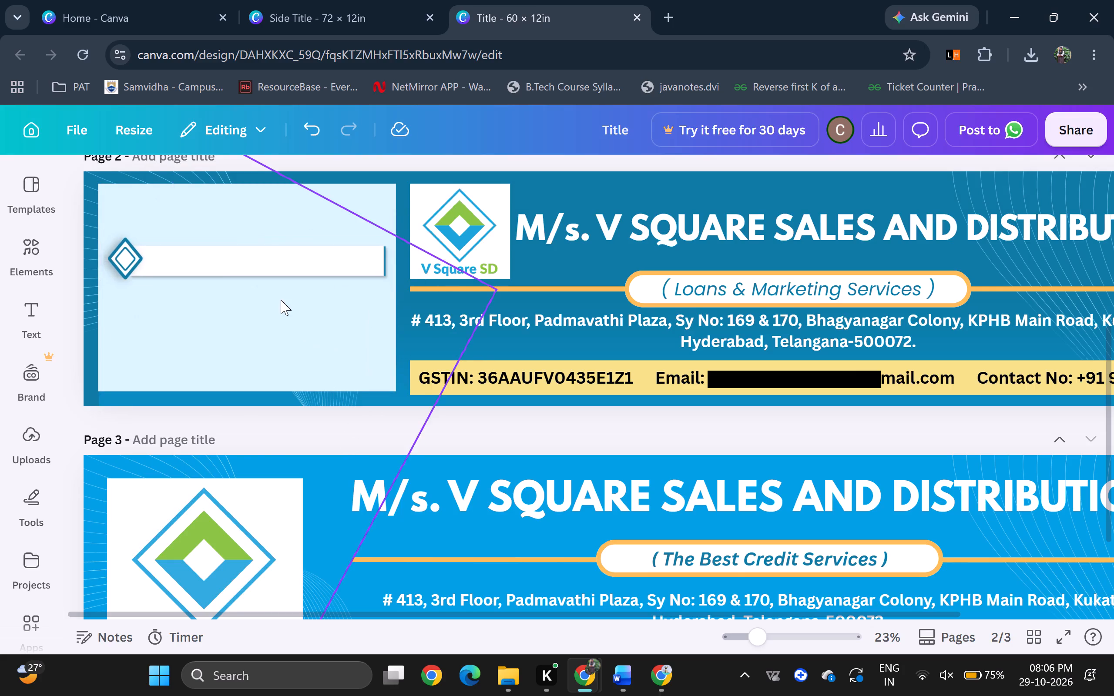
Shorten only the white bar within the group to roughly a third of its length, keeping the diamond's size.
scroll(275, 295, right, 3)
double_click(259, 299)
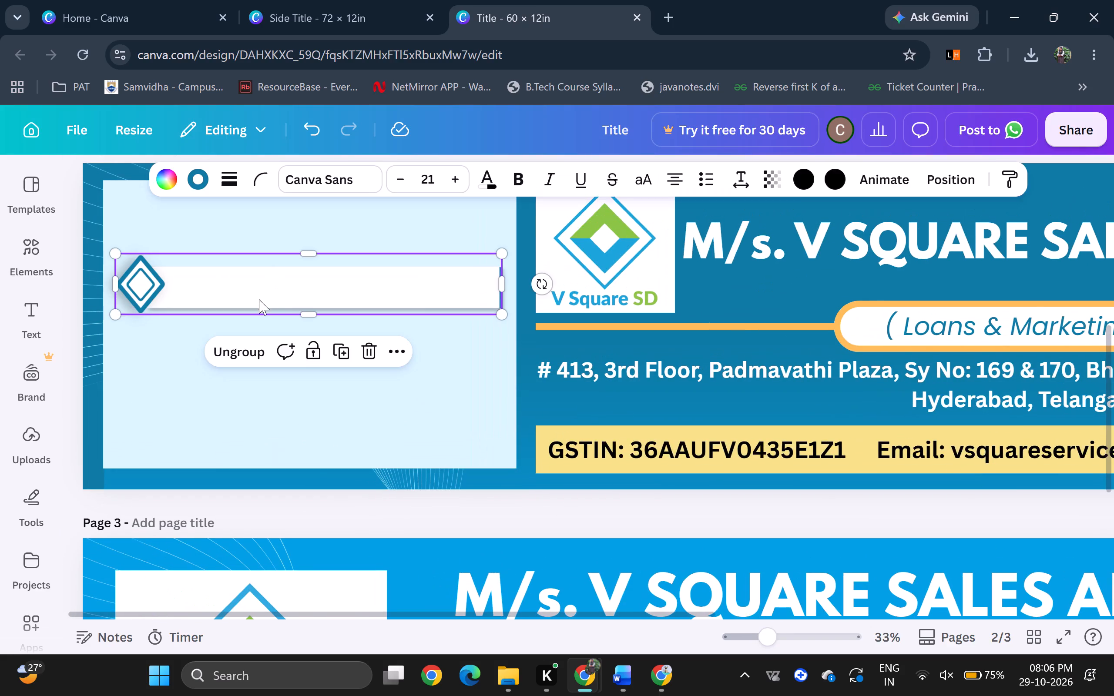
drag(500, 283, 394, 277)
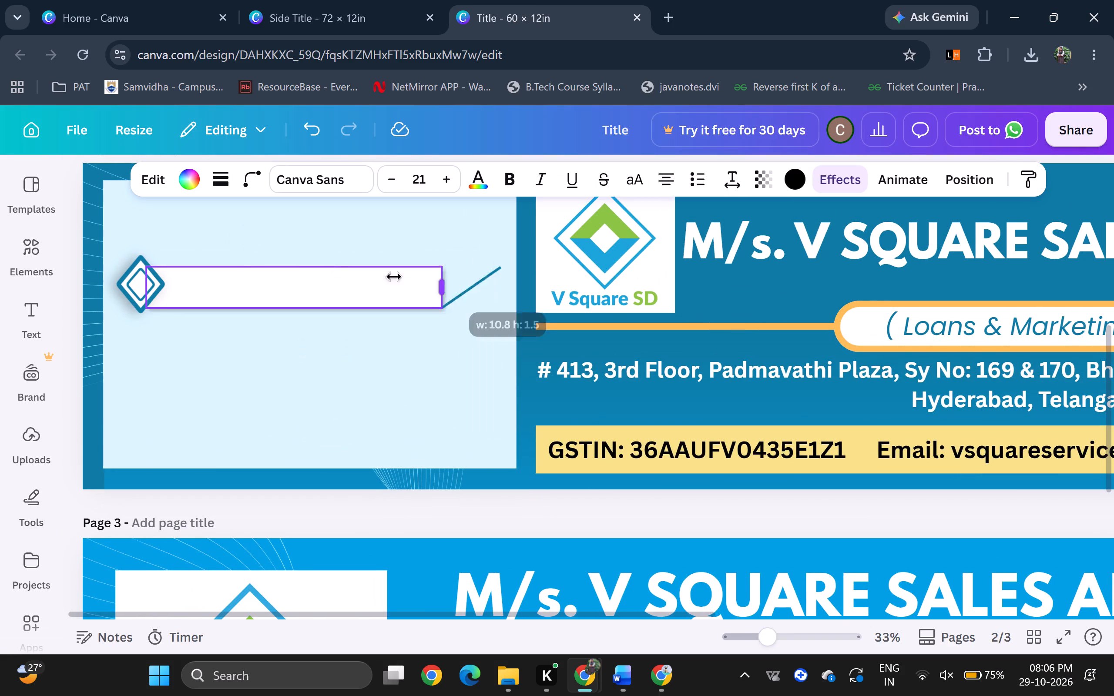
drag(394, 277, 255, 270)
click(460, 512)
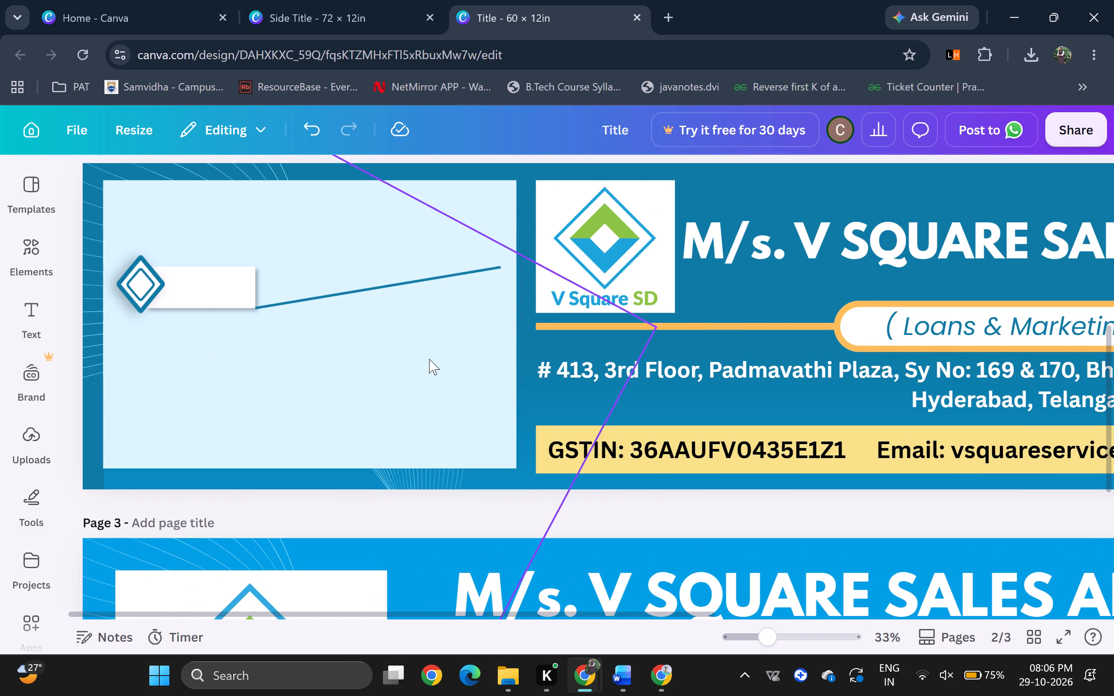
Move the stray end of the group's blue accent line so it stands vertically along the shortened bar's right edge.
double_click(428, 284)
click(434, 280)
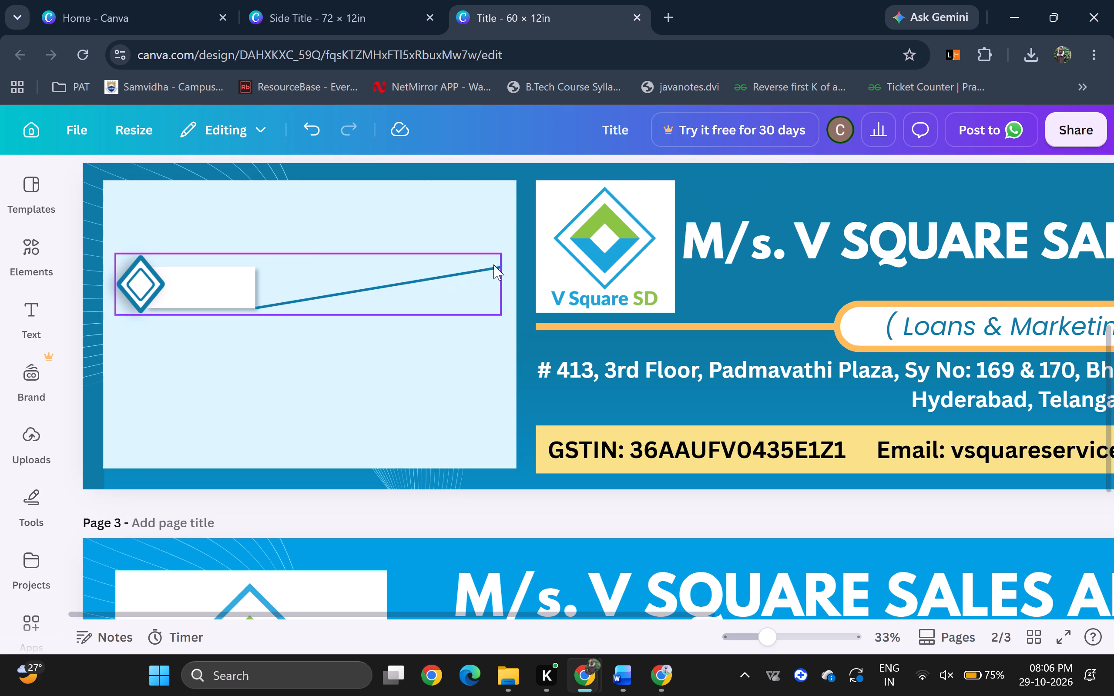
click(488, 267)
click(489, 268)
drag(497, 267, 356, 260)
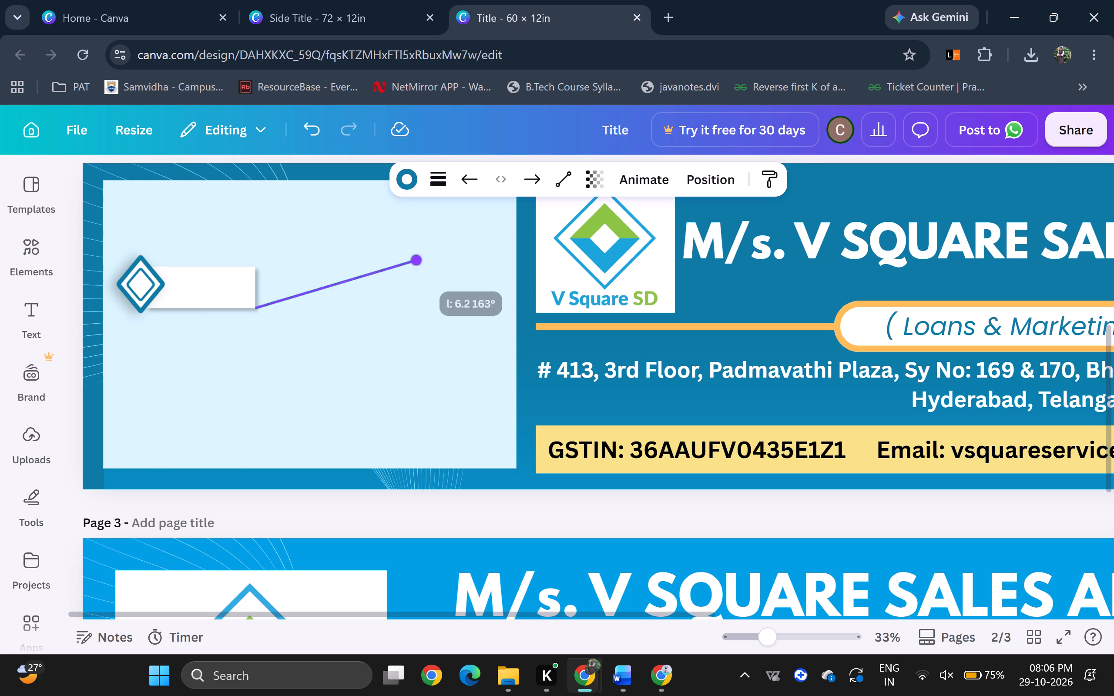
drag(356, 260, 257, 271)
click(352, 505)
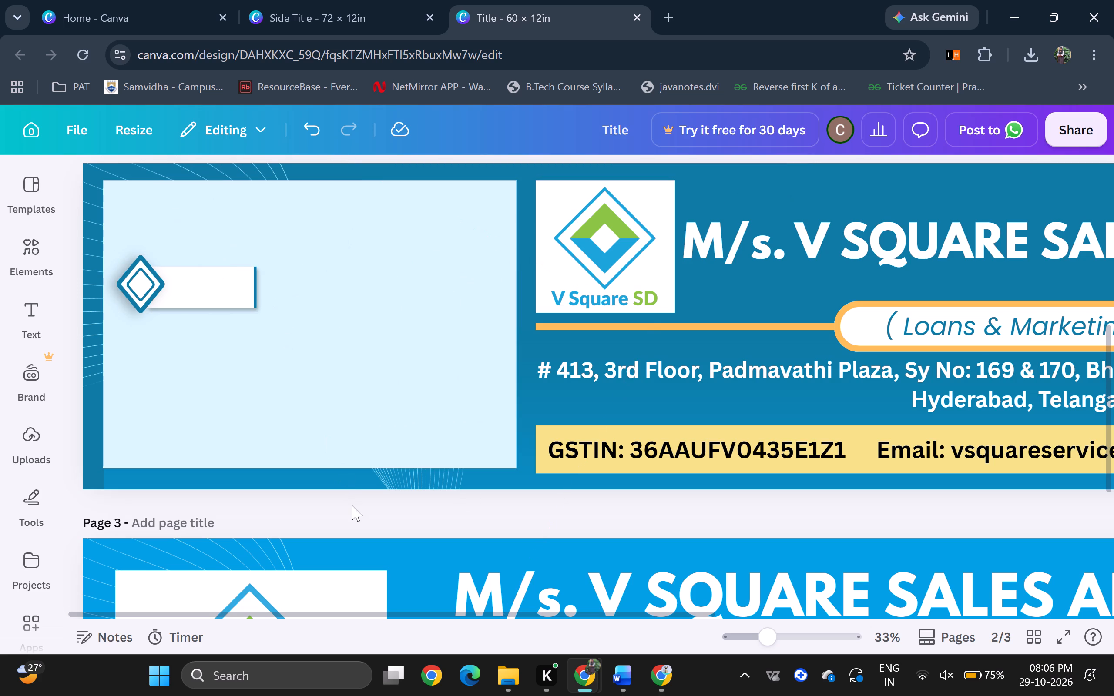
Make three copies of the diamond-and-bar group, stacking two below the original and placing one beside it to start a second column.
click(198, 283)
key(ctrl+c)
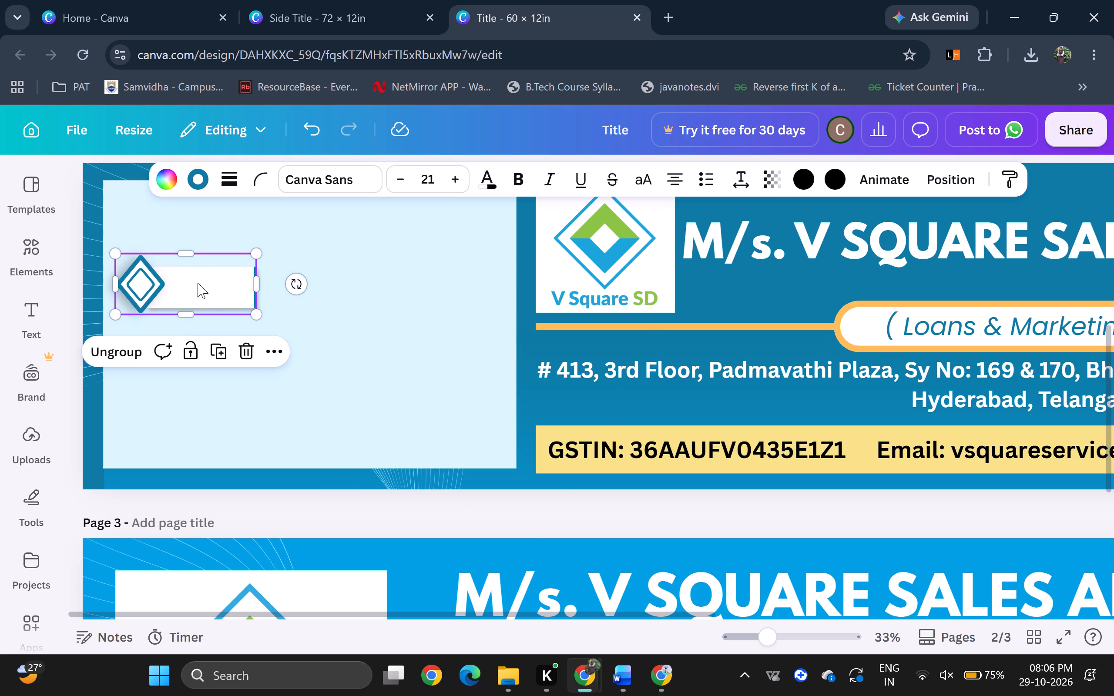
key(ctrl+v)
drag(208, 285, 205, 347)
key(ctrl+v)
drag(230, 294, 220, 424)
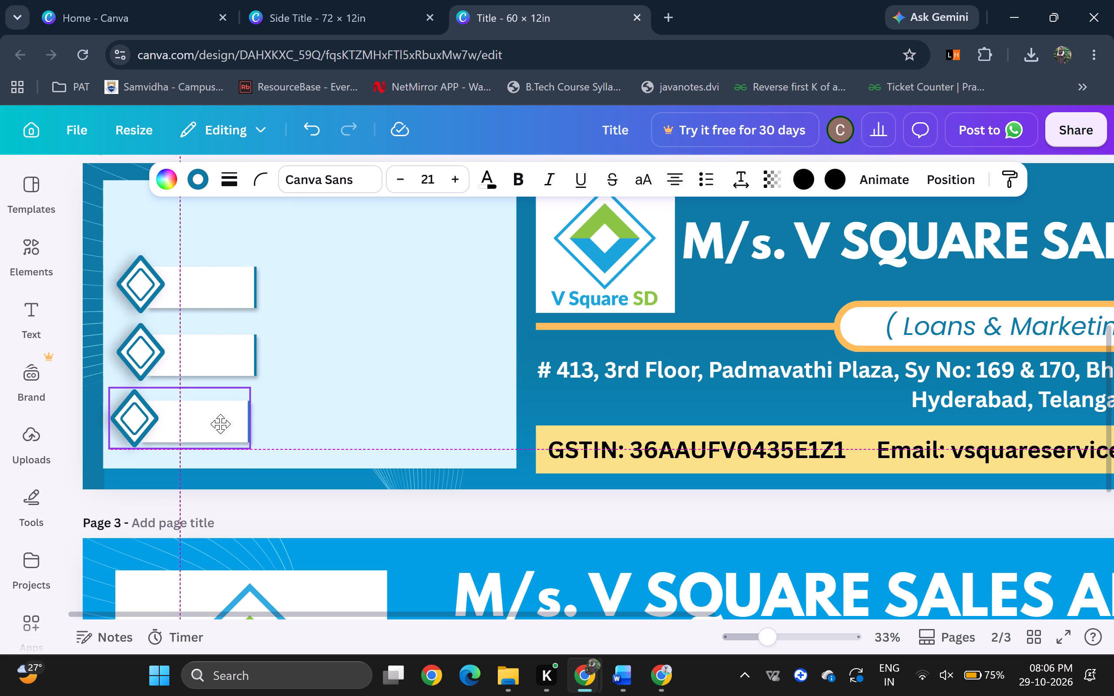
drag(220, 424, 225, 427)
key(ctrl+v)
drag(203, 284, 338, 297)
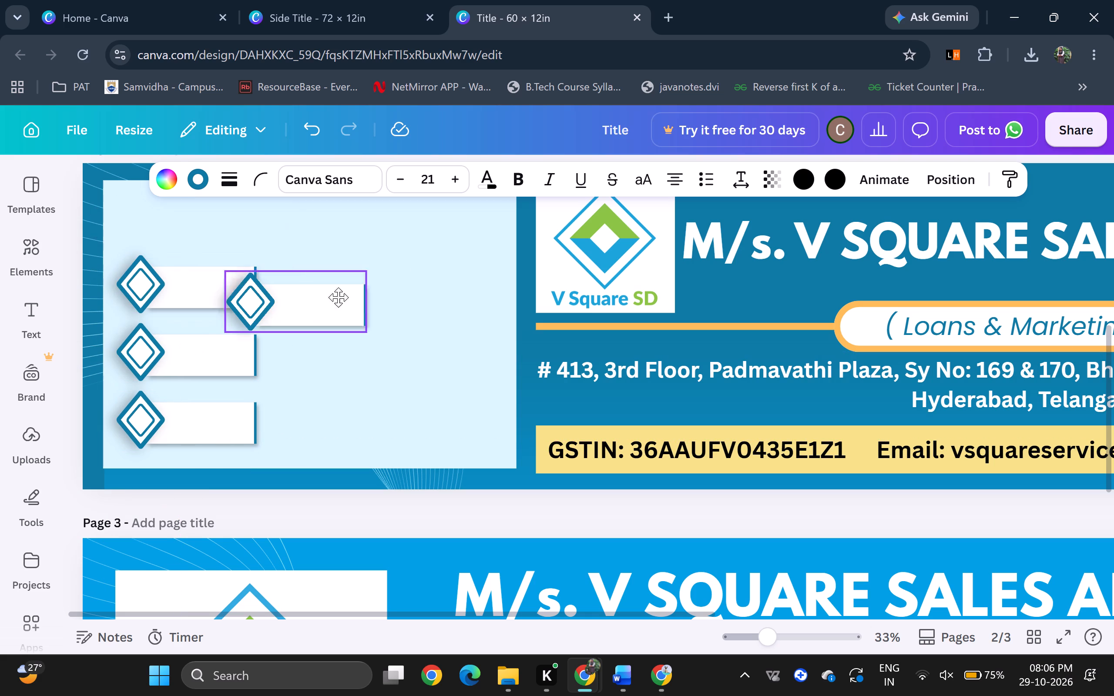
drag(338, 297, 347, 279)
Examine the loan service labels and their diamond colours on page 1 of the Side Title design.
click(341, 0)
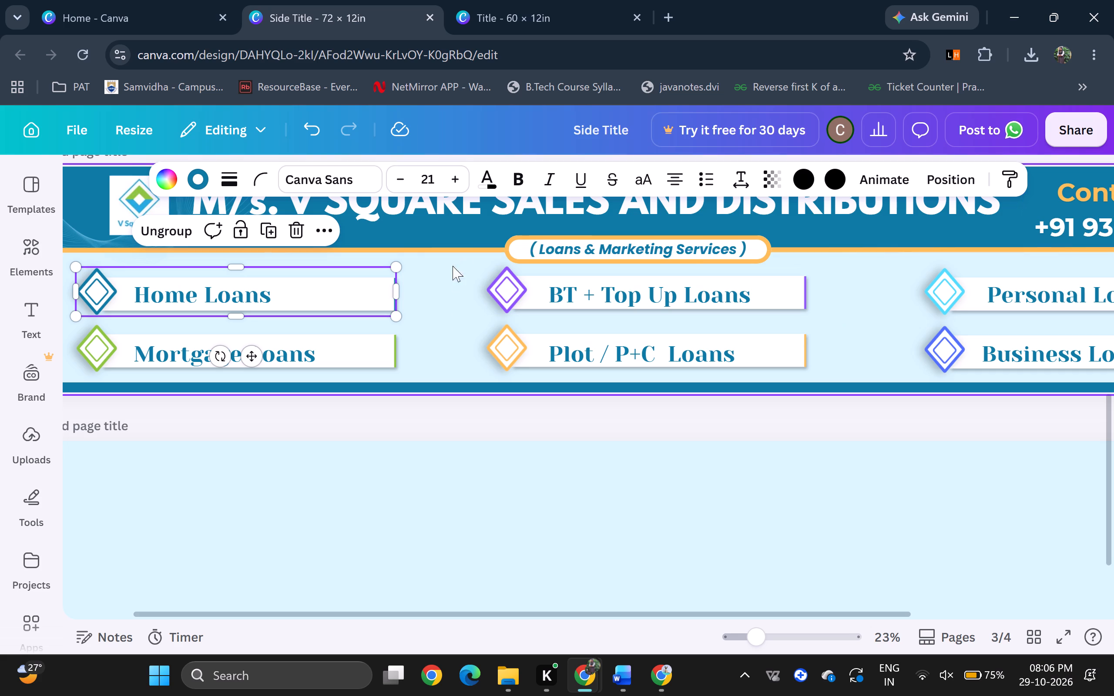
click(601, 430)
scroll(705, 379, up, 3)
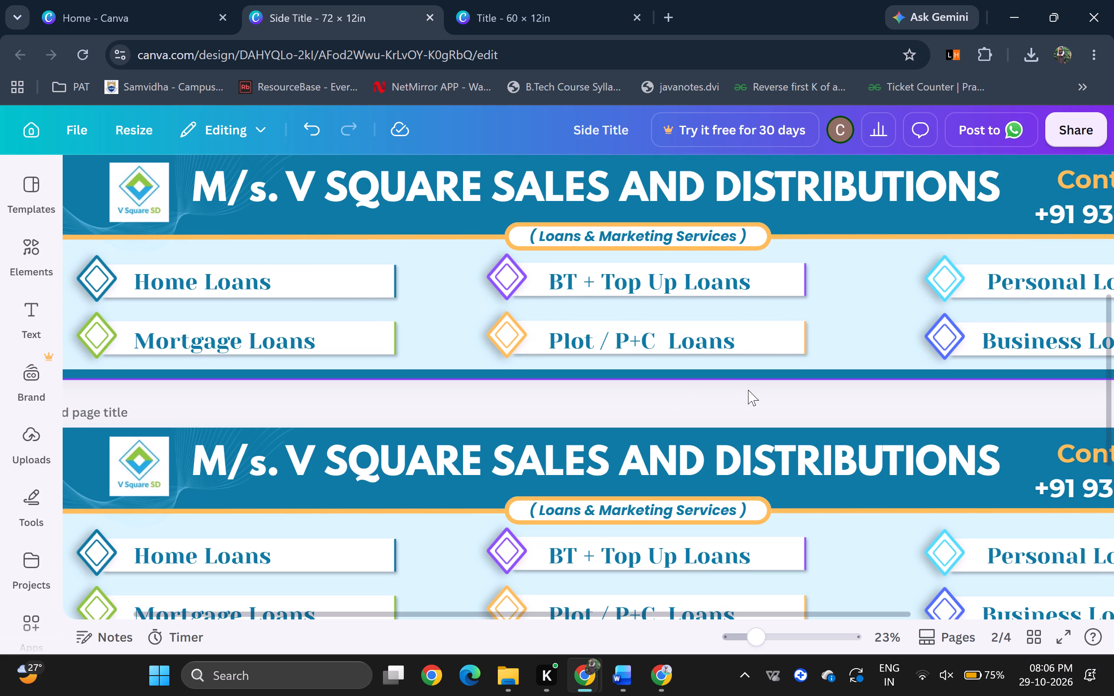
scroll(749, 390, up, 3)
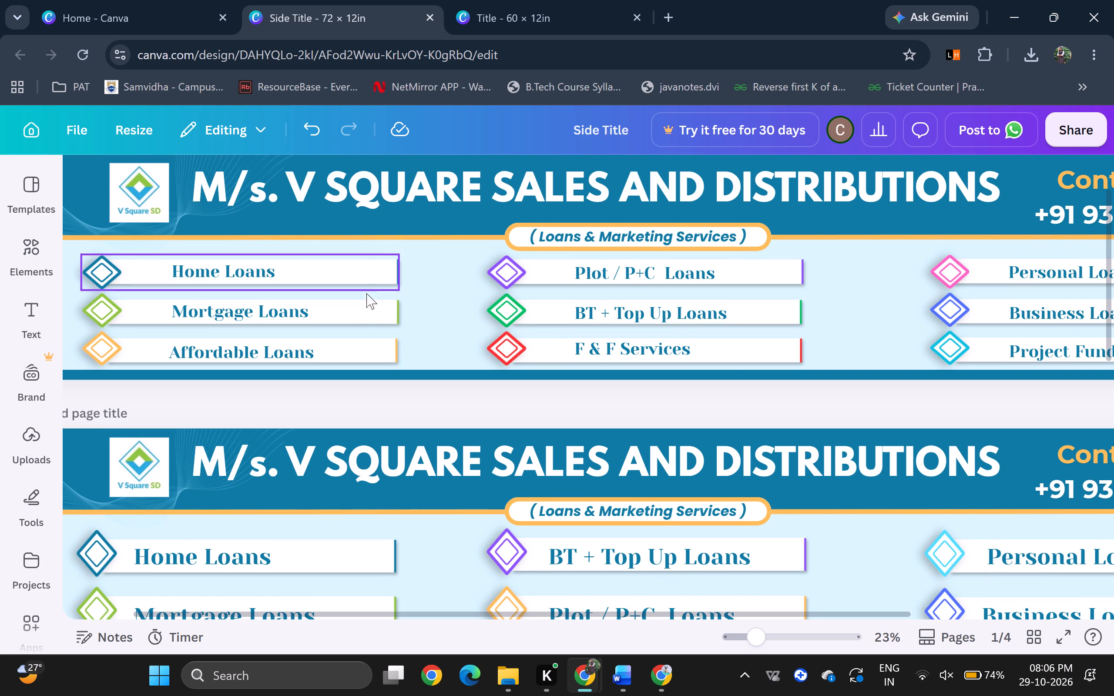
scroll(687, 274, left, 2)
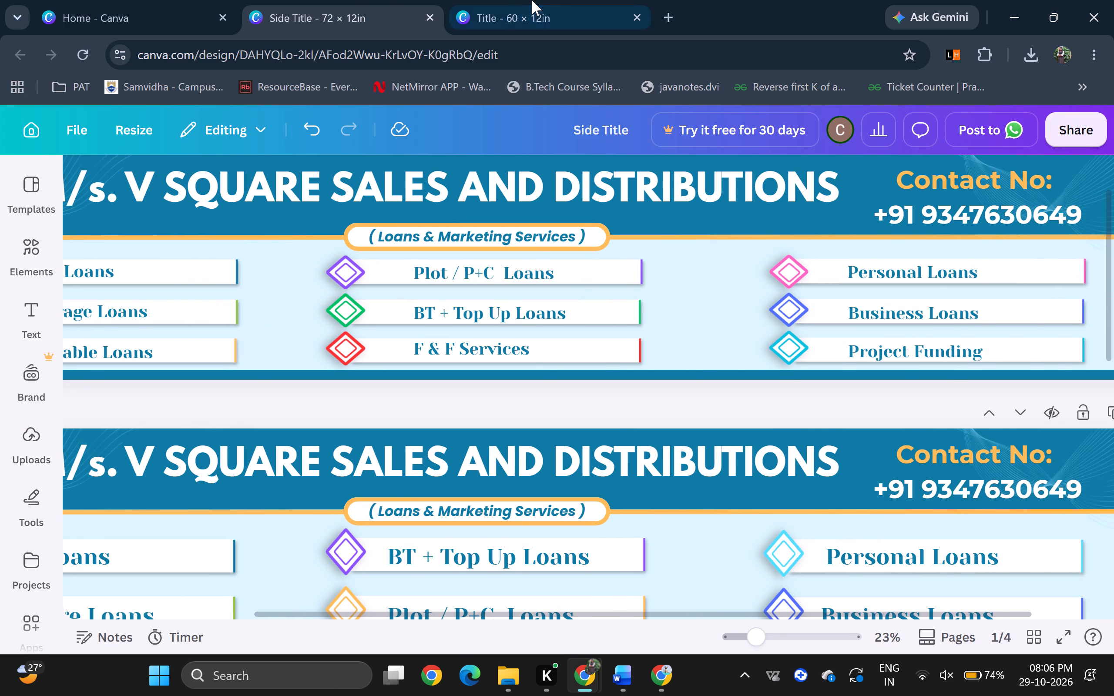
Delete all four diamond-and-bar groups from the light-blue panel on page 2 of the Title design.
click(532, 0)
click(381, 522)
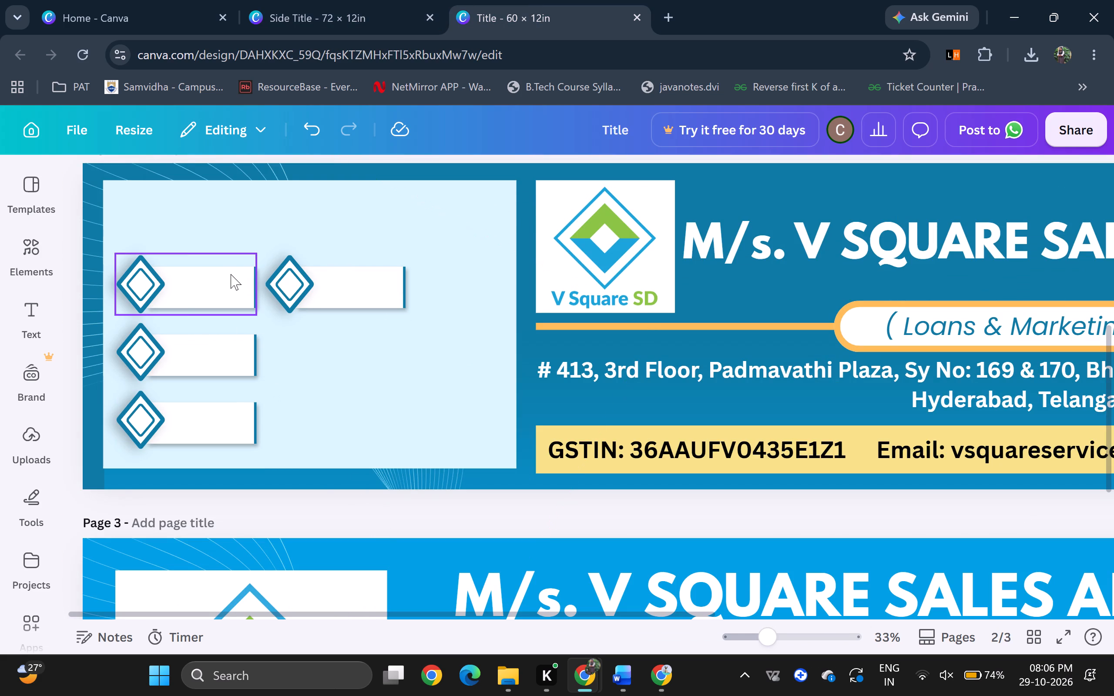
click(229, 276)
key(Delete)
click(216, 371)
key(Delete)
click(216, 422)
key(Delete)
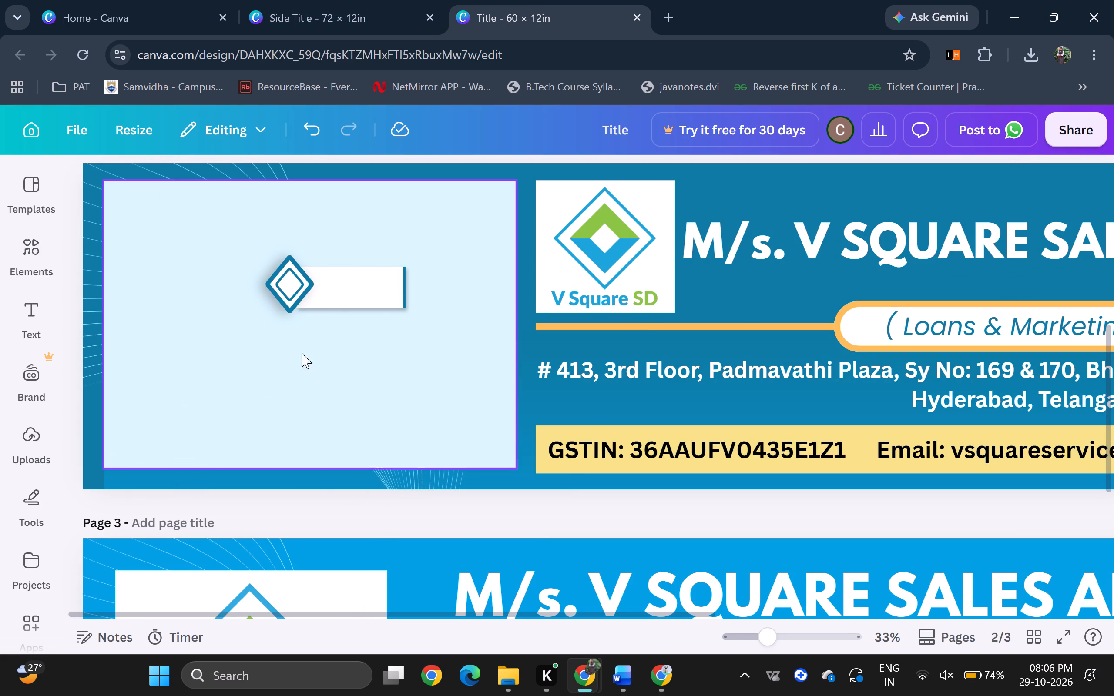
click(352, 288)
key(Delete)
click(405, 510)
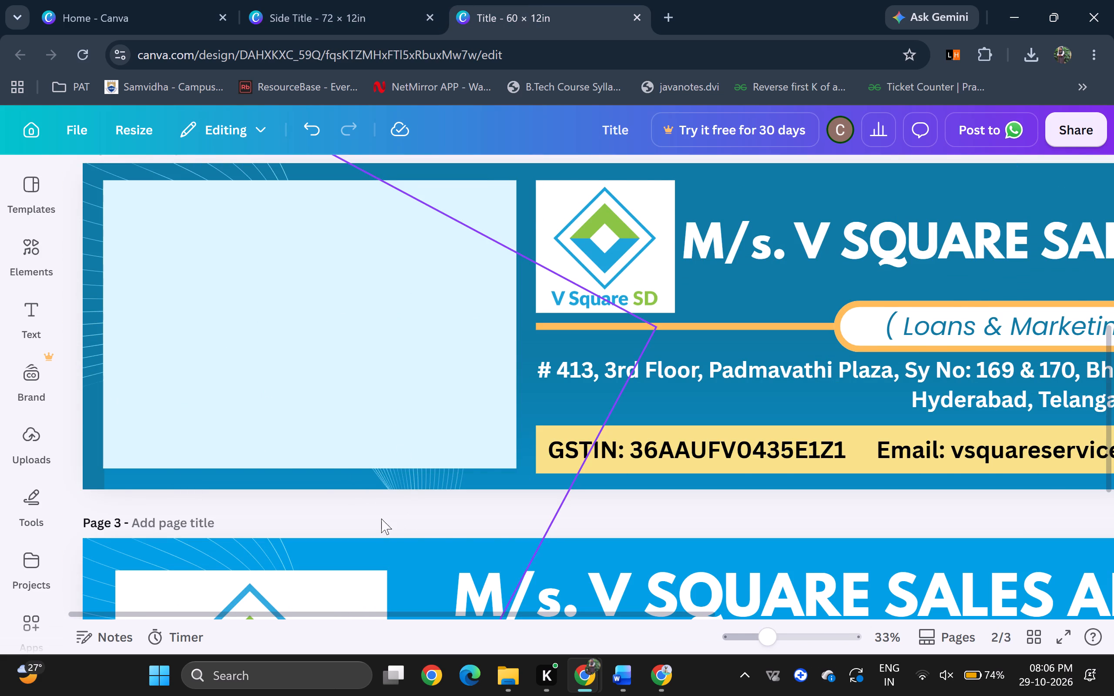
Copy the nine loan service text labels, without their diamonds and bars, from page 1 of Side Title onto page 2 of Title.
click(282, 0)
scroll(263, 297, right, 2)
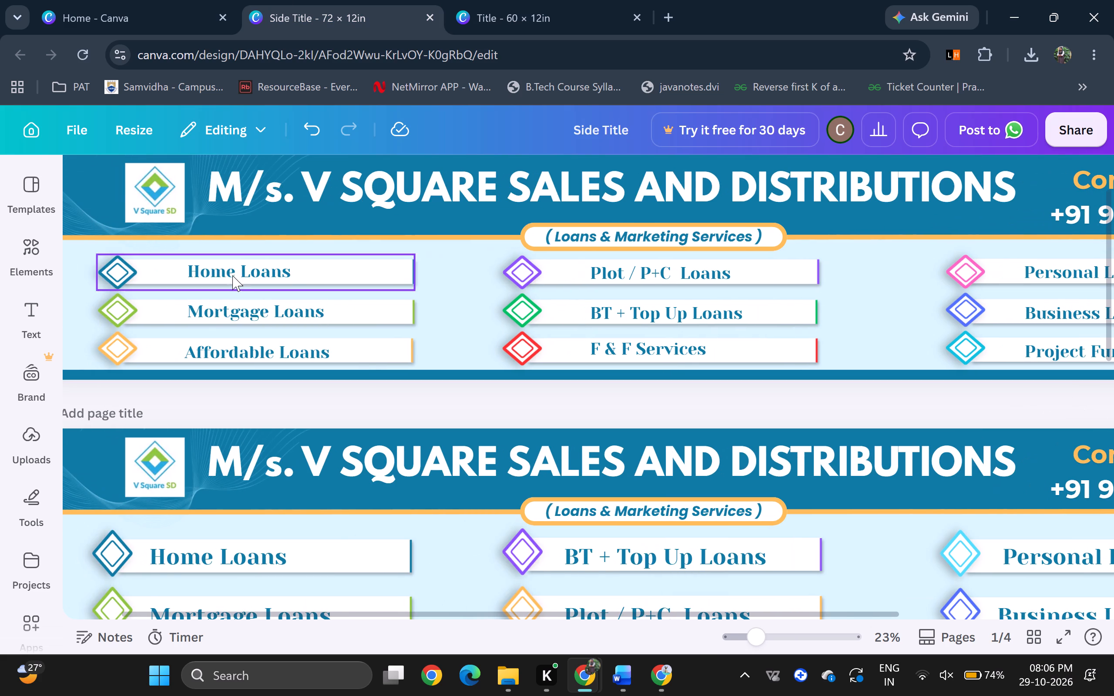
click(232, 275)
shift+click(261, 314)
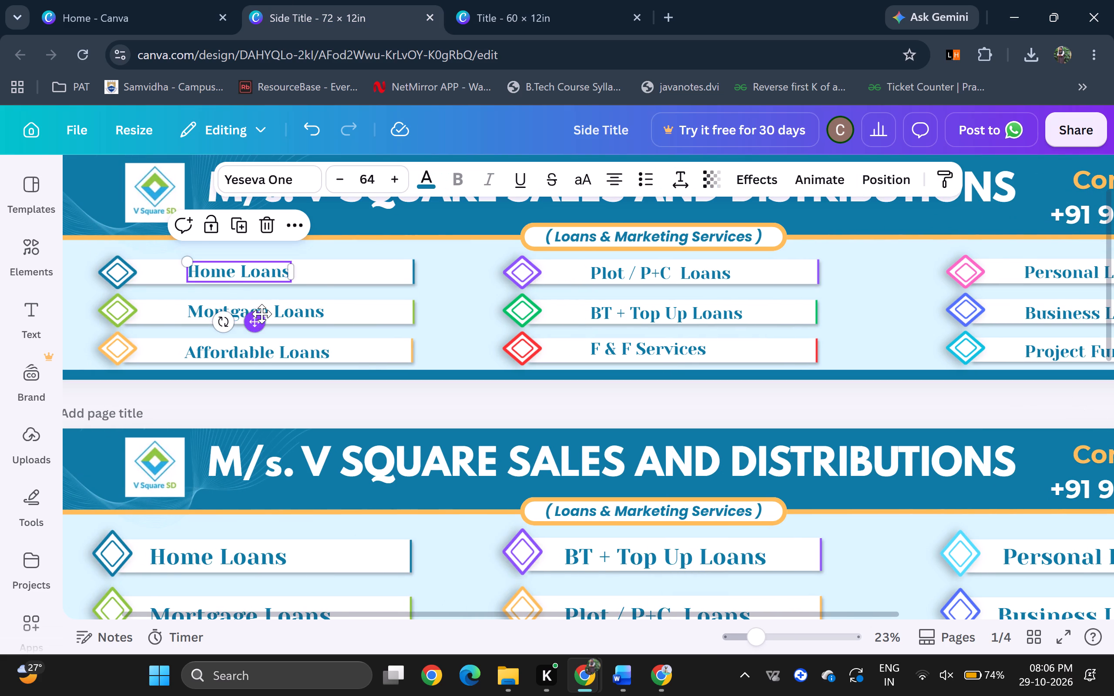
shift+click(302, 309)
shift+click(306, 346)
shift+click(653, 276)
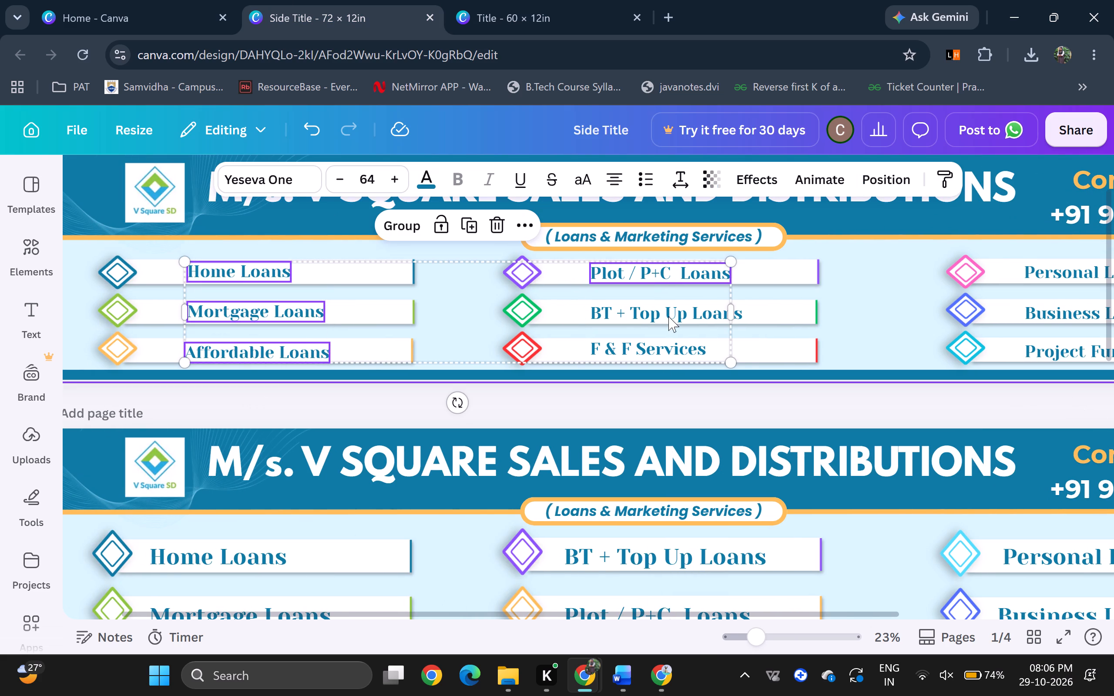
shift+click(668, 317)
shift+click(674, 349)
shift+click(1041, 266)
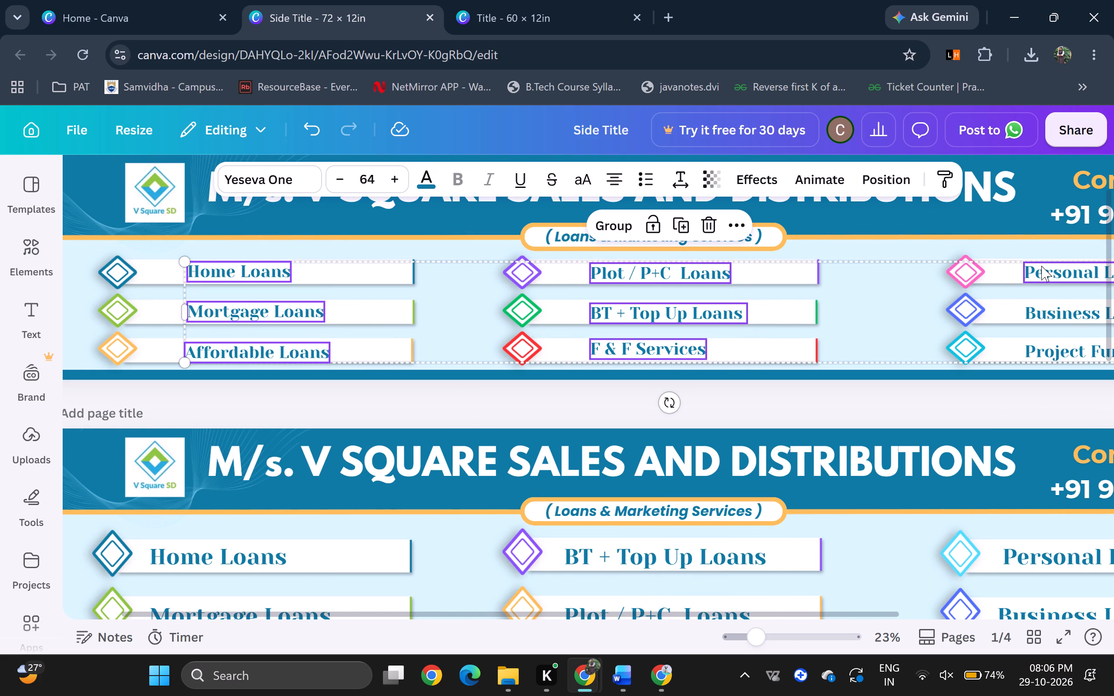
shift+click(1054, 317)
shift+click(1054, 351)
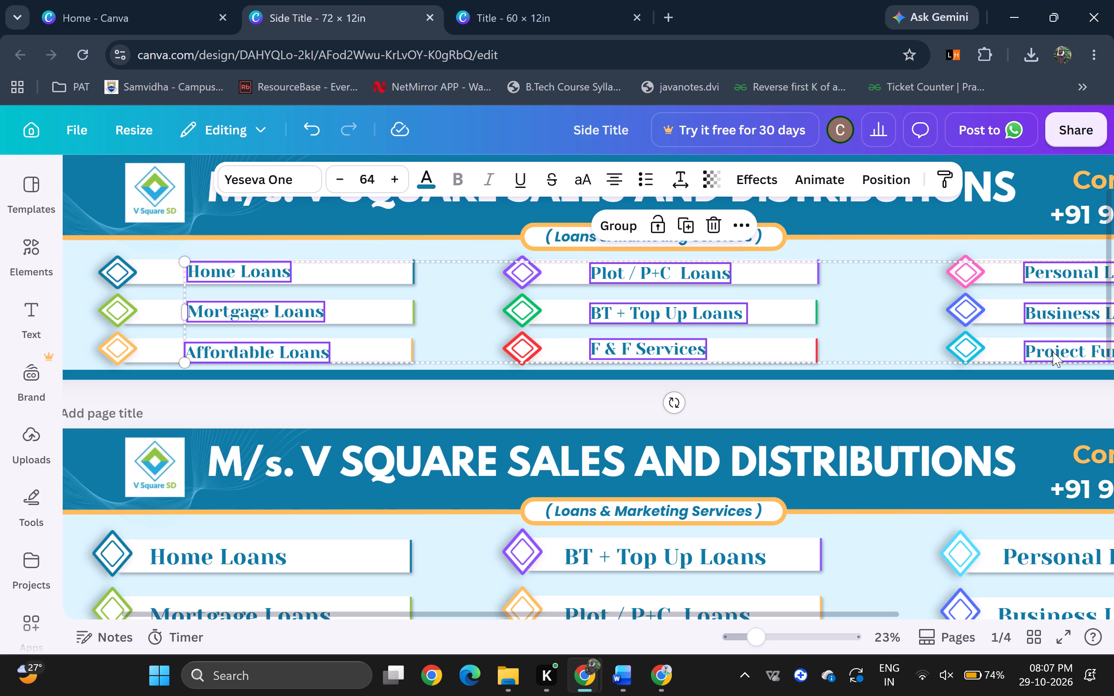
key(ctrl+c)
click(543, 12)
key(ctrl+v)
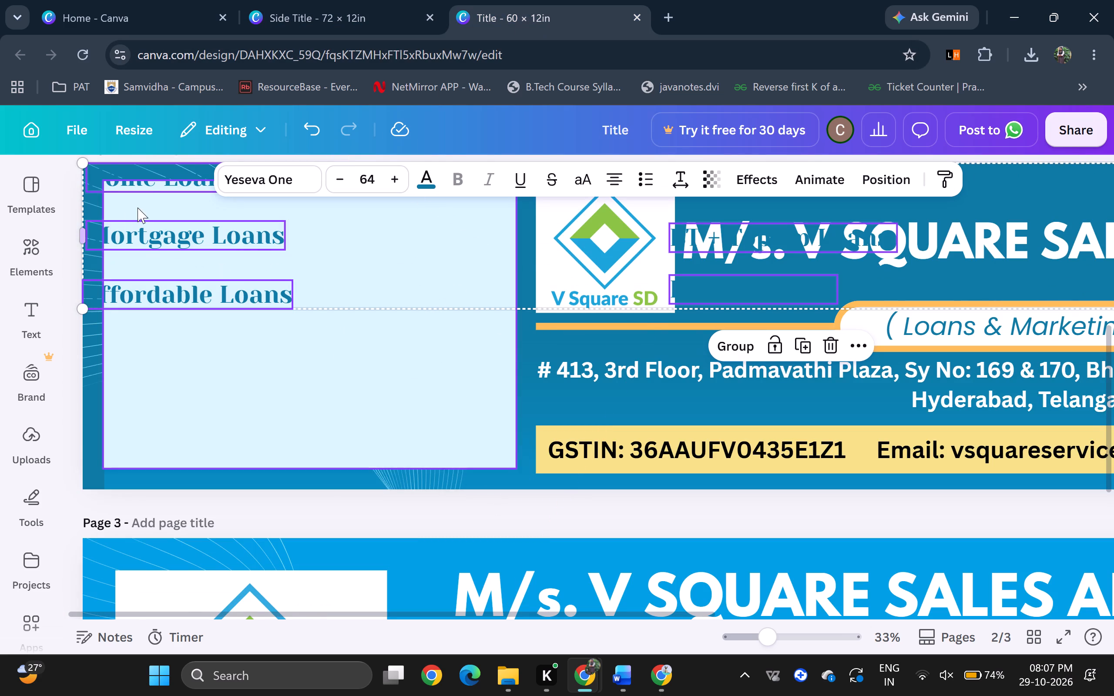
Move the pasted labels together so the Home, Mortgage and Affordable Loans column sits inside the light-blue panel.
drag(382, 266, 414, 382)
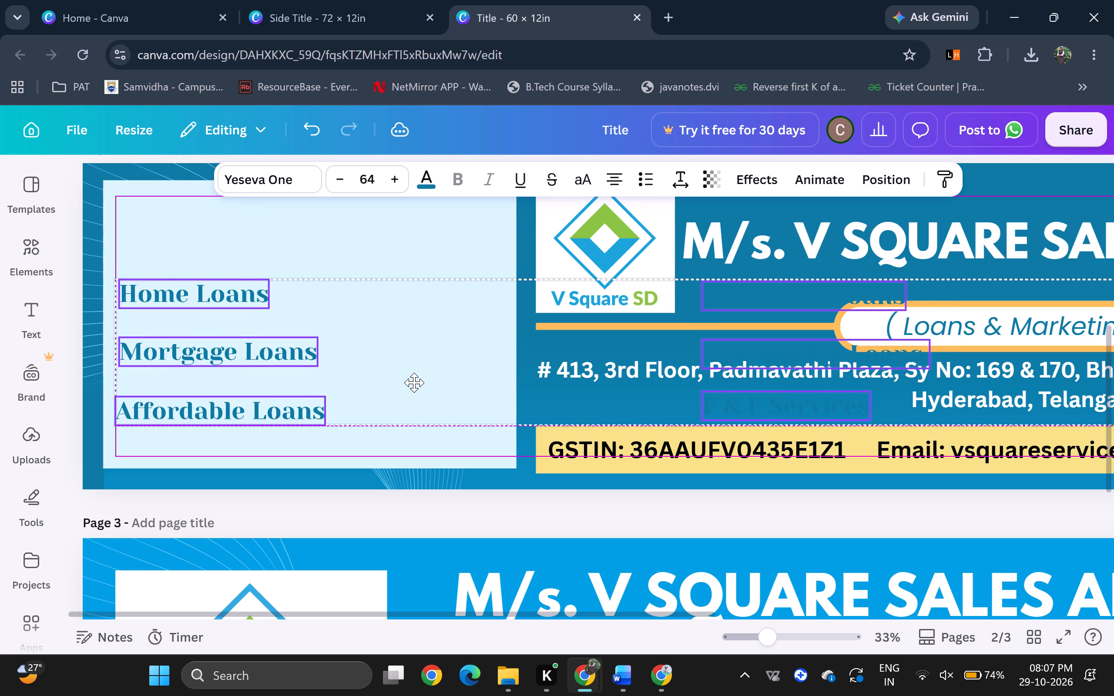
drag(414, 382, 413, 385)
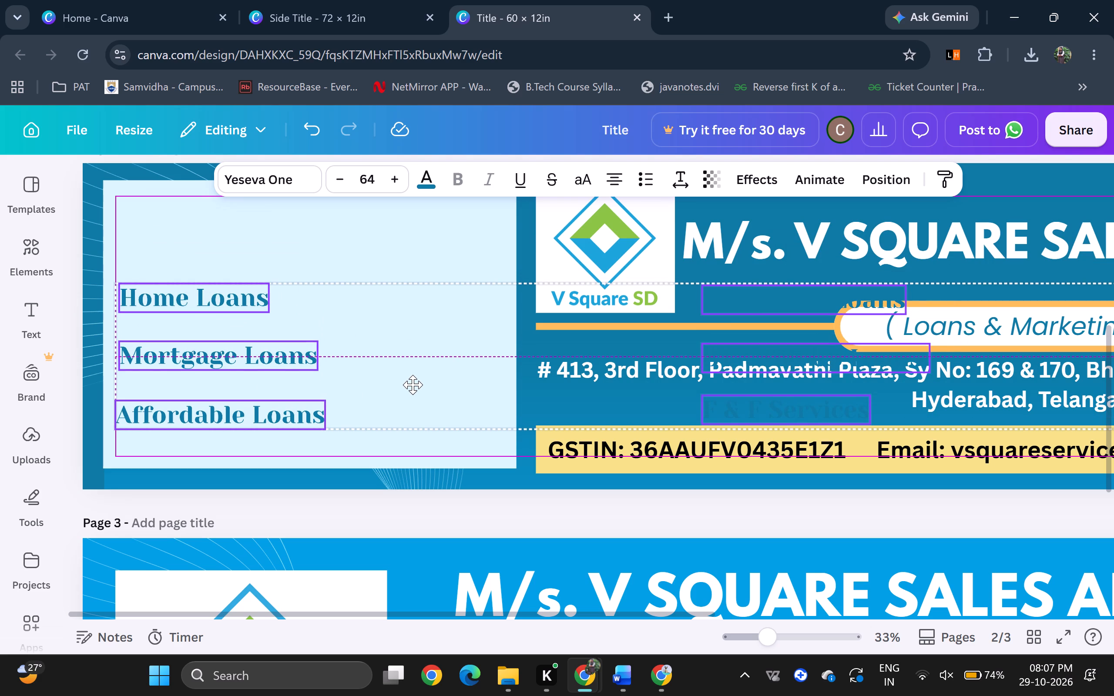
drag(413, 385, 411, 385)
Set the font size of all nine pasted labels to 45.
drag(368, 185, 374, 183)
scroll(345, 272, up, 3)
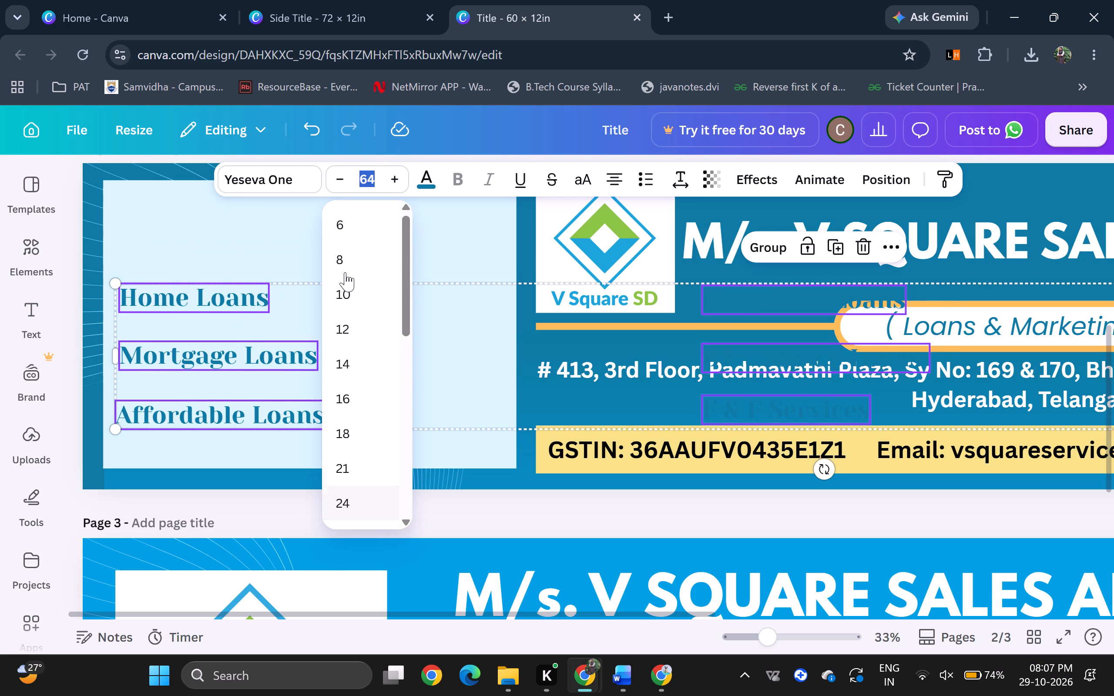
scroll(345, 272, up, 1)
click(345, 250)
click(386, 179)
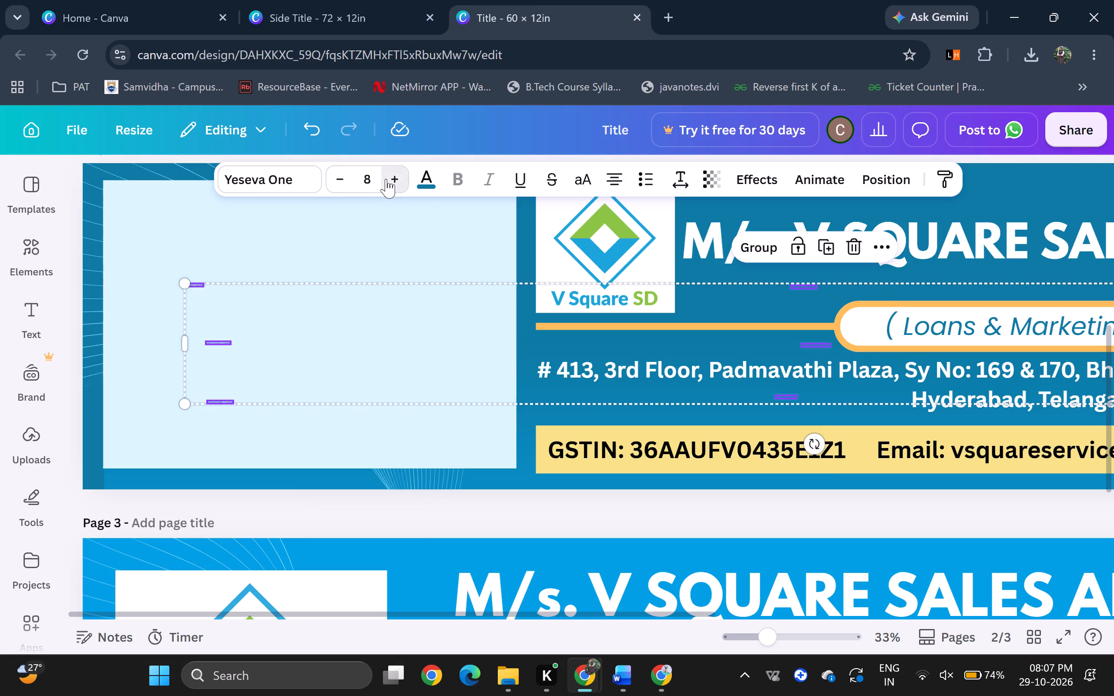
double_click(389, 179)
double_click(393, 179)
drag(353, 181, 384, 179)
text(45)
key(Return)
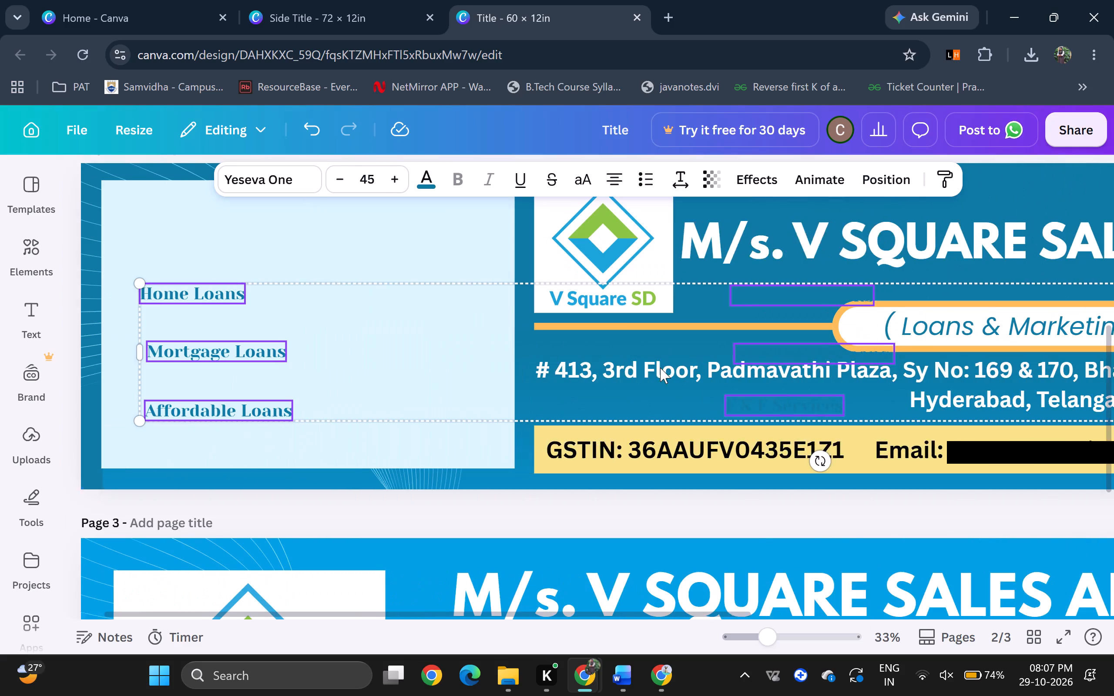
click(524, 507)
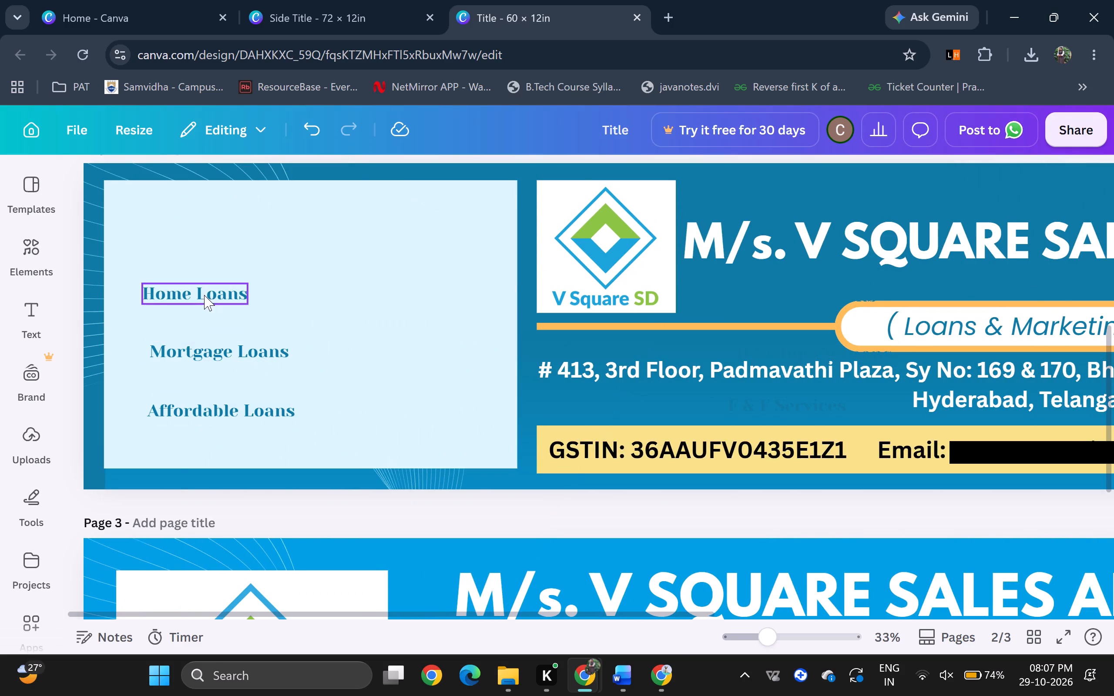
Stack Home Loans, Mortgage Loans and Affordable Loans closely, left-aligned near the light-blue panel's left edge.
drag(204, 294, 181, 294)
drag(247, 353, 220, 333)
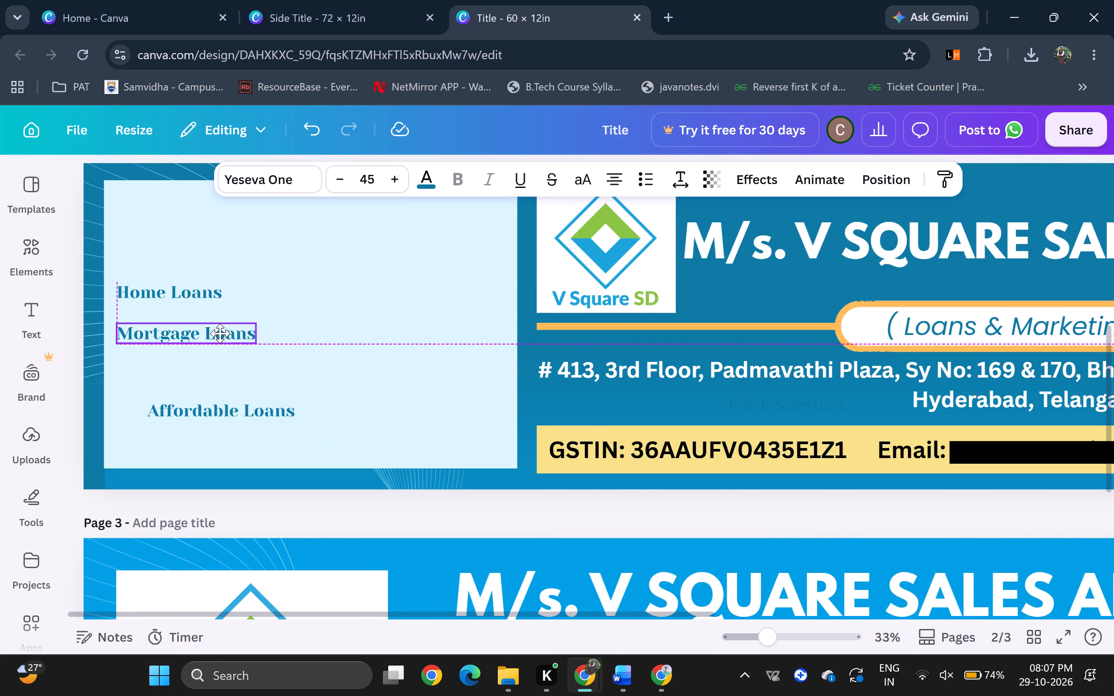
drag(220, 333, 215, 327)
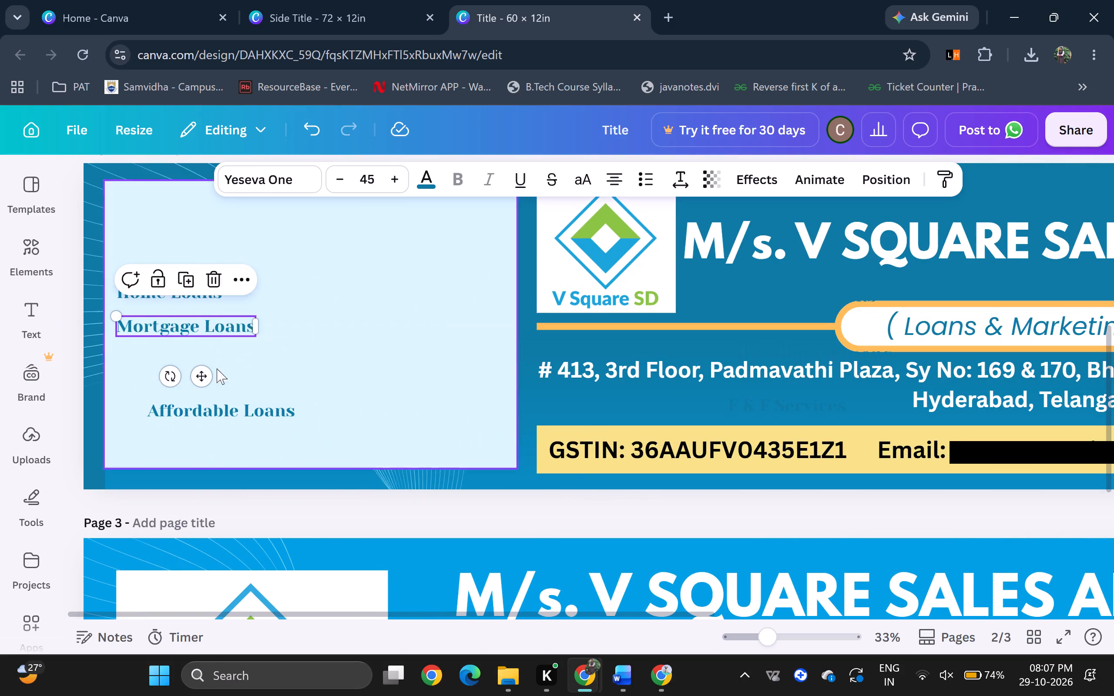
drag(233, 409, 202, 355)
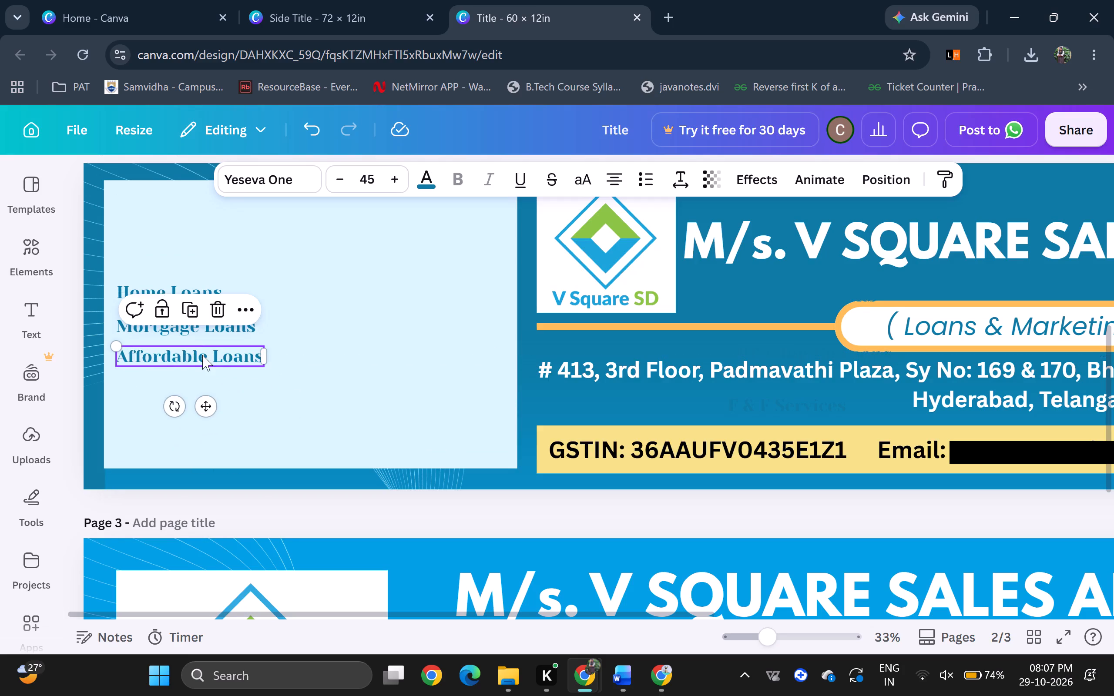
Move the Personal Loans, Business Loans and Project Funding labels together into the right half of the light-blue panel.
scroll(292, 341, left, 4)
scroll(987, 311, left, 1)
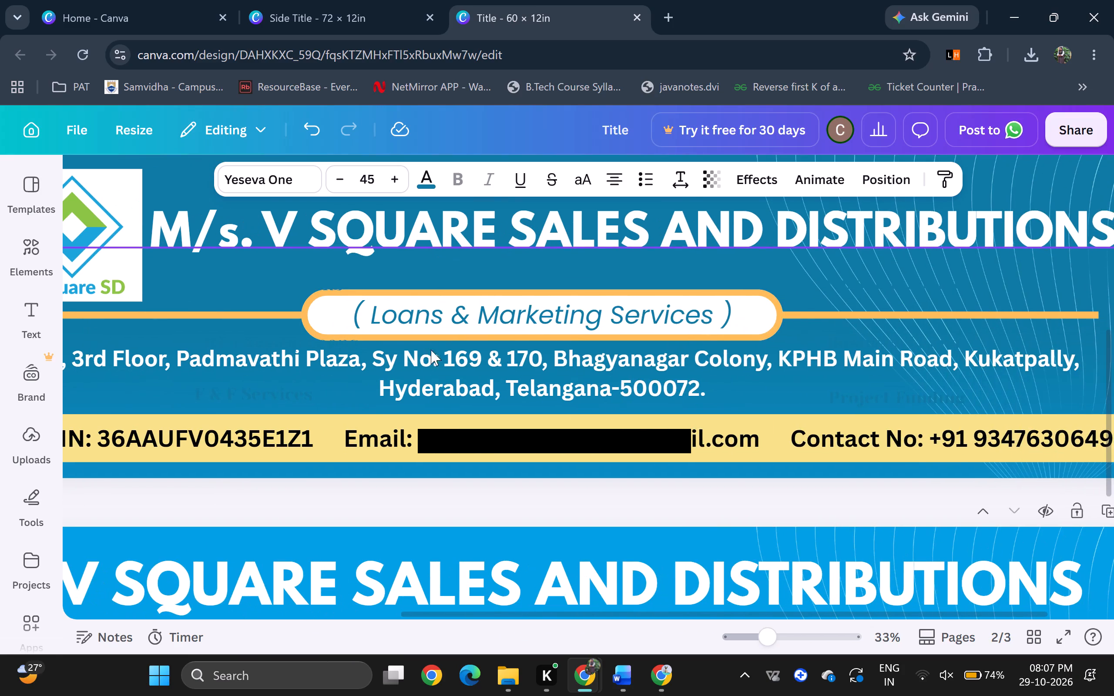
click(873, 393)
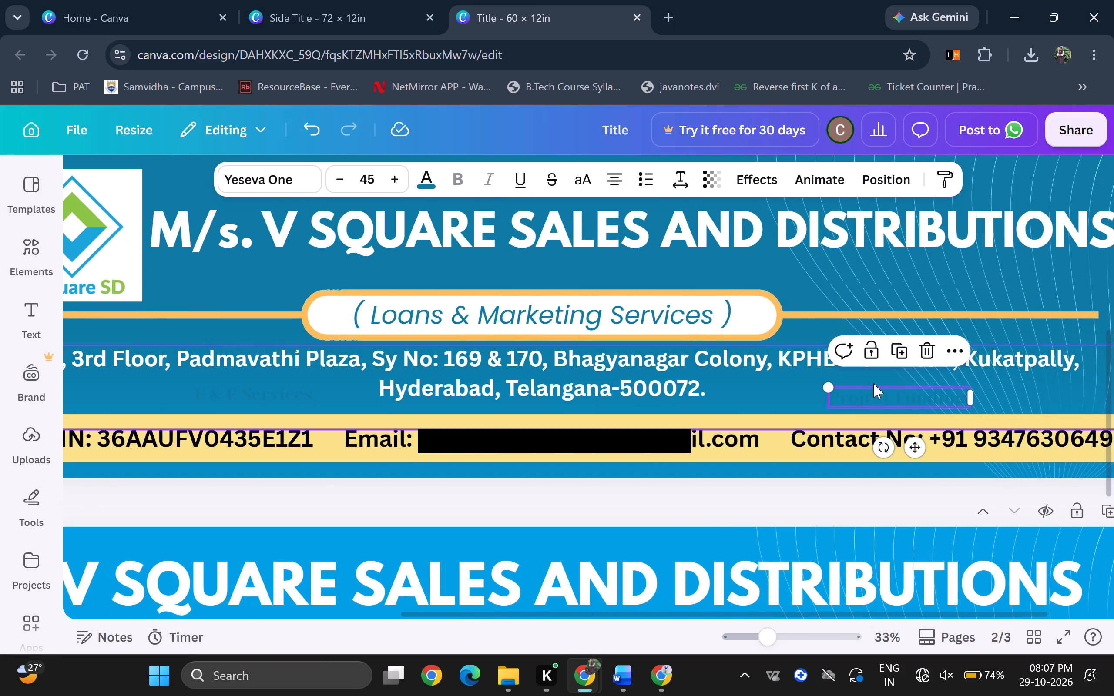
shift+click(878, 287)
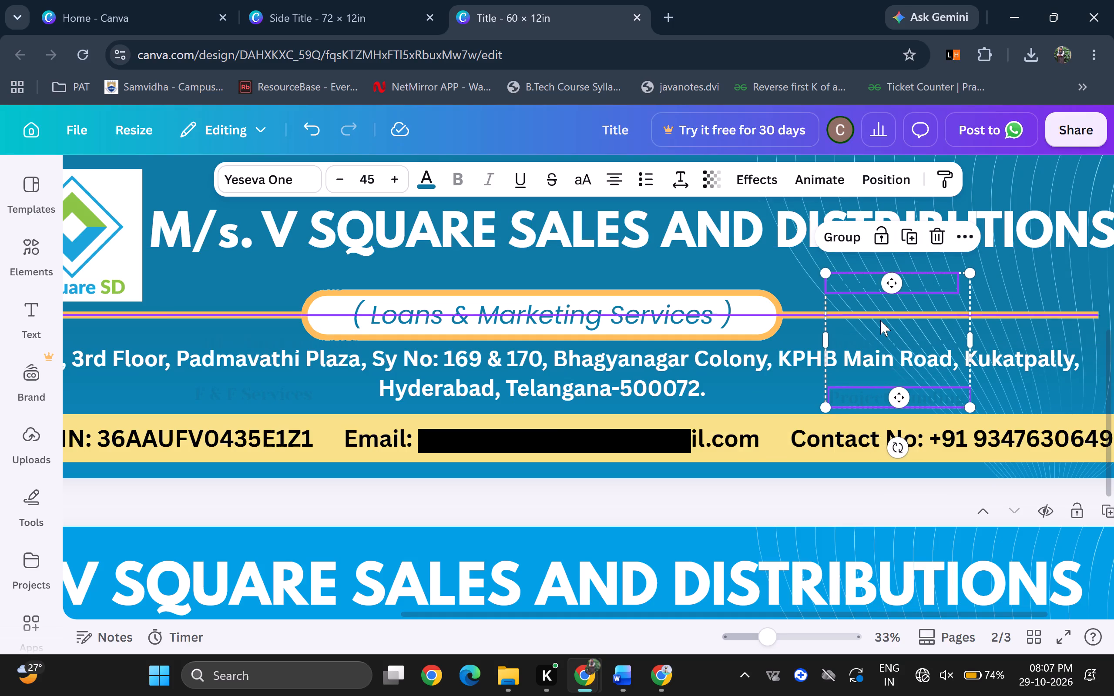
shift+click(885, 338)
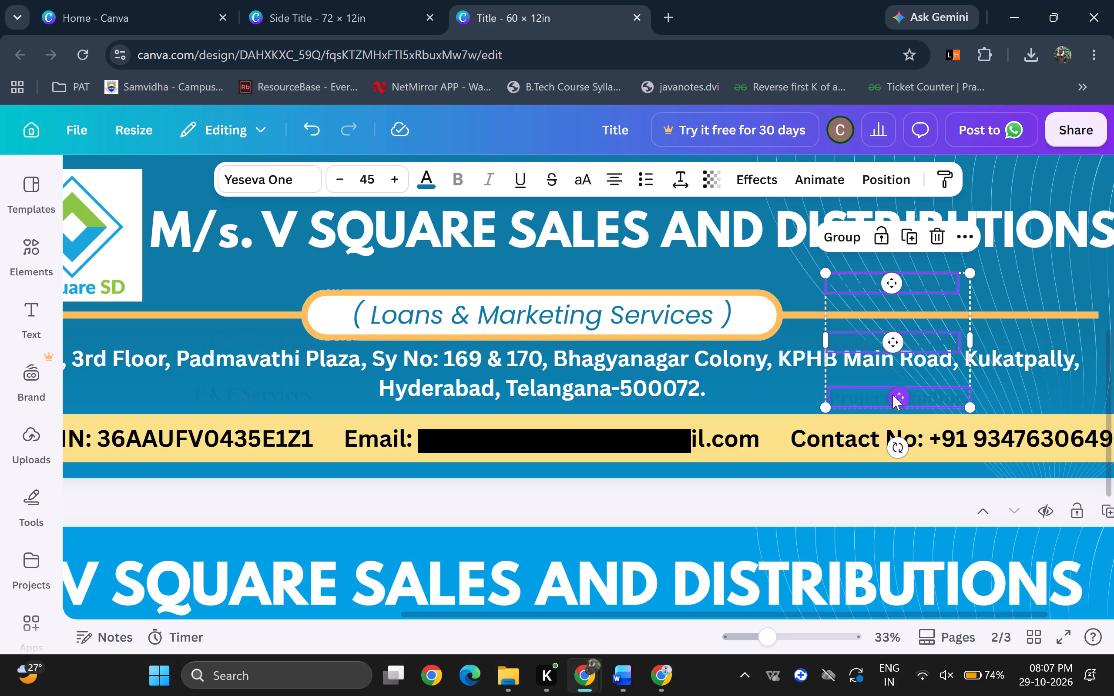
drag(893, 395, 354, 371)
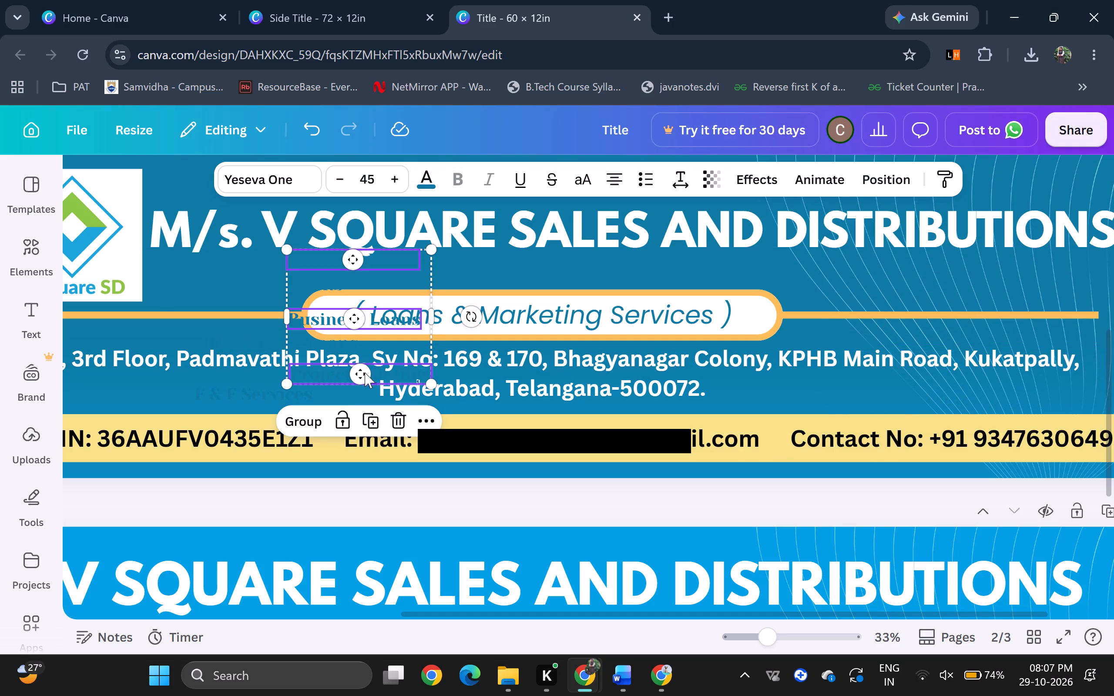
drag(364, 372, 135, 377)
scroll(386, 353, right, 2)
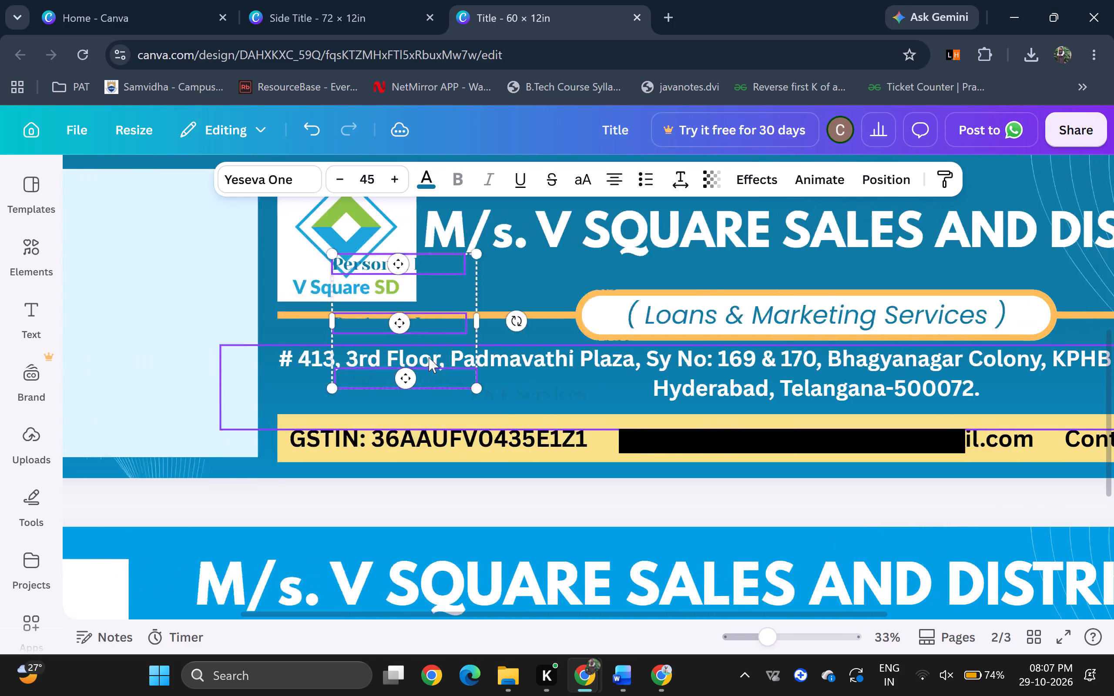
scroll(429, 357, right, 3)
drag(658, 373, 299, 382)
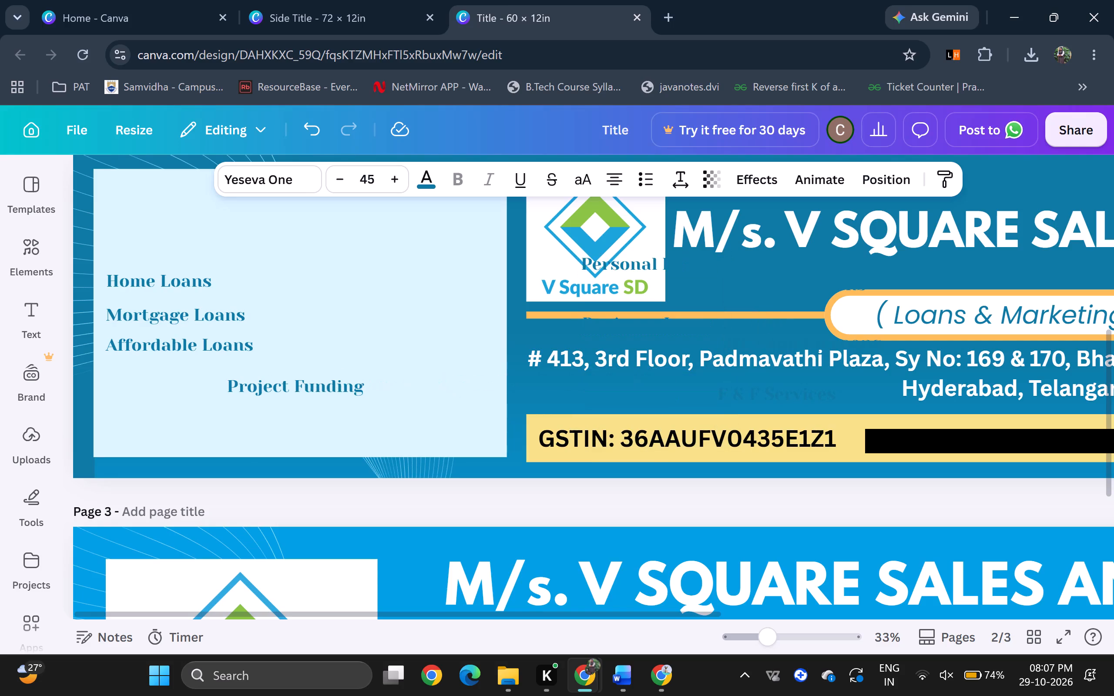
drag(299, 382, 297, 384)
drag(288, 388, 402, 385)
Move F & F Services, Plot / P+C Loans and BT + Top Up Loans individually into the right half of the light-blue panel.
click(770, 393)
scroll(770, 393, left, 1)
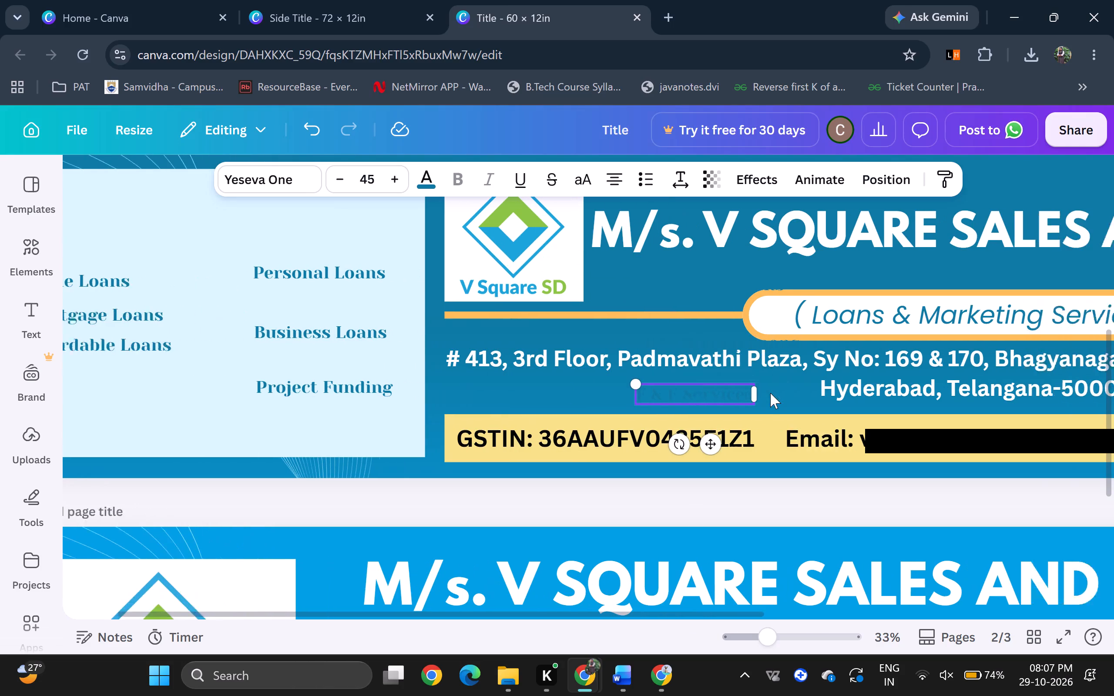
scroll(770, 393, left, 1)
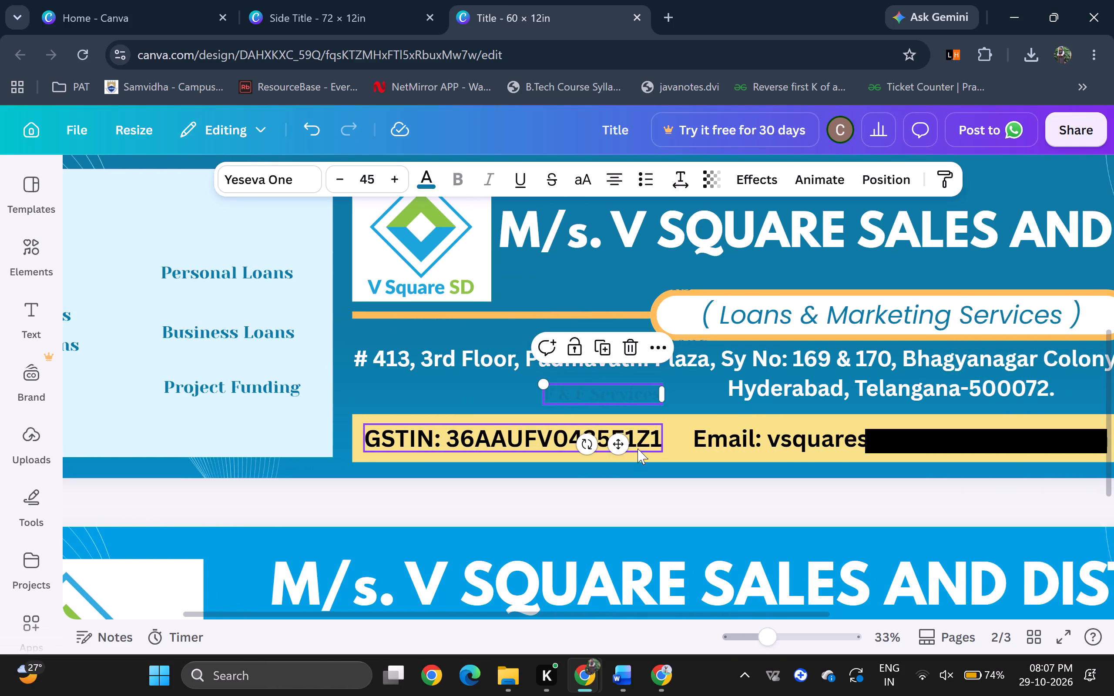
drag(622, 445, 264, 475)
click(685, 288)
drag(680, 280, 329, 357)
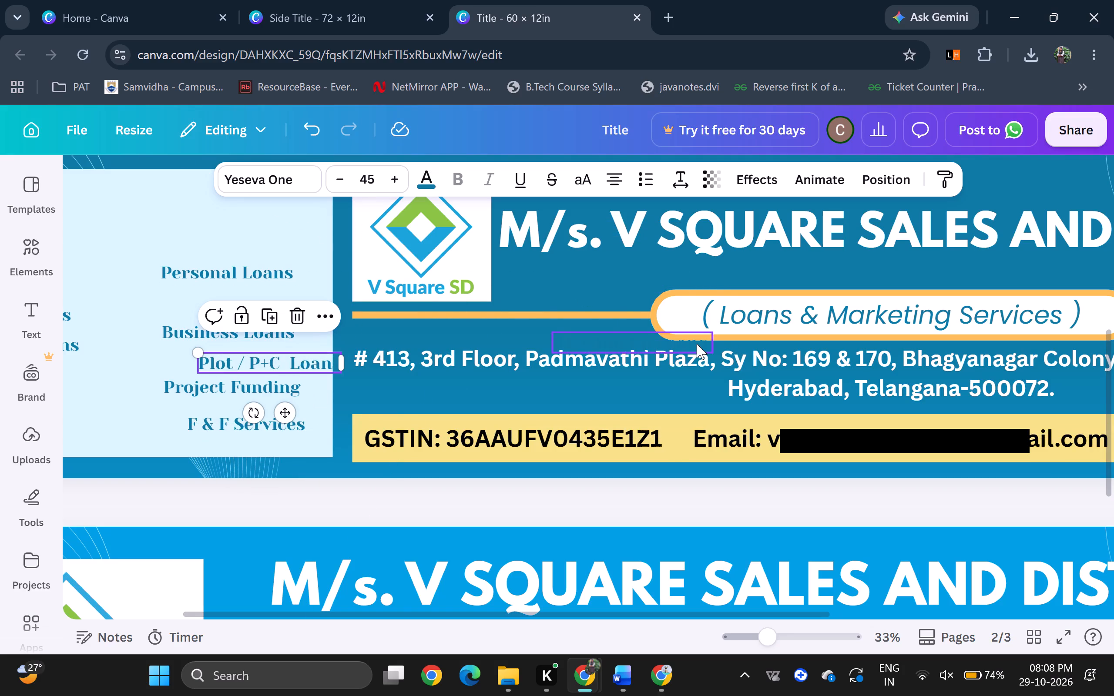
drag(697, 344, 314, 308)
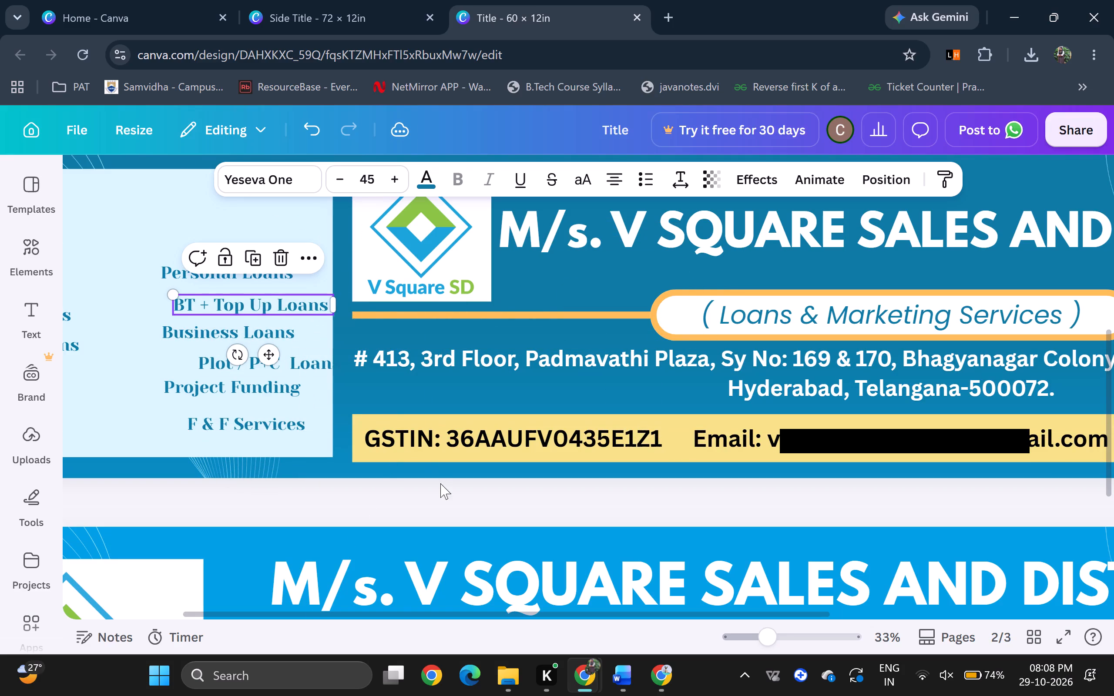
click(440, 489)
Move Personal Loans to the bottom of the left label column and space Mortgage Loans and Affordable Loans further apart above it.
scroll(282, 408, right, 3)
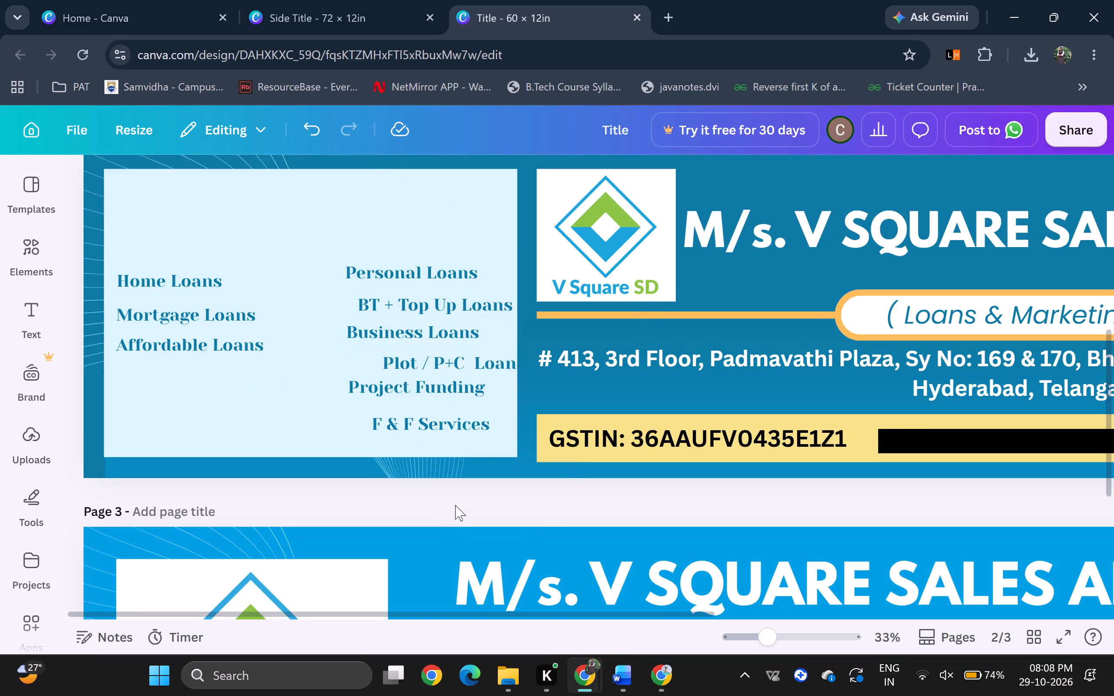
scroll(472, 415, right, 1)
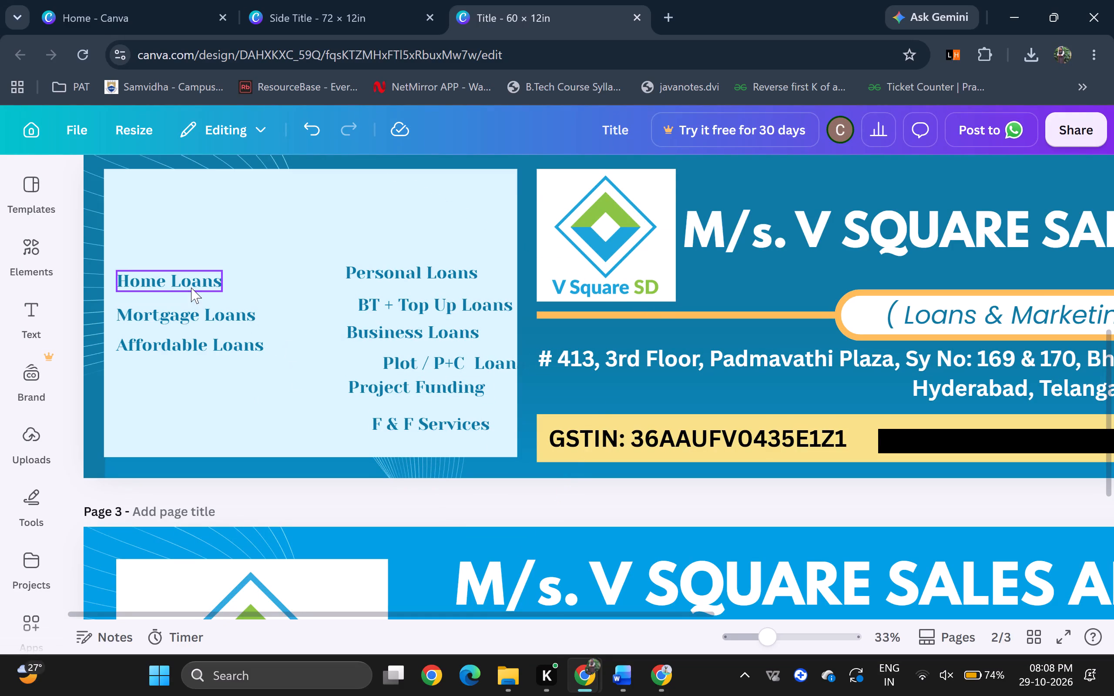
click(191, 287)
click(291, 500)
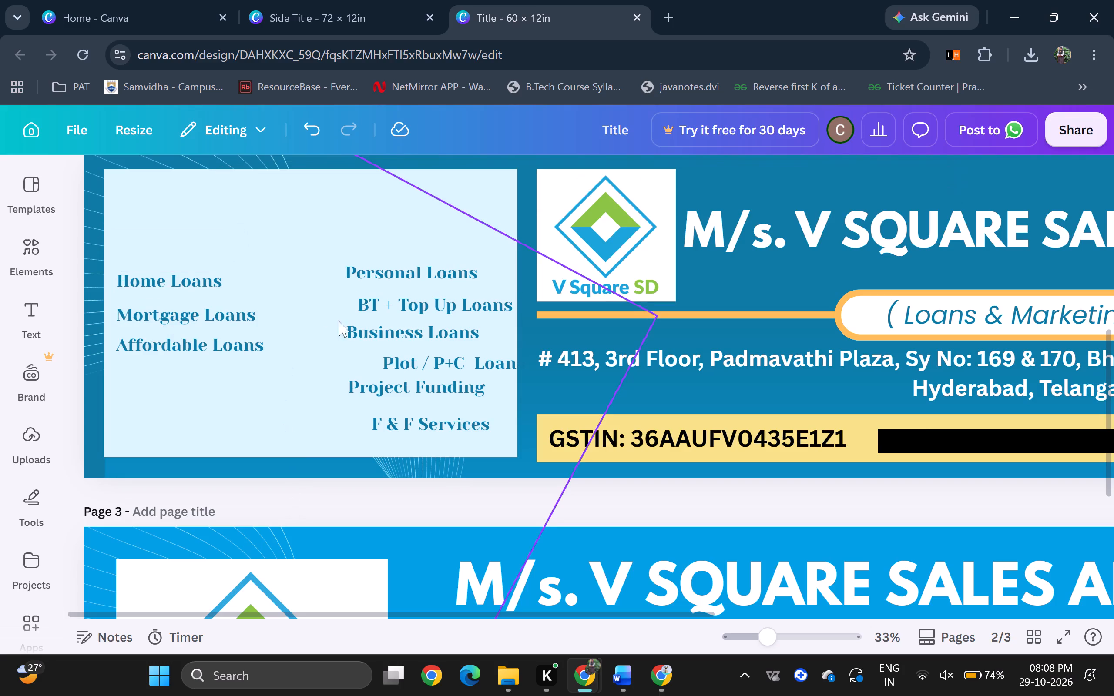
drag(385, 276, 160, 390)
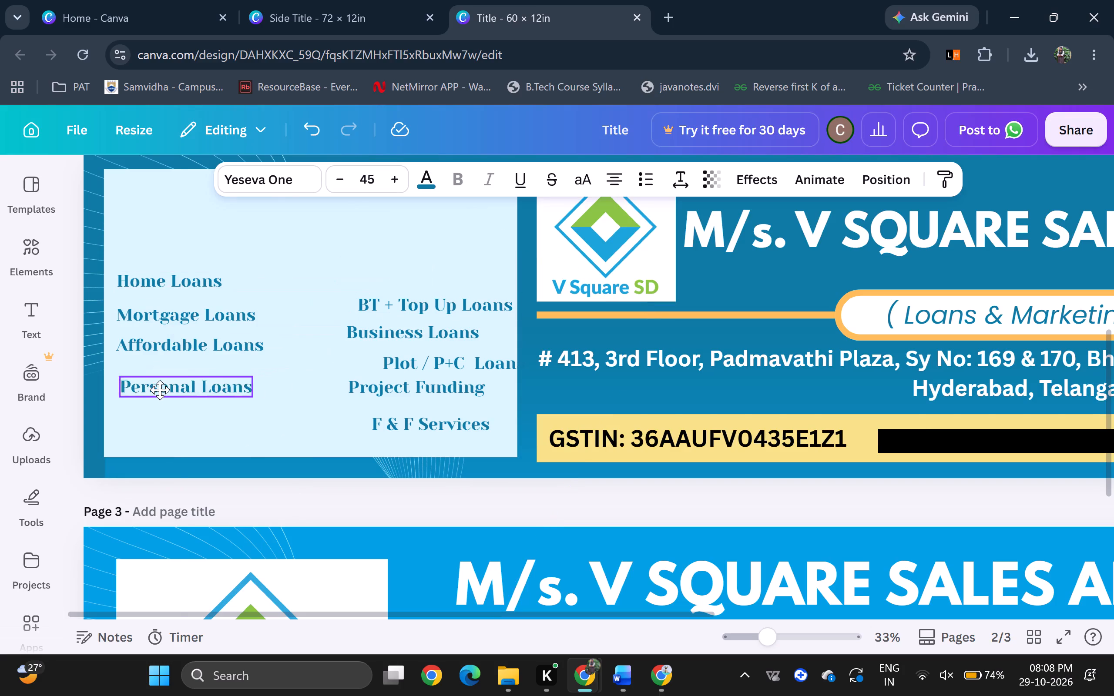
drag(160, 390, 154, 408)
drag(258, 339, 258, 344)
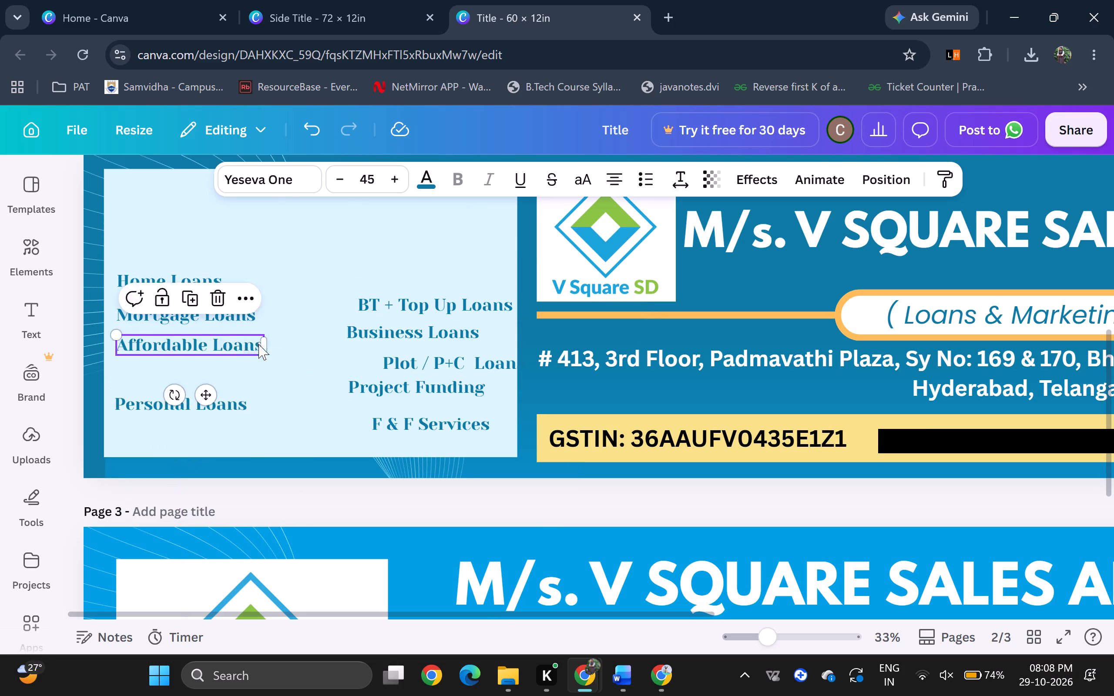
drag(258, 344, 258, 360)
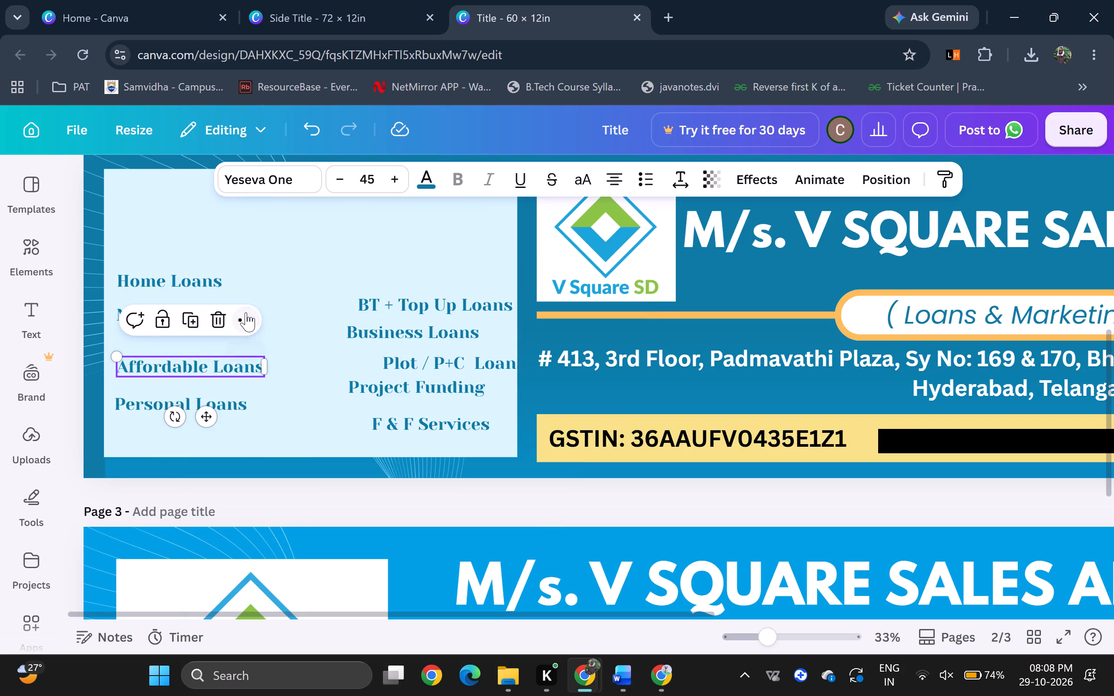
click(341, 499)
drag(222, 318, 222, 328)
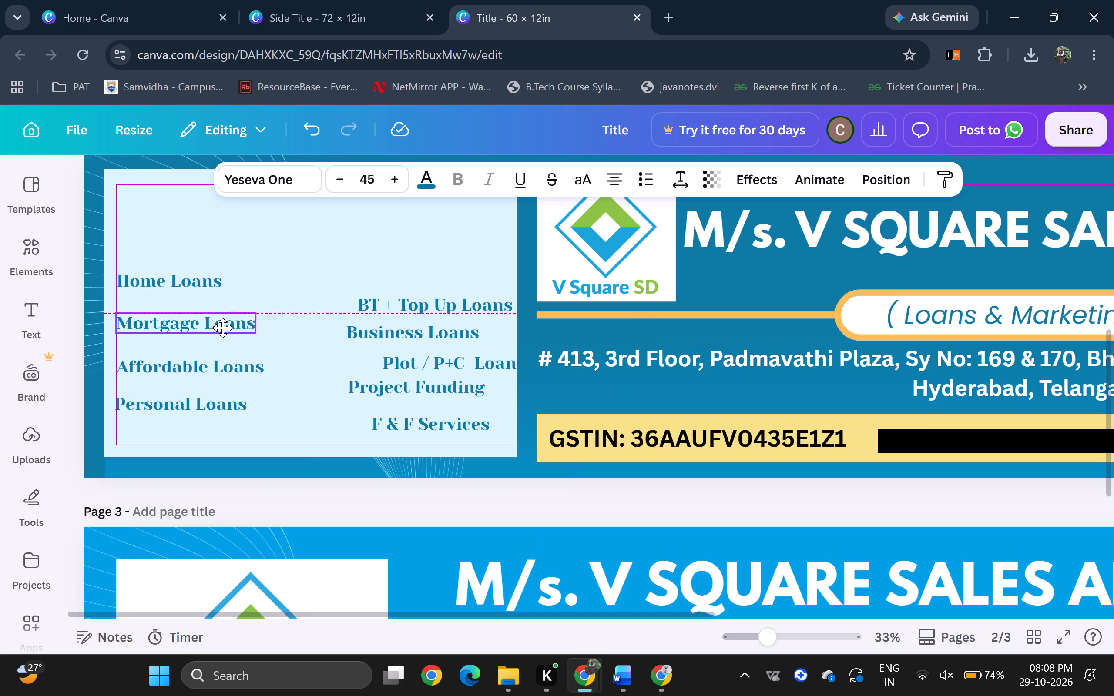
drag(222, 328, 223, 328)
Move Affordable Loans to the top of the right label column and put Business Loans in its place on the left.
drag(235, 365, 433, 274)
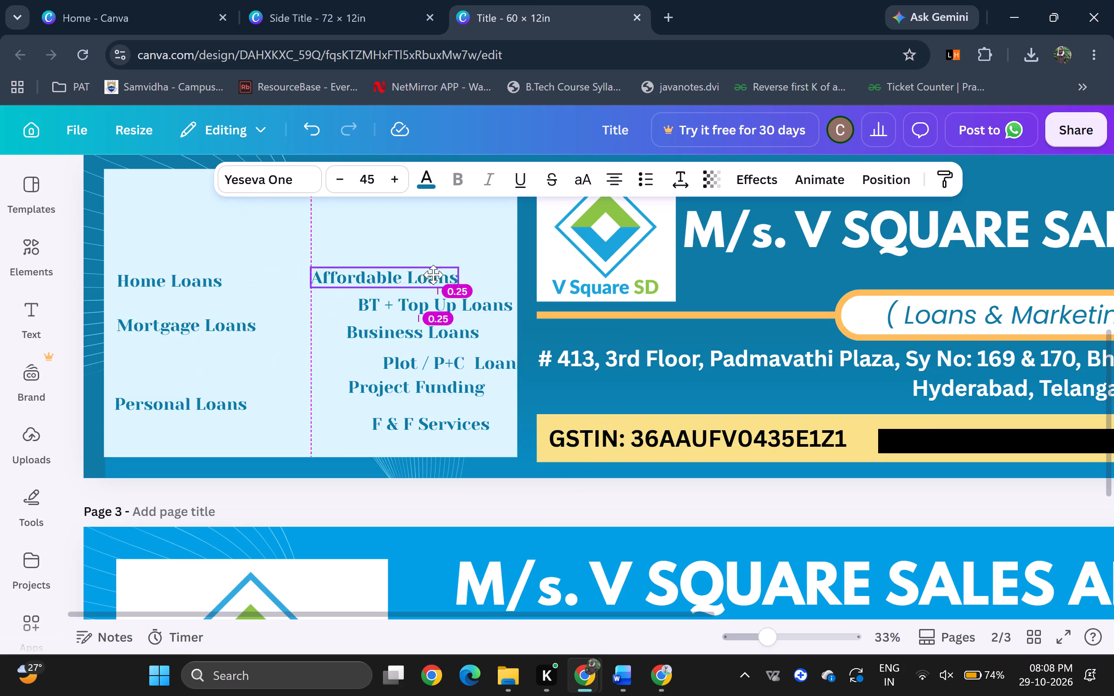
drag(433, 274, 439, 274)
drag(460, 338, 268, 370)
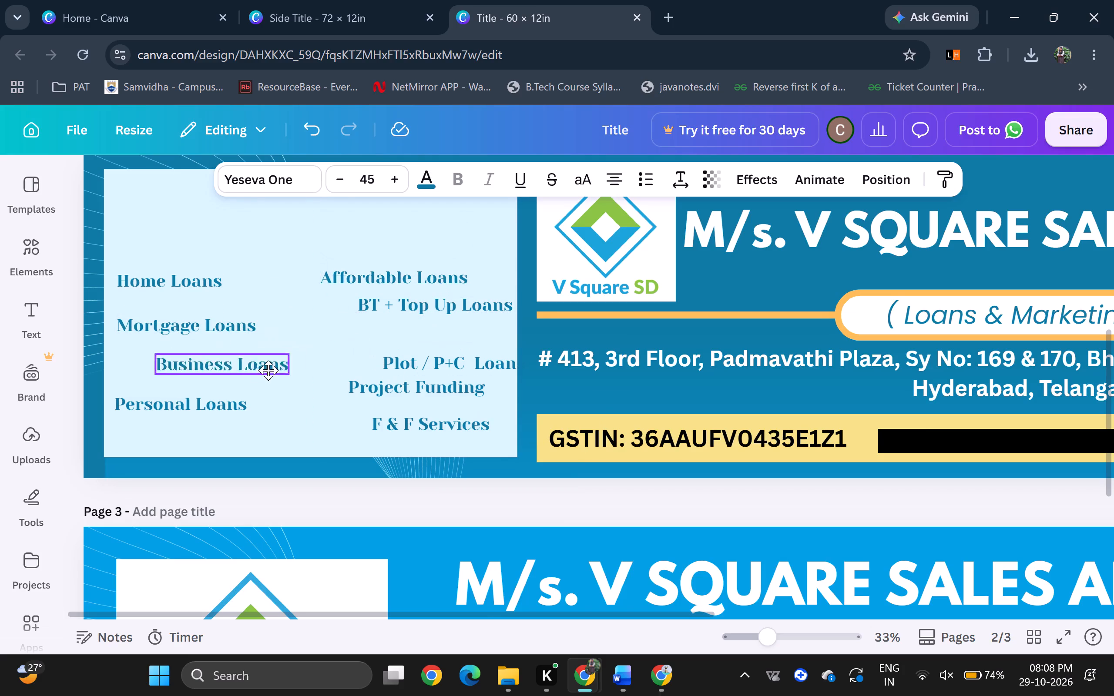
drag(268, 370, 230, 370)
click(227, 398)
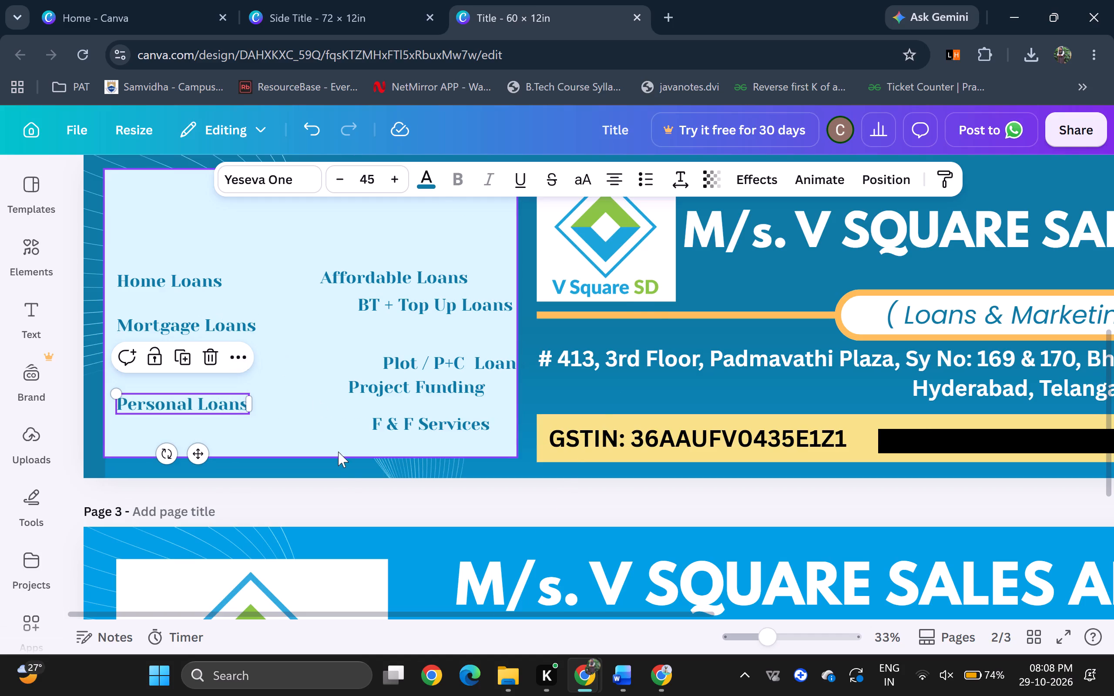
click(343, 476)
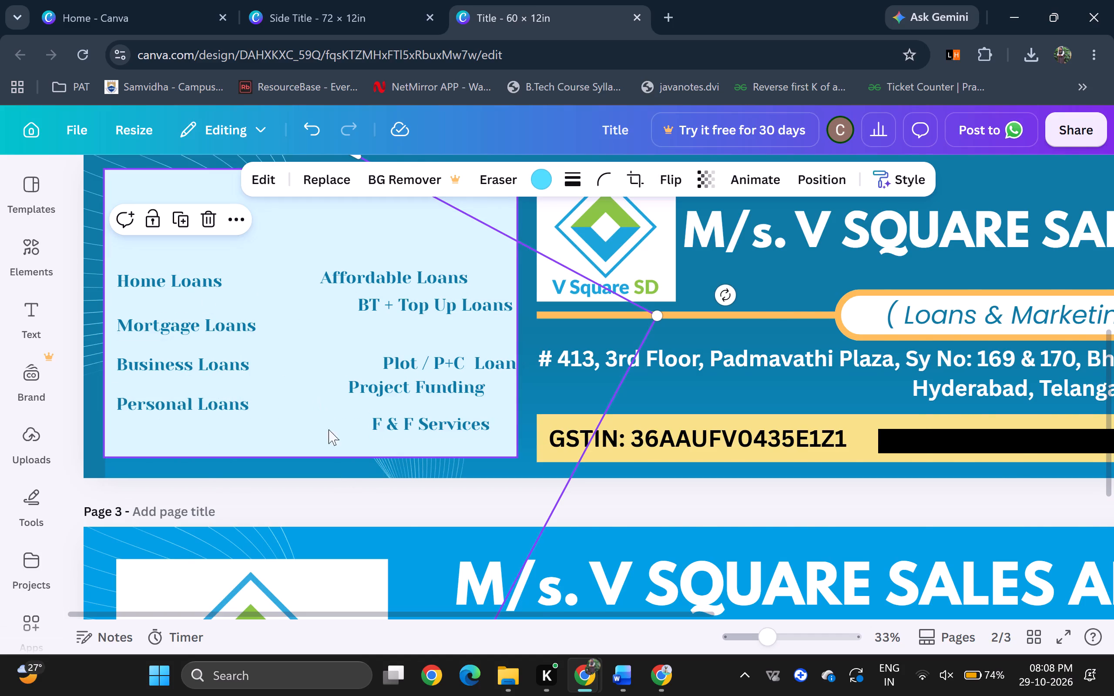
Swap Personal Loans and Business Loans so Personal Loans sits third and Business Loans fourth in the left column.
scroll(335, 456, up, 1)
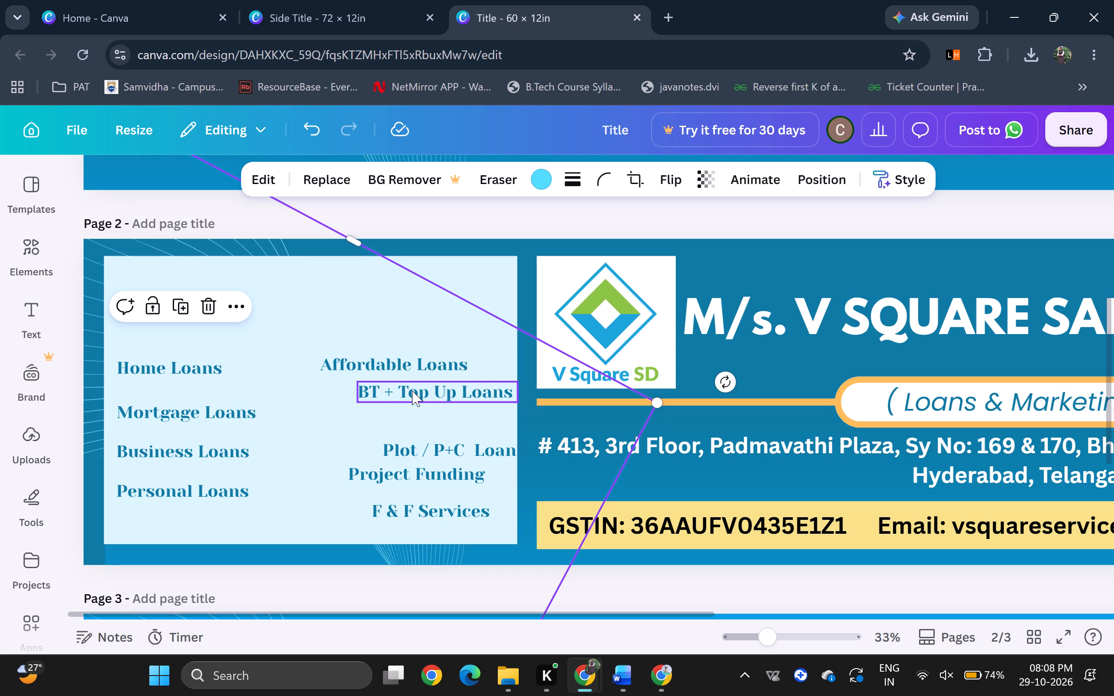
drag(216, 487, 223, 446)
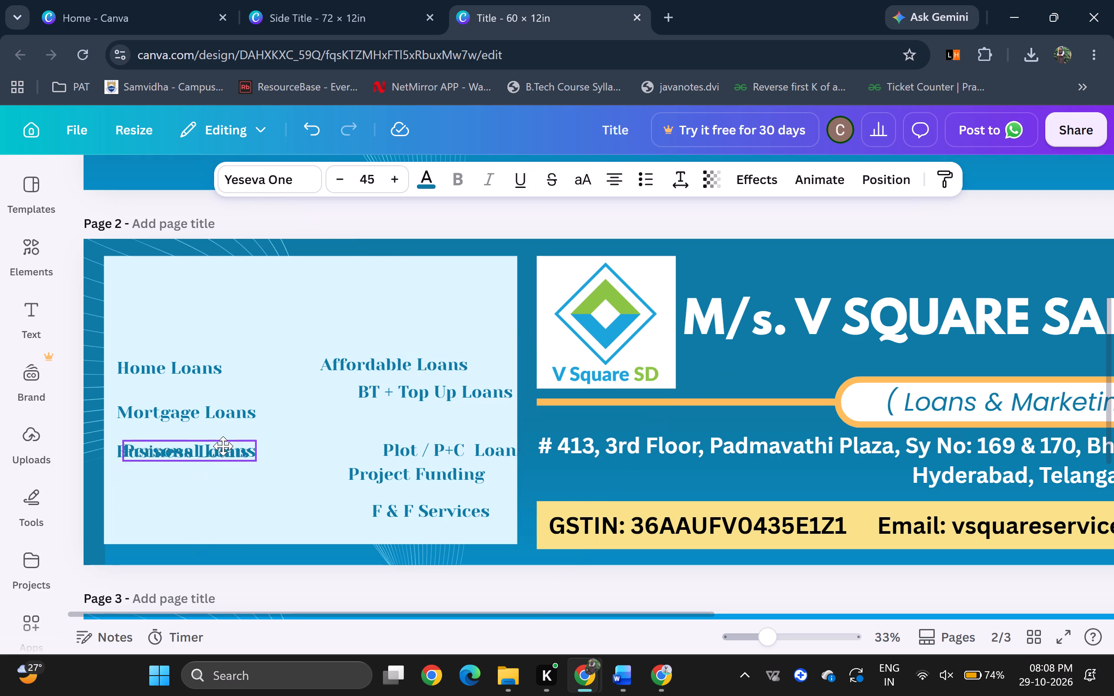
drag(223, 446, 226, 420)
drag(219, 445, 218, 495)
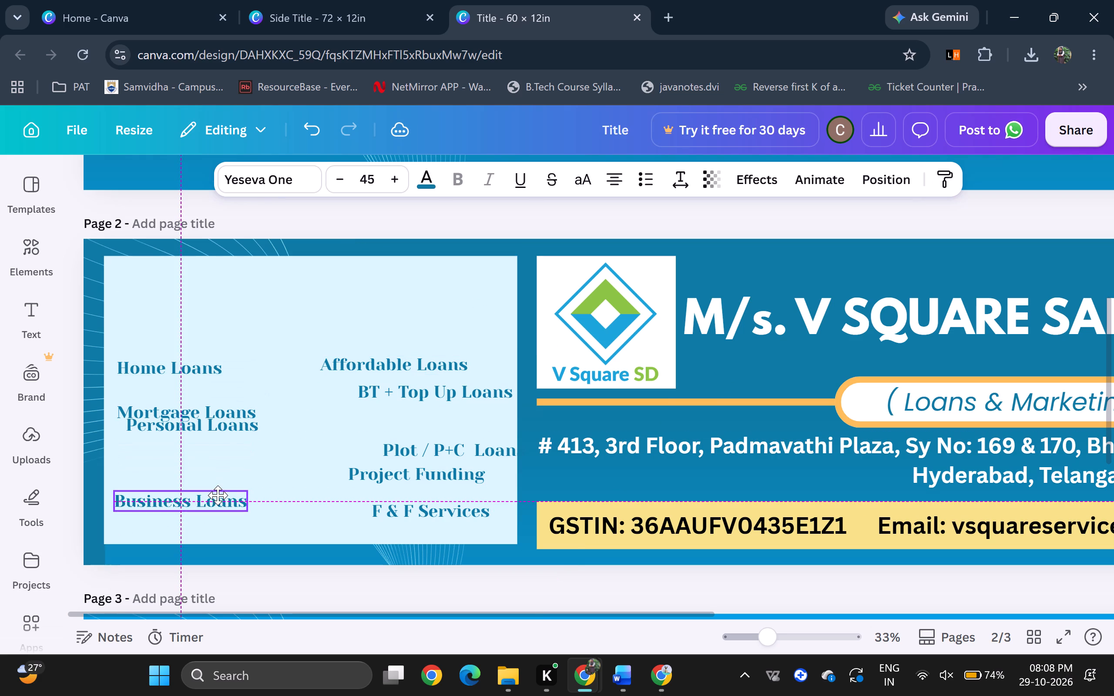
drag(218, 495, 217, 495)
drag(220, 424, 205, 459)
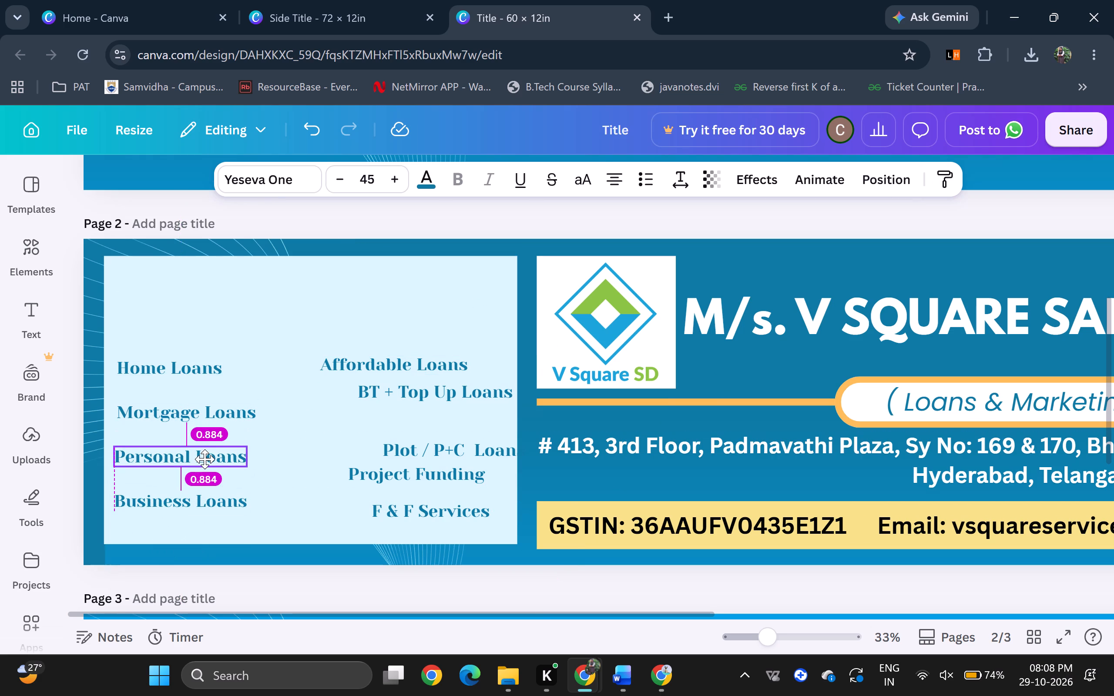
drag(205, 459, 205, 459)
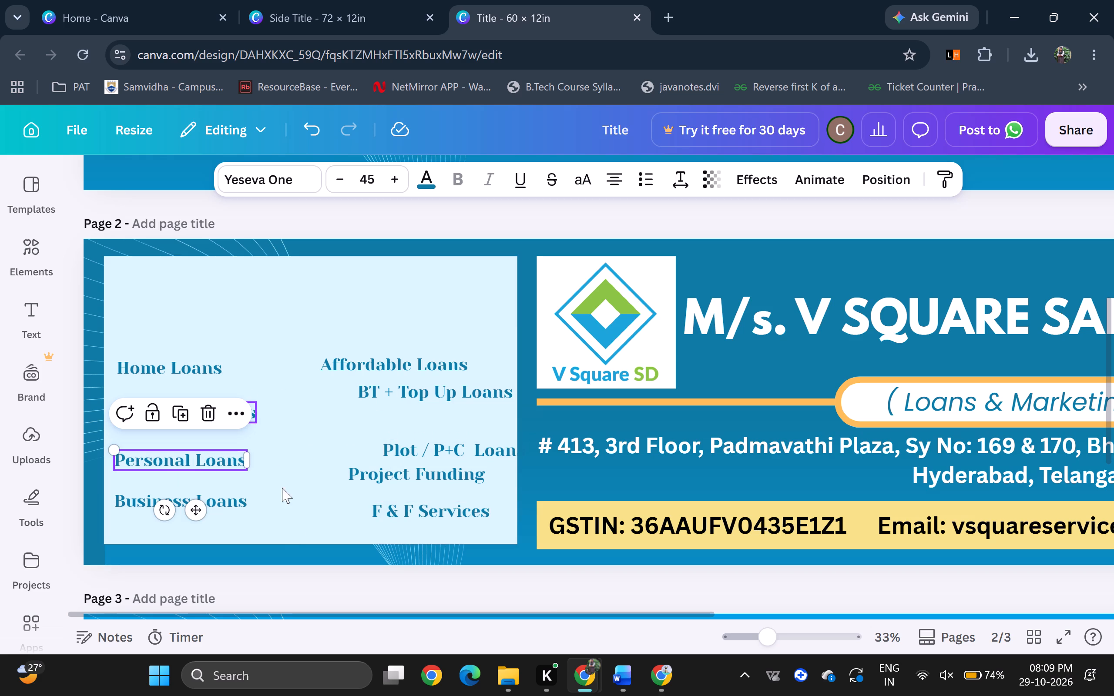
click(302, 575)
drag(211, 466, 211, 465)
drag(211, 465, 210, 465)
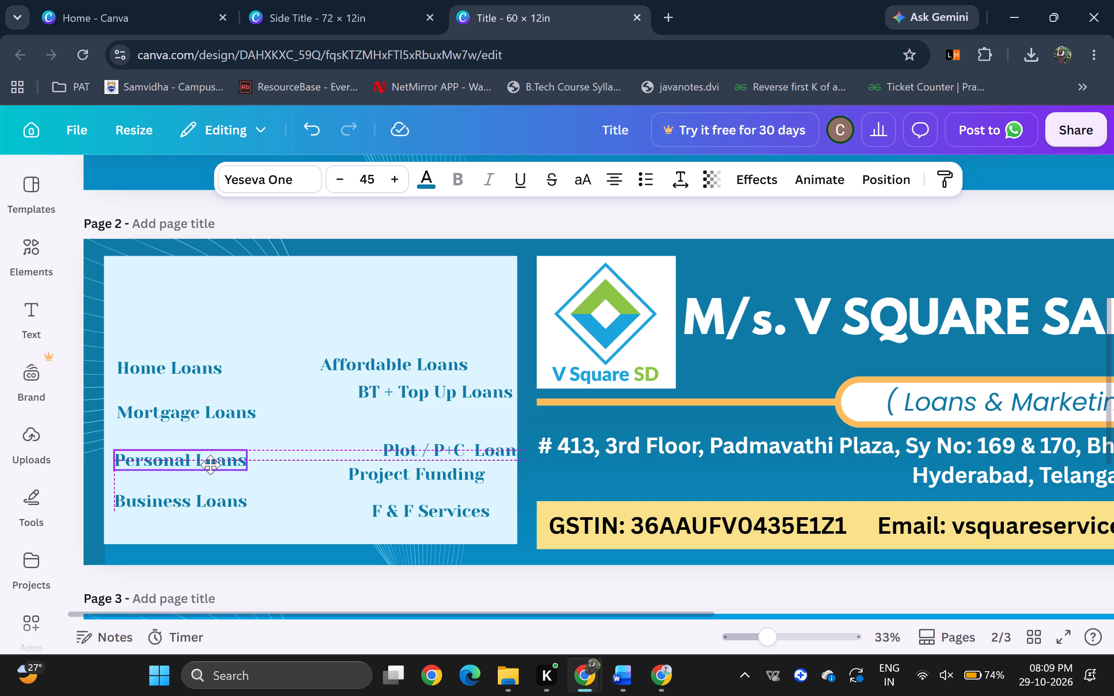
drag(210, 465, 210, 459)
Delete the F & F Services label from the light-blue panel.
click(441, 513)
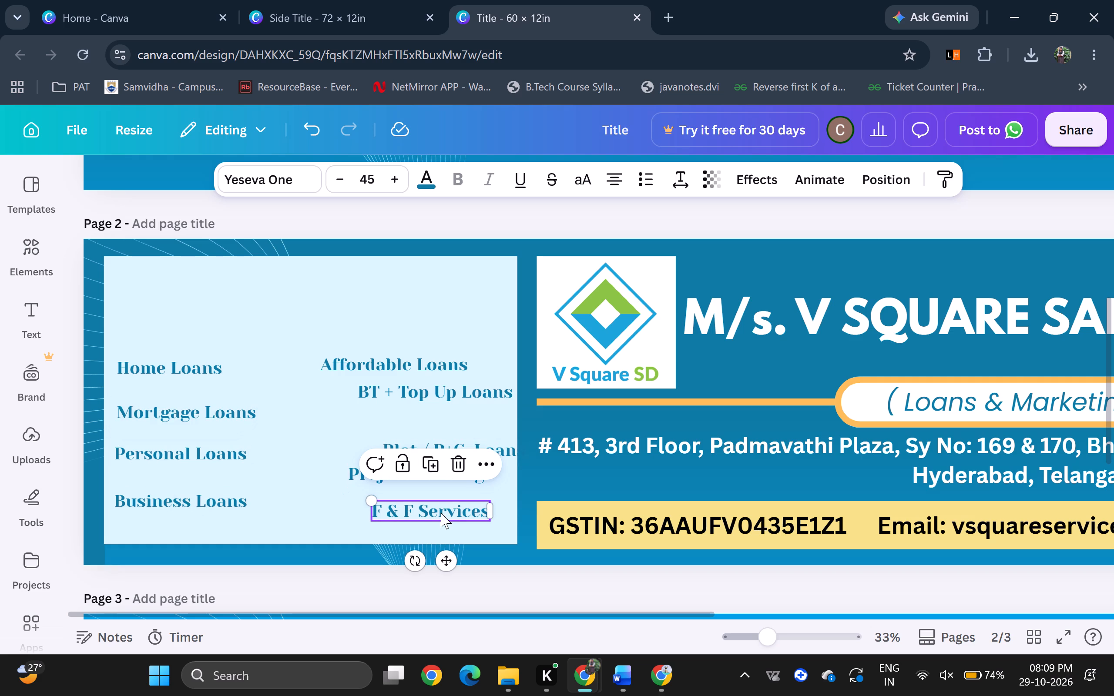
key(Delete)
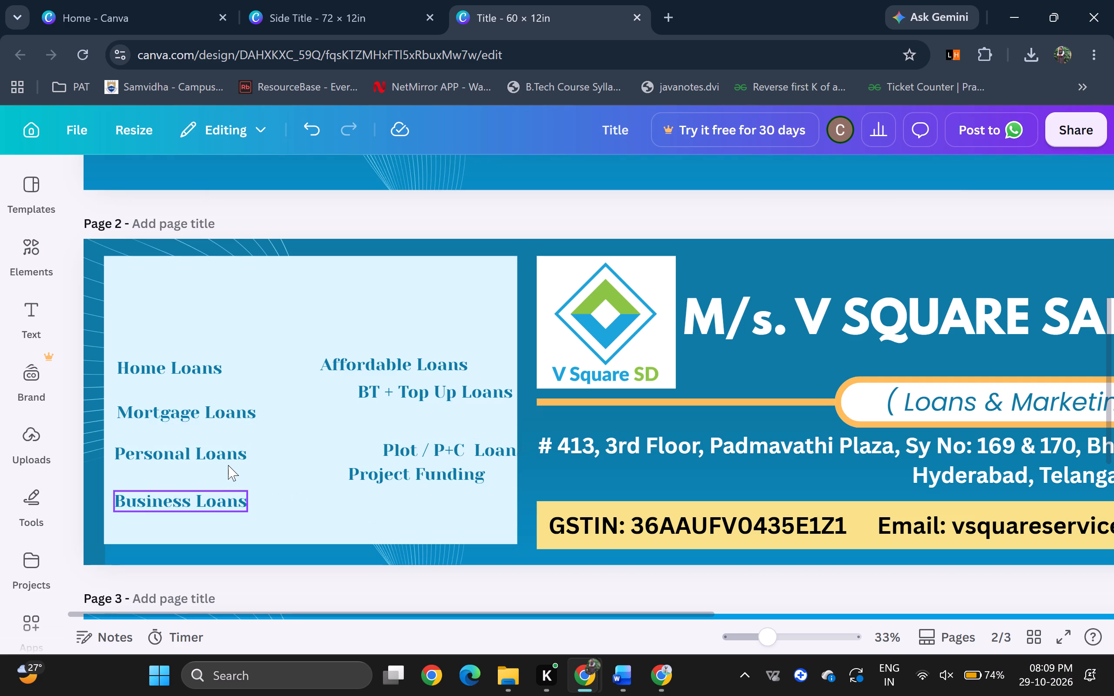
Left-align BT + Top Up Loans, Plot / P+C Loans and Project Funding under Affordable Loans, roughly level with the left column's rows.
drag(223, 453, 223, 461)
drag(429, 482, 428, 489)
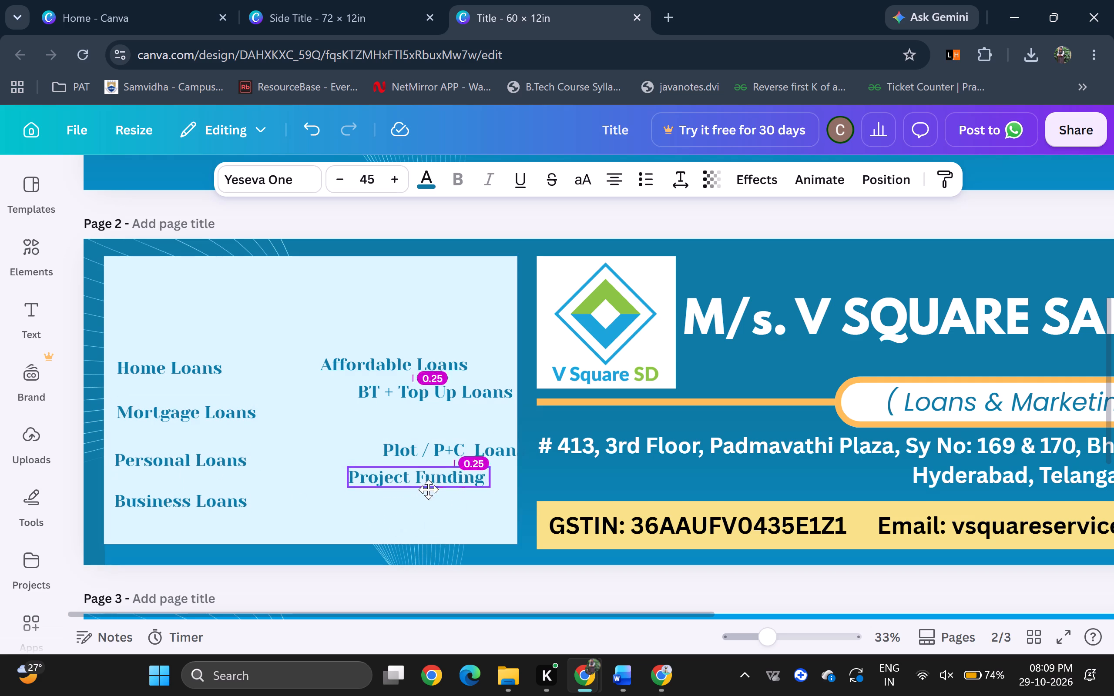
drag(428, 489, 428, 508)
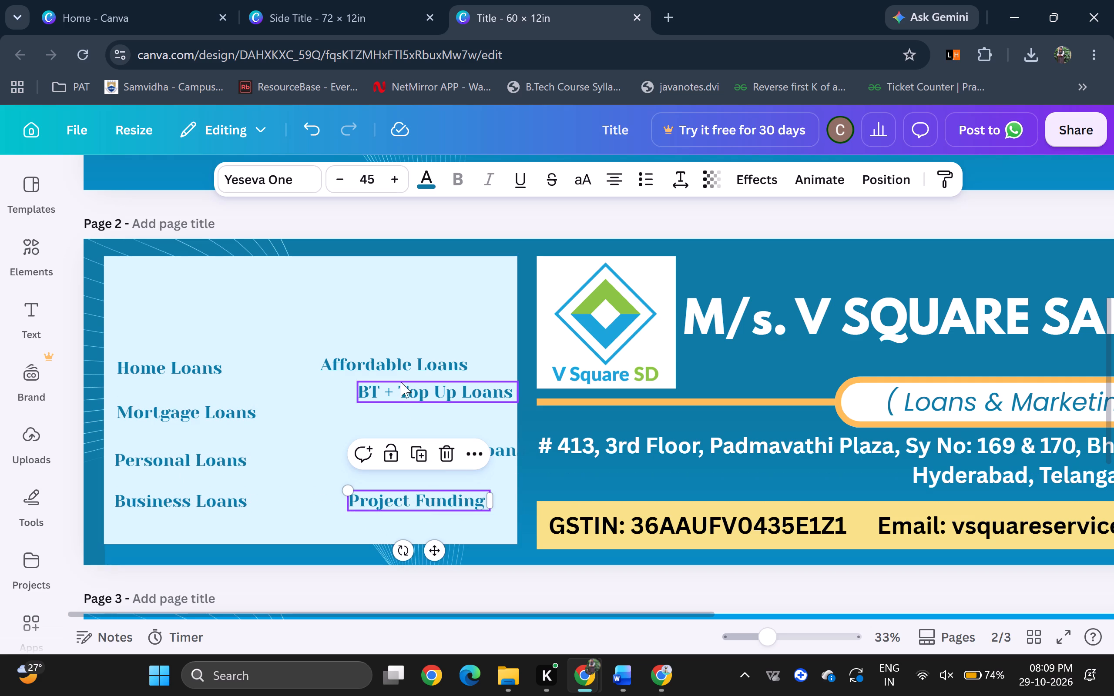
drag(399, 388, 362, 411)
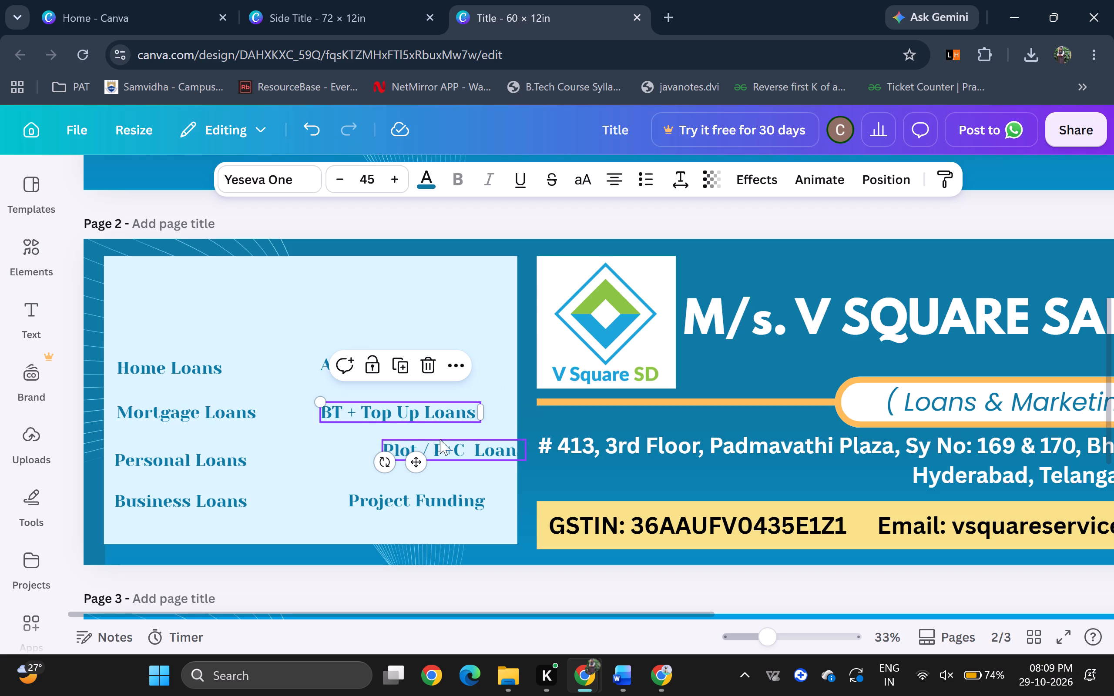
drag(463, 445, 397, 452)
drag(431, 505, 399, 506)
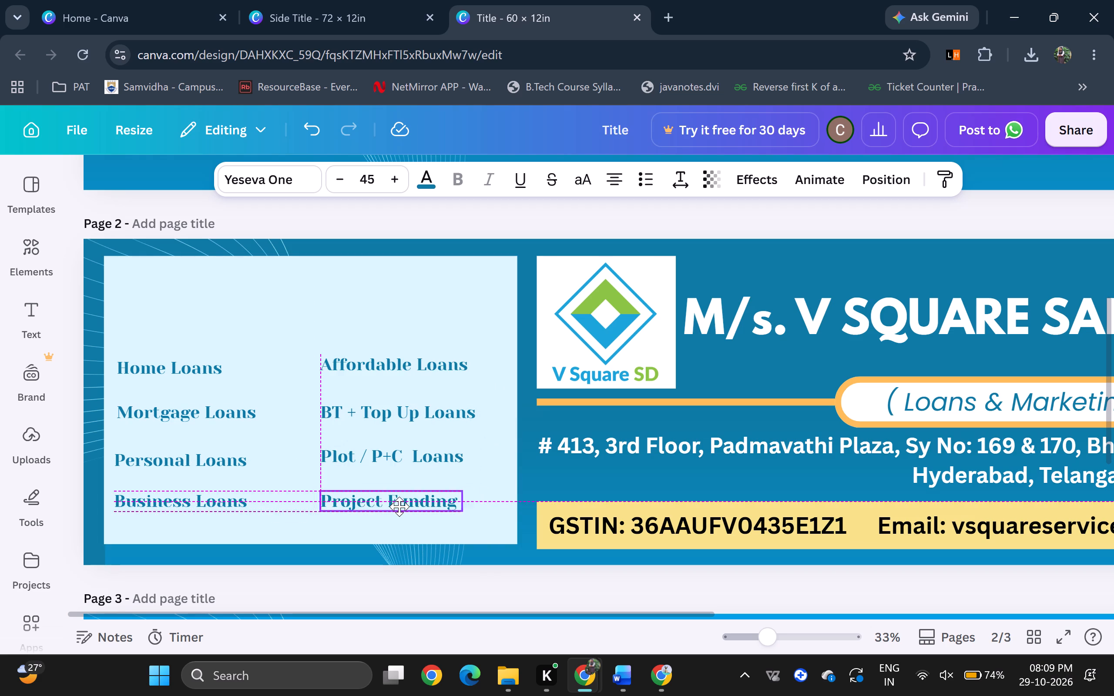
drag(399, 506, 400, 506)
click(488, 583)
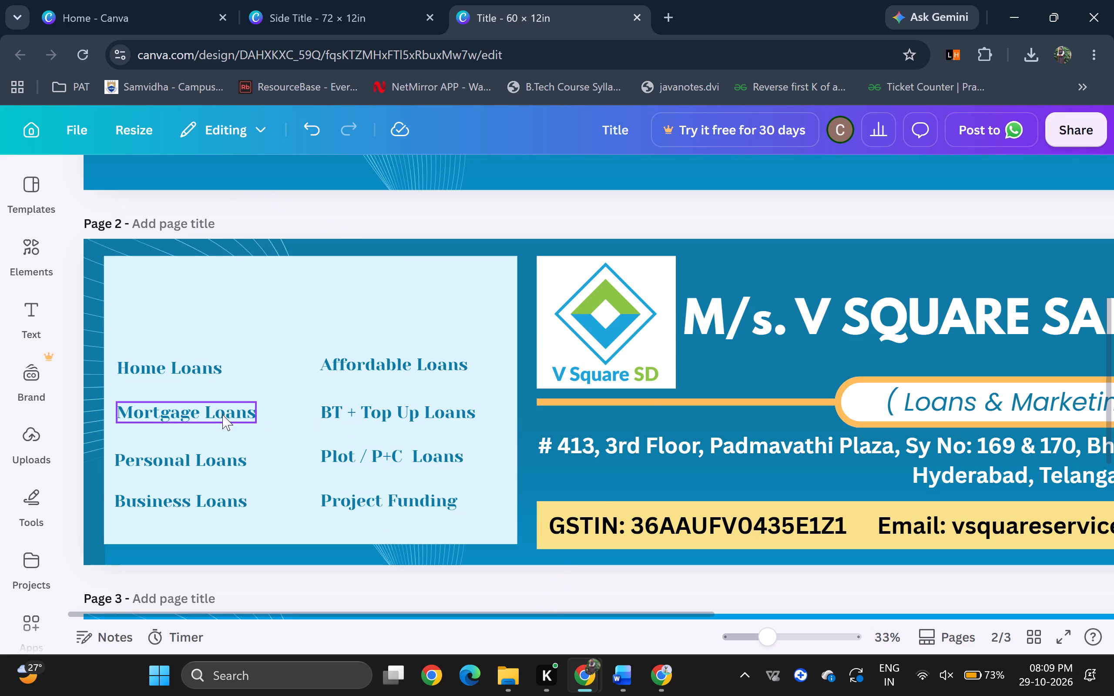
Move Mortgage Loans, Personal Loans and Business Loans up to tighten the spacing below Home Loans.
drag(185, 410, 186, 402)
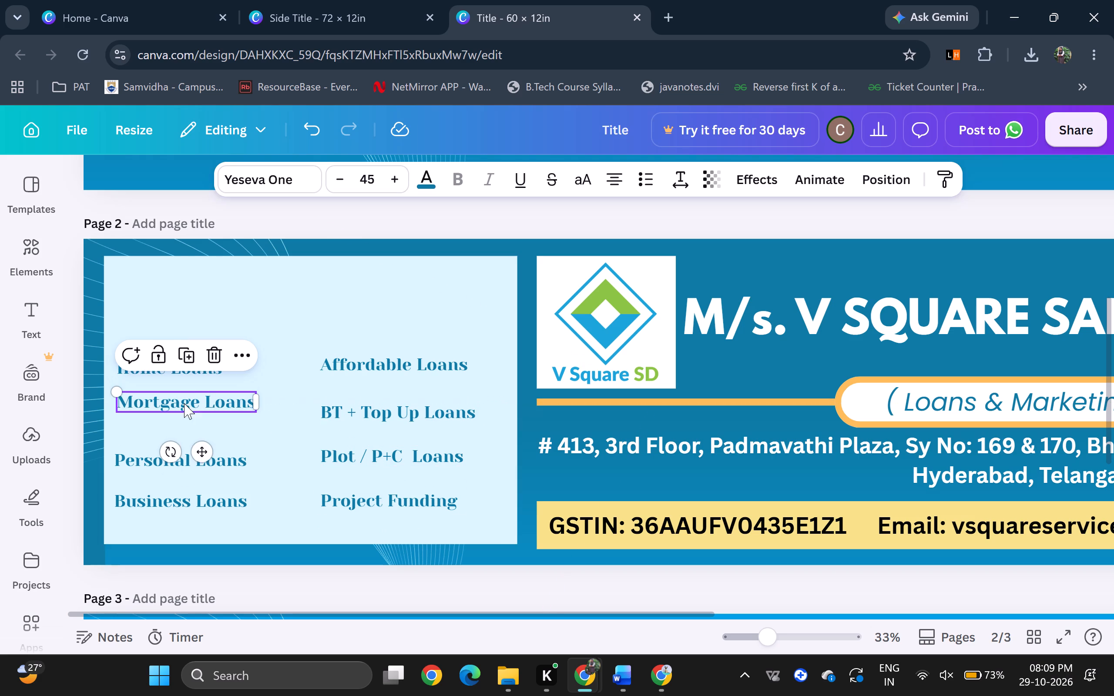
drag(222, 462, 225, 442)
drag(239, 505, 242, 481)
Duplicate the Business Loans label and place the copy below the original as the left column's fifth row.
key(ctrl+c)
key(ctrl+v)
drag(237, 481, 237, 486)
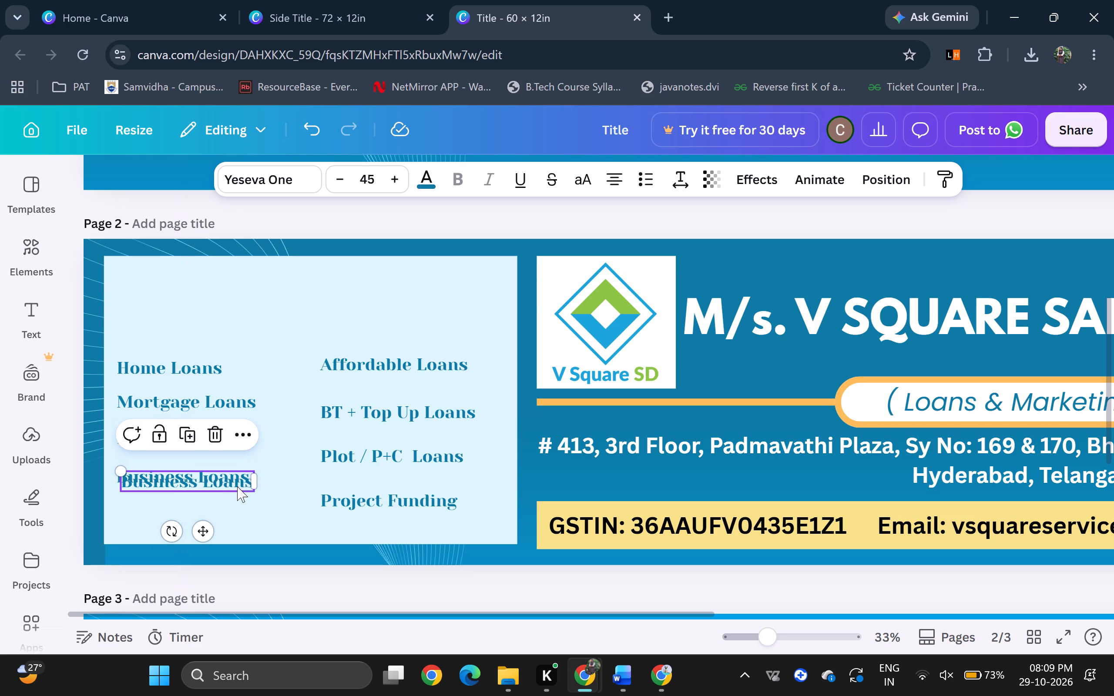
drag(237, 486, 232, 524)
Move BT + Top Up Loans, Plot / P+C Loans and Project Funding up to line up with the left column's rows.
drag(383, 421, 383, 420)
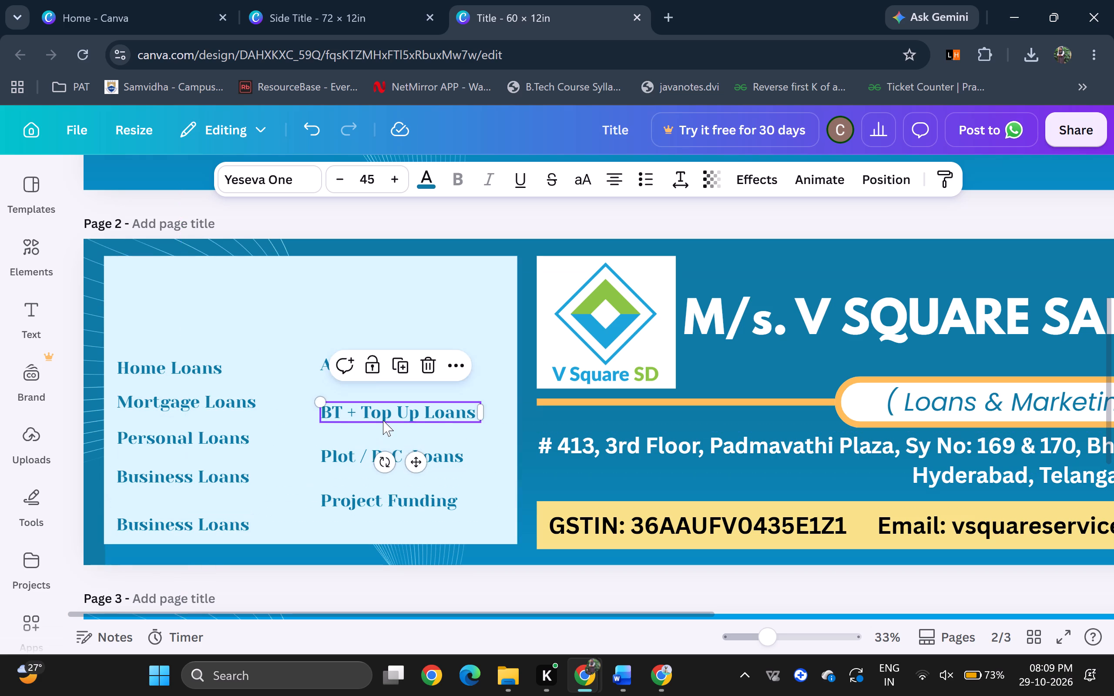
drag(383, 420, 383, 411)
drag(433, 454, 433, 441)
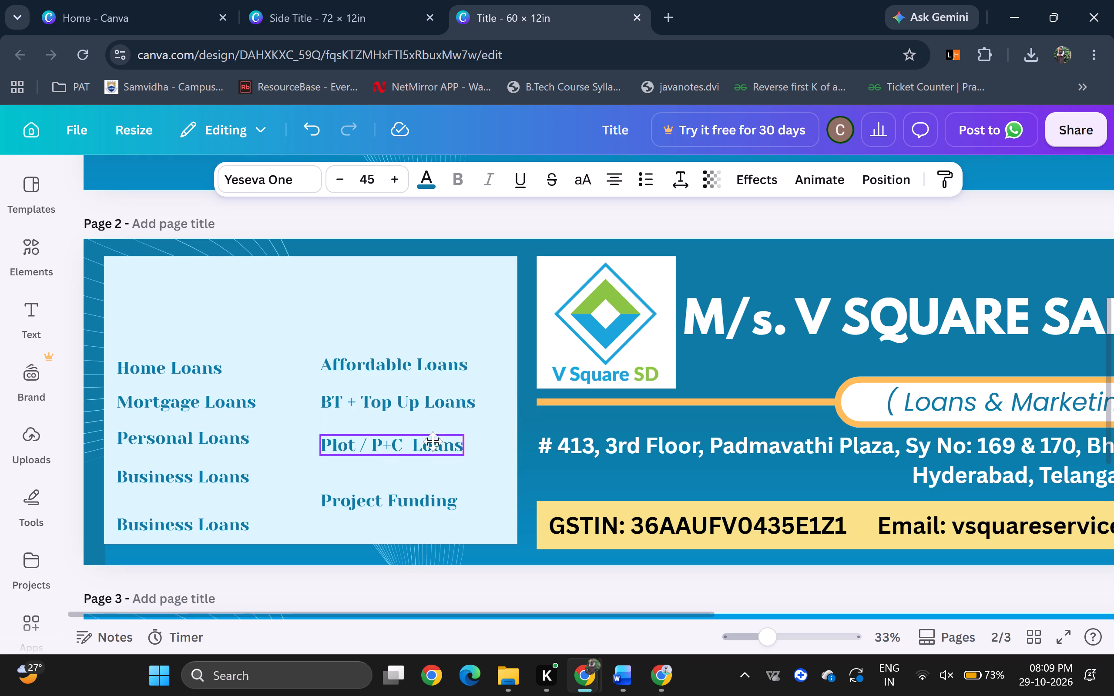
drag(433, 441, 433, 436)
drag(434, 503, 436, 478)
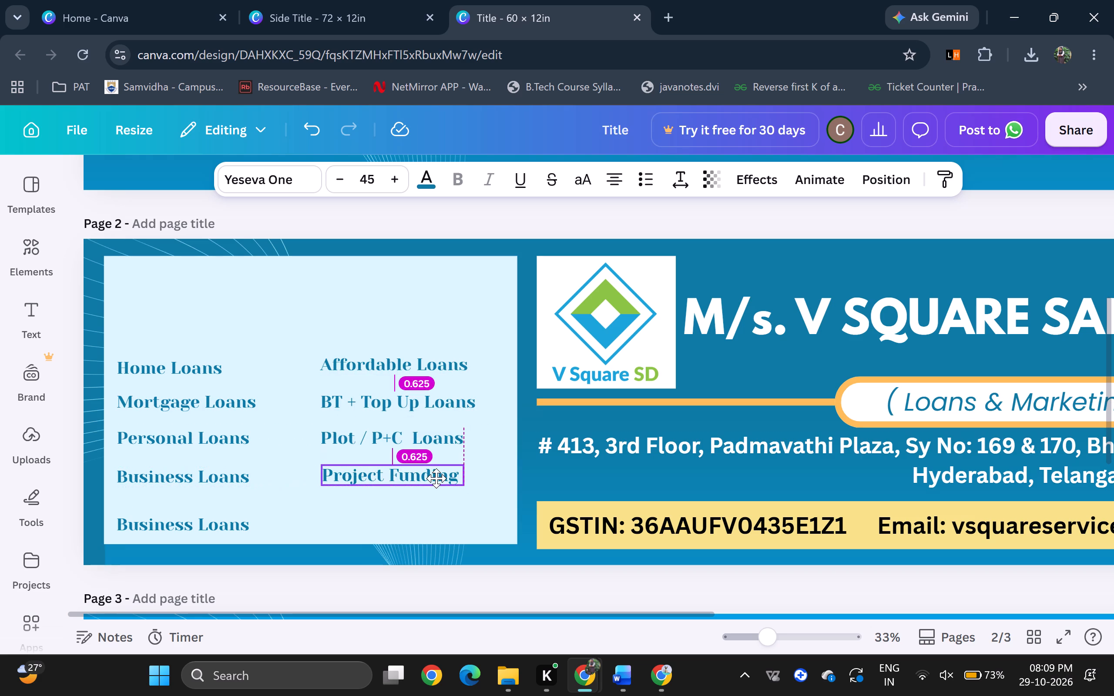
drag(436, 478, 433, 481)
Tighten the left column's lower rows by moving Personal Loans and both Business Loans labels up to near-equal gaps.
drag(237, 529, 239, 519)
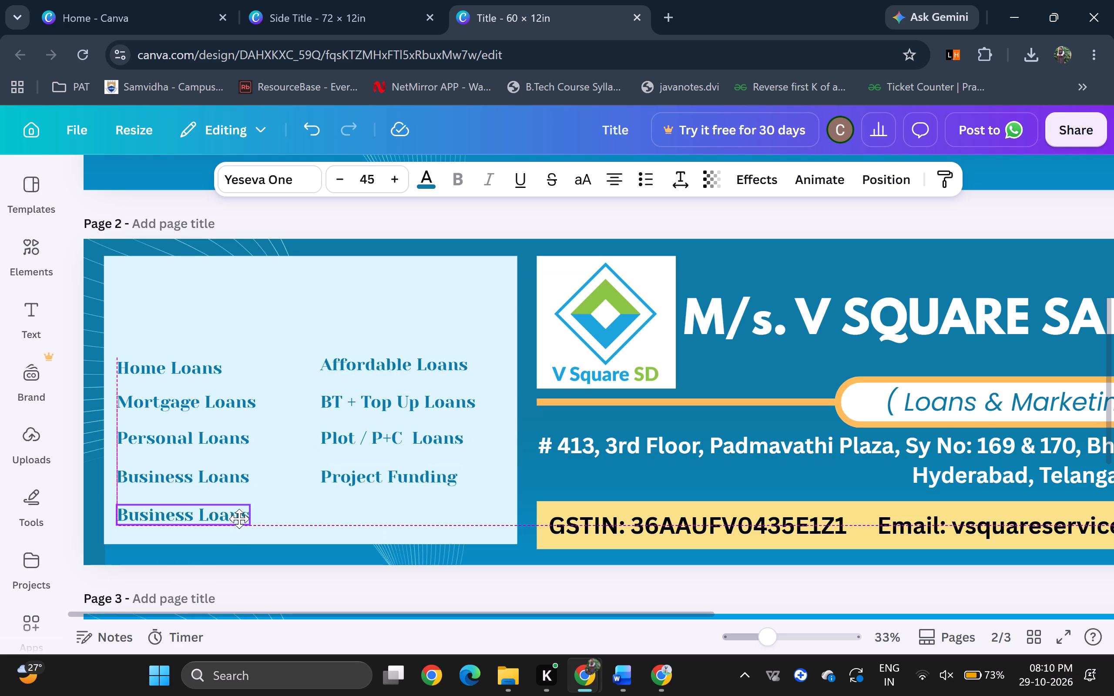
drag(239, 519, 239, 513)
click(187, 432)
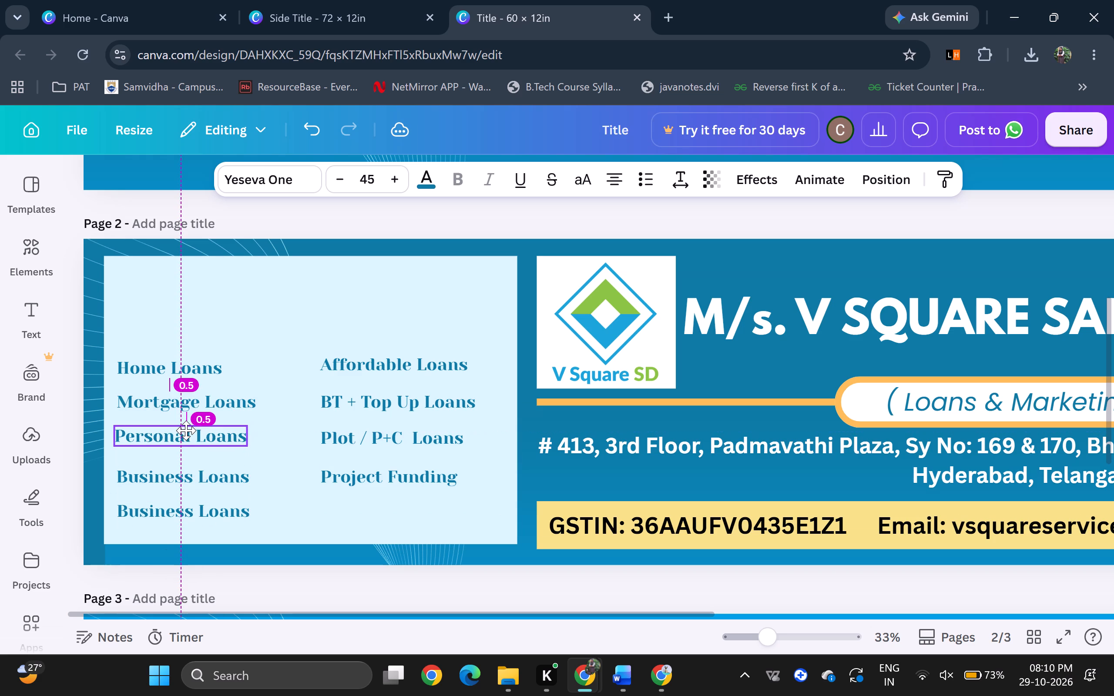
drag(227, 478, 229, 473)
drag(233, 511, 235, 505)
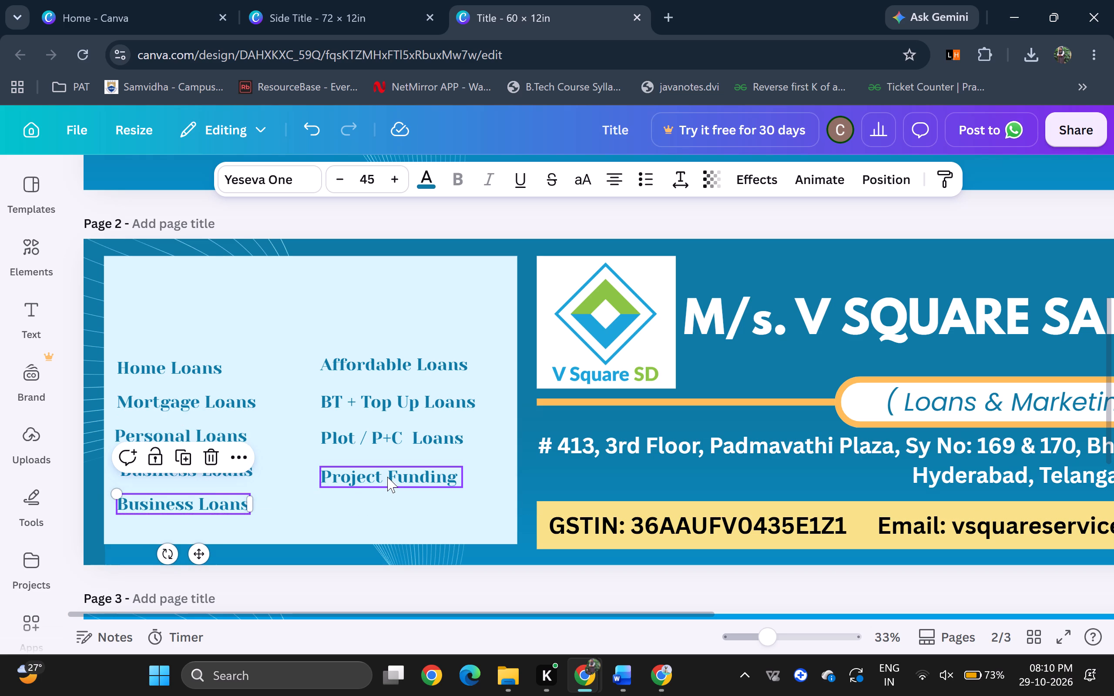
Level BT + Top Up Loans, Plot / P+C Loans and Project Funding with the left column's second, third and fourth rows.
drag(389, 402, 389, 398)
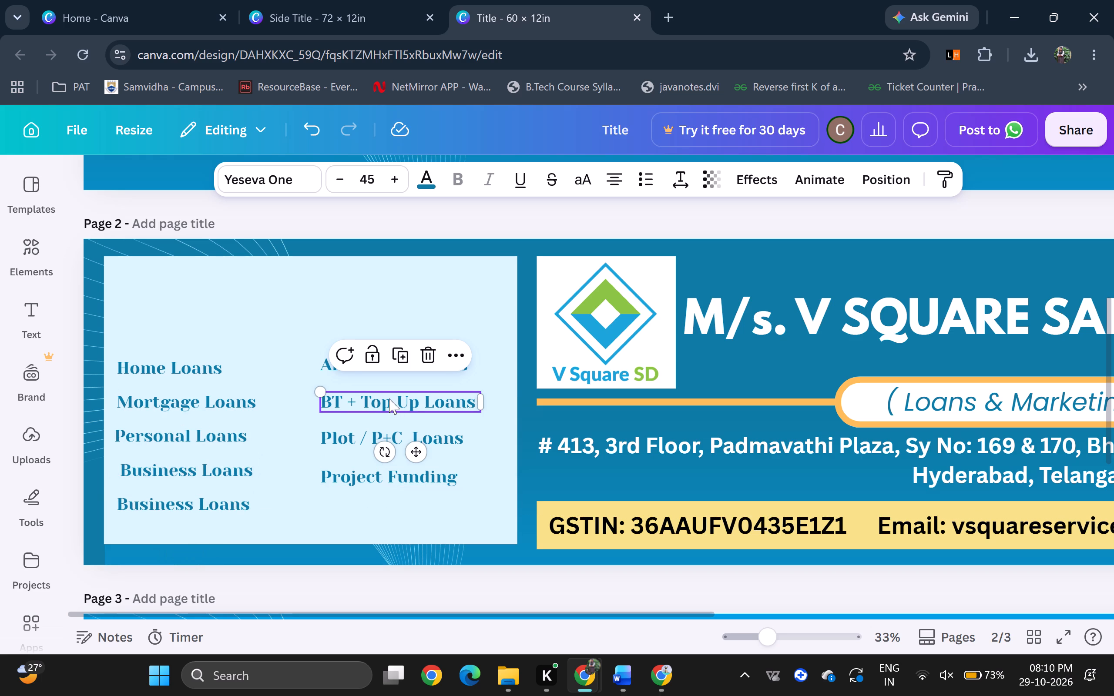
drag(389, 398, 389, 399)
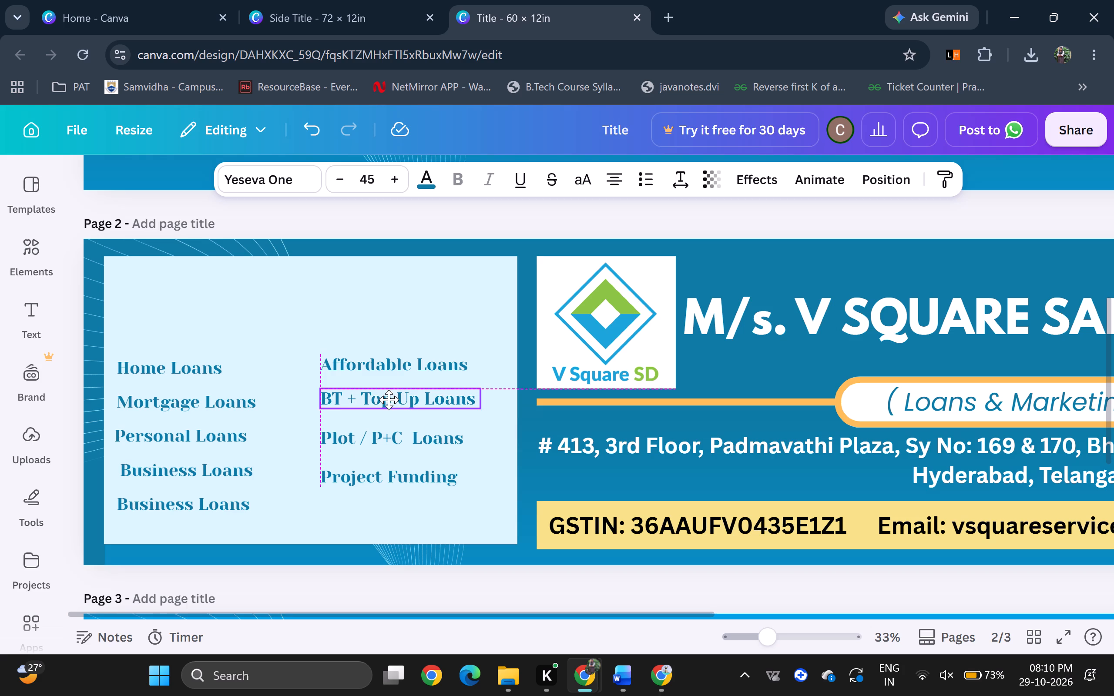
drag(389, 399, 393, 399)
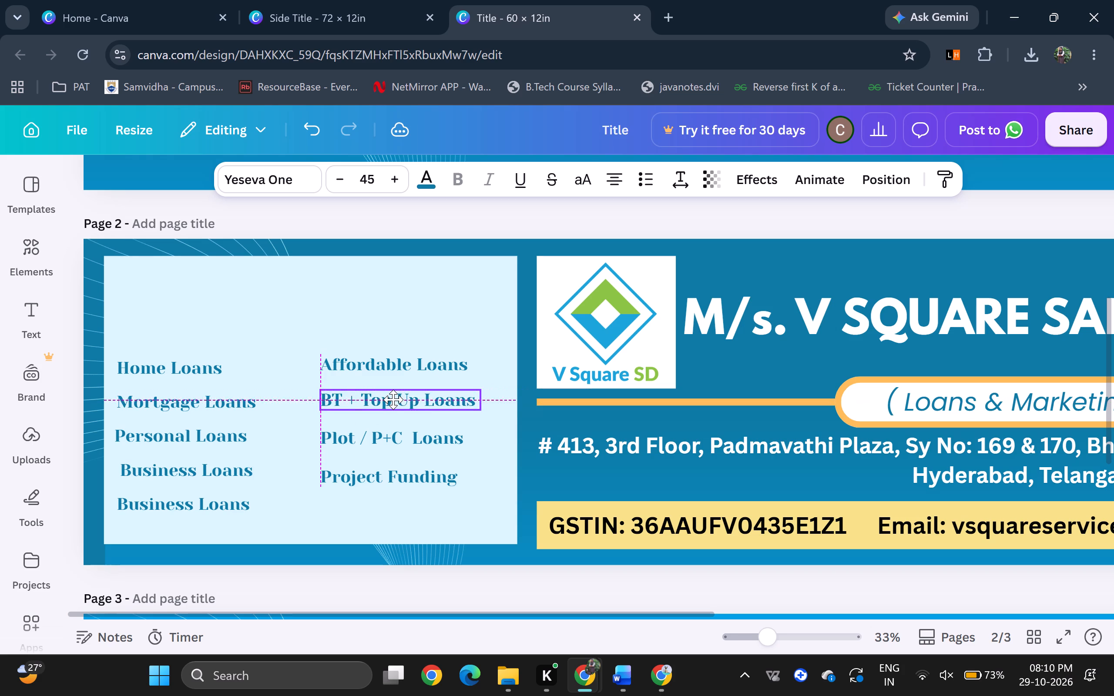
drag(393, 399, 393, 403)
drag(434, 437, 435, 434)
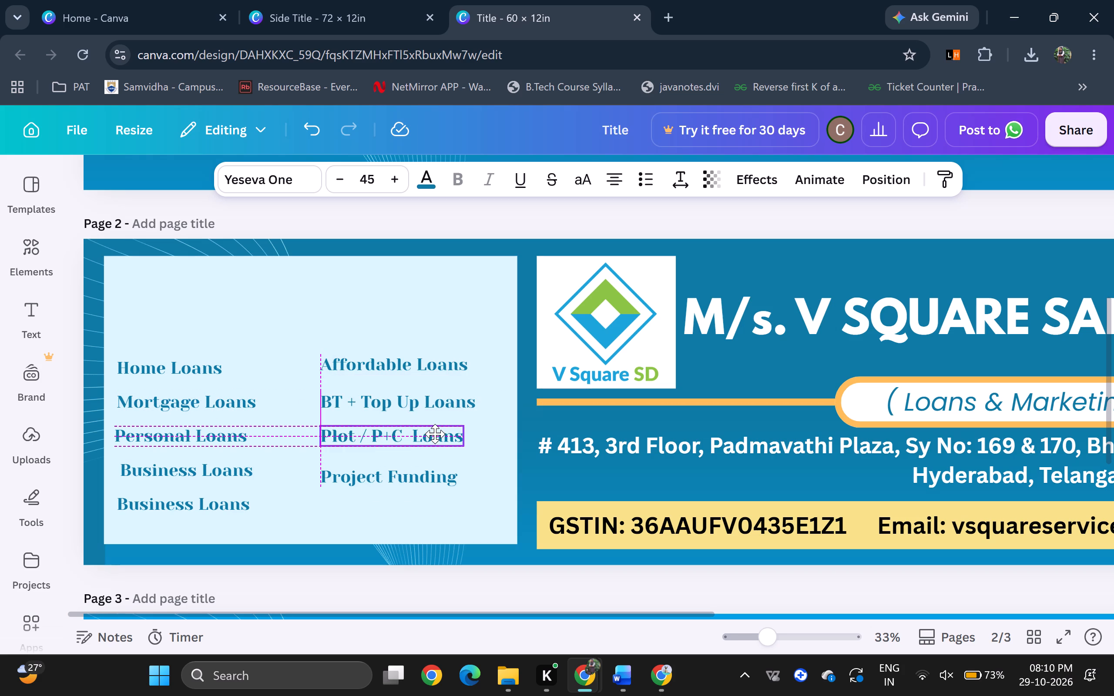
drag(435, 434, 435, 433)
drag(442, 473, 443, 466)
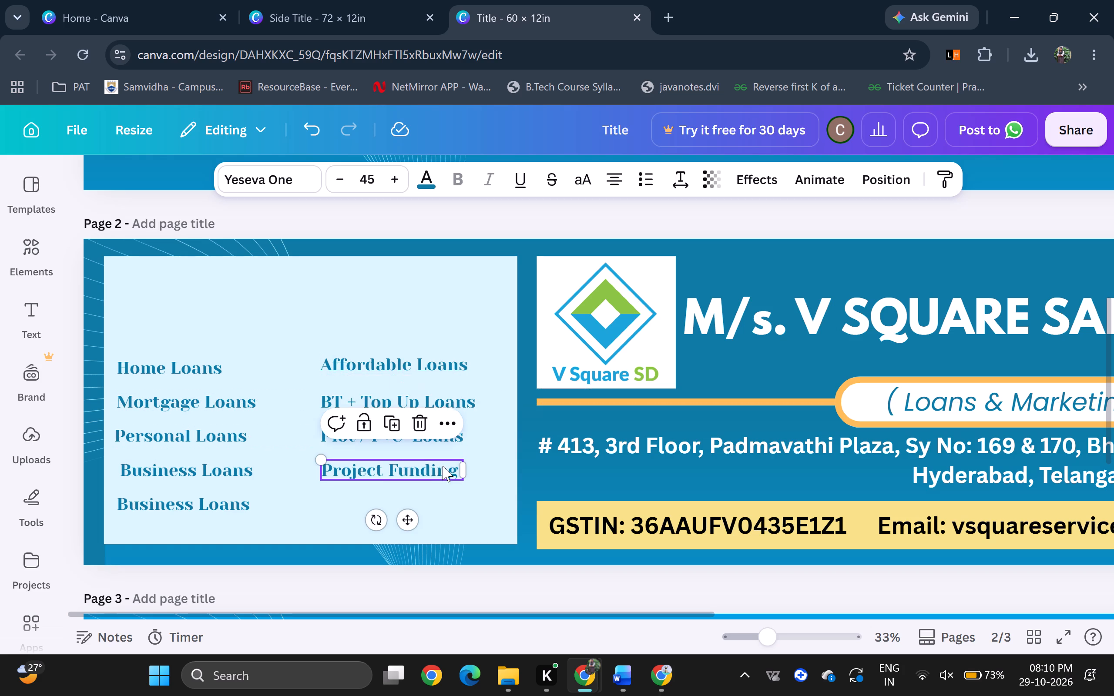
Duplicate the Project Funding label and place the copy below it as the right column's fifth row, level with the lower Business Loans label.
key(ctrl+c)
key(ctrl+v)
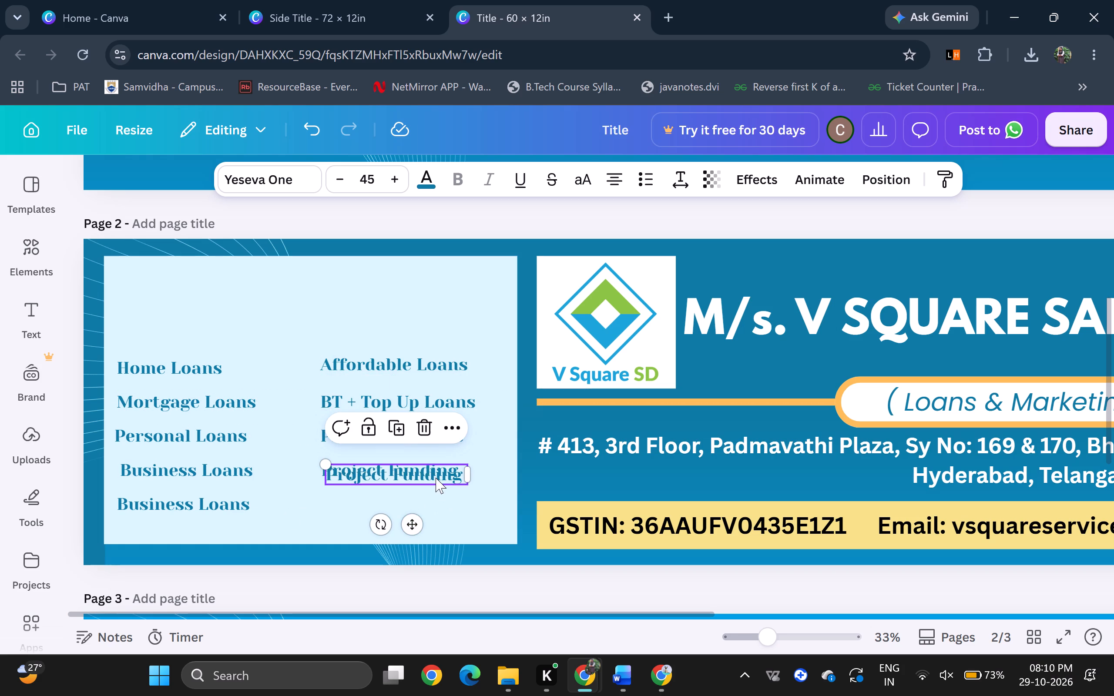
drag(421, 471, 410, 501)
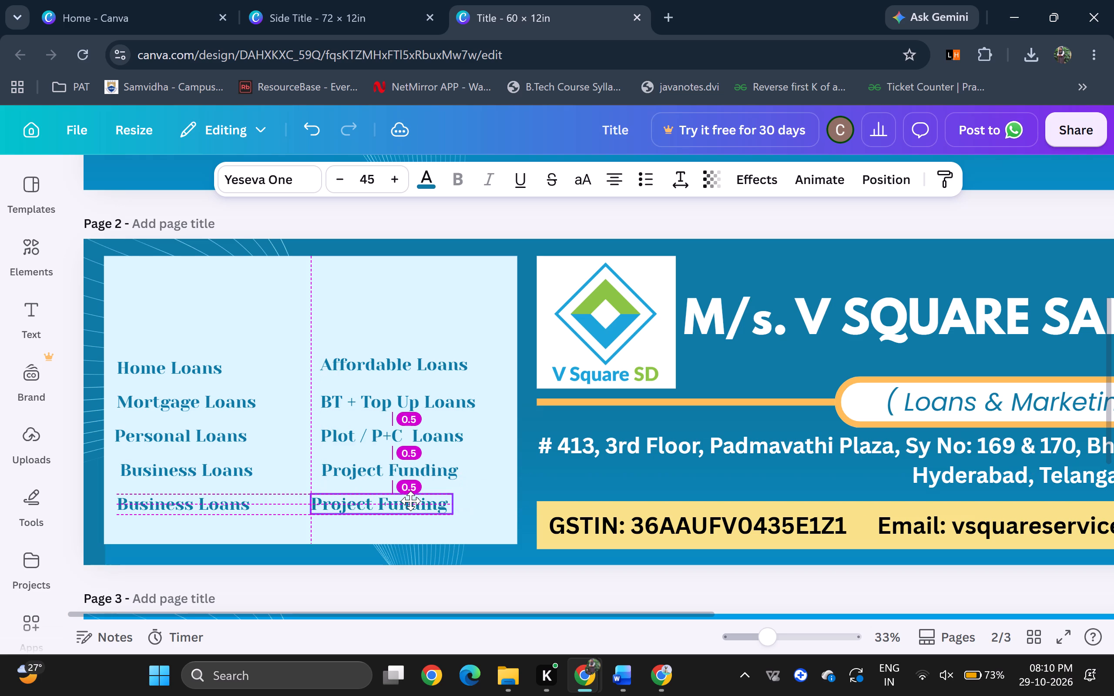
drag(410, 501, 413, 500)
click(467, 575)
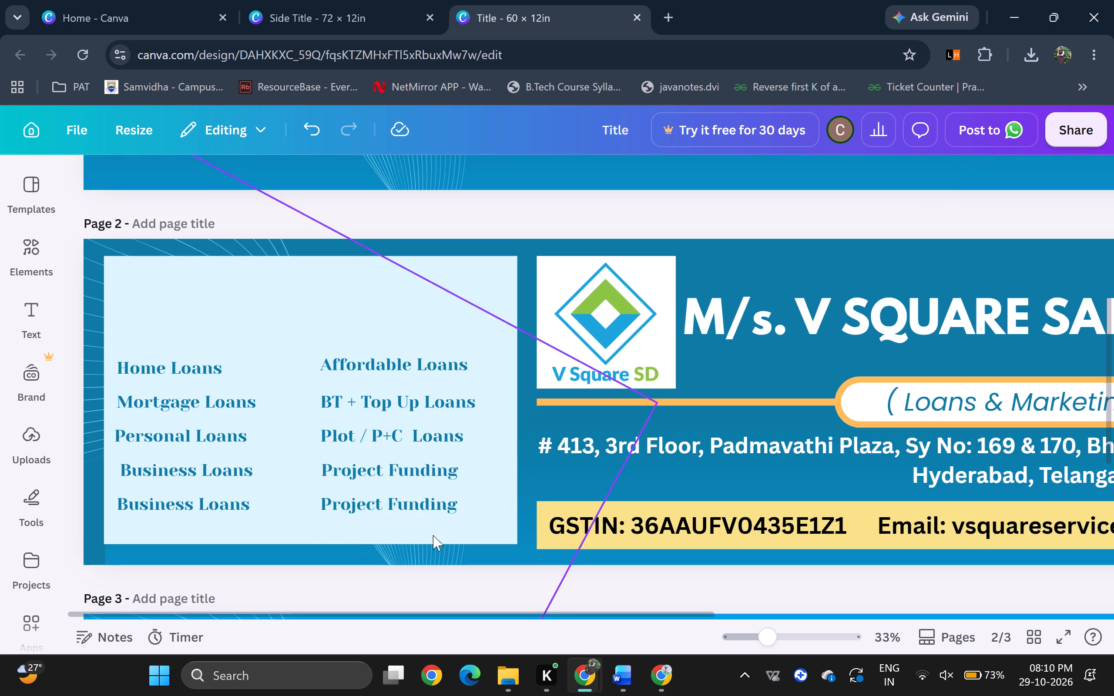
Change the text of the duplicated Project Funding label in the fifth row to "F & F Services".
double_click(406, 509)
text(F)
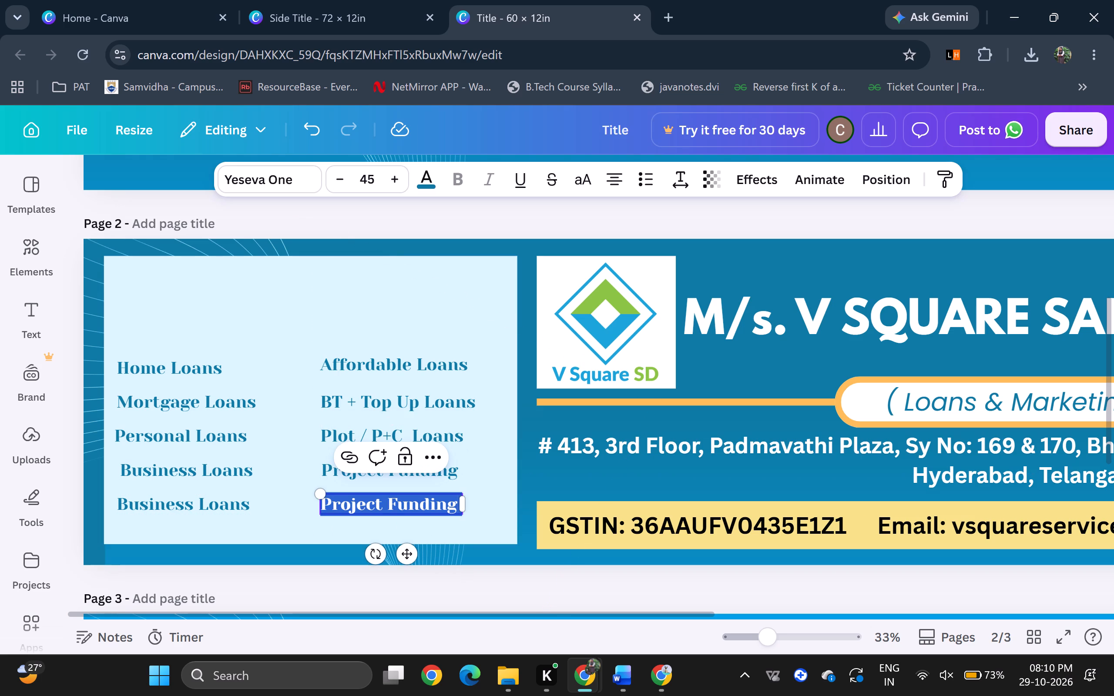
key(space)
text(&)
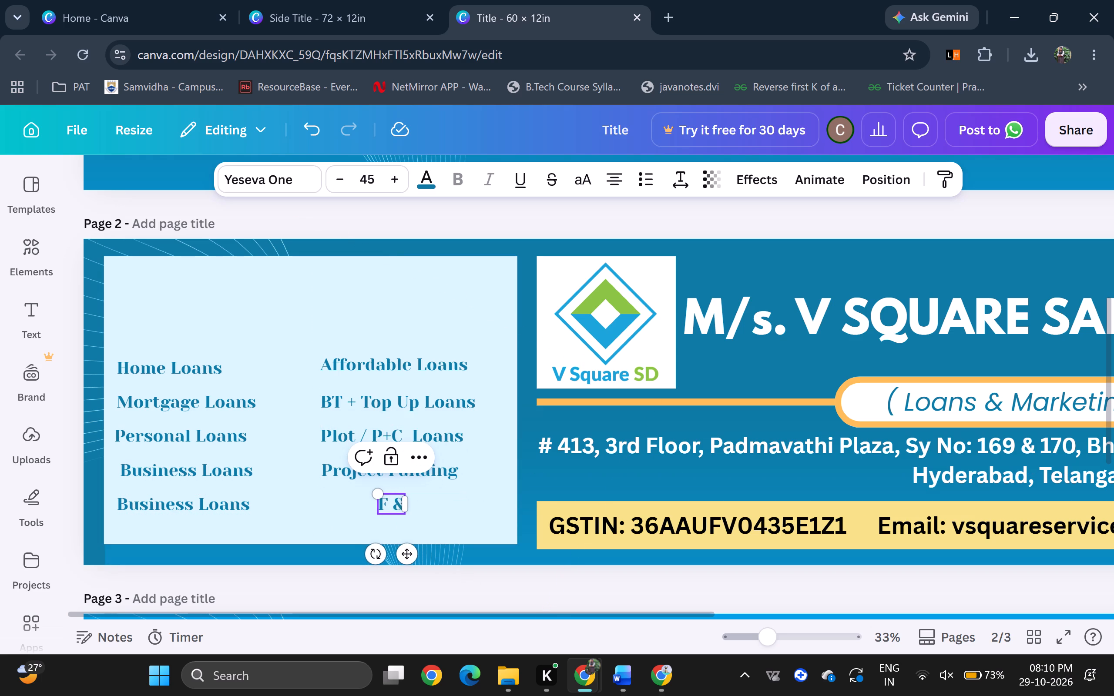
key(space)
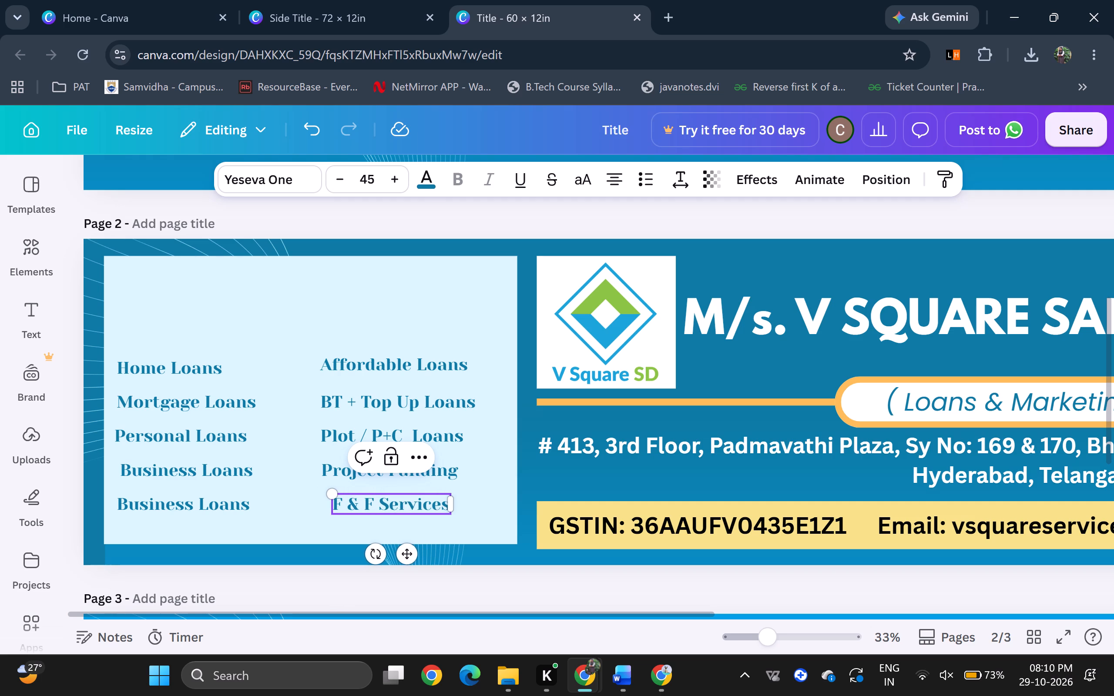
click(497, 585)
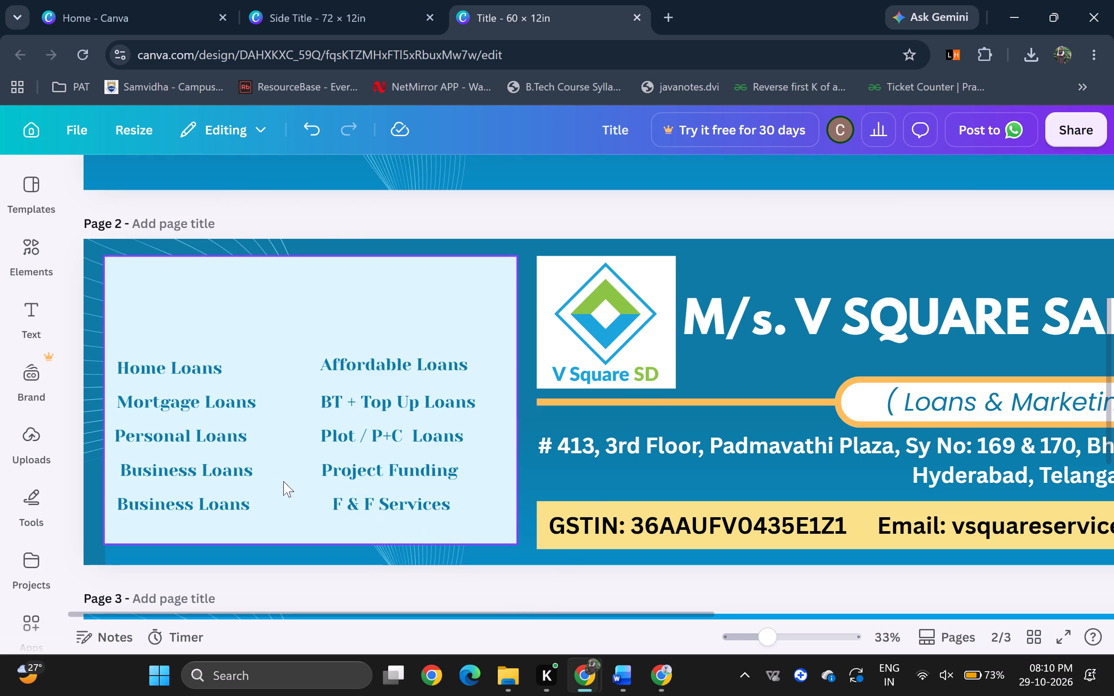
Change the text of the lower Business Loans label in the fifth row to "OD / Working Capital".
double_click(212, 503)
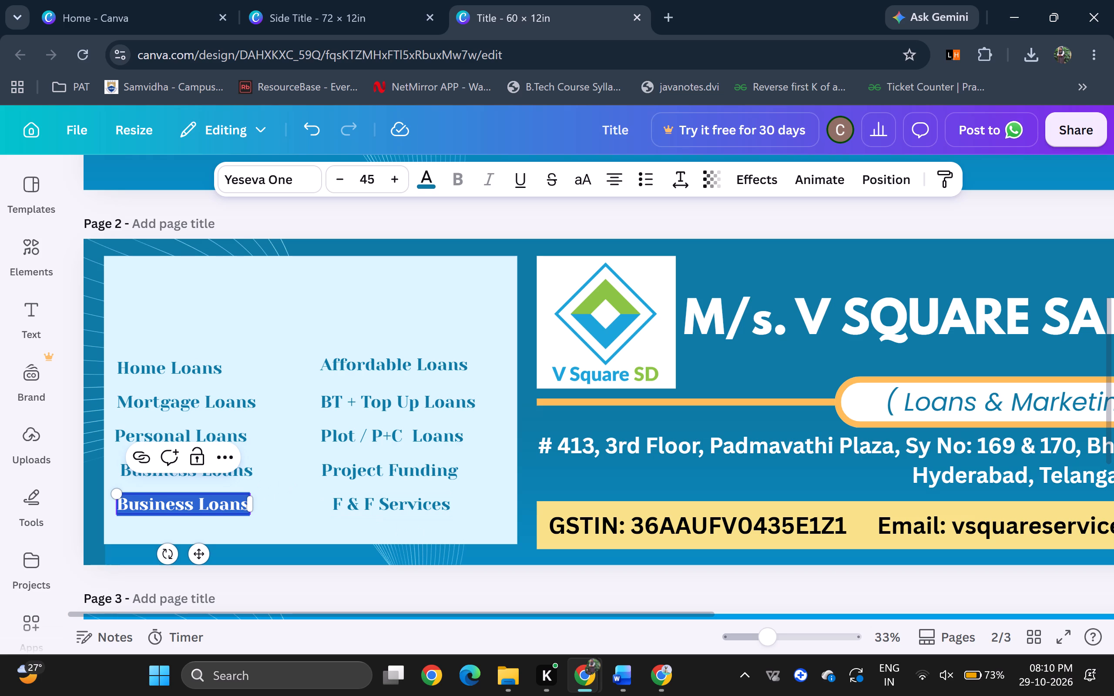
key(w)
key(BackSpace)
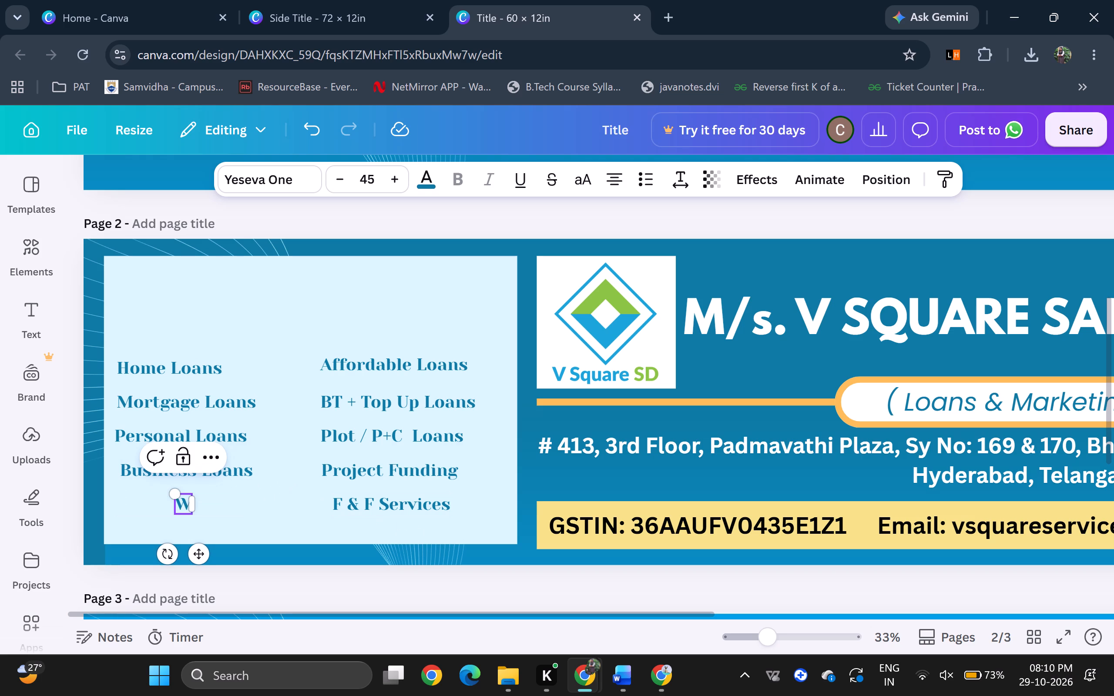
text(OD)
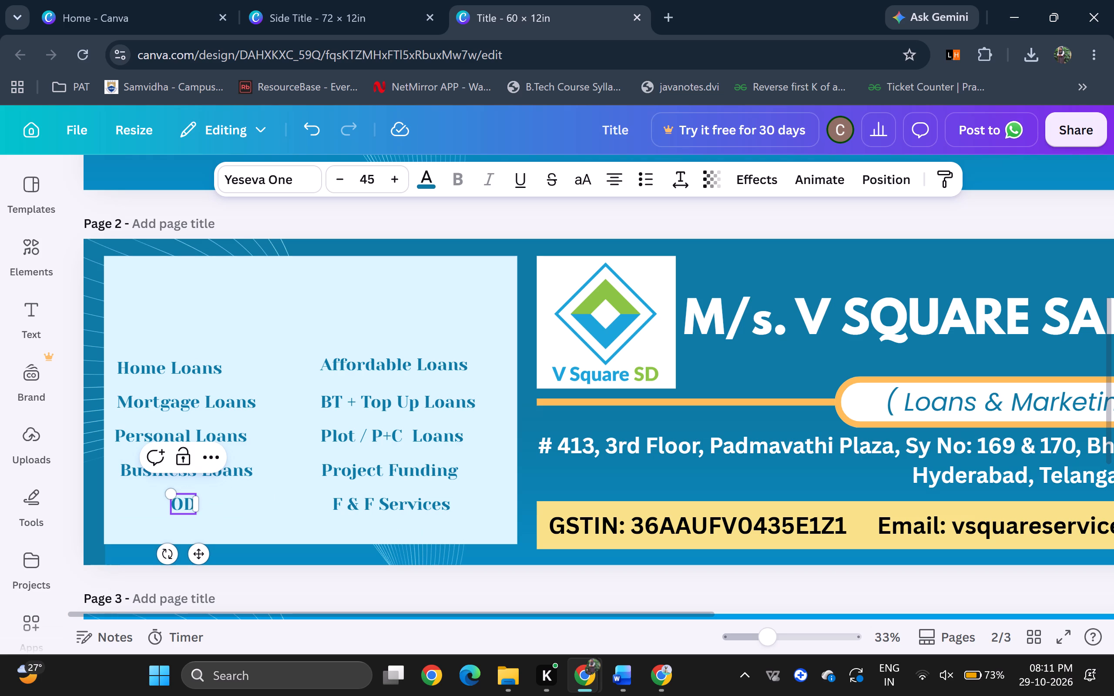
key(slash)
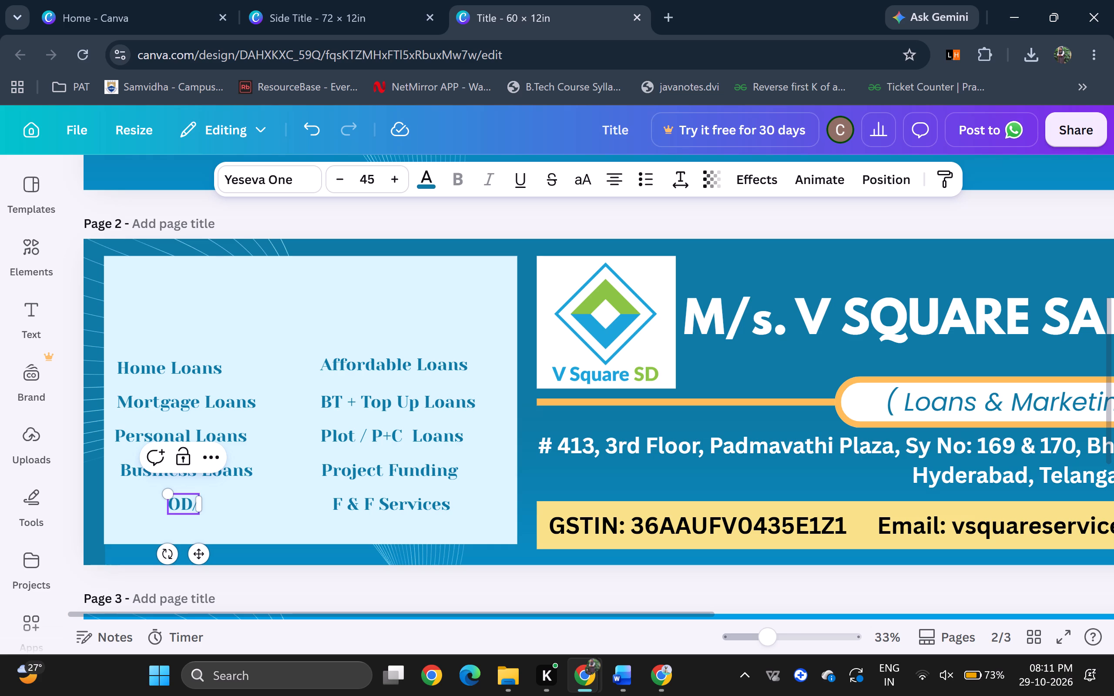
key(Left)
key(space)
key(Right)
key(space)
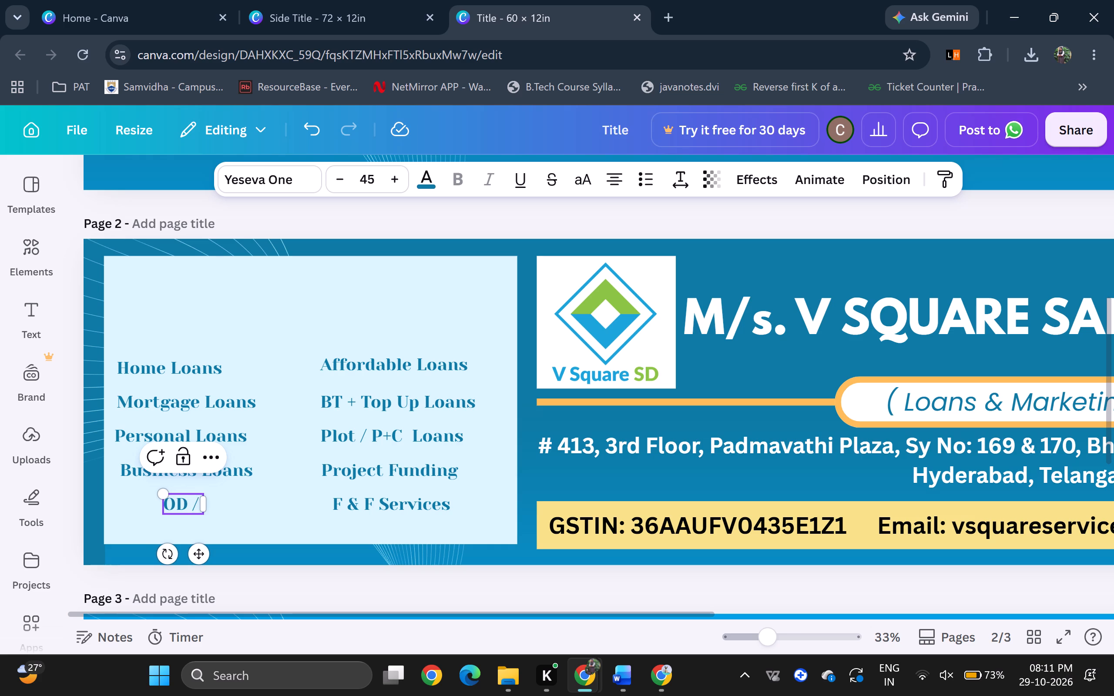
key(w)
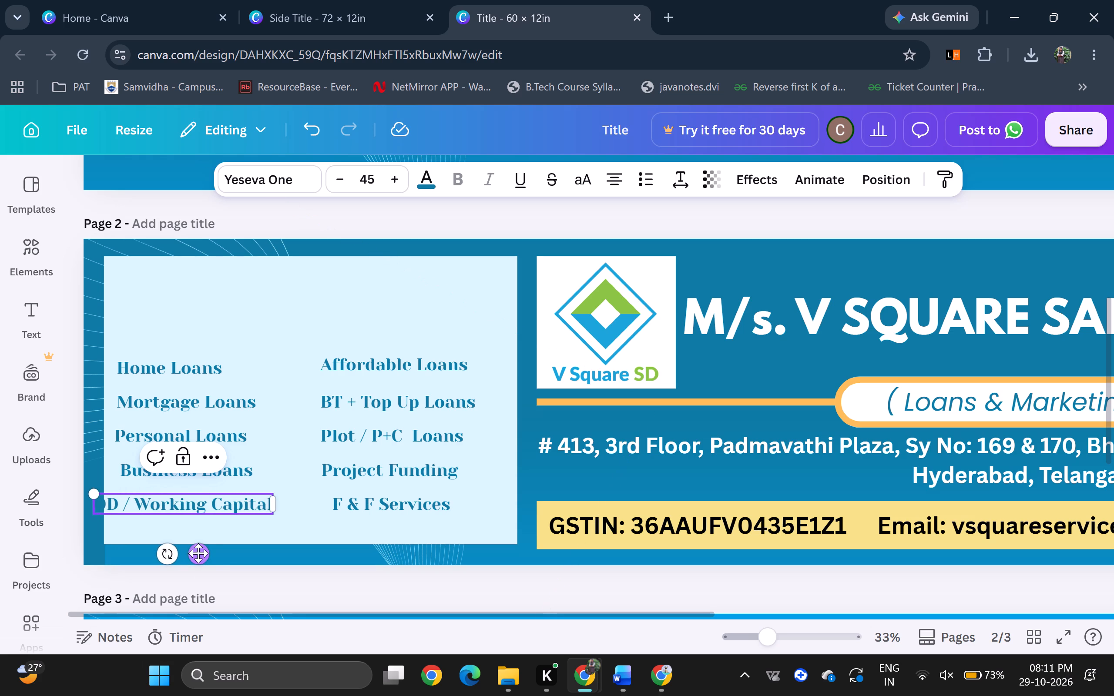
Align OD / Working Capital and Business Loans with the left column's edge, keeping a 0.5 gap between rows.
drag(198, 553, 222, 554)
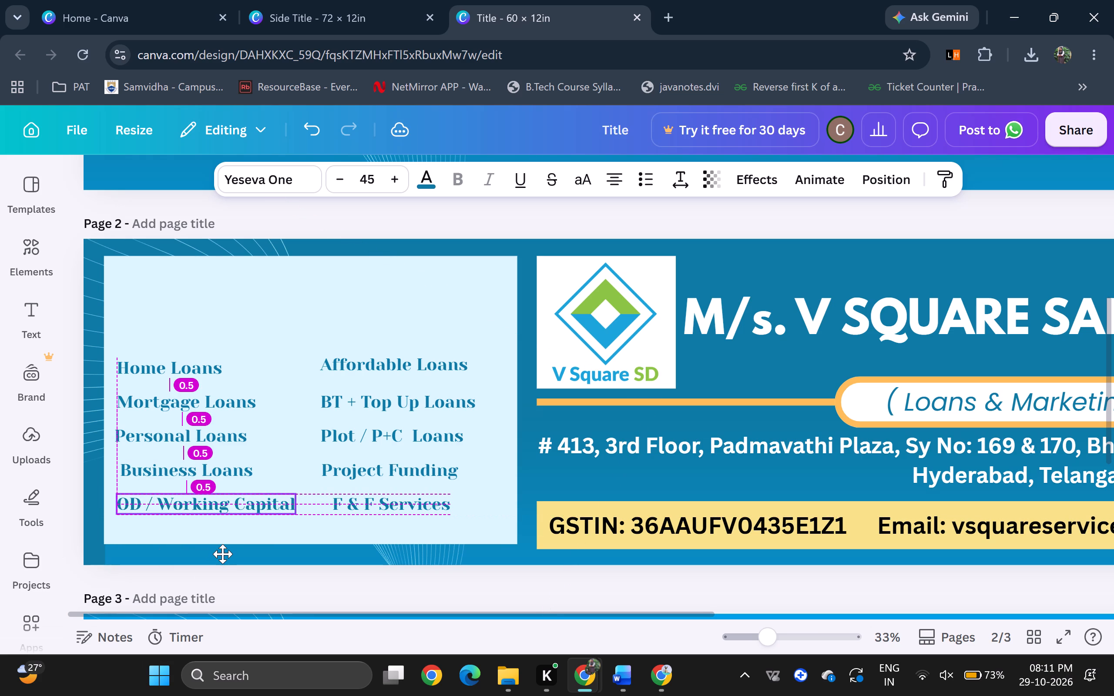
drag(222, 554, 219, 555)
click(257, 566)
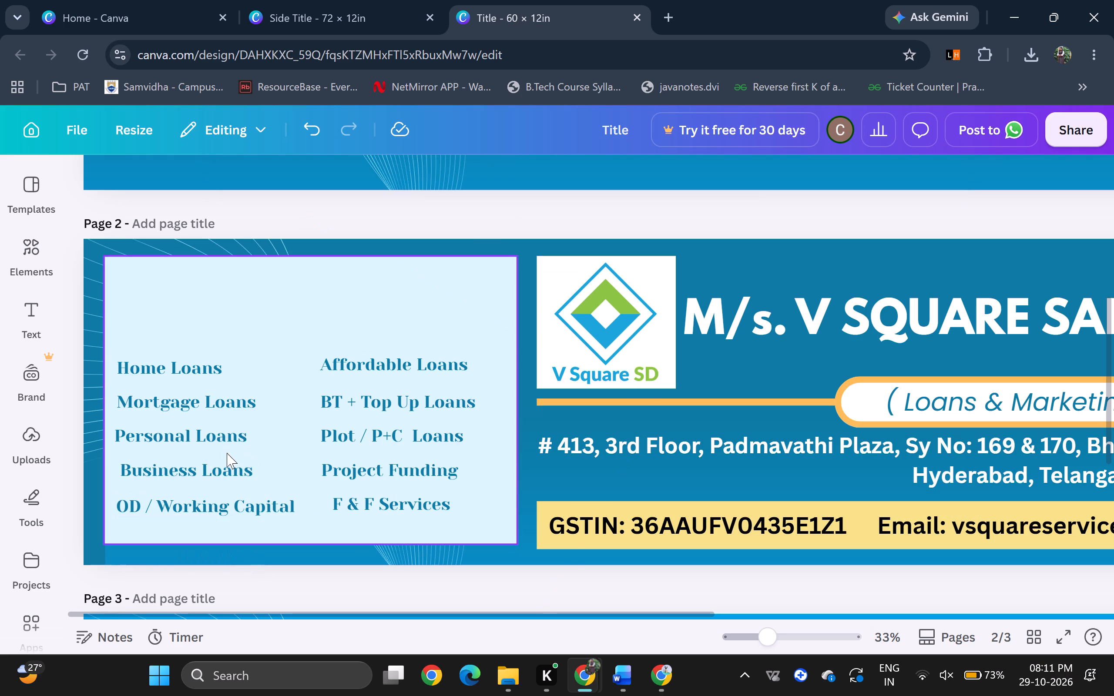
drag(231, 465, 225, 465)
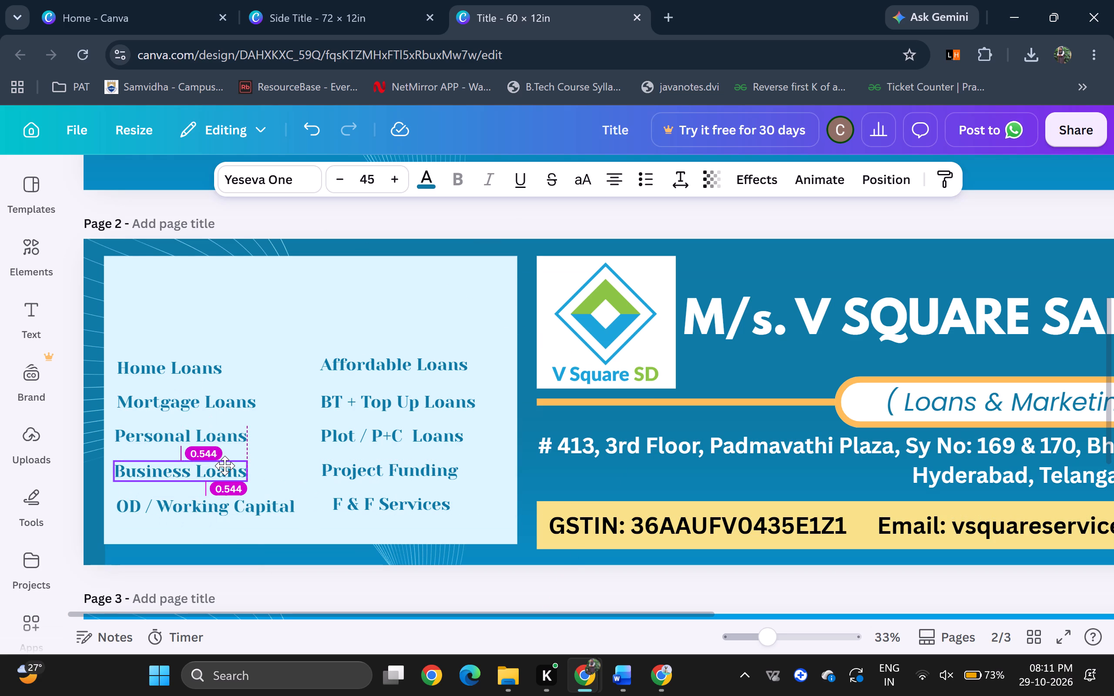
drag(225, 465, 226, 464)
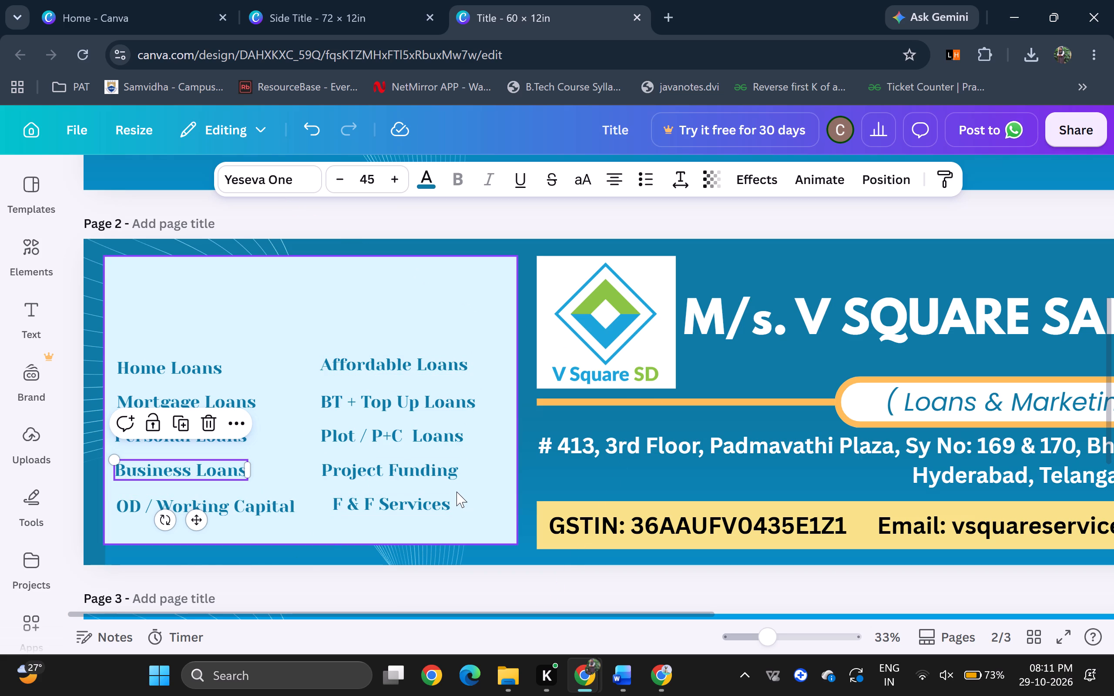
click(286, 603)
click(193, 475)
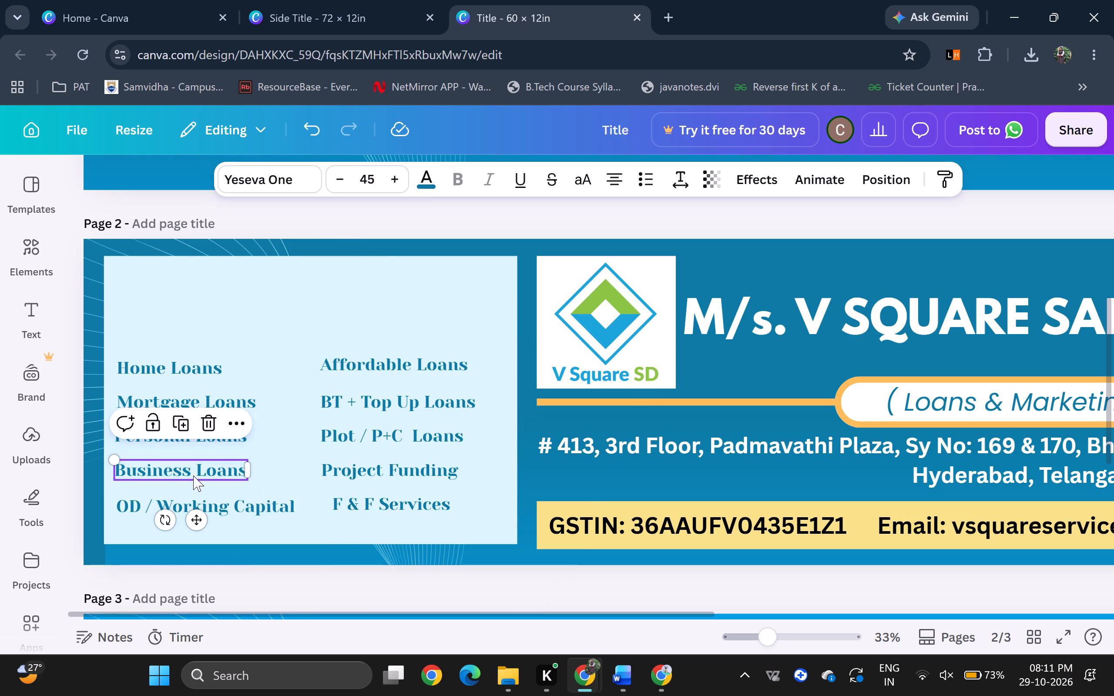
click(279, 559)
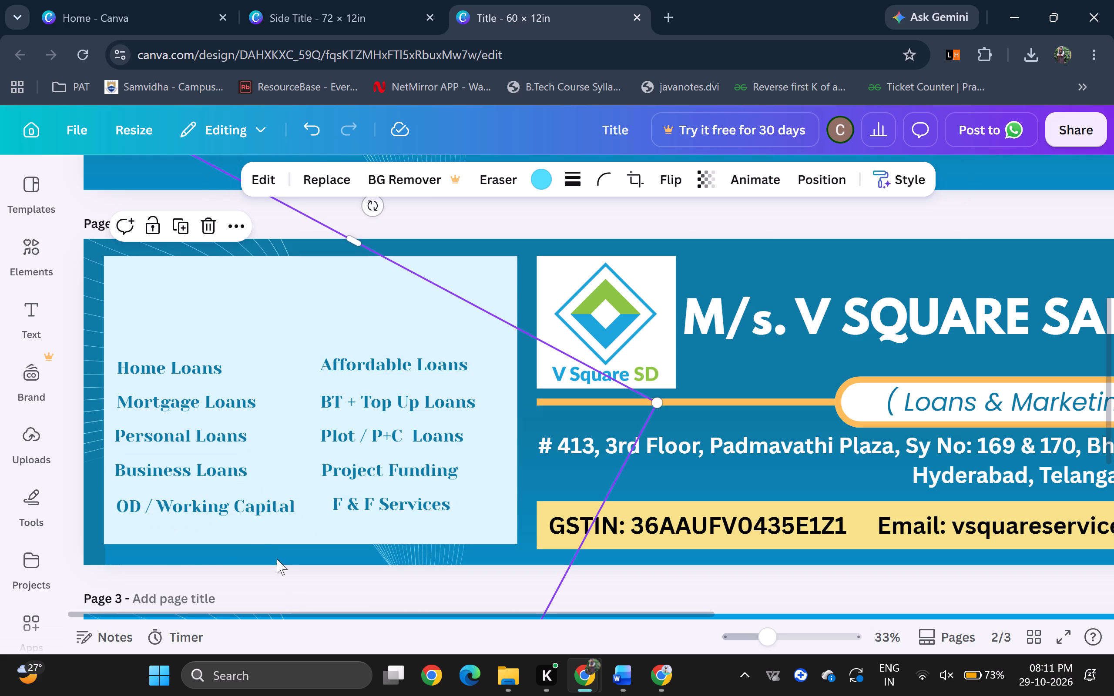
click(252, 510)
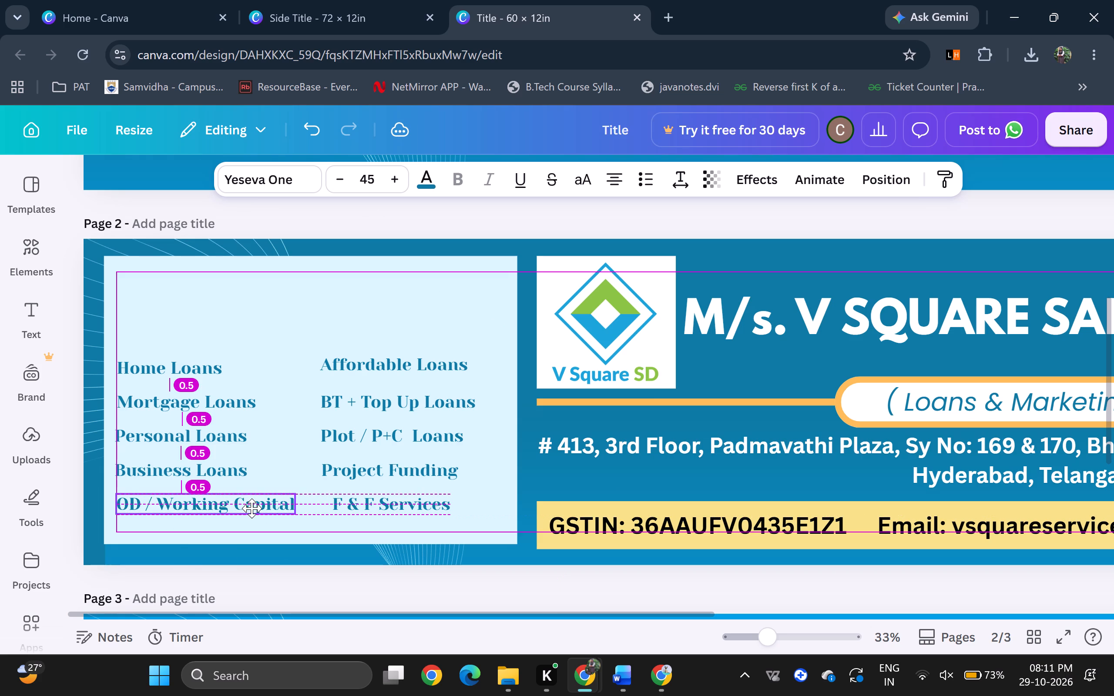
click(324, 592)
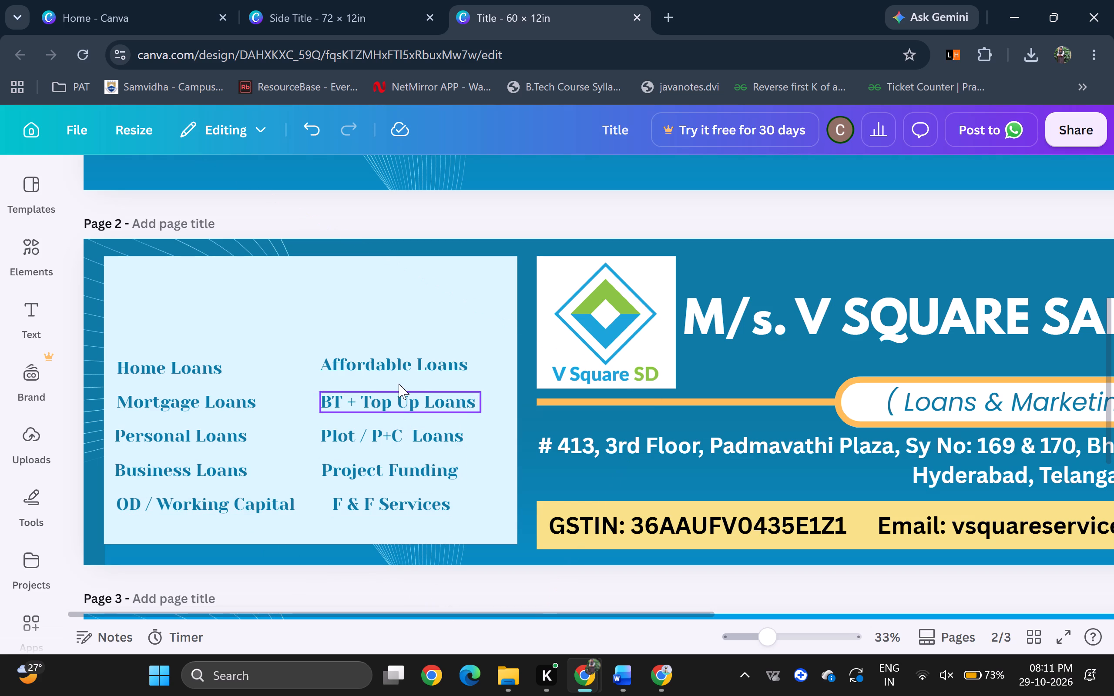
Shift Affordable Loans rightward, away from the left column, and level it with Home Loans.
drag(403, 367, 435, 369)
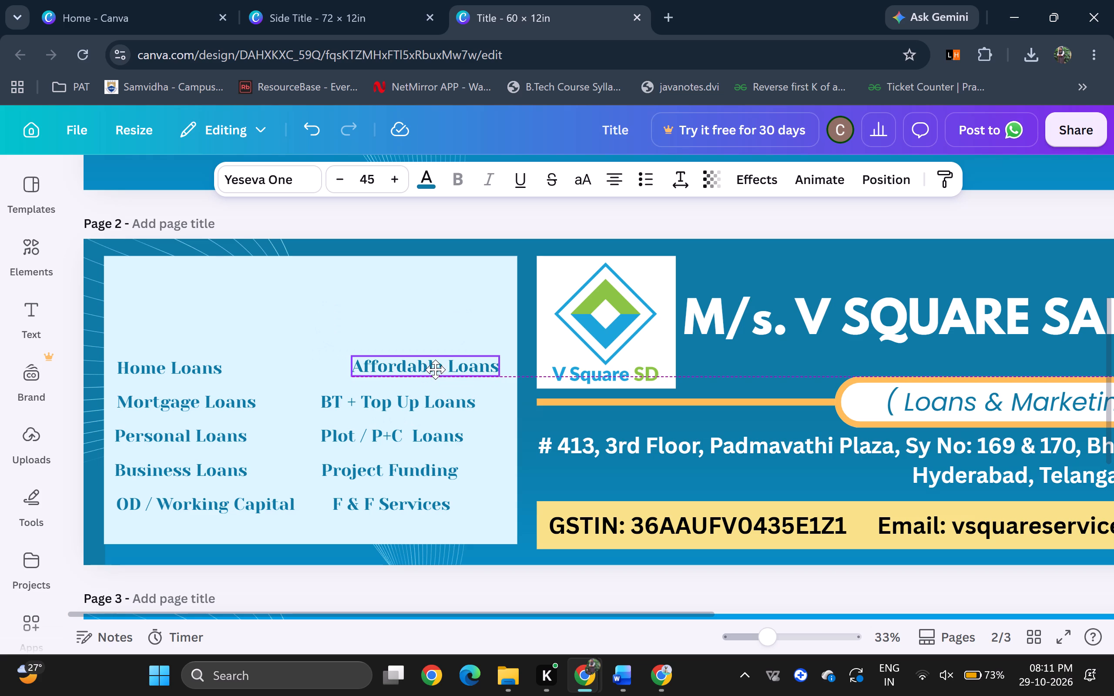
drag(435, 369, 439, 370)
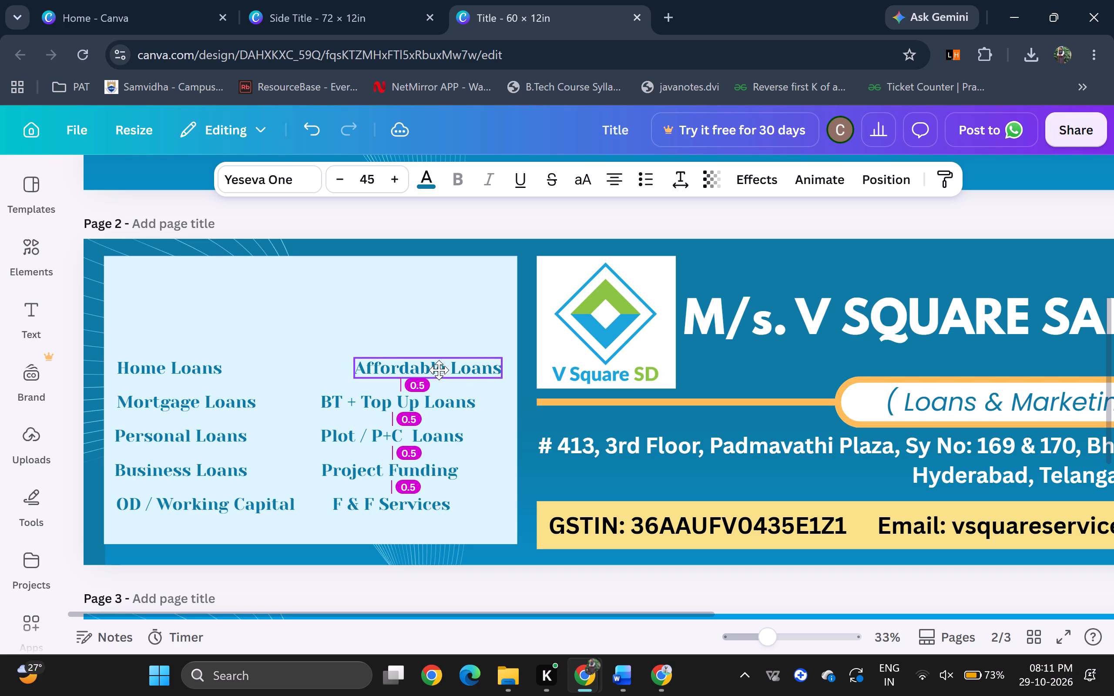
drag(439, 370, 430, 369)
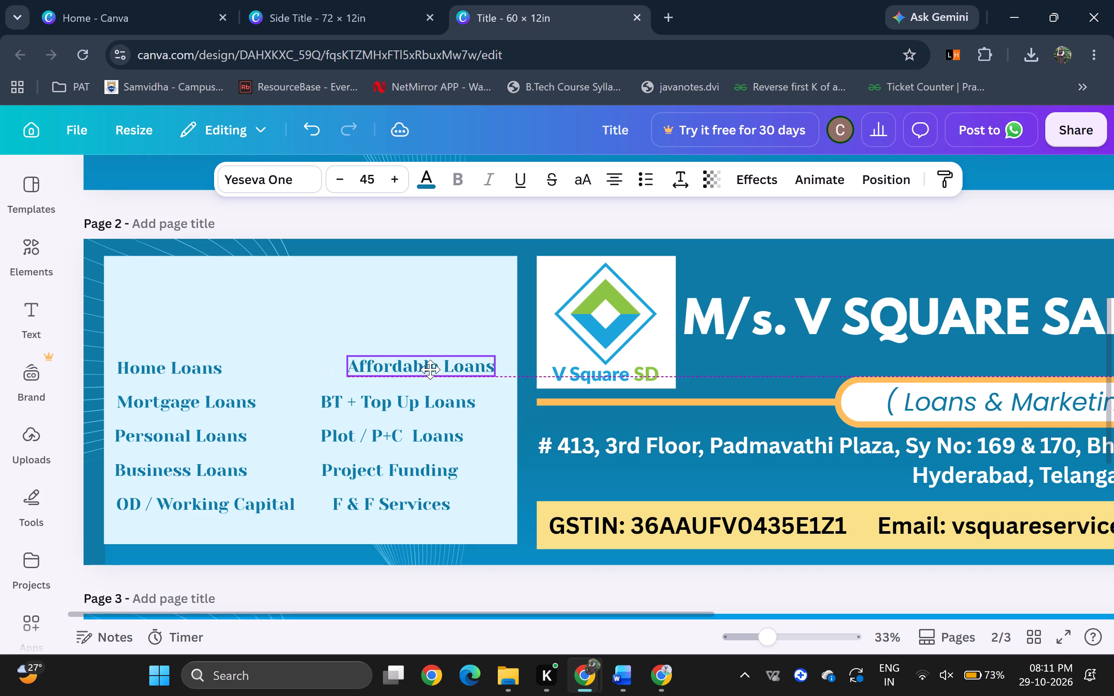
drag(430, 369, 433, 374)
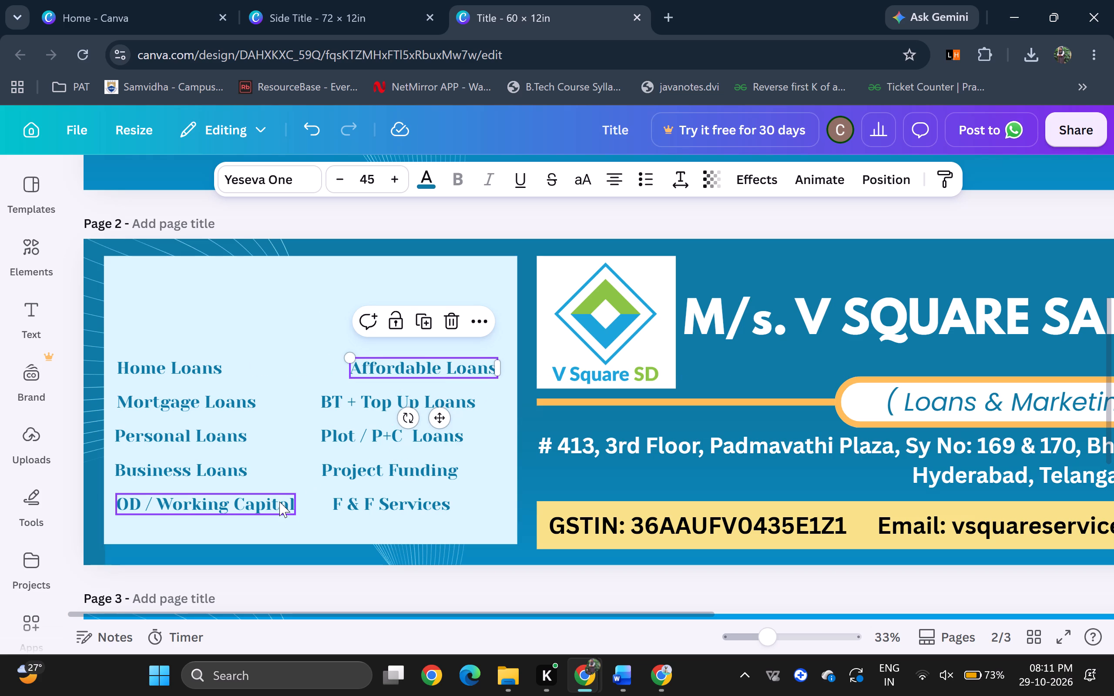
Replace the OD / Working Capital label's text with "Education Loans".
double_click(279, 502)
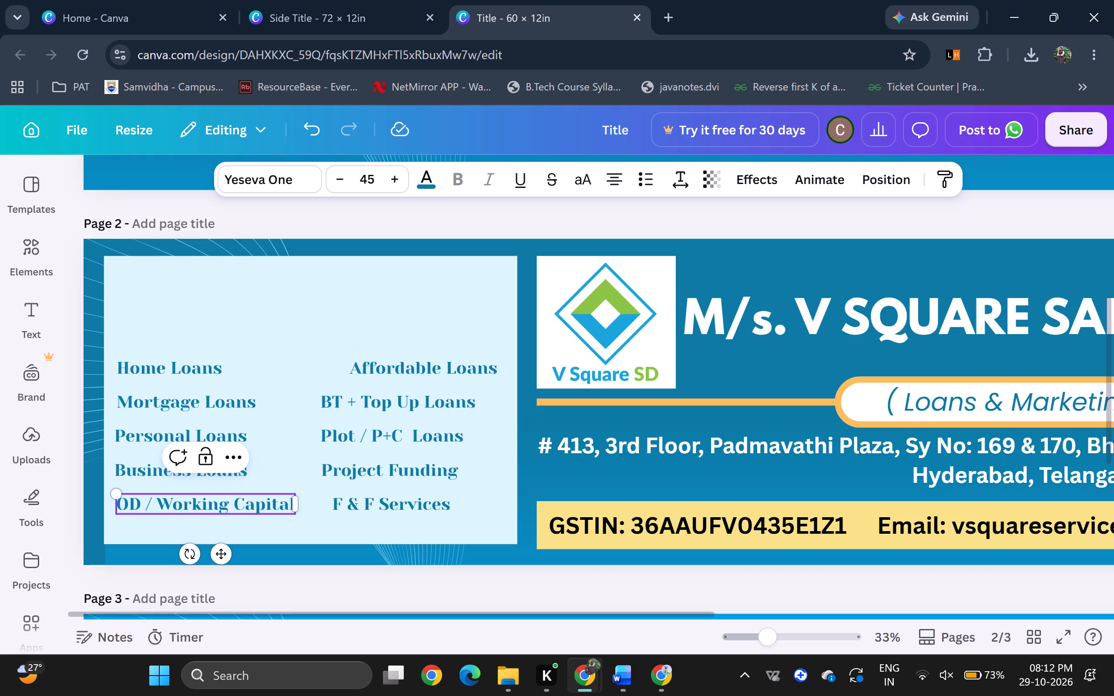
key(ctrl+a)
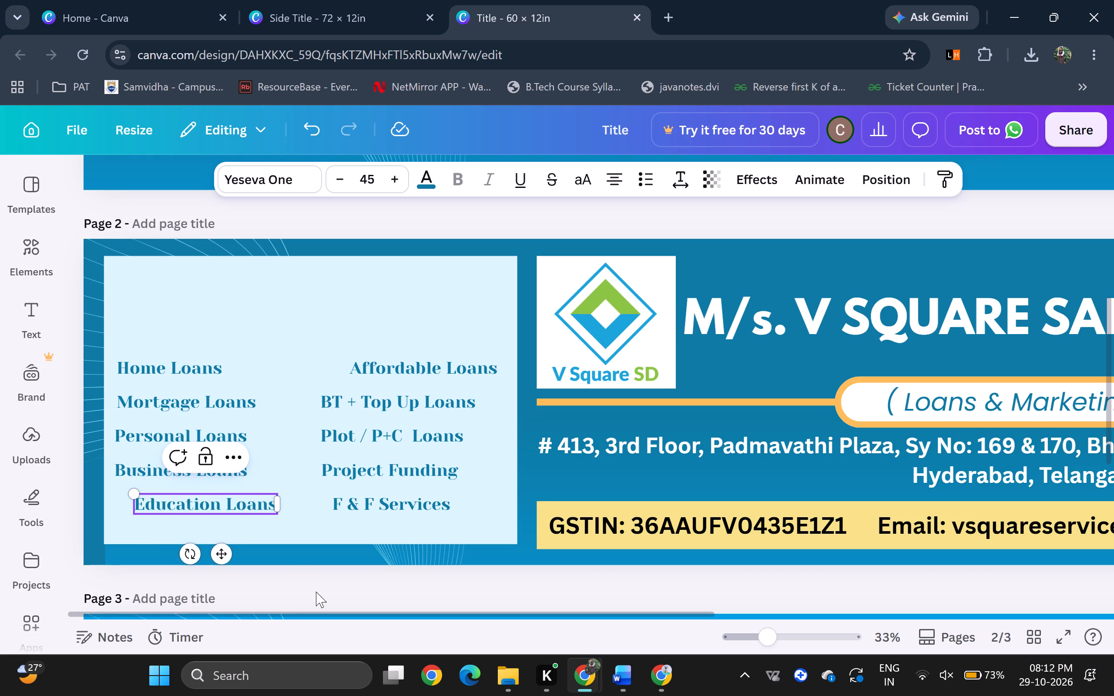
click(316, 592)
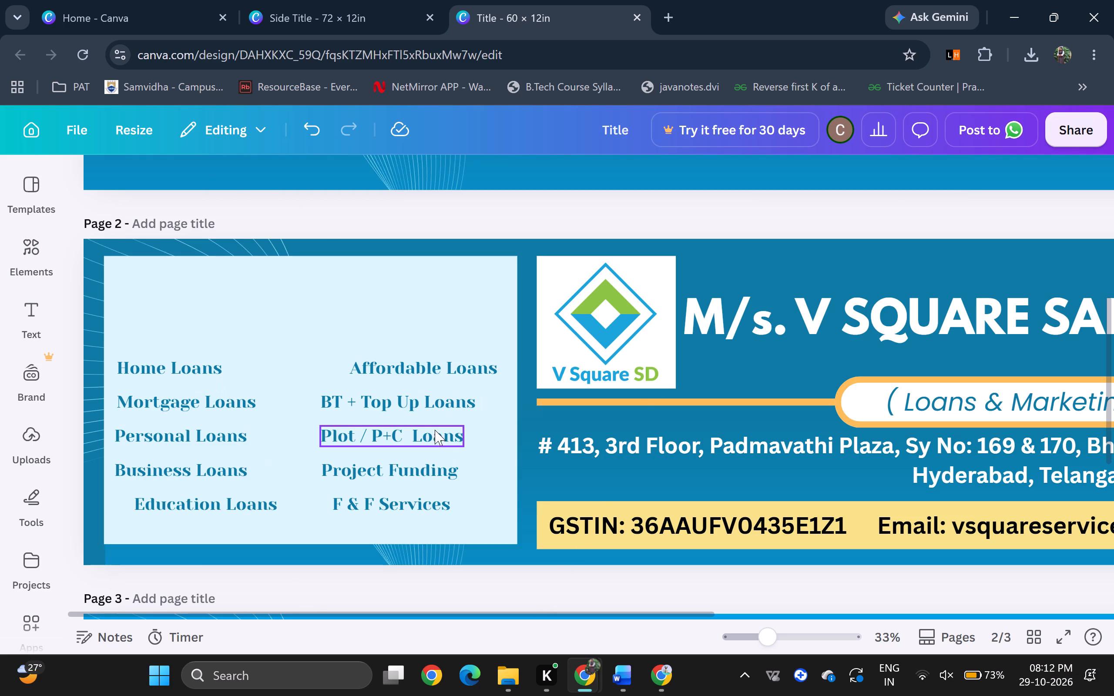
Shift BT + Top Up Loans, Plot / P+C Loans, Project Funding and F & F Services rightward beneath Affordable Loans, keeping each on its row.
drag(372, 402, 400, 402)
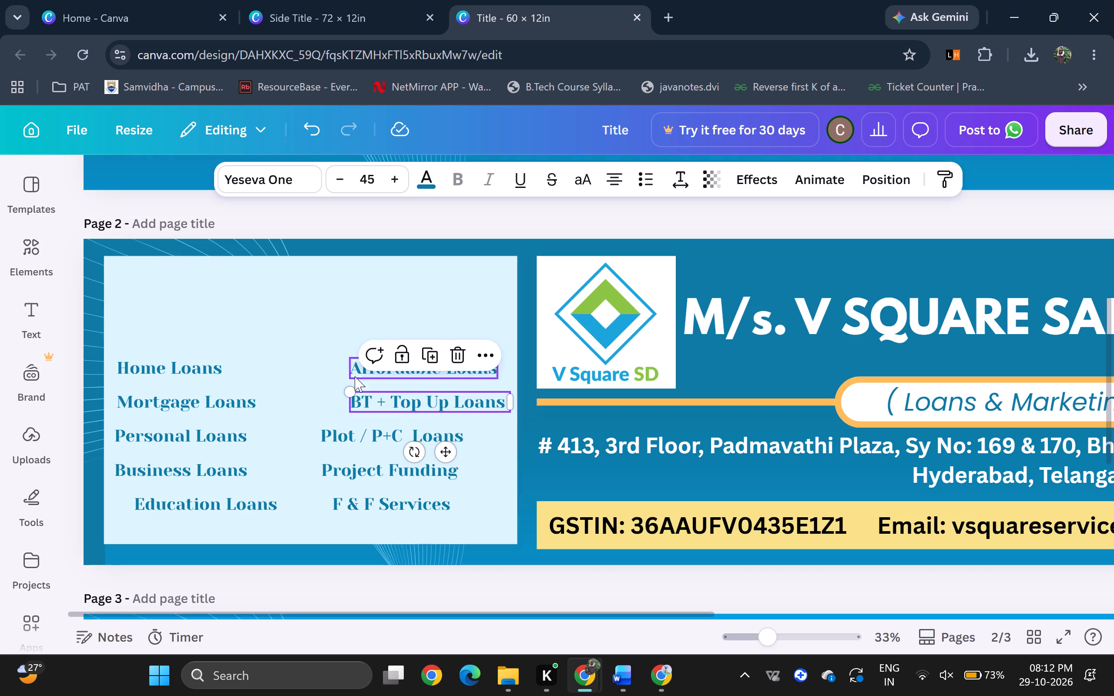
drag(391, 437, 433, 437)
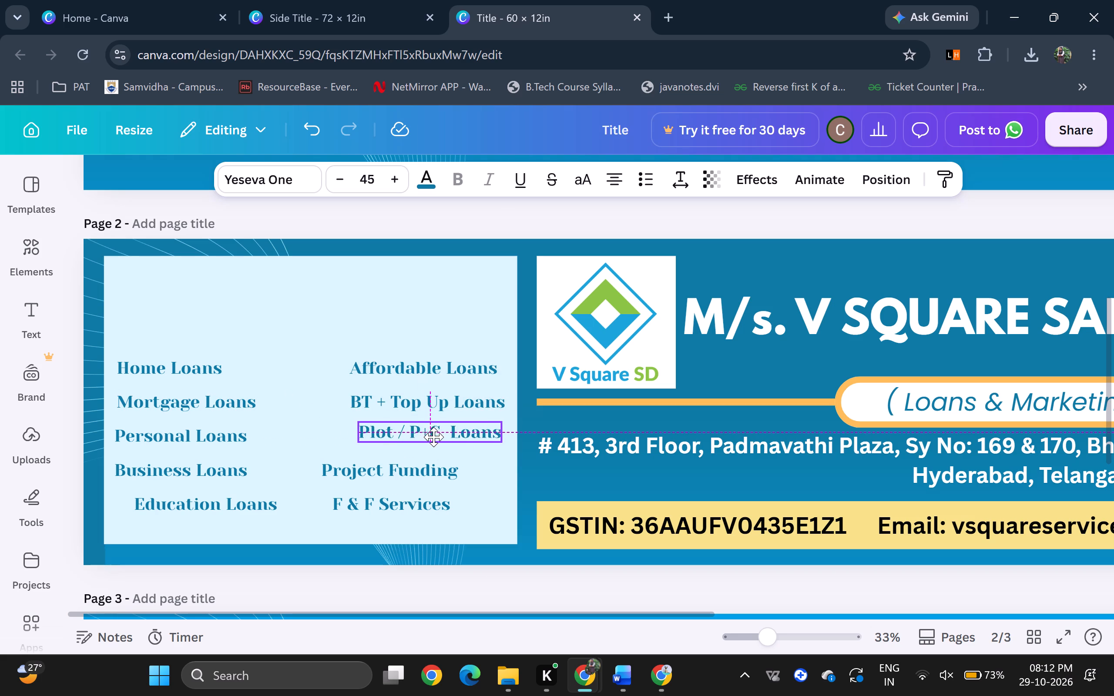
drag(433, 437, 431, 437)
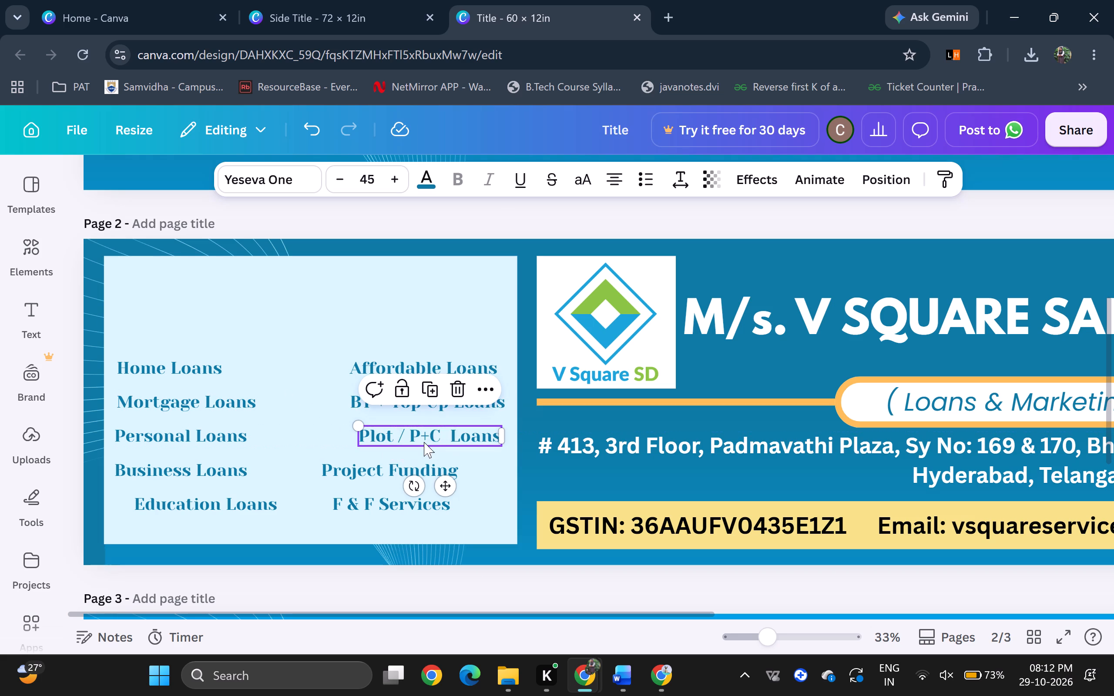
drag(335, 464, 374, 462)
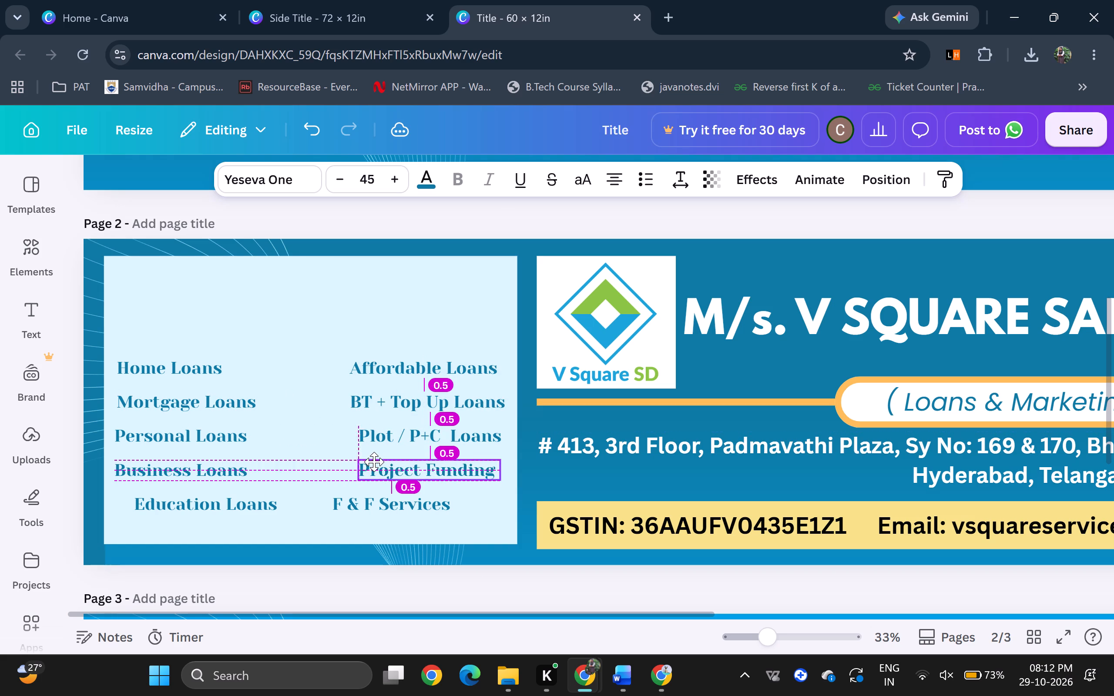
drag(374, 462, 376, 462)
drag(356, 506, 374, 503)
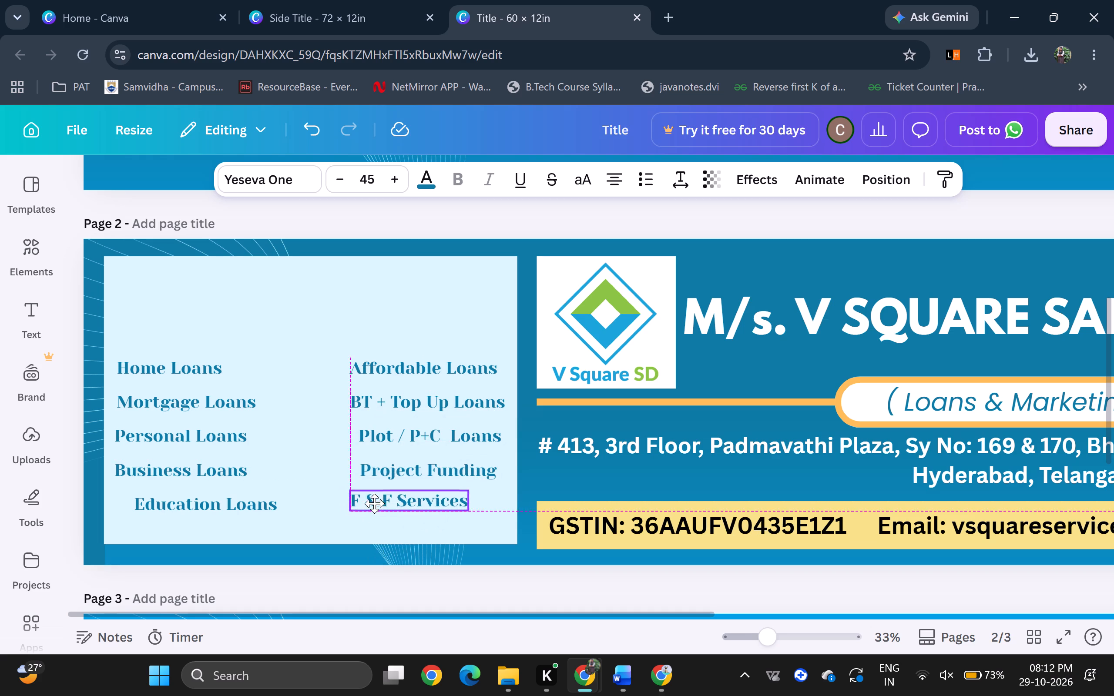
drag(374, 503, 404, 507)
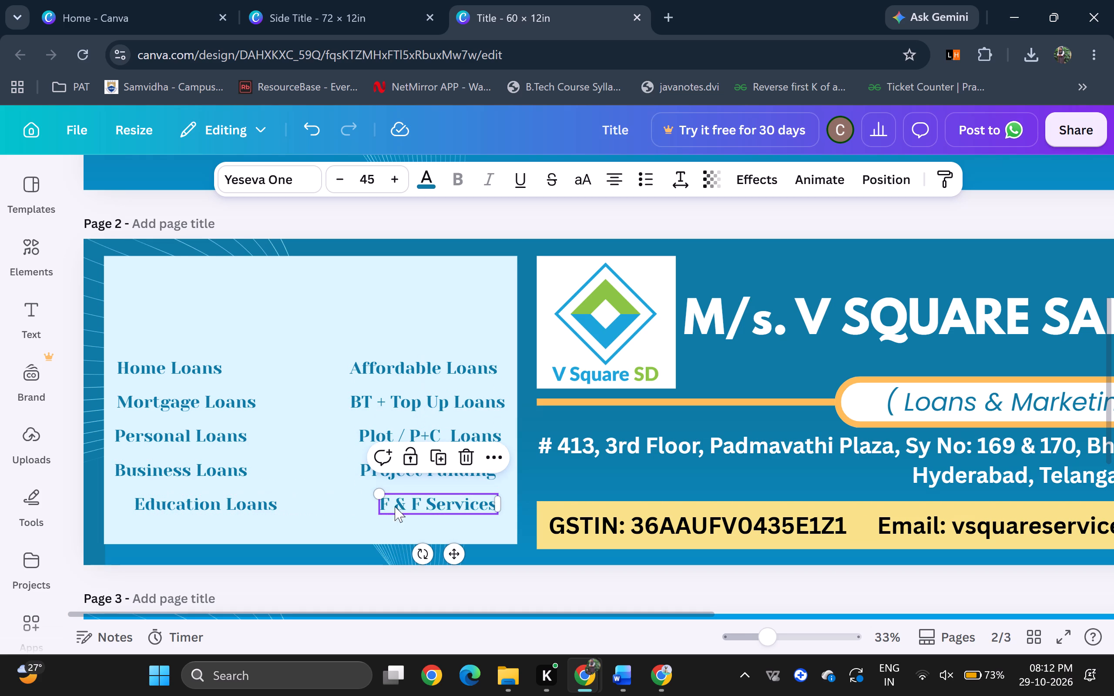
Line up the right edges of the four labels below Affordable Loans with its right edge, keeping 0.5 gaps between rows.
click(490, 589)
drag(476, 412, 470, 411)
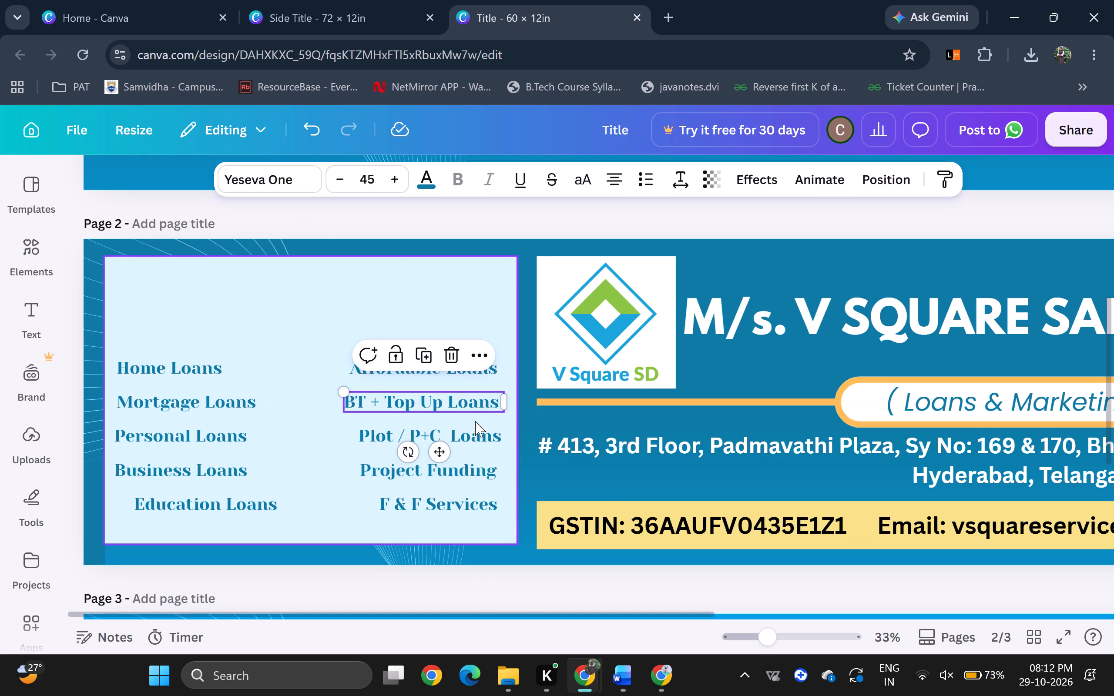
click(490, 432)
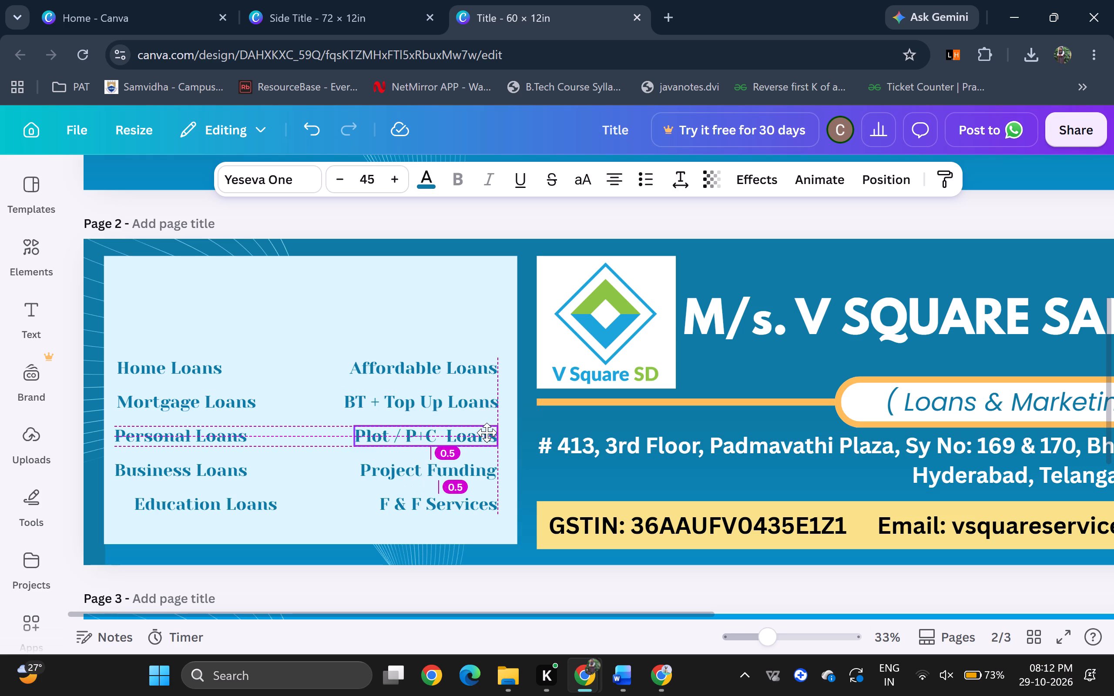
click(484, 469)
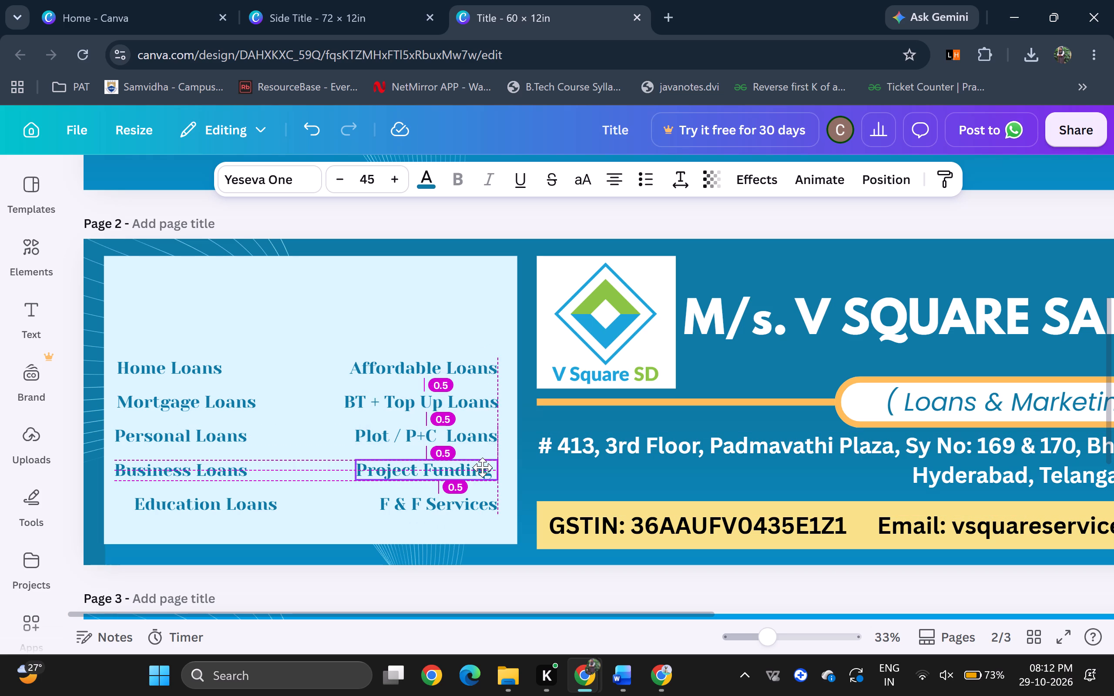
drag(488, 507, 482, 506)
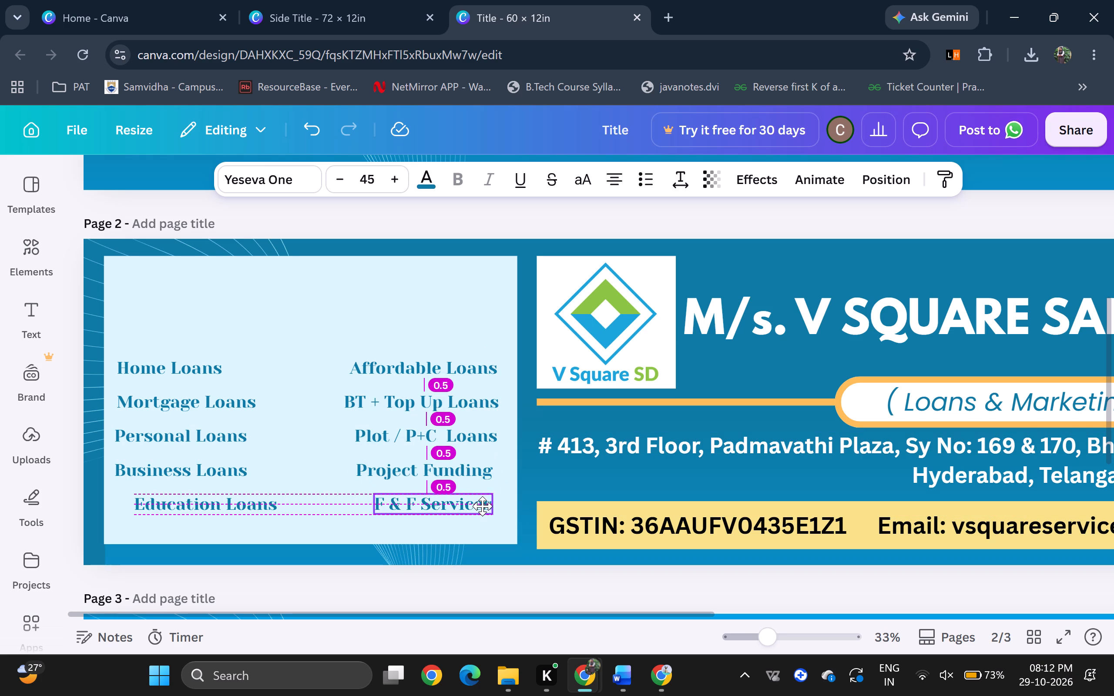
drag(482, 506, 484, 506)
click(493, 571)
click(469, 475)
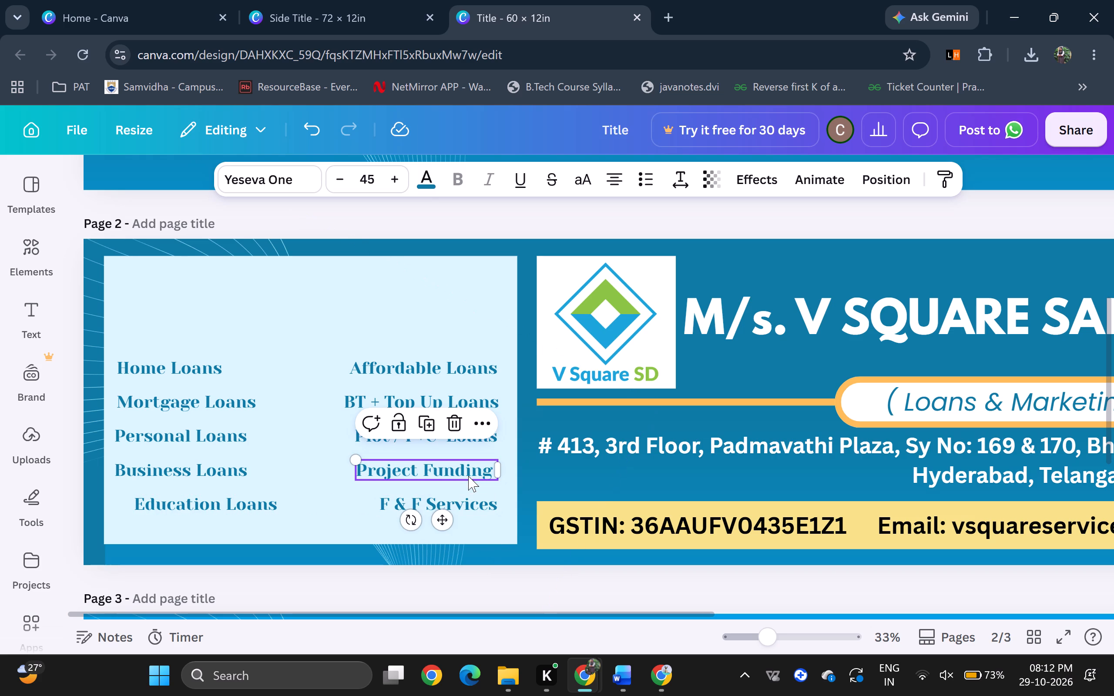
click(518, 578)
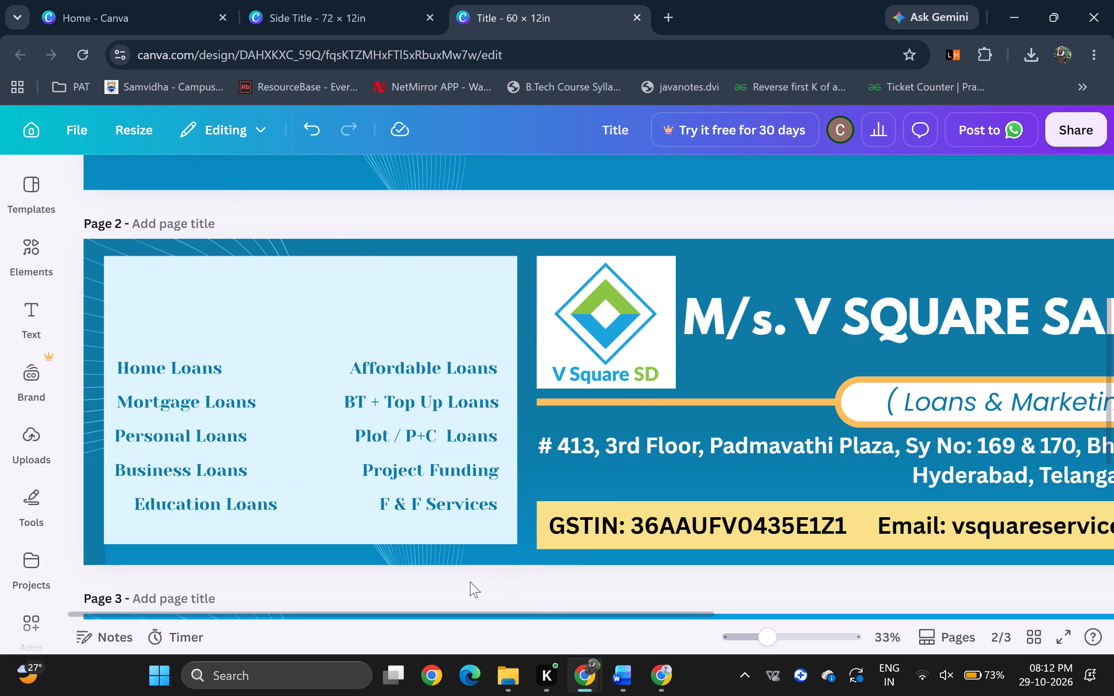
Move the five left-column labels, Home Loans through Education Loans, rightward onto a common left edge, keeping 0.5 gaps between rows.
drag(179, 368, 223, 369)
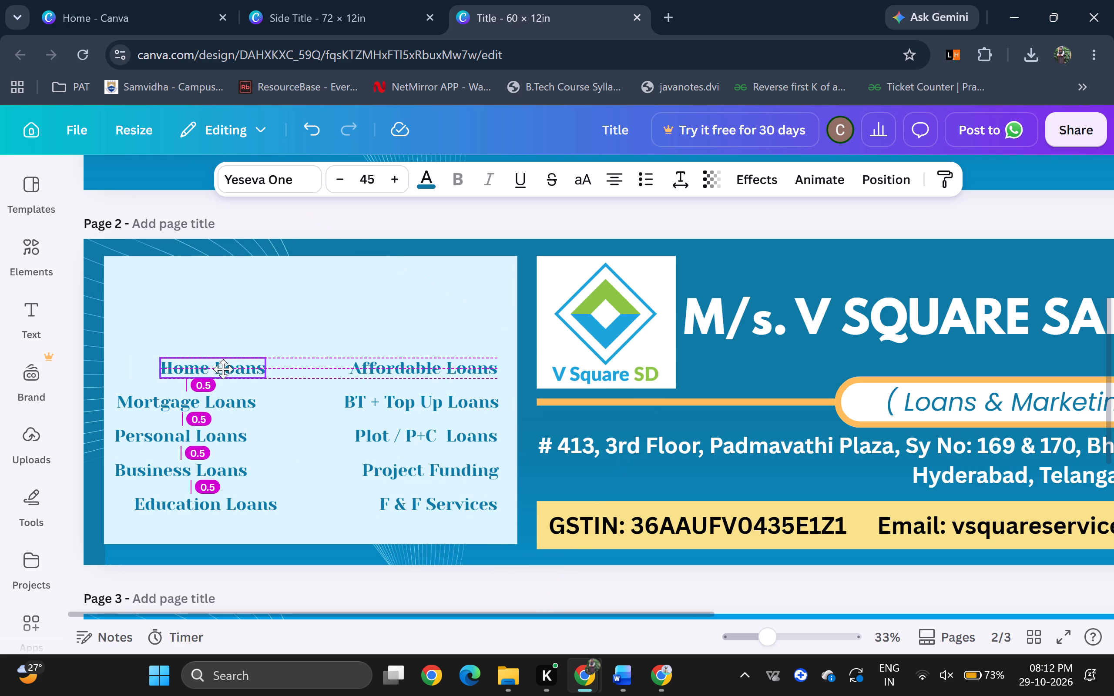
drag(223, 369, 218, 370)
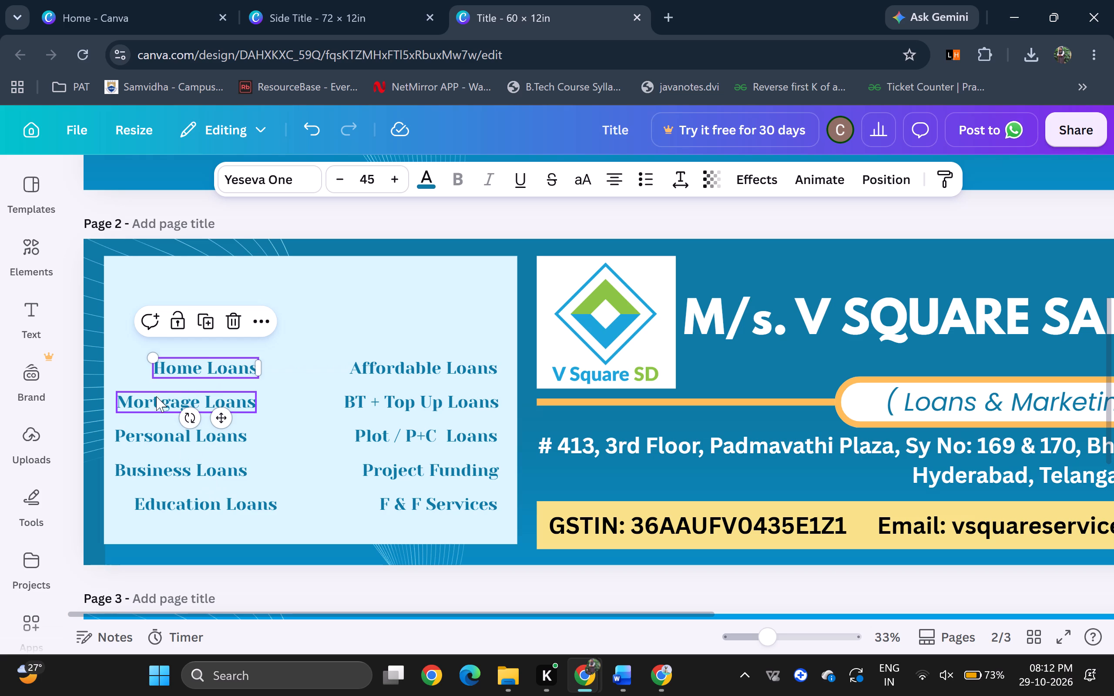
drag(155, 398, 195, 394)
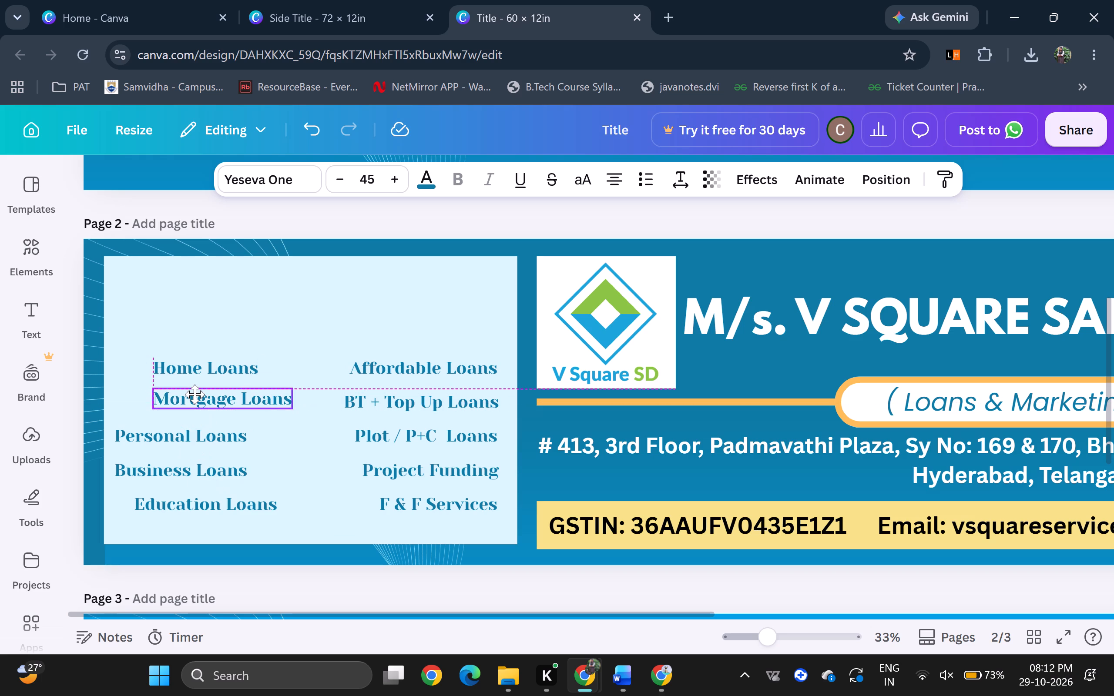
drag(195, 394, 195, 398)
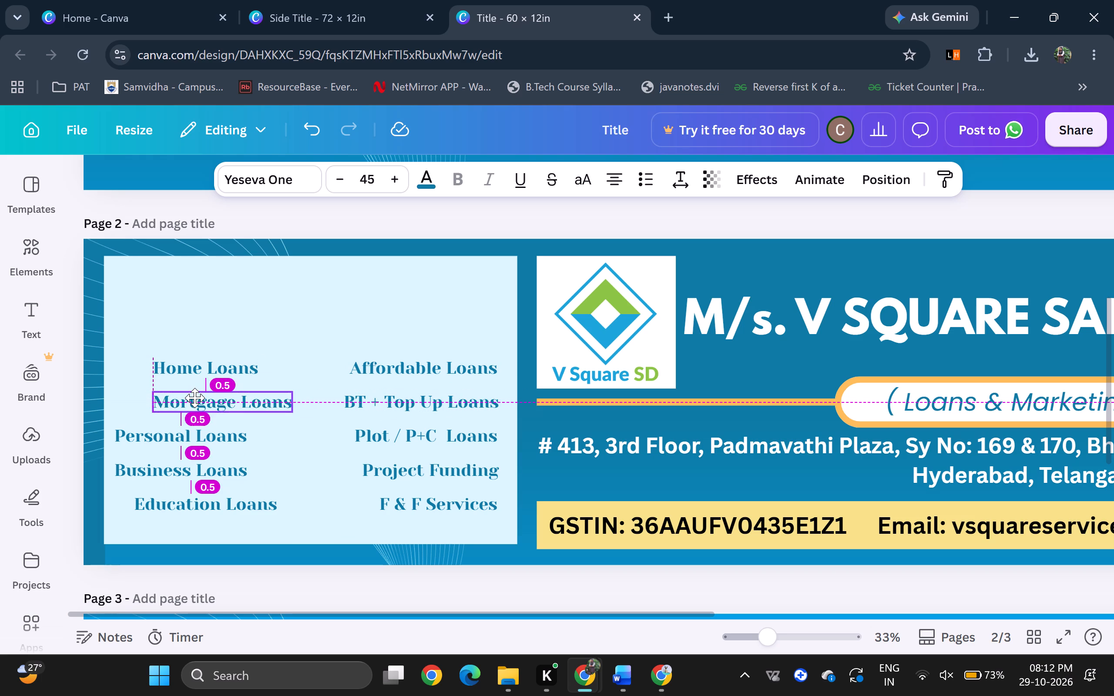
drag(195, 398, 195, 397)
drag(125, 430, 168, 428)
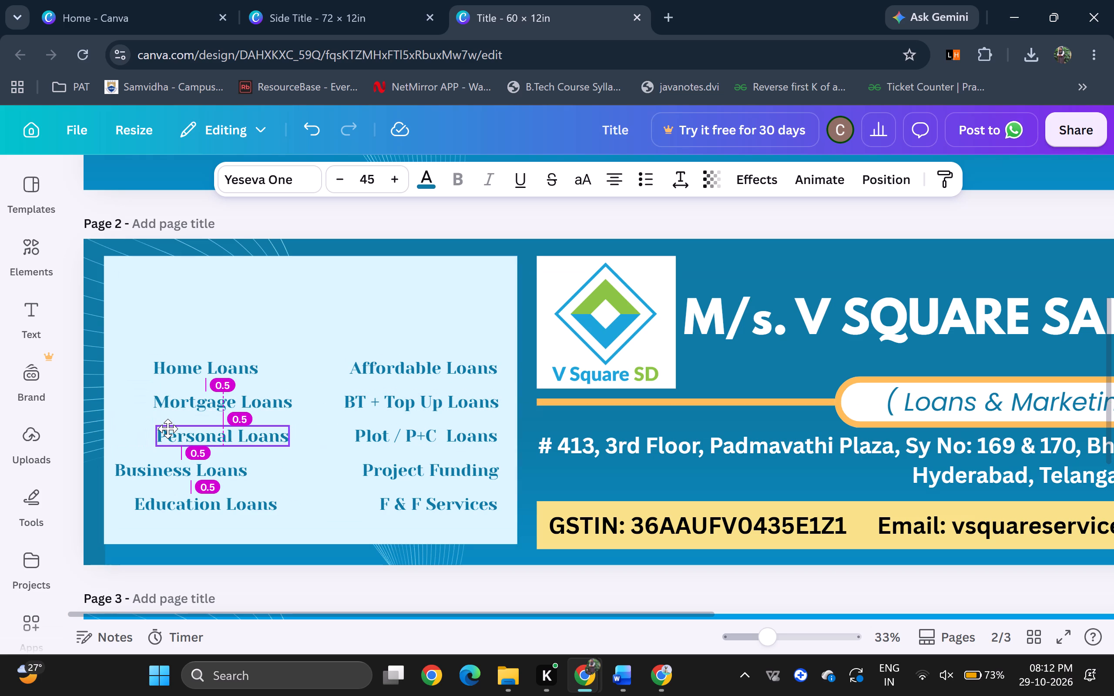
drag(168, 428, 164, 427)
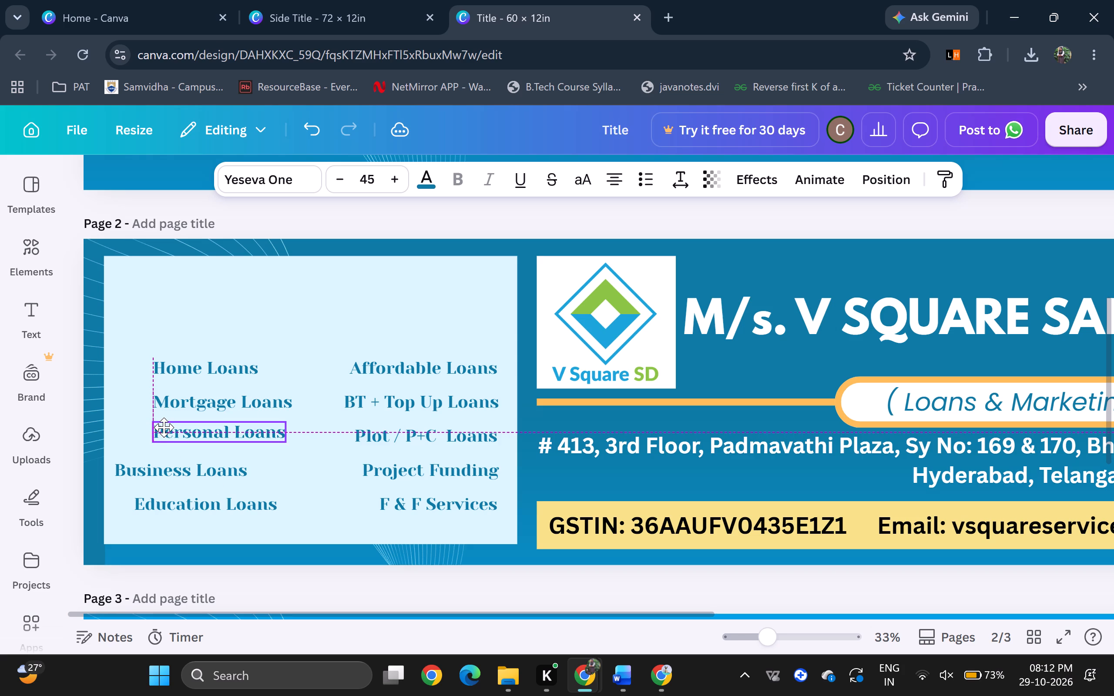
drag(164, 427, 164, 430)
drag(141, 468, 184, 468)
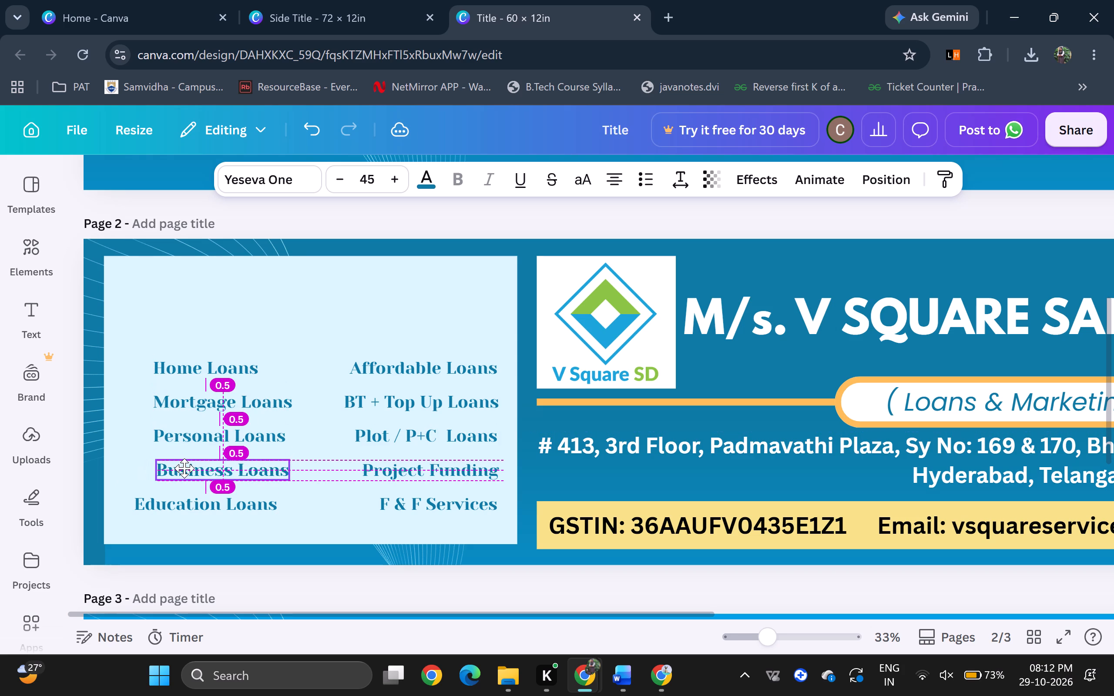
drag(184, 468, 181, 468)
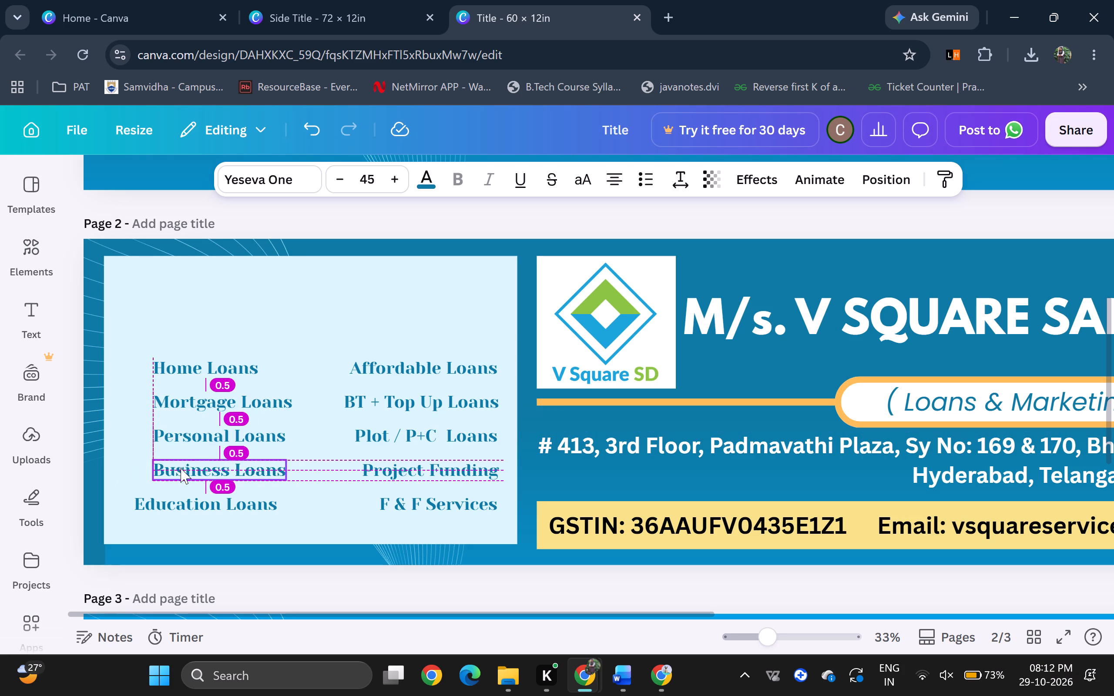
drag(174, 508, 196, 508)
click(270, 599)
Switch to the Side Title design and copy the blue diamond and white bar behind Home Loans on its first page.
click(156, 7)
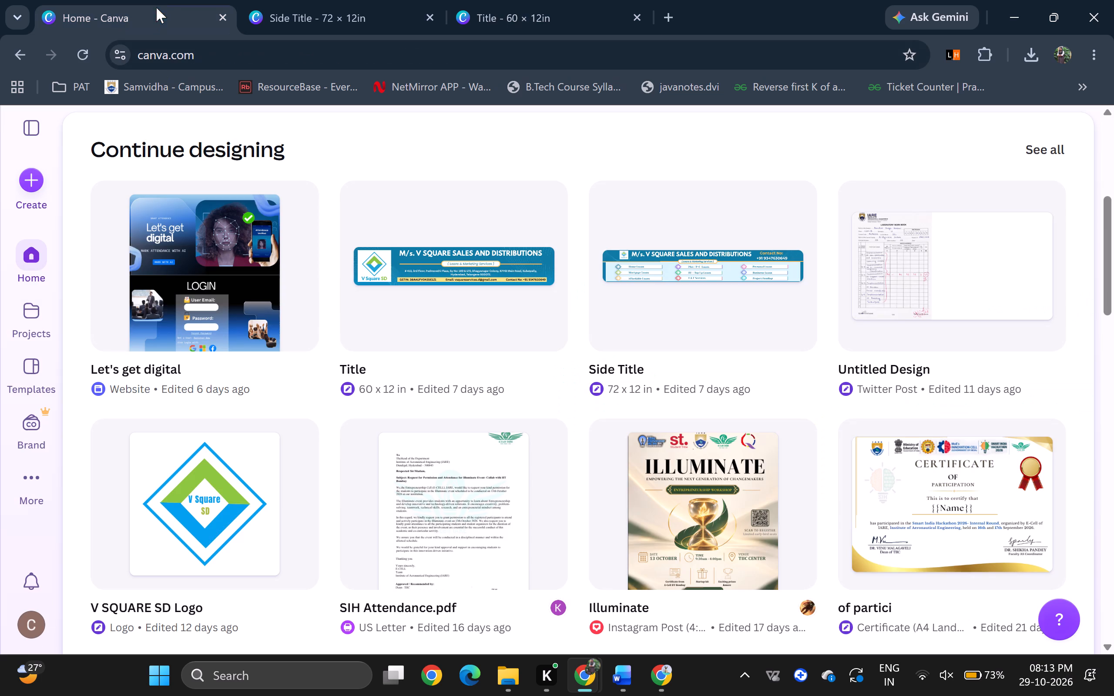
click(339, 3)
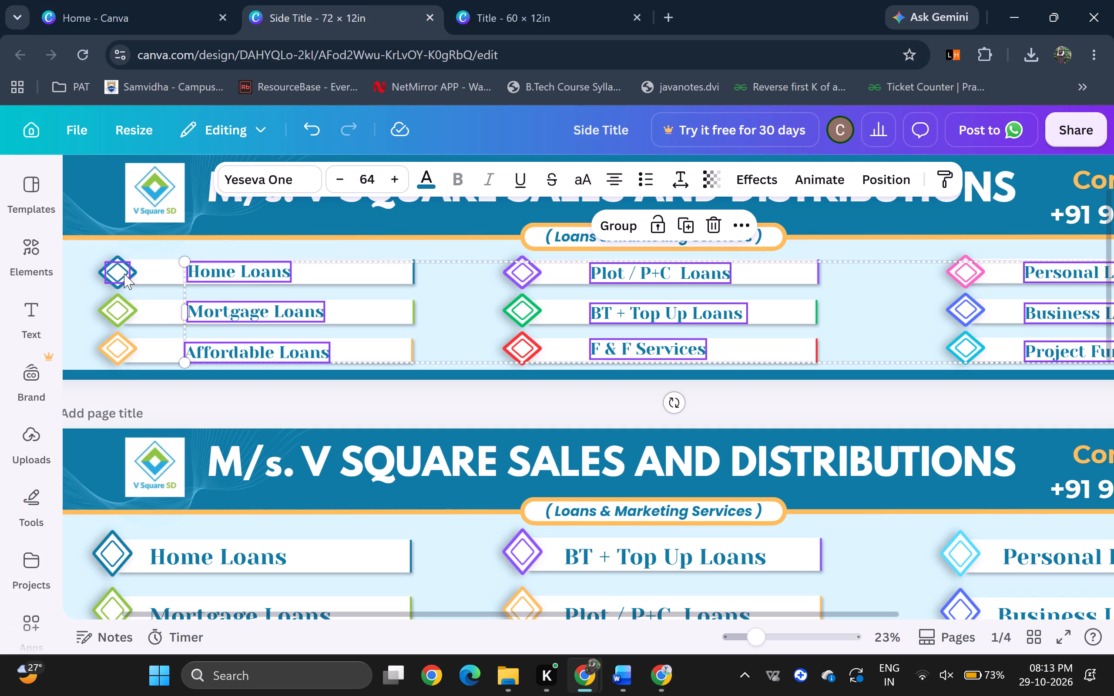
click(124, 274)
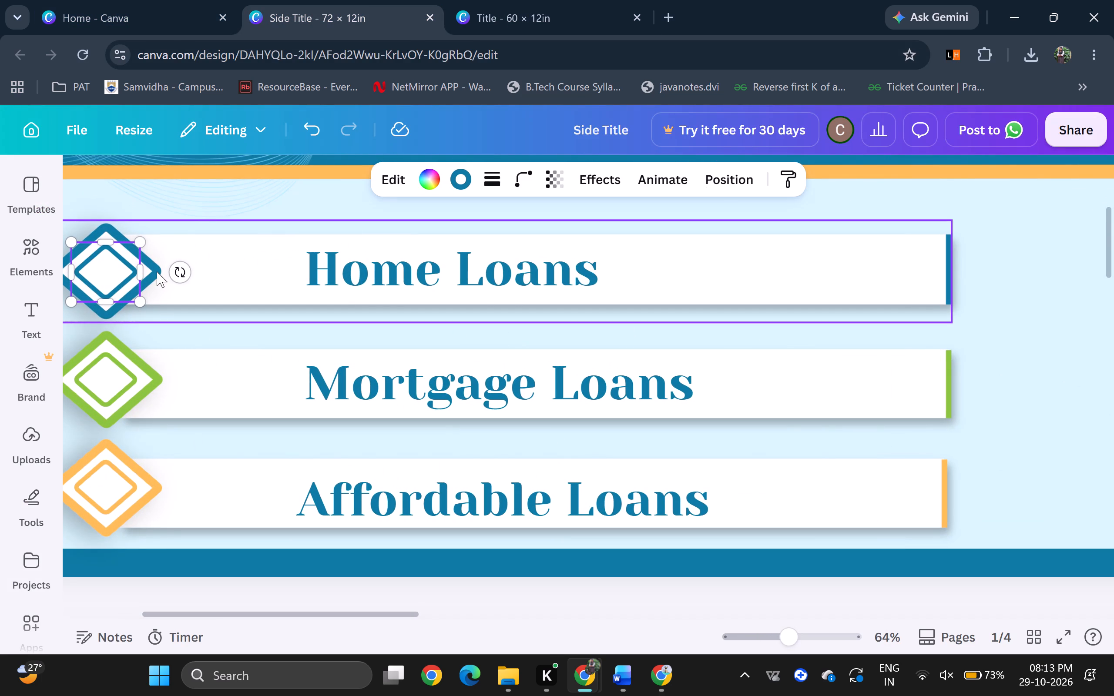
key(Escape)
double_click(158, 271)
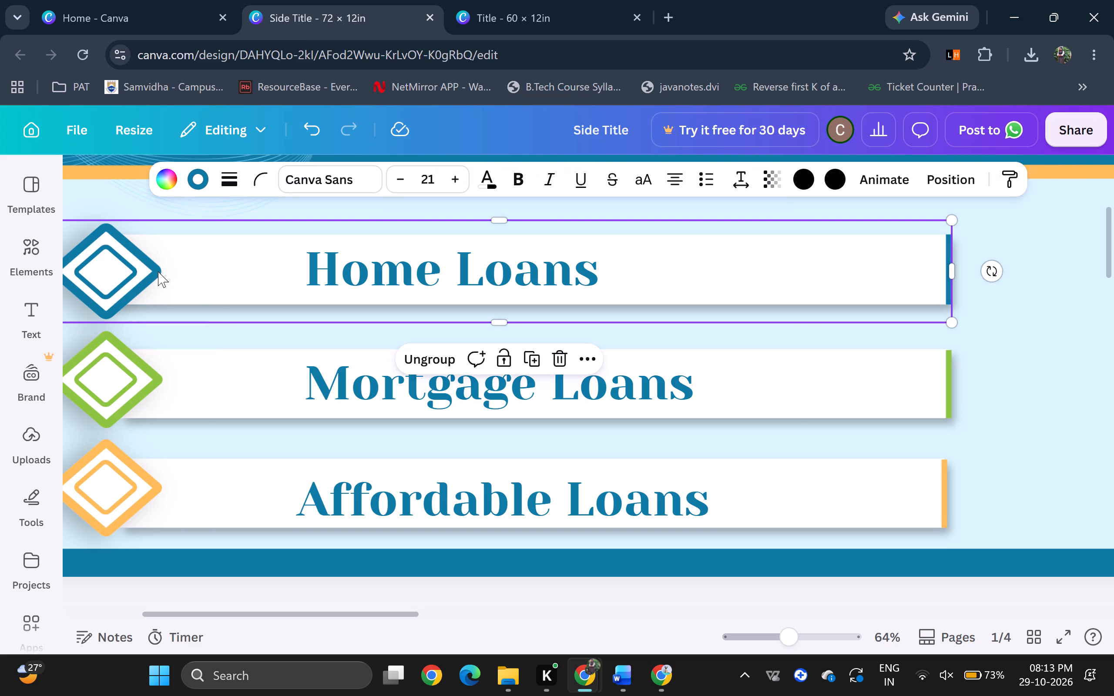
shift+click(134, 267)
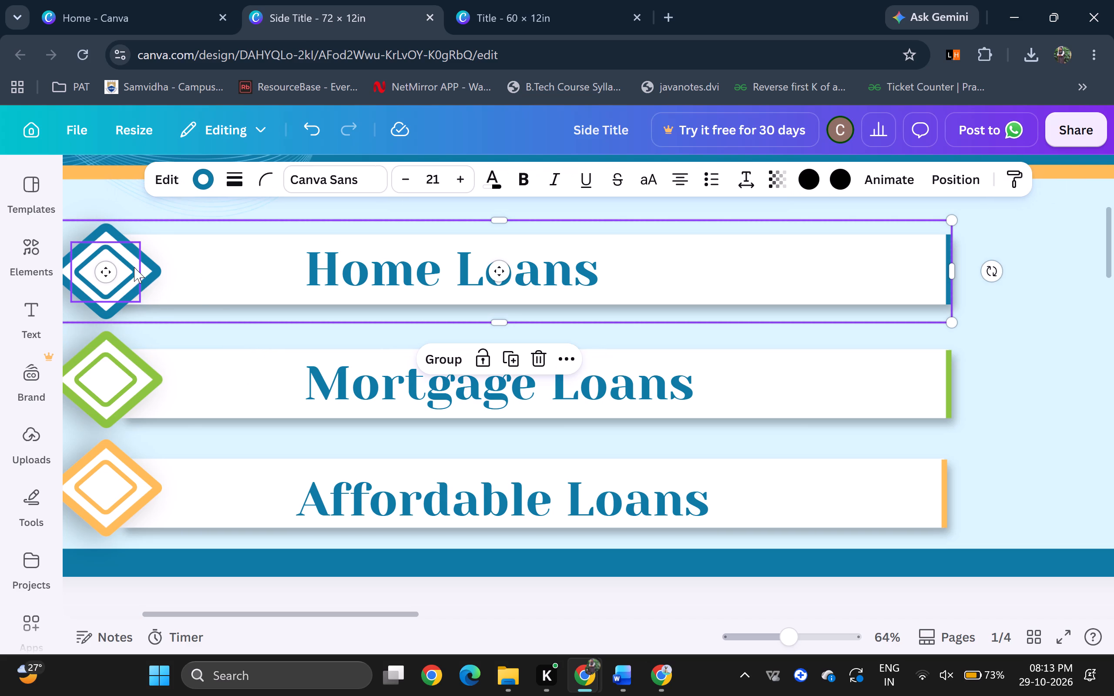
key(ctrl+c)
Paste the diamond and bar onto page 2 of the Title design and place them above the loan labels.
click(473, 0)
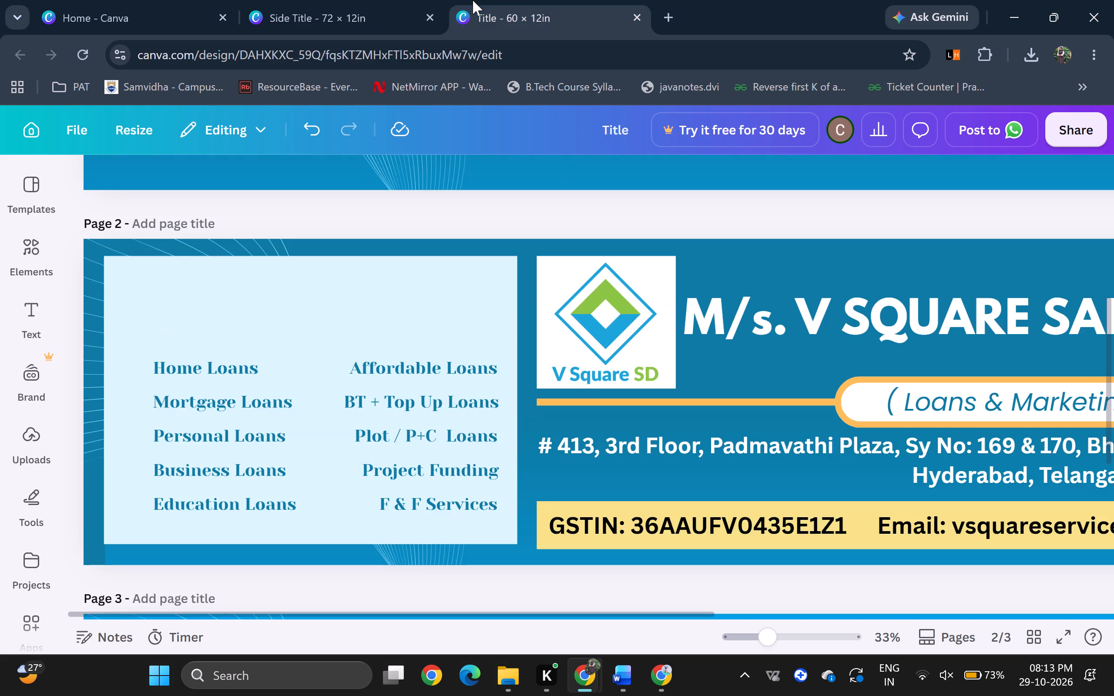
key(ctrl+v)
drag(439, 413, 438, 410)
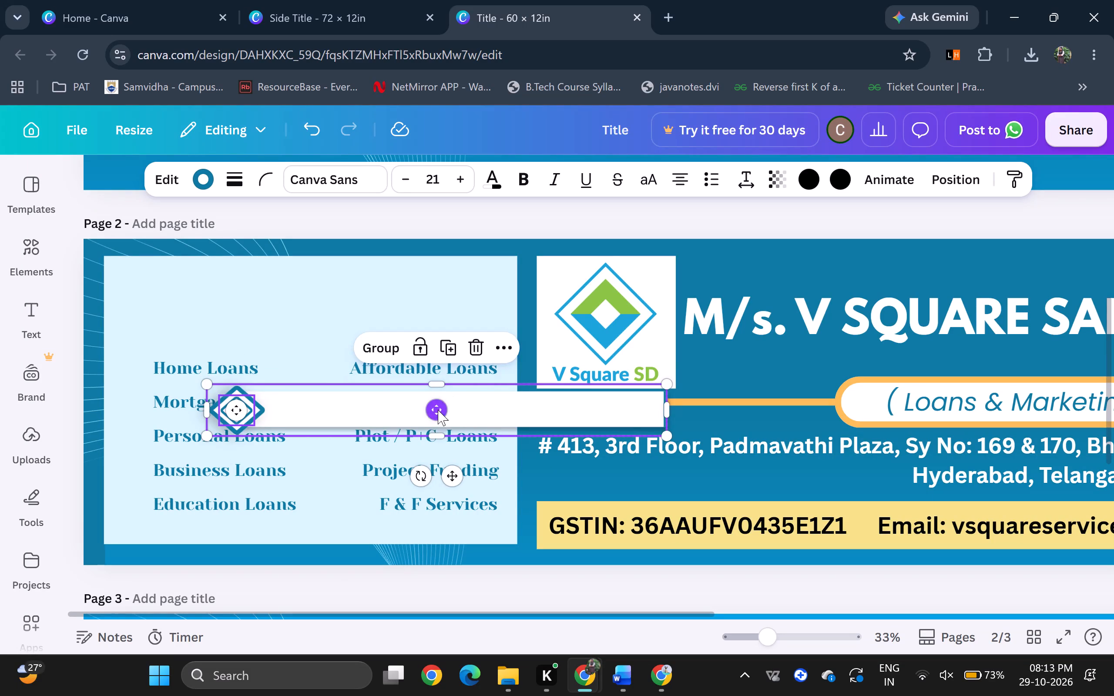
drag(438, 410, 361, 302)
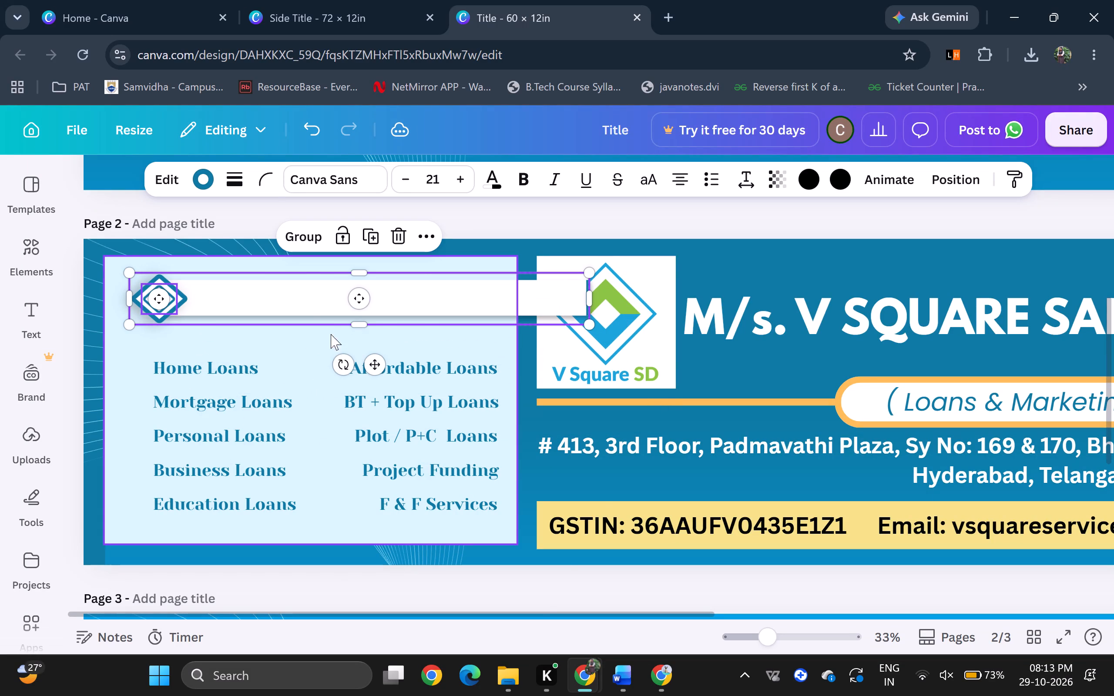
click(380, 582)
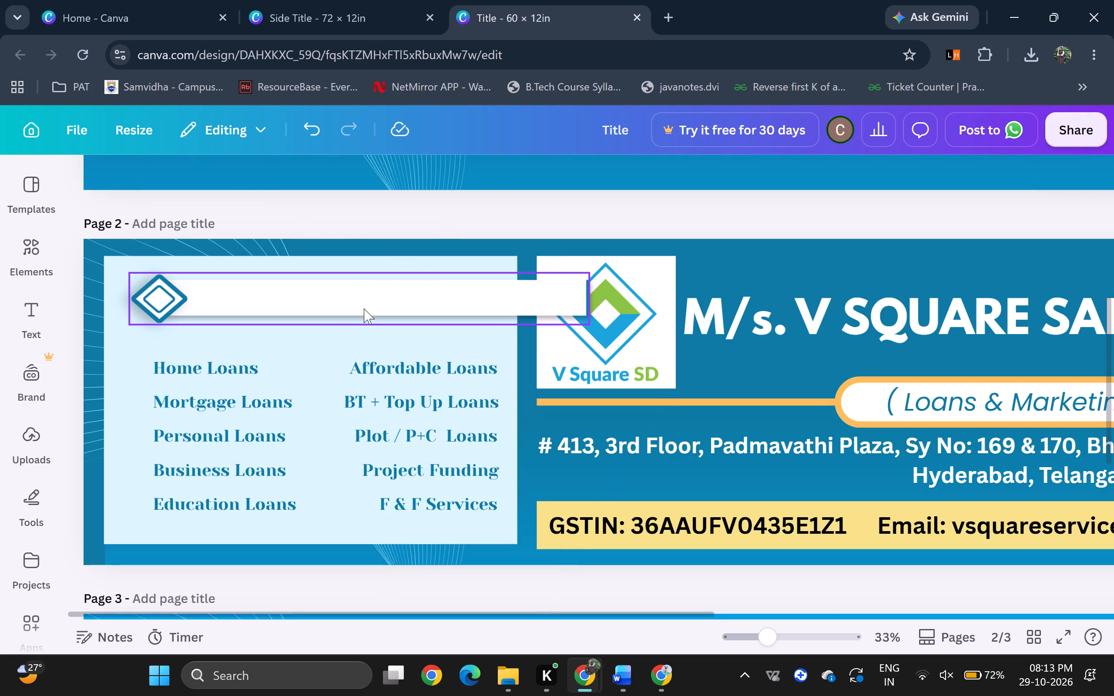
Delete the white bar from the pasted group, keeping the diamonds and the blue end strip.
click(369, 303)
click(372, 301)
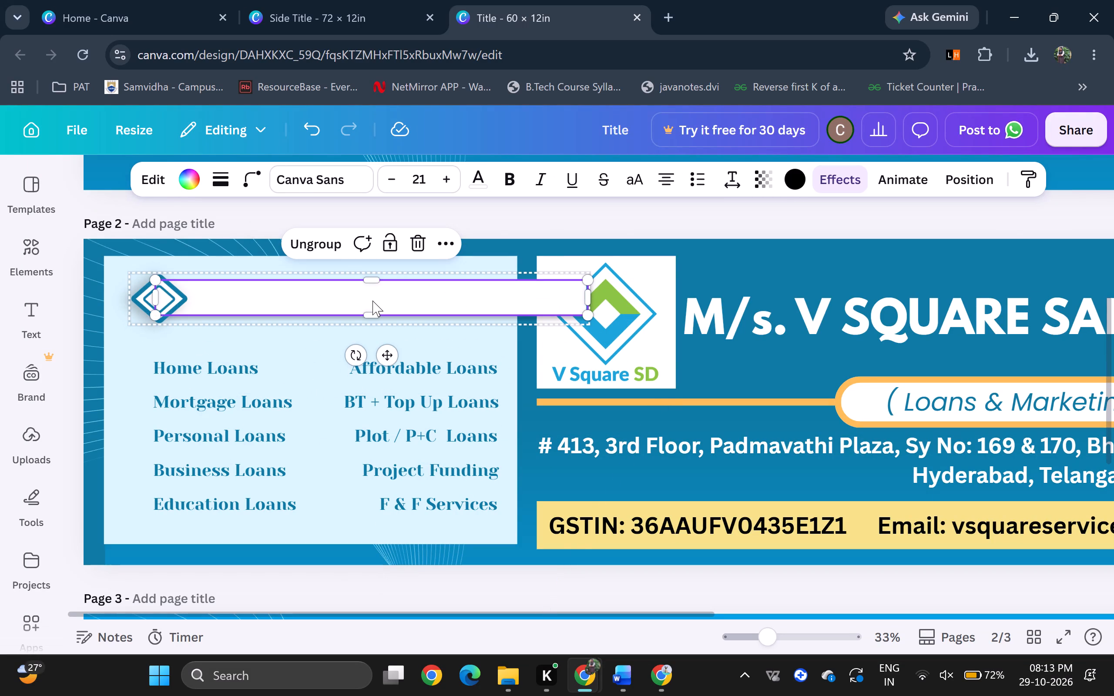
key(Delete)
Narrow the remaining group with the outer diamond and blue end strip to slightly wider than a left-column label.
drag(590, 292, 412, 296)
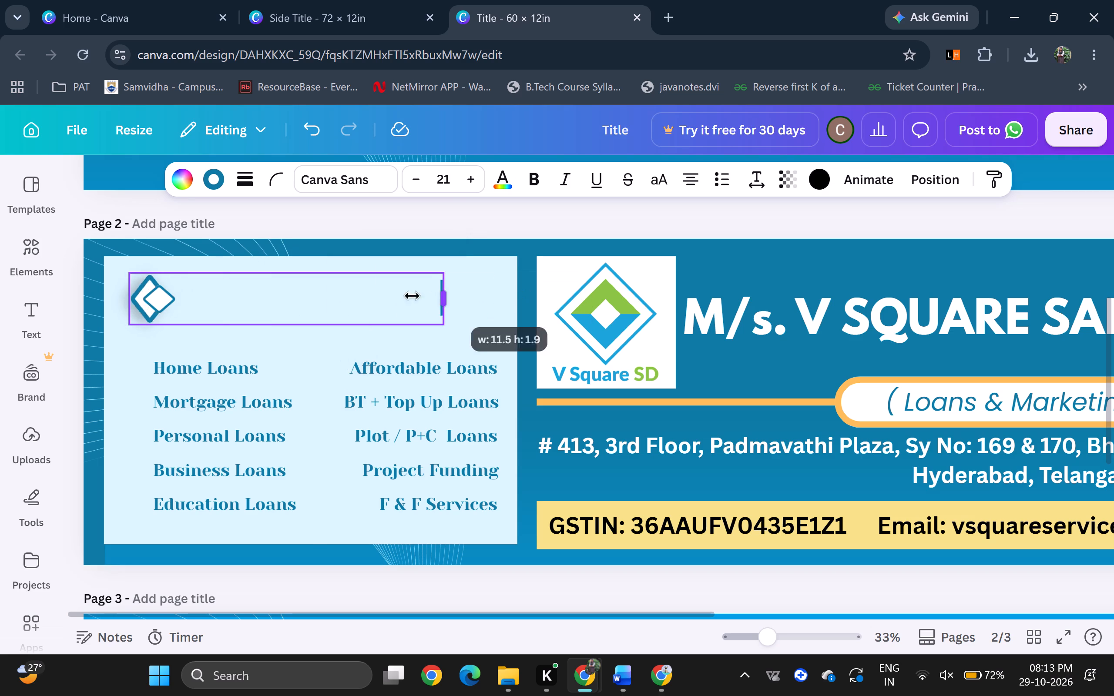
drag(412, 296, 302, 296)
click(389, 579)
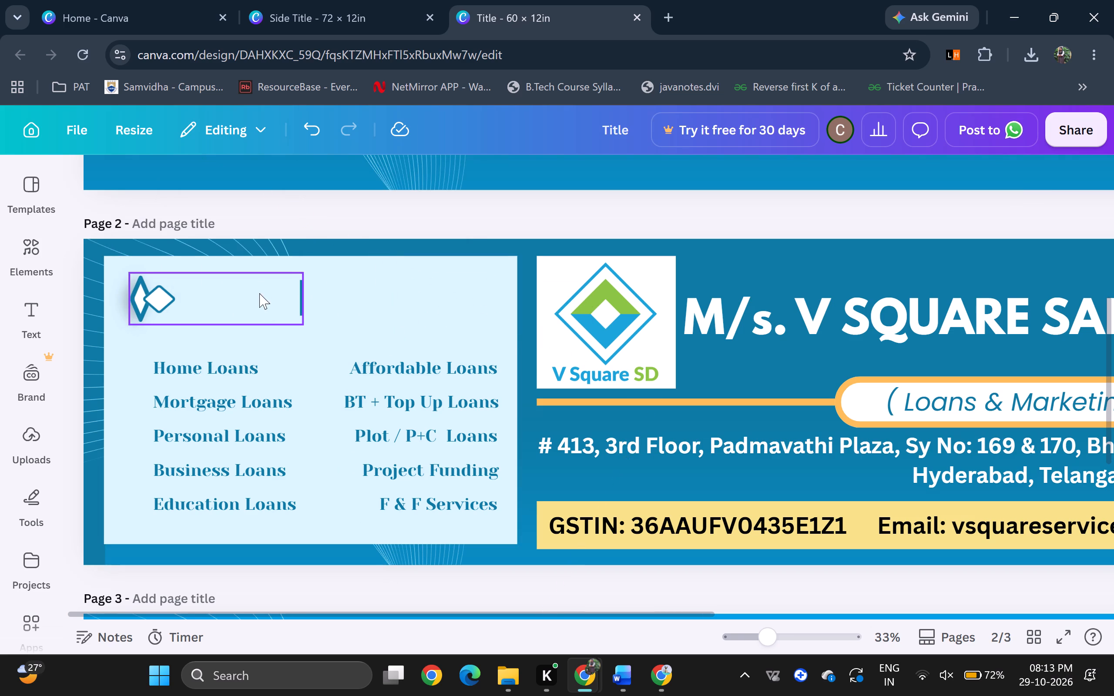
Move the narrowed group down around the Home Loans label, leaving the small inner diamond above.
double_click(321, 300)
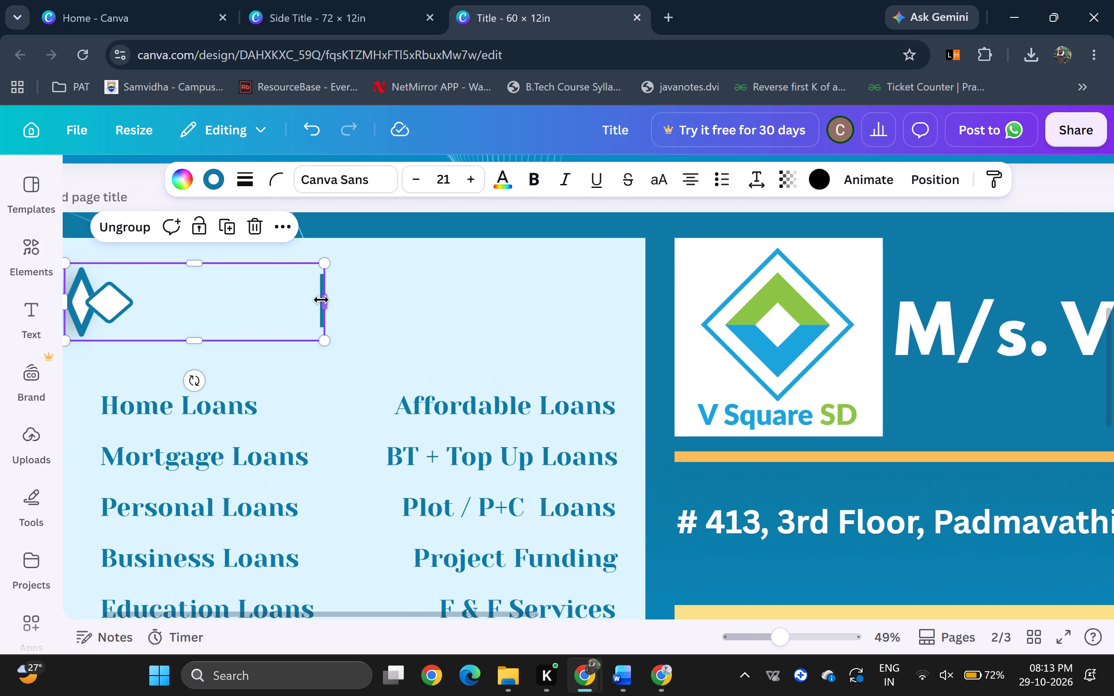
drag(249, 318, 251, 423)
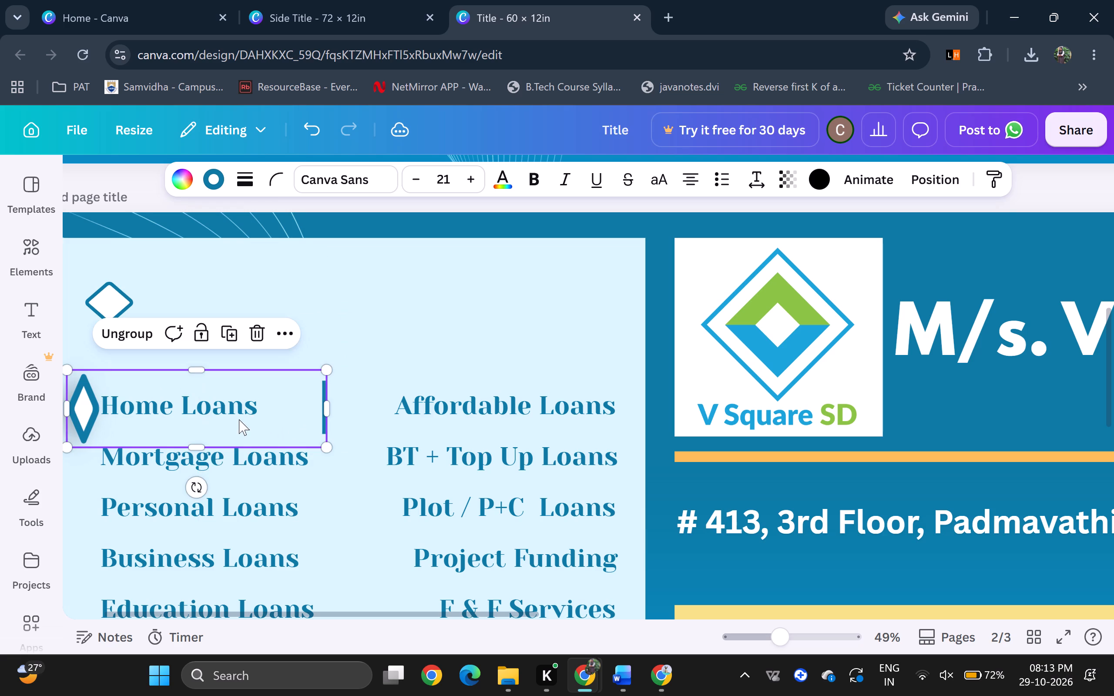
scroll(239, 419, right, 3)
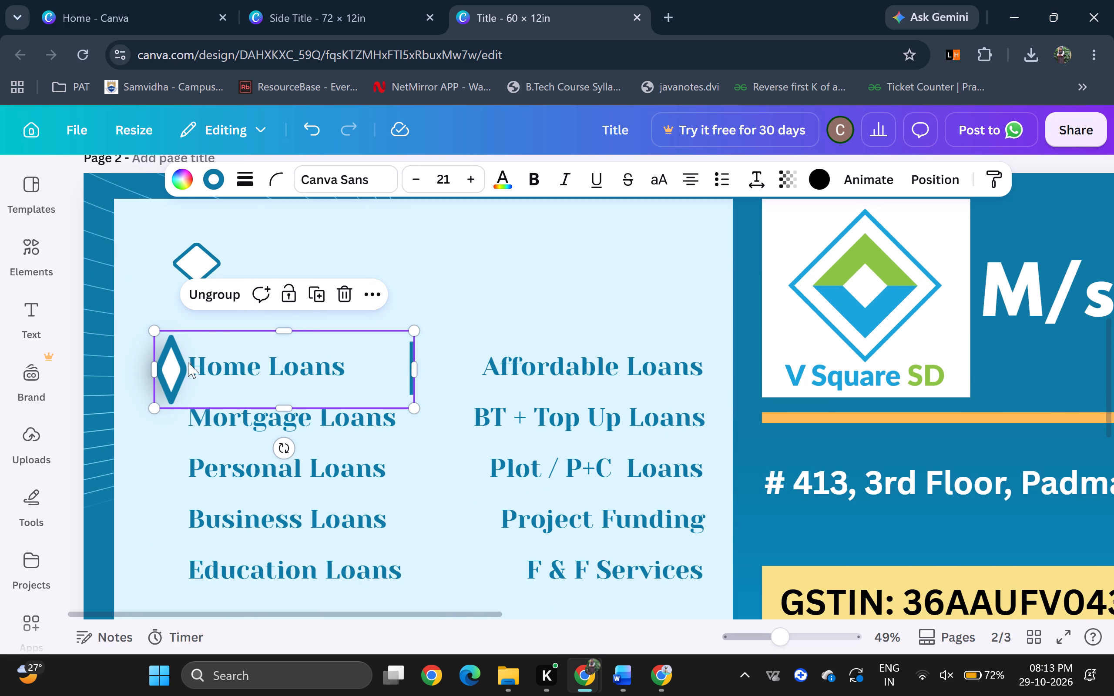
Extend the diamond and end strip group outward past the Home Loans label, reduce its height, and centre it vertically on that label.
drag(156, 368, 128, 367)
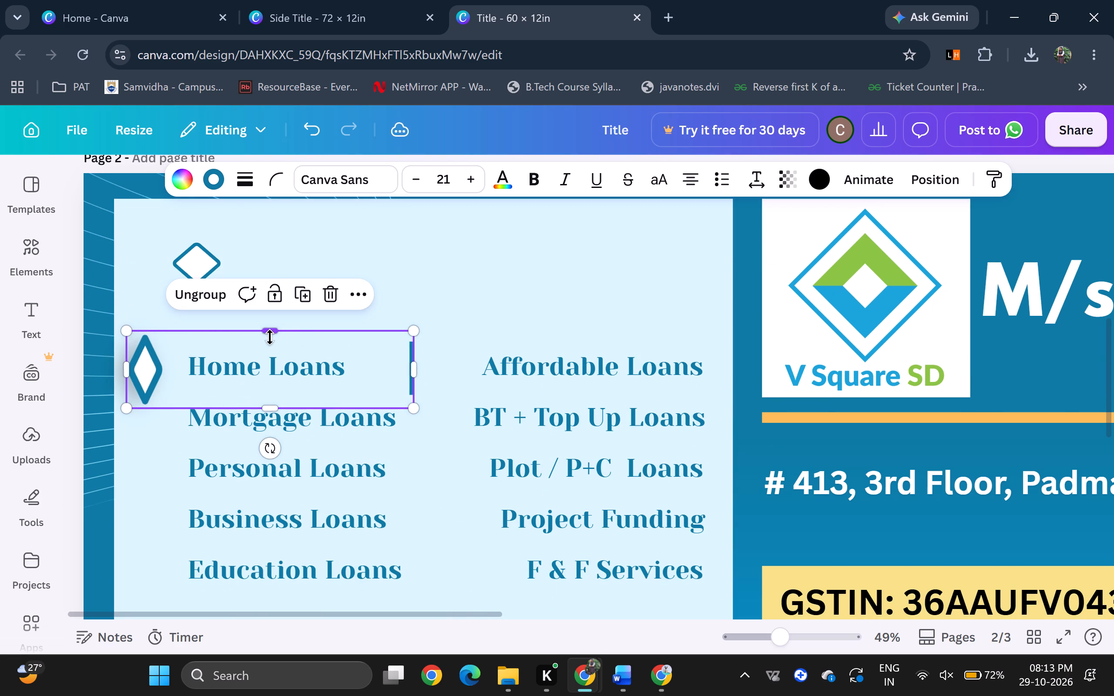
drag(272, 329, 272, 358)
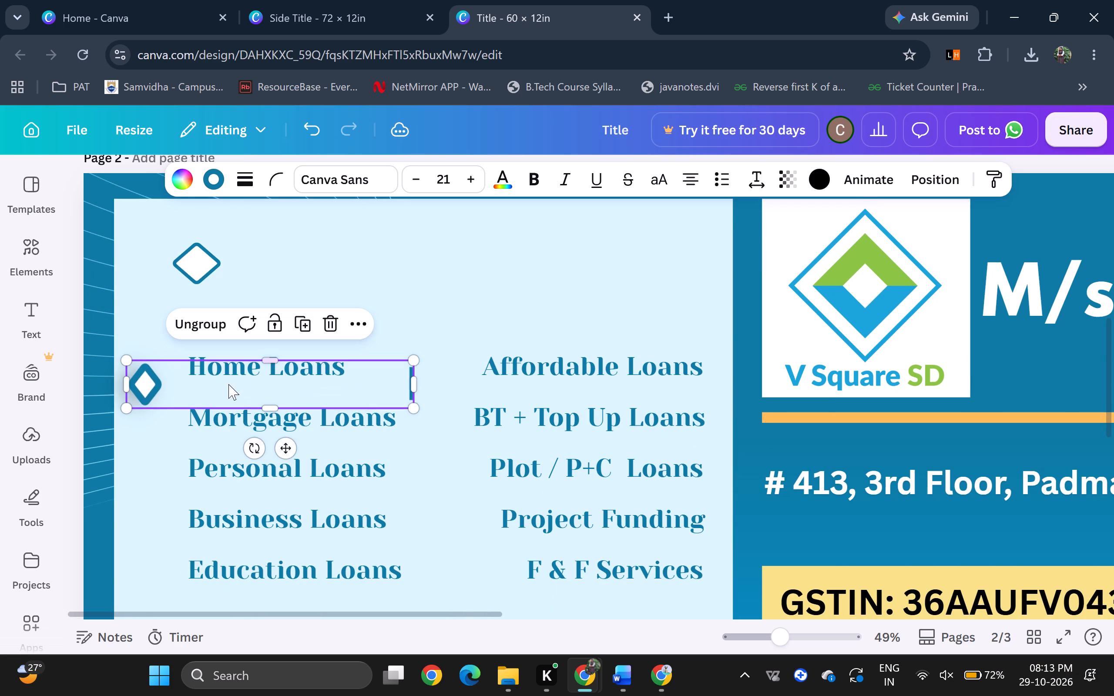
drag(228, 385, 241, 366)
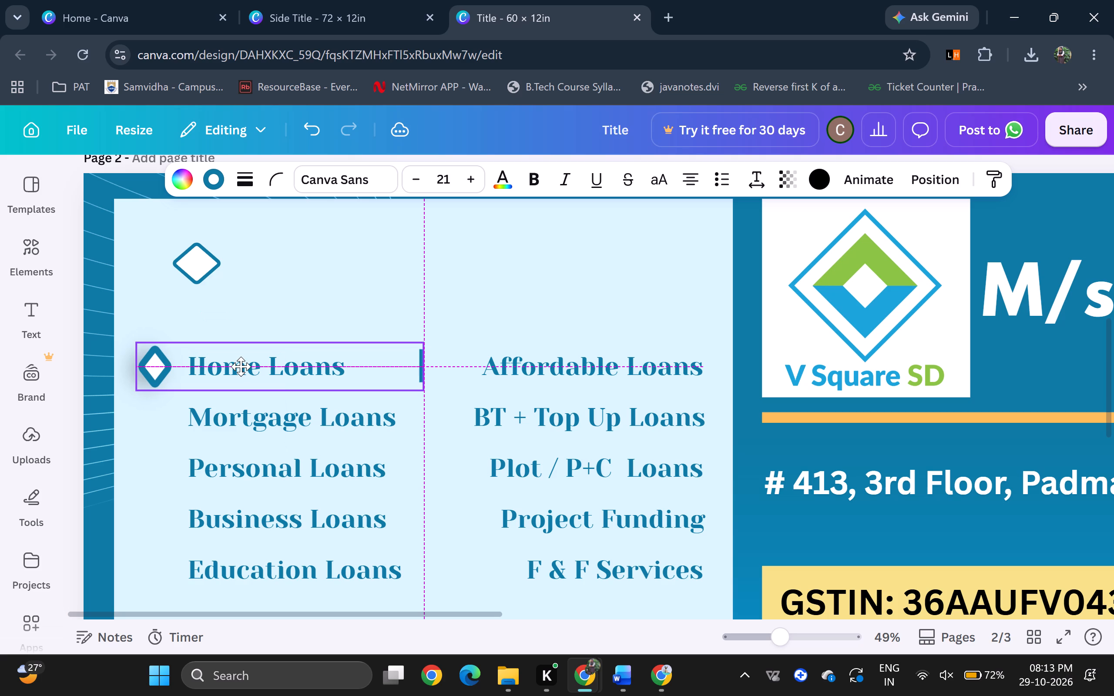
drag(241, 366, 241, 367)
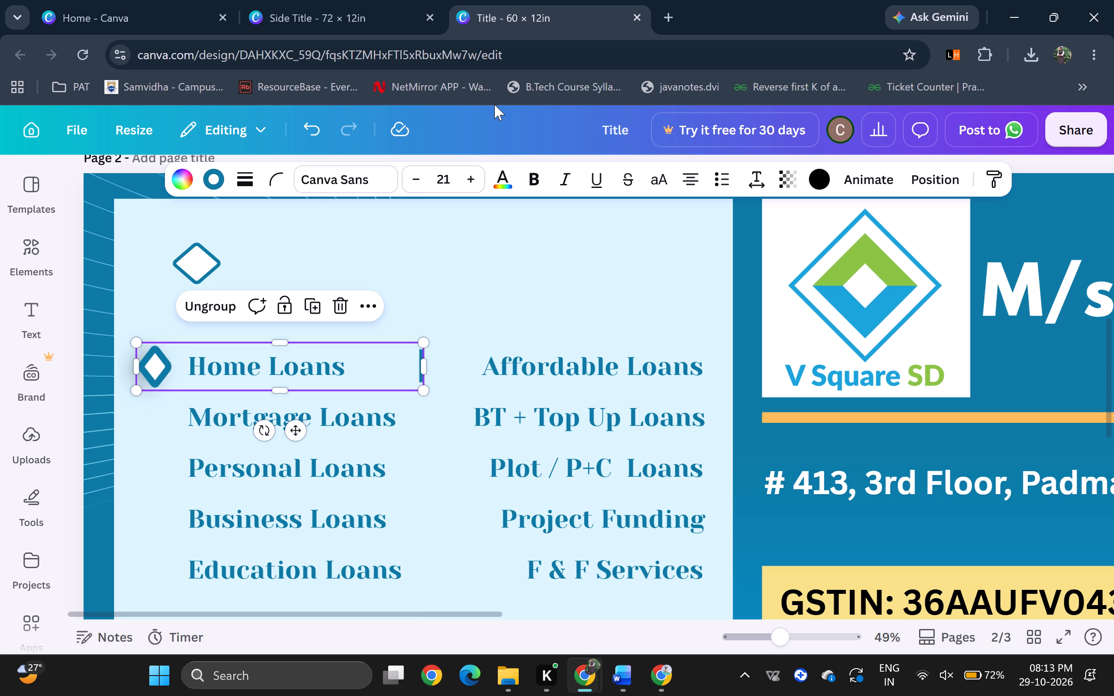
Set the stroke weight of the diamond and end strip group to 7.
click(252, 181)
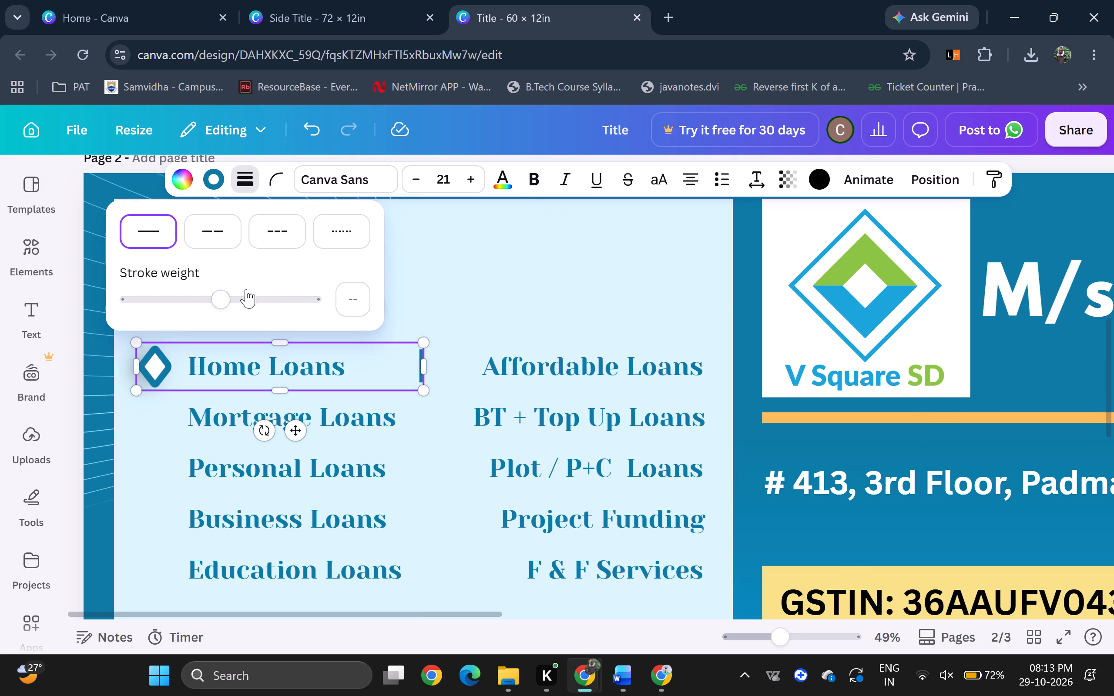
click(215, 308)
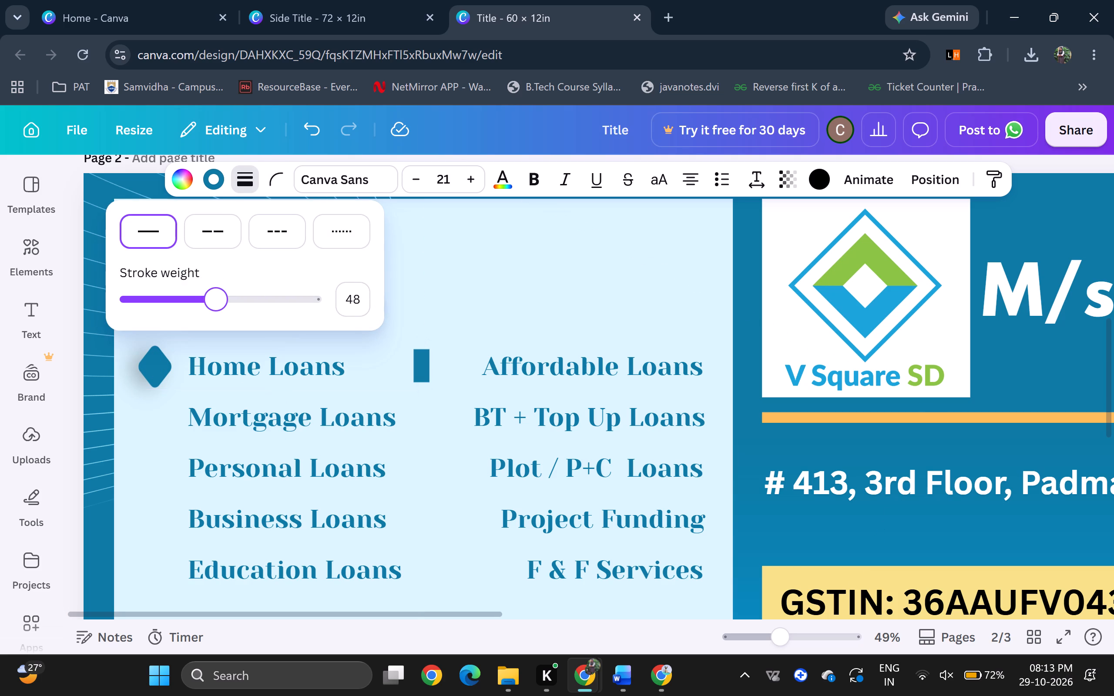
drag(218, 306, 125, 328)
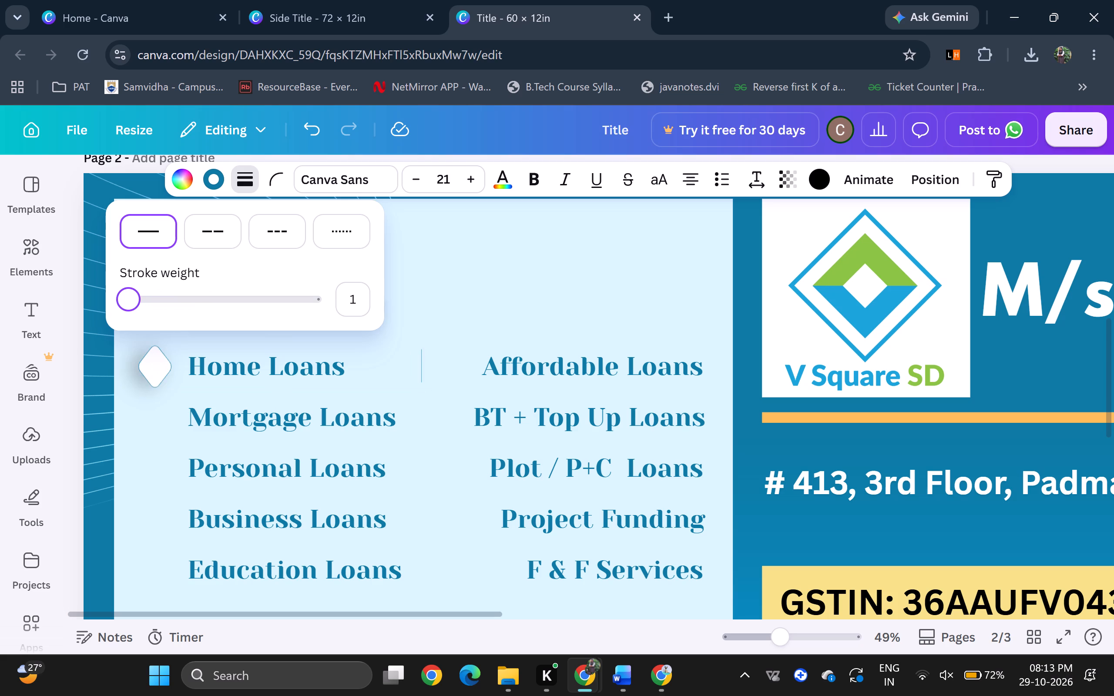
drag(125, 328, 138, 326)
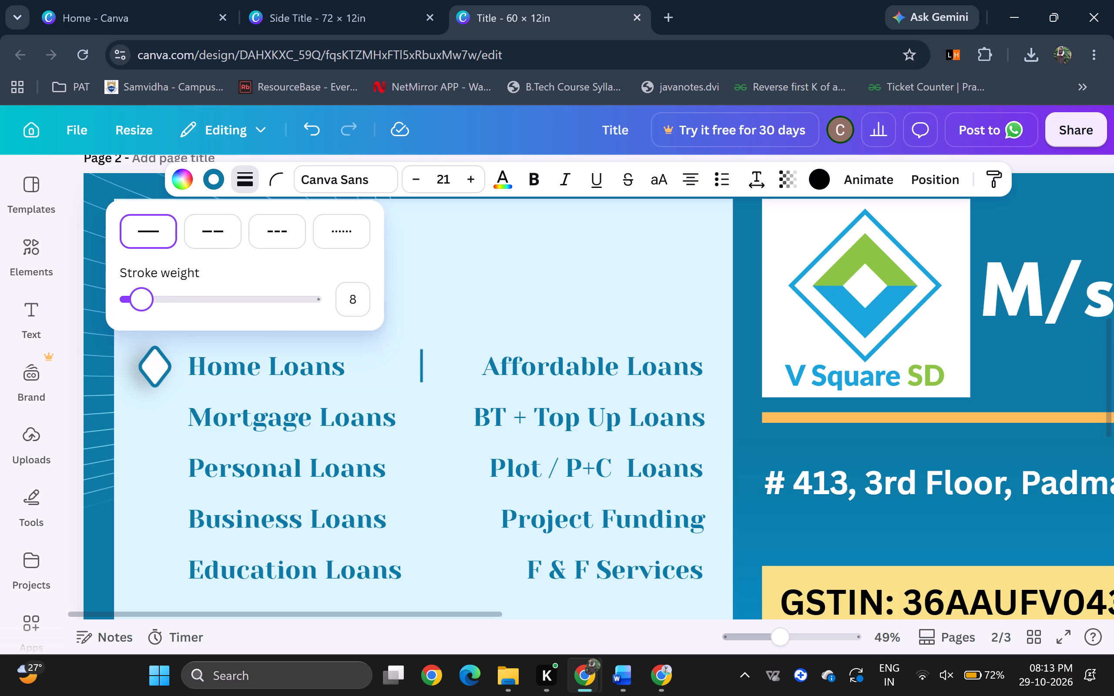
drag(138, 326, 138, 326)
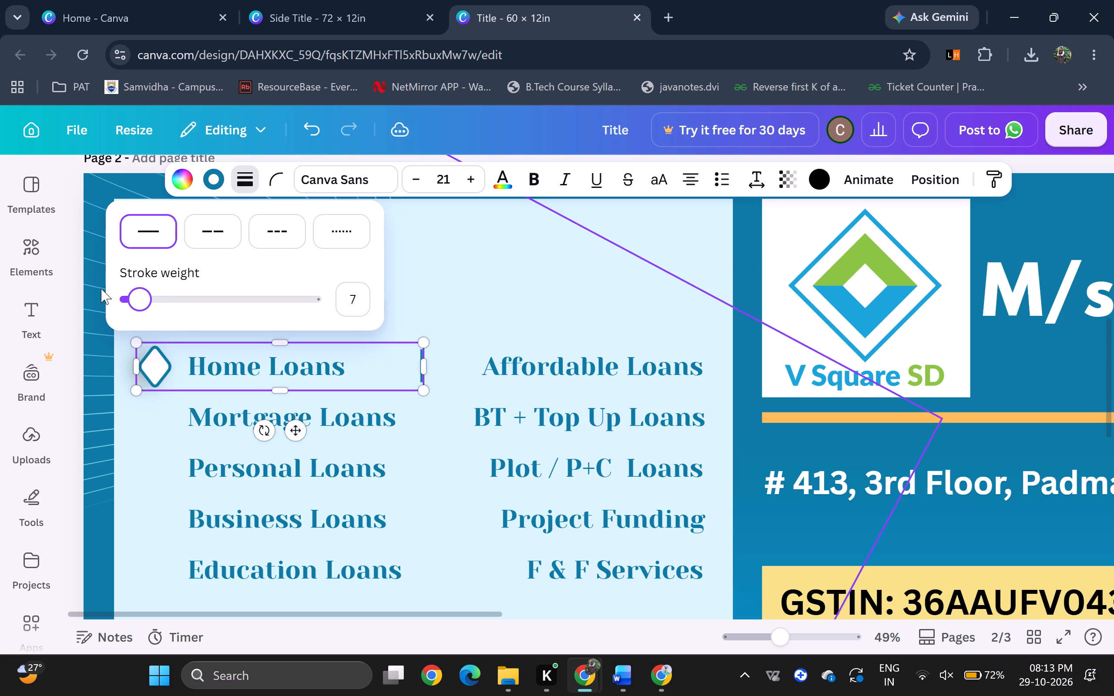
click(77, 283)
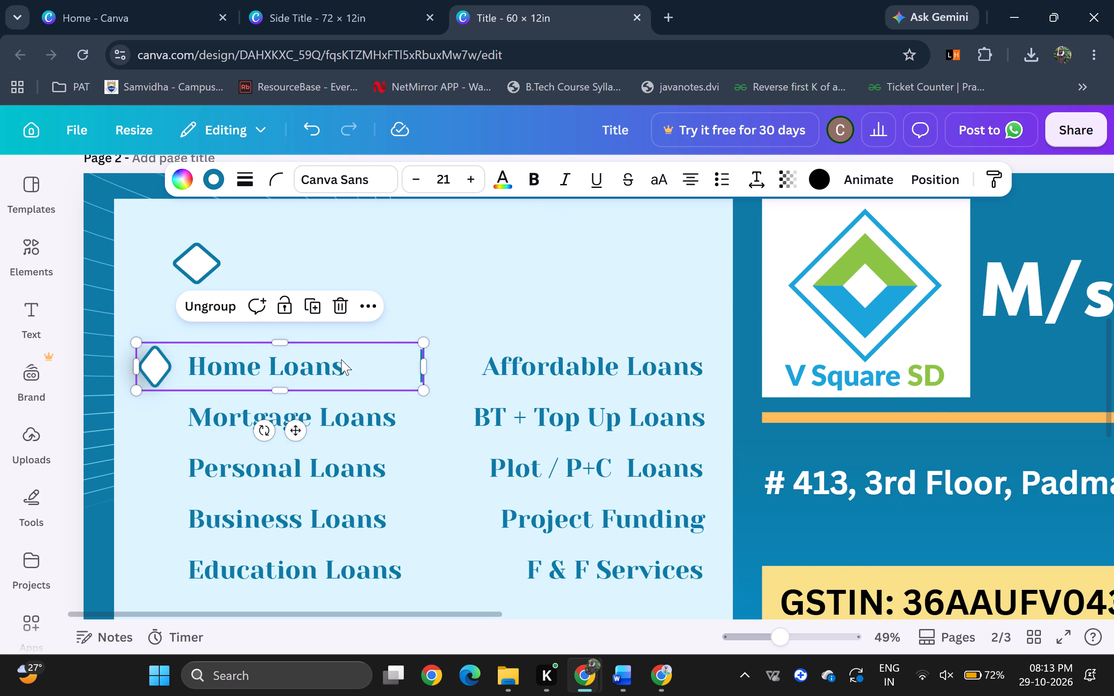
key(Escape)
scroll(556, 525, down, 2)
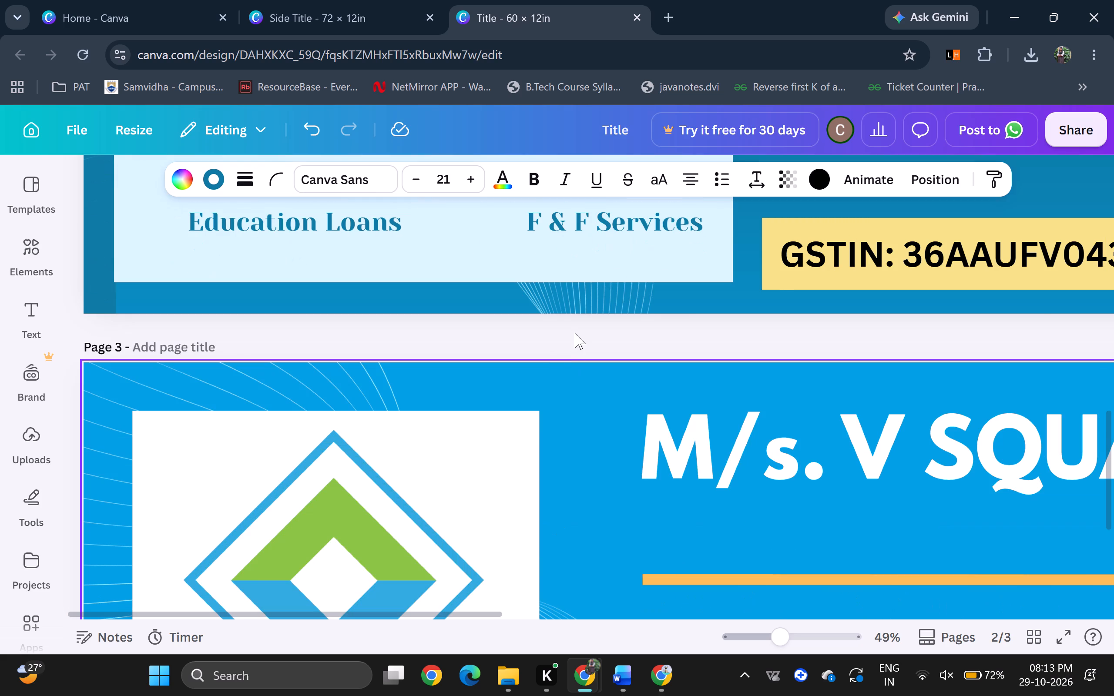
click(575, 333)
Delete the leftover small diamond above the Home Loans label.
scroll(244, 255, up, 2)
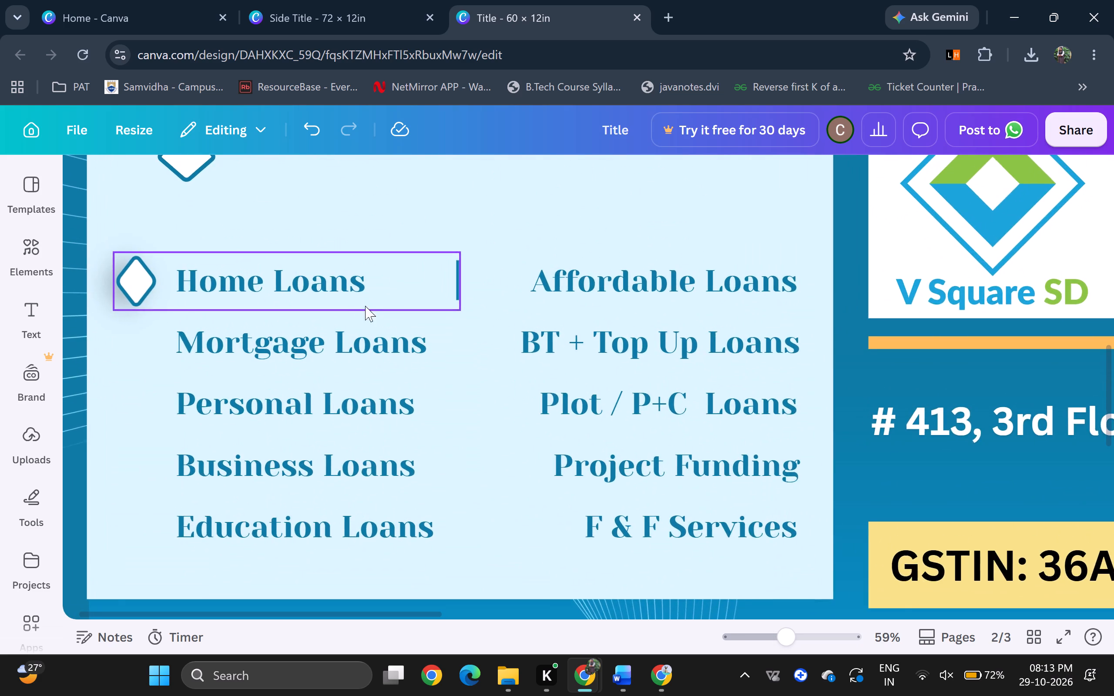
scroll(376, 308, right, 2)
scroll(300, 261, up, 1)
click(211, 247)
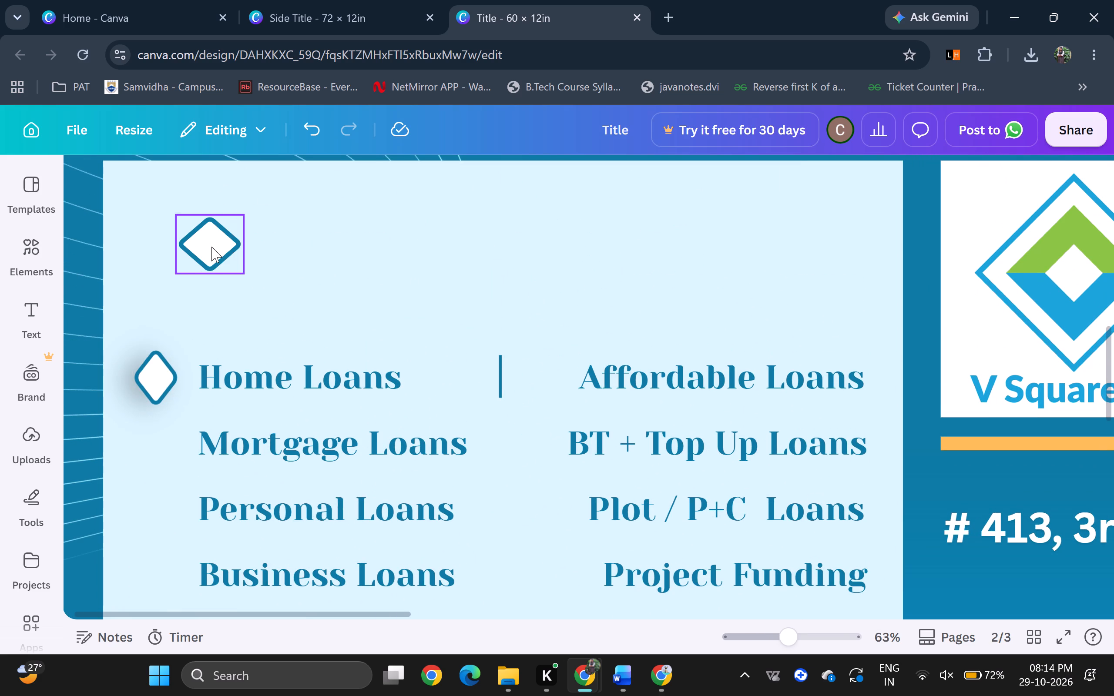
key(Delete)
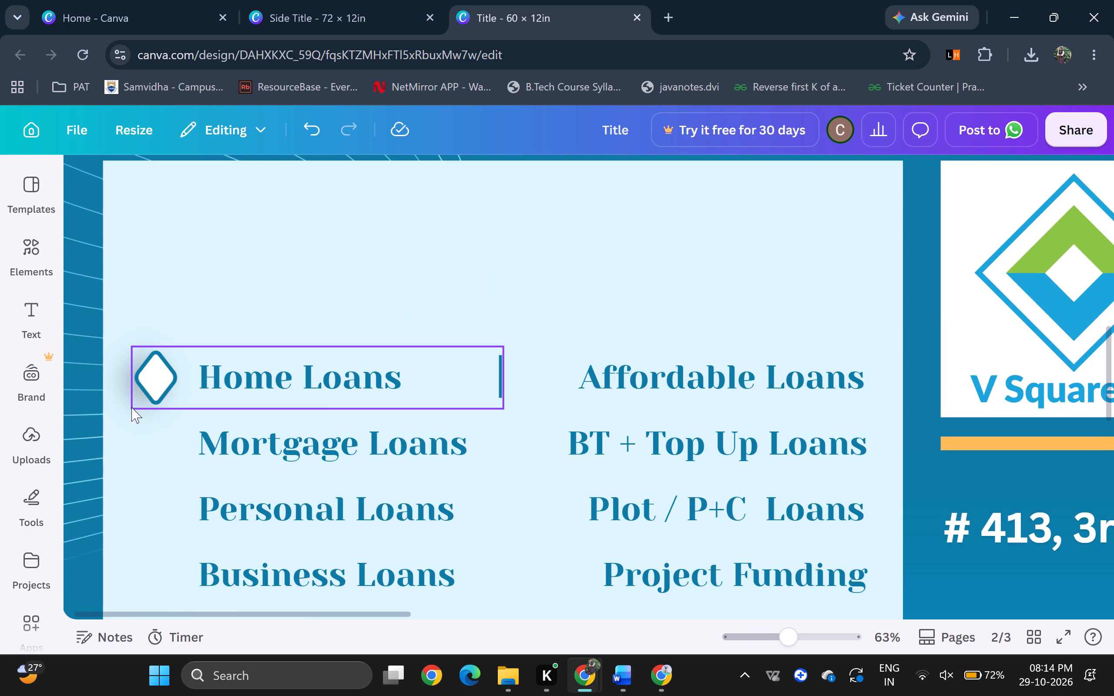
Set the corner rounding of the diamond beside Home Loans to 7.
double_click(158, 391)
click(259, 177)
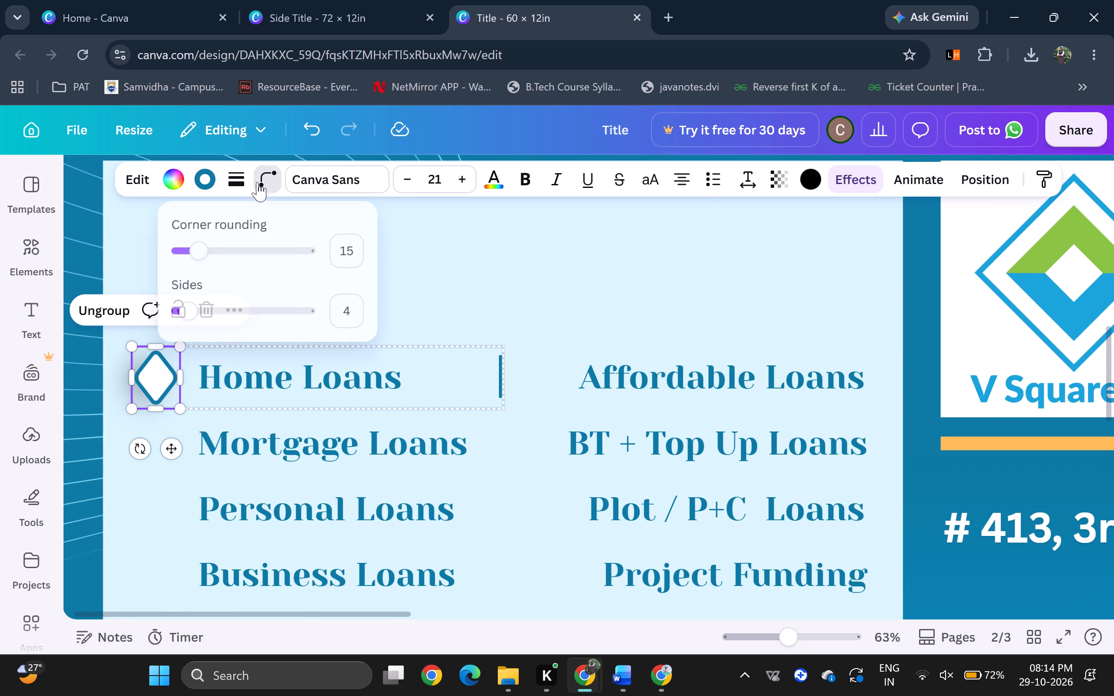
drag(195, 251, 188, 251)
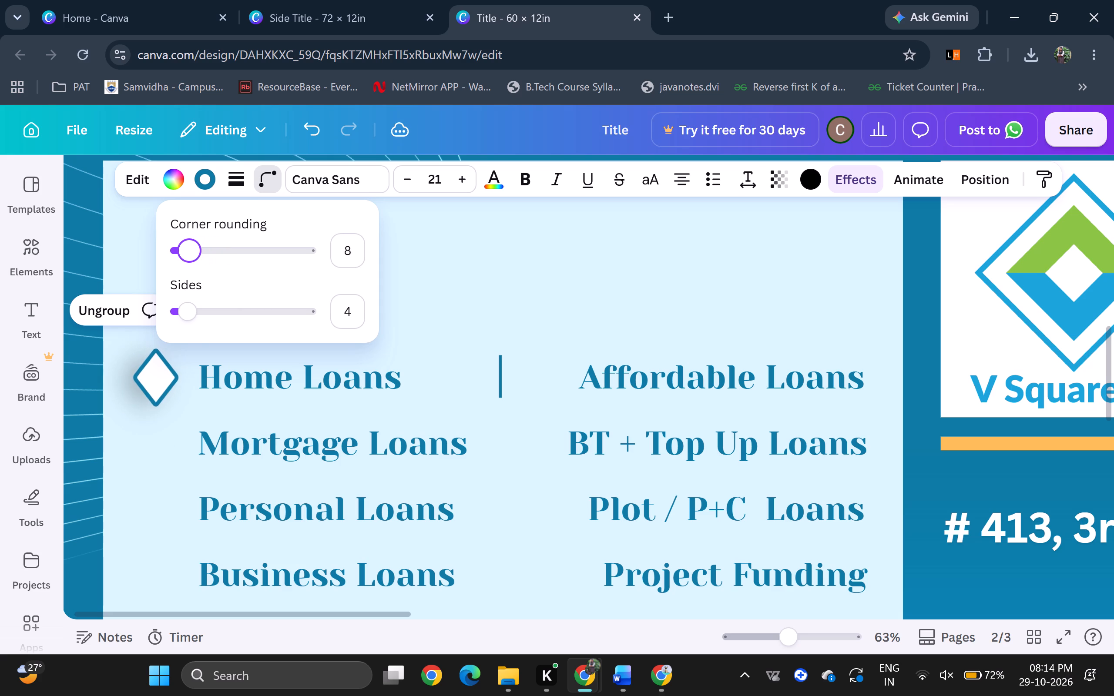
drag(188, 251, 187, 251)
scroll(254, 221, up, 2)
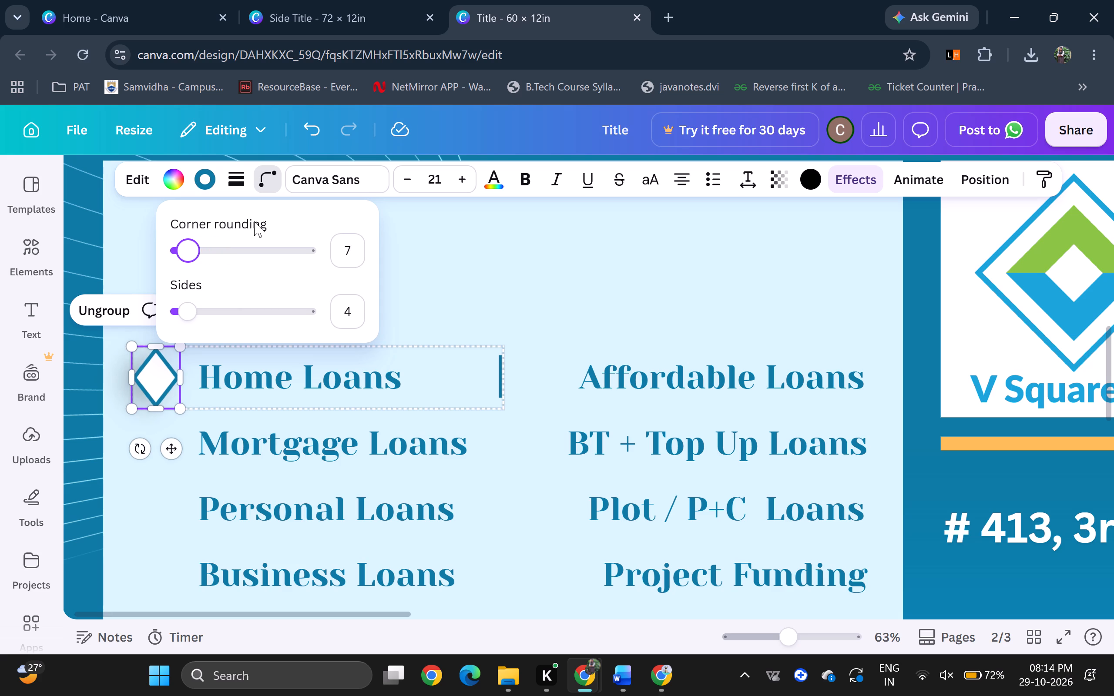
click(429, 290)
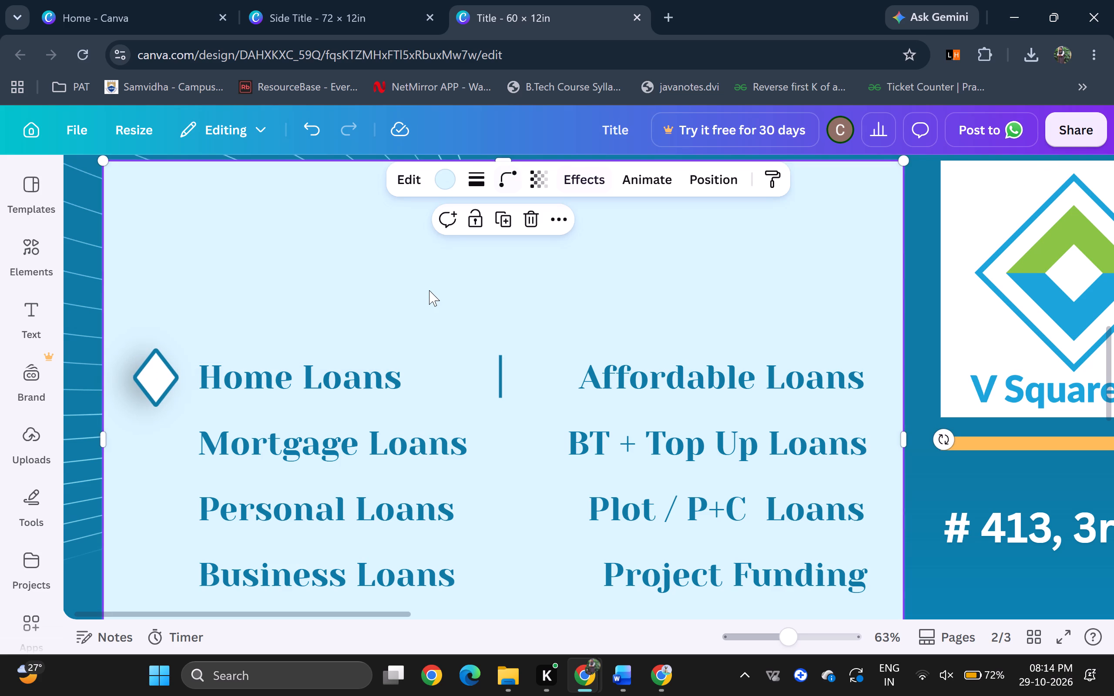
key(Escape)
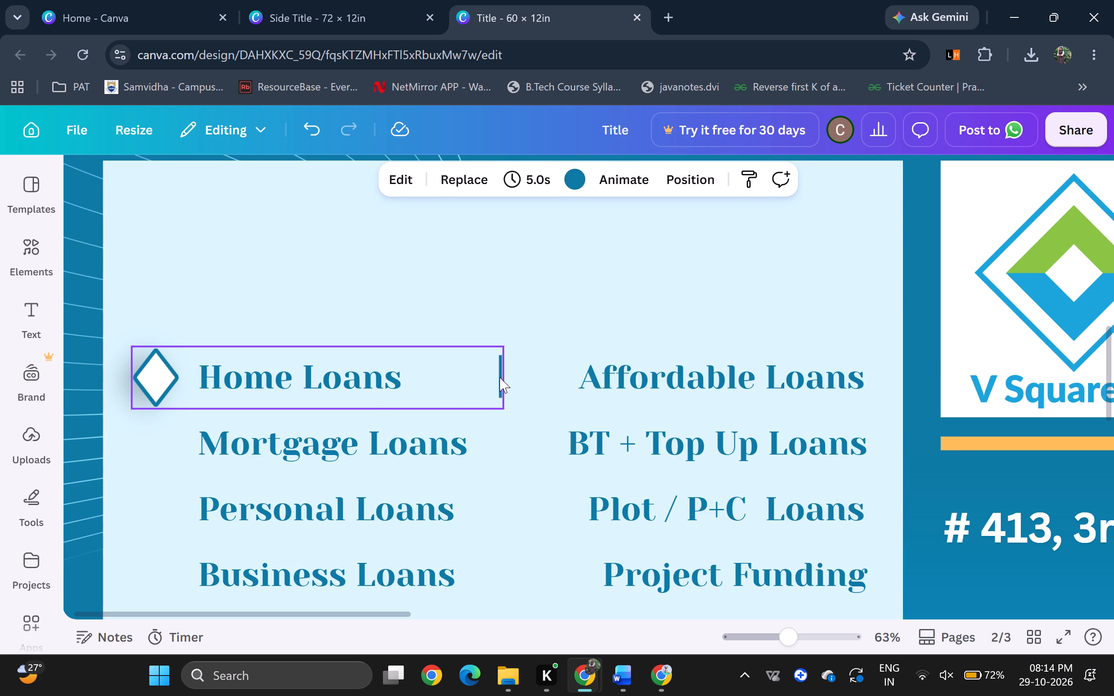
Add an orange rectangle over the Home Loans label, about 6.57 by 1.14 in, spanning from the diamond's centre to the blue end strip.
key(r)
drag(596, 424, 128, 334)
scroll(134, 332, right, 7)
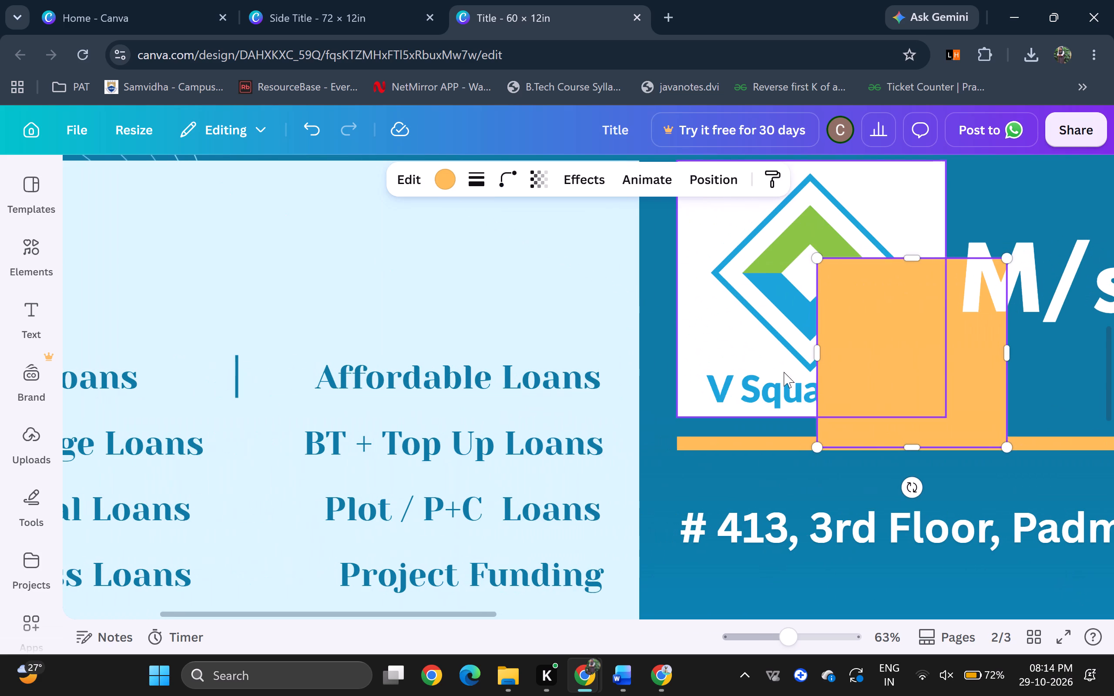
drag(865, 368, 114, 397)
scroll(134, 391, right, 5)
drag(440, 330, 300, 347)
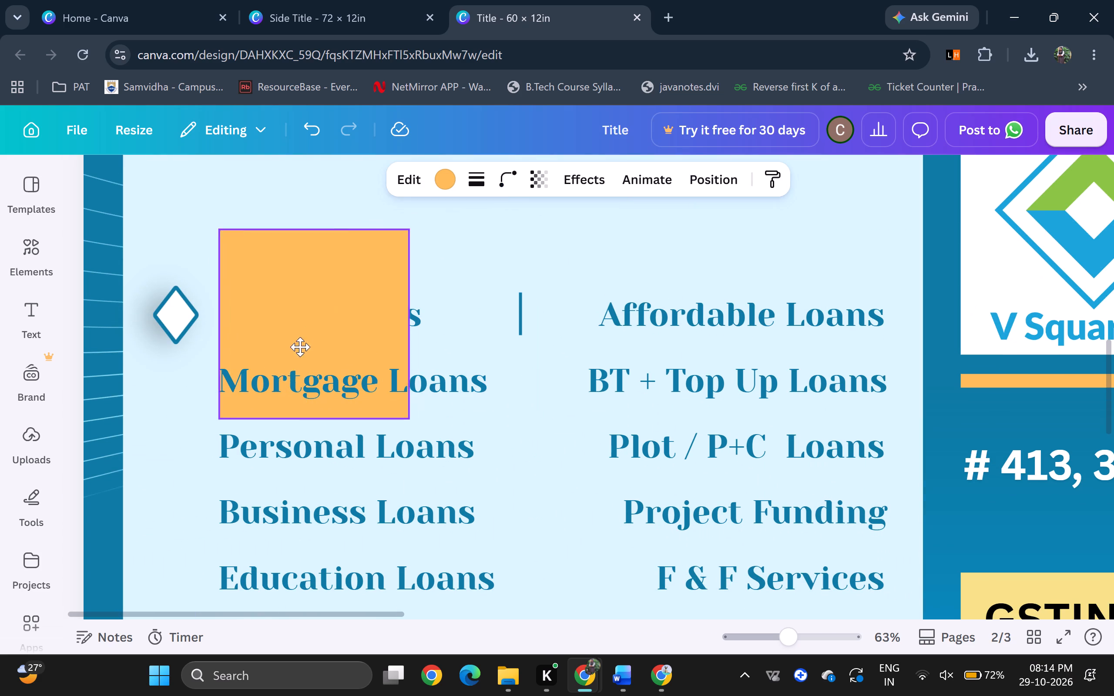
drag(300, 347, 265, 394)
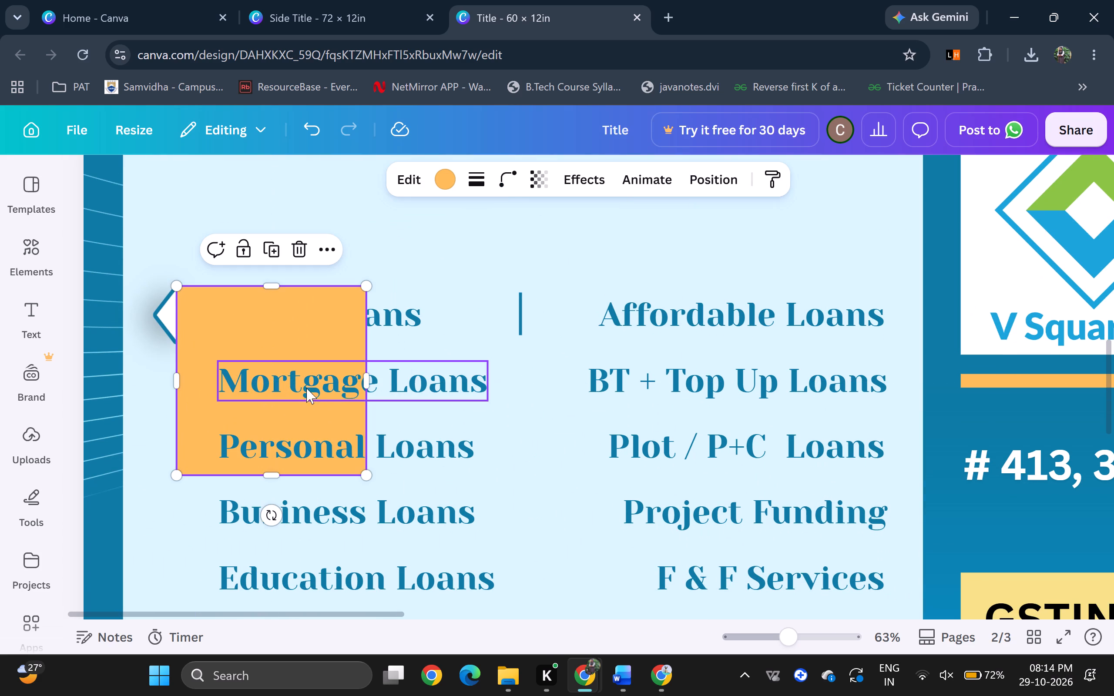
drag(364, 383, 520, 376)
drag(356, 474, 362, 358)
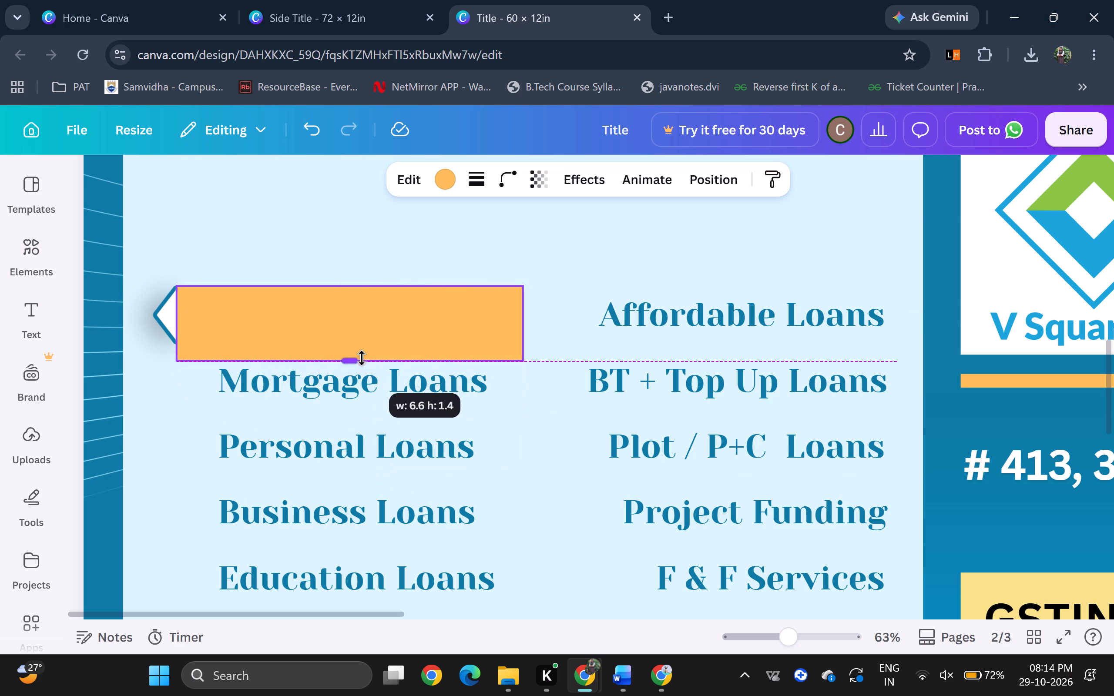
drag(362, 358, 363, 342)
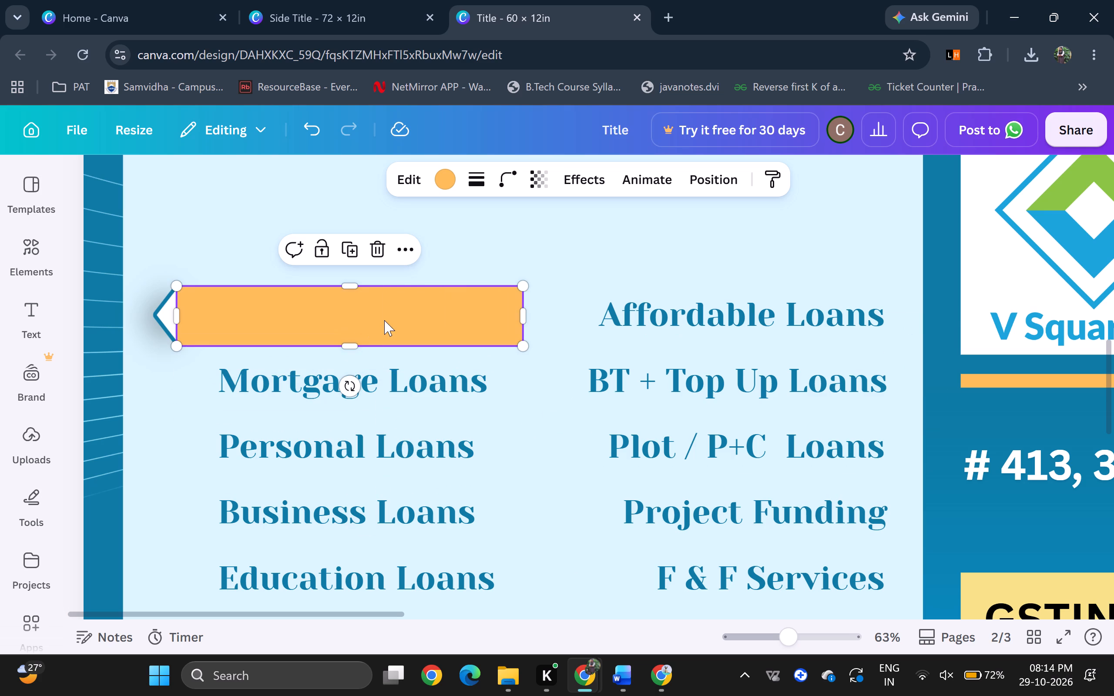
Move the orange rectangle in the layer order to directly beneath the Home Loans text and above the light blue background.
click(718, 180)
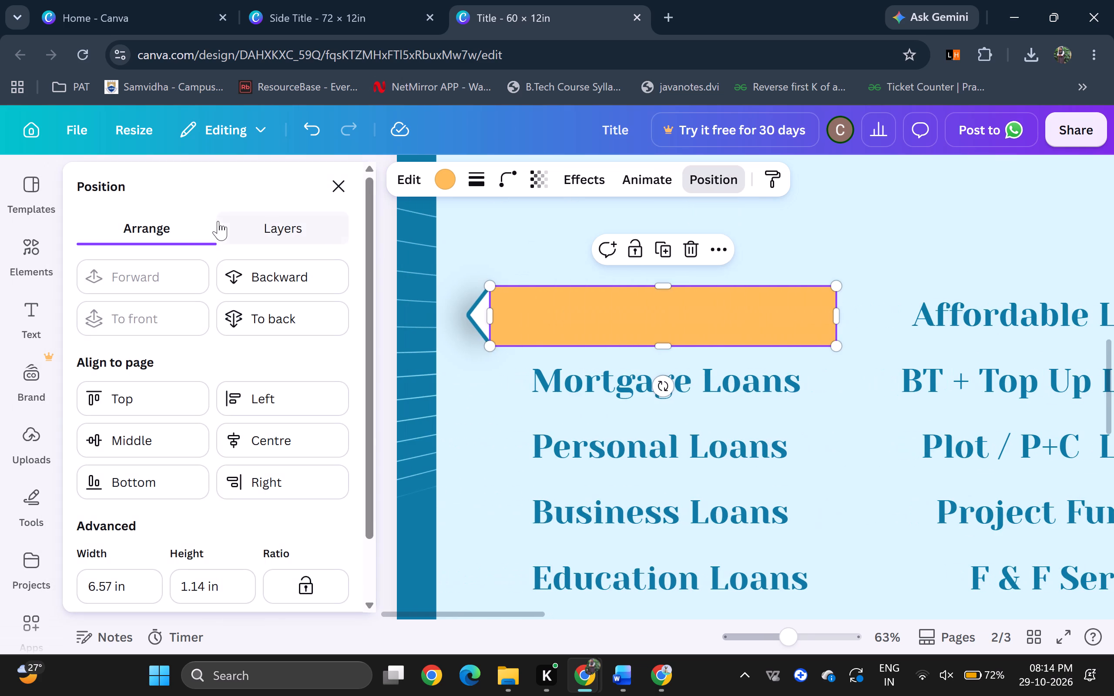
click(307, 229)
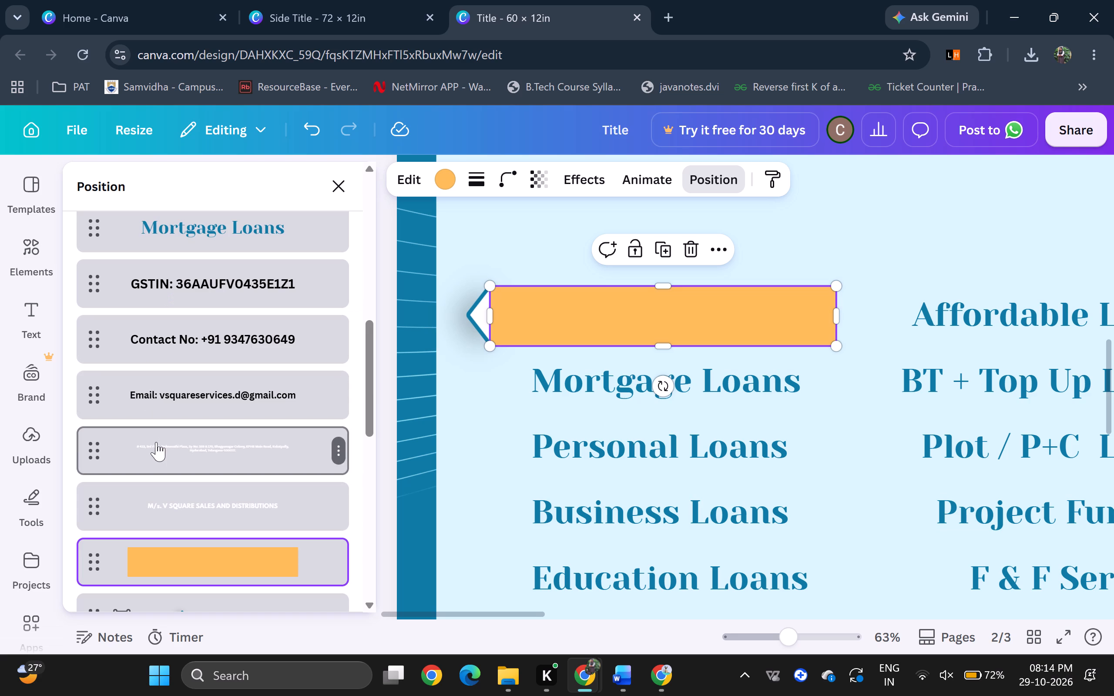
scroll(156, 442, down, 4)
drag(89, 216, 104, 287)
scroll(106, 291, down, 1)
drag(97, 247, 104, 557)
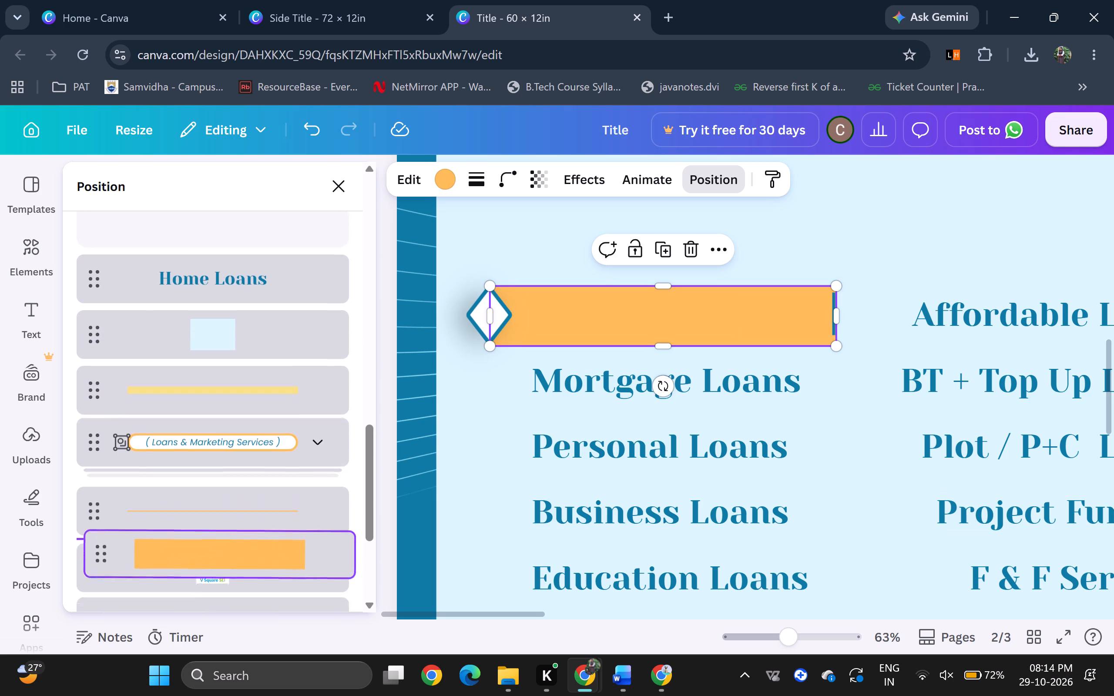
drag(104, 557, 95, 438)
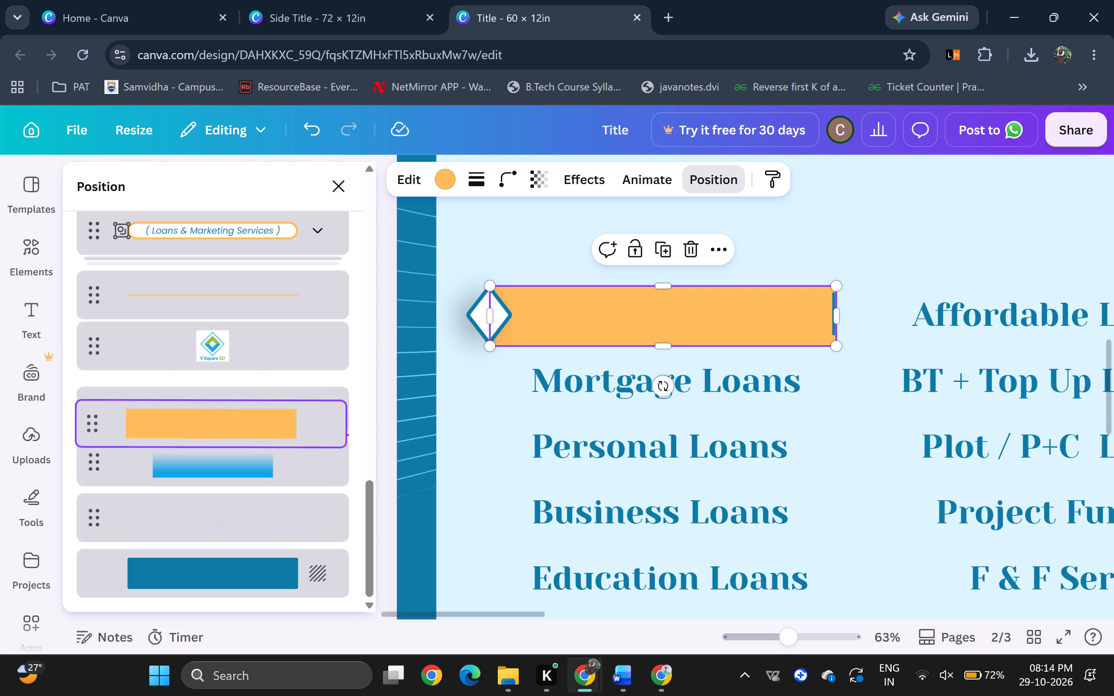
drag(95, 438, 96, 296)
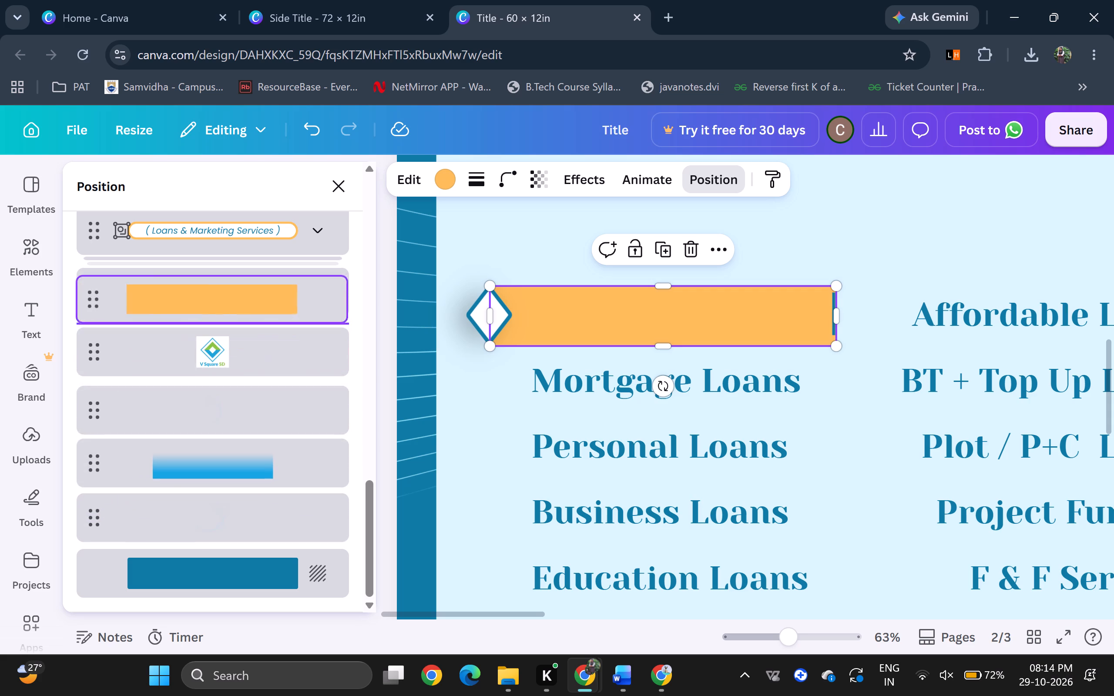
drag(96, 296, 97, 287)
scroll(143, 358, up, 3)
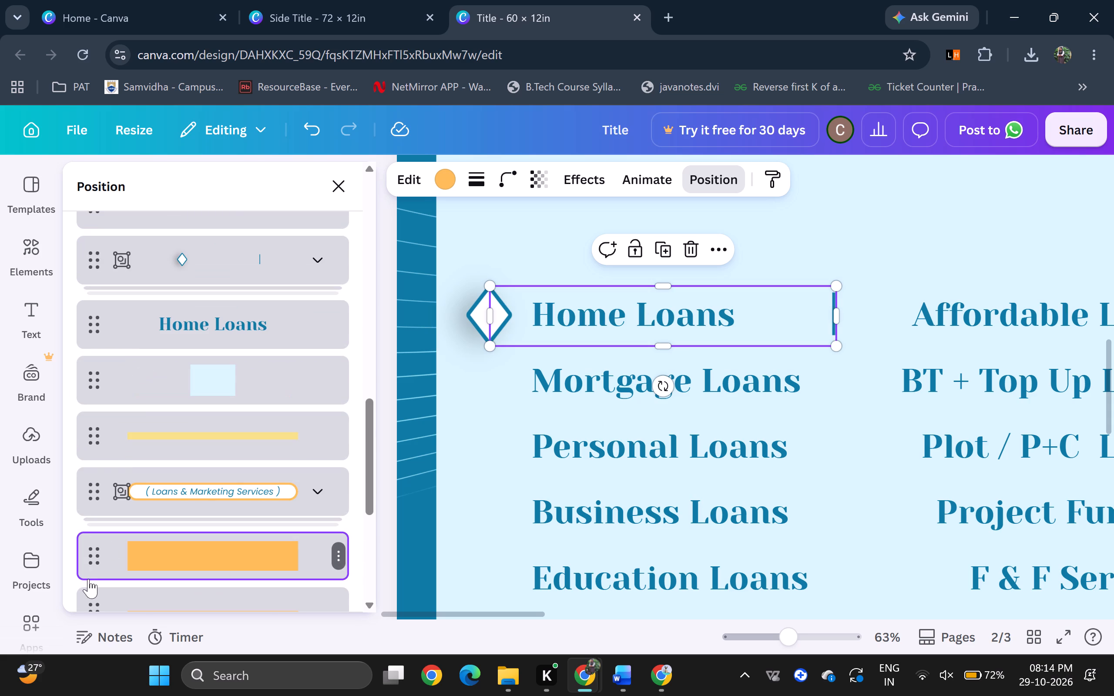
drag(92, 558, 94, 435)
drag(94, 435, 94, 381)
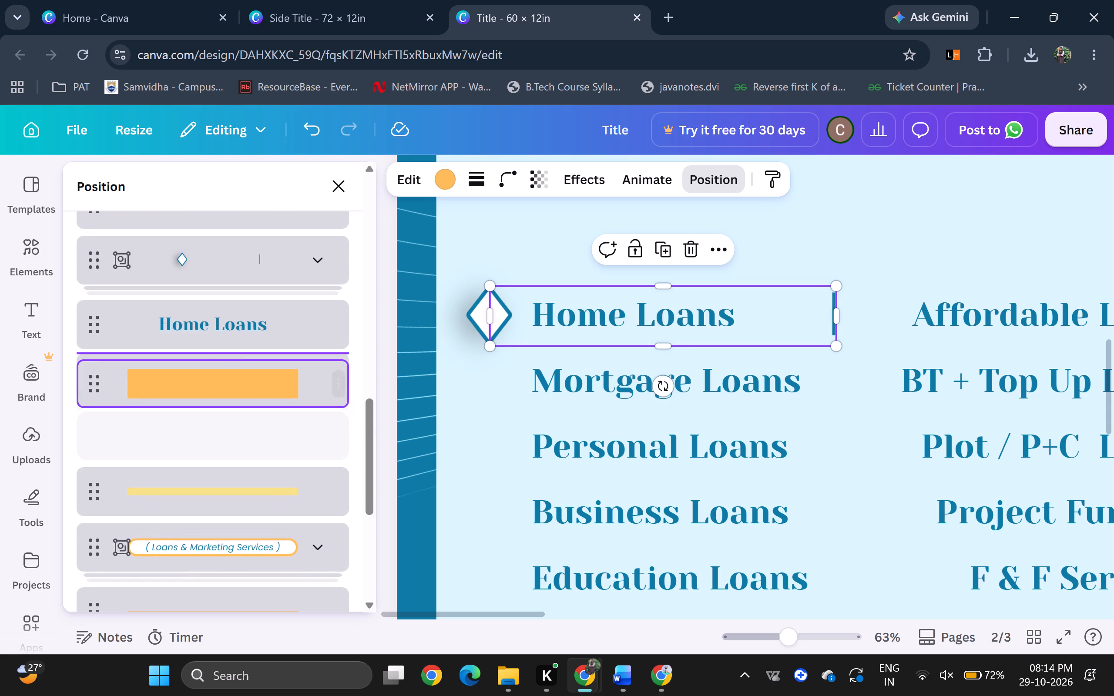
drag(94, 381, 97, 365)
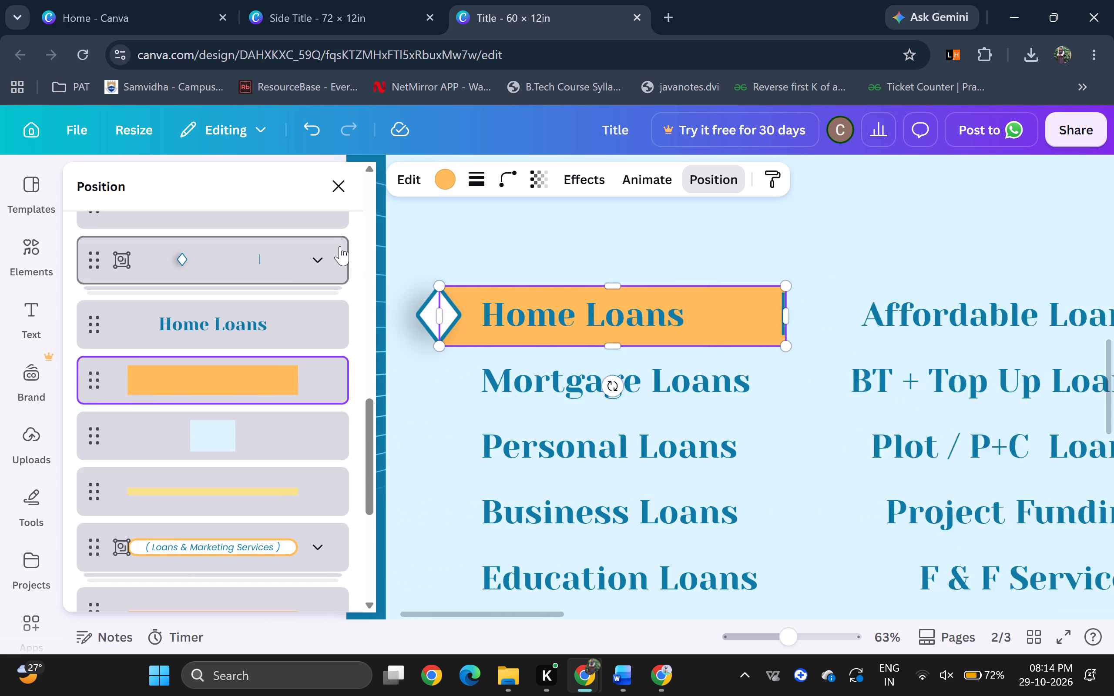
click(340, 185)
click(211, 244)
right_click(211, 244)
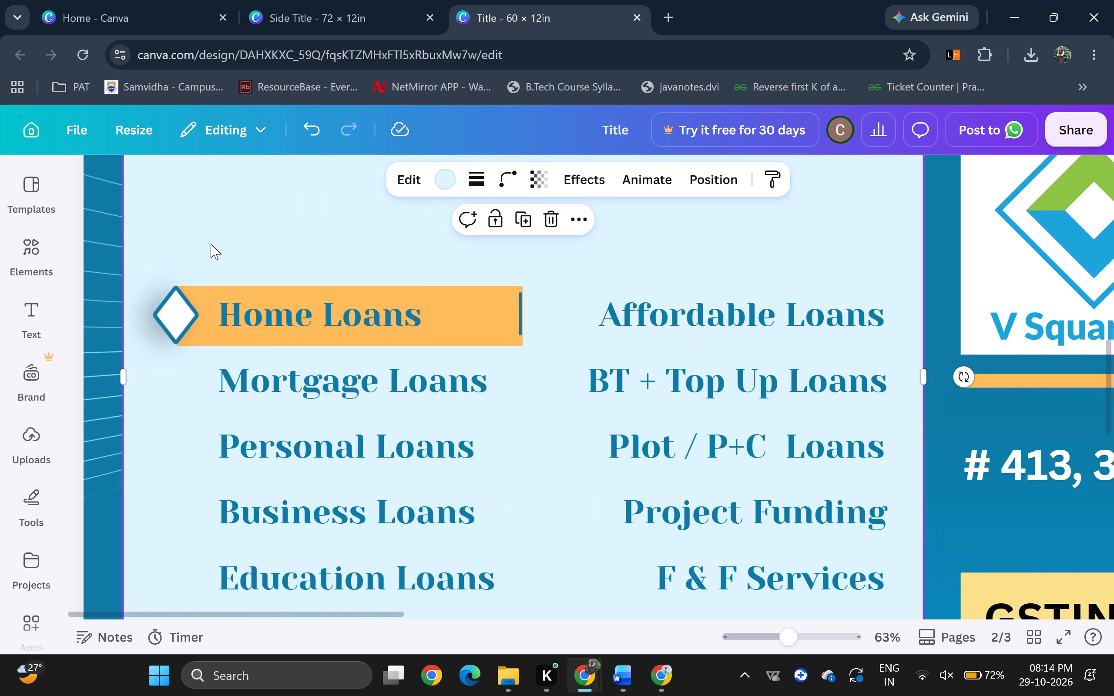
click(456, 306)
Stretch the diamond-and-strip group beside Home Loans slightly taller, extending it downward to span the orange rectangle's full height.
click(203, 371)
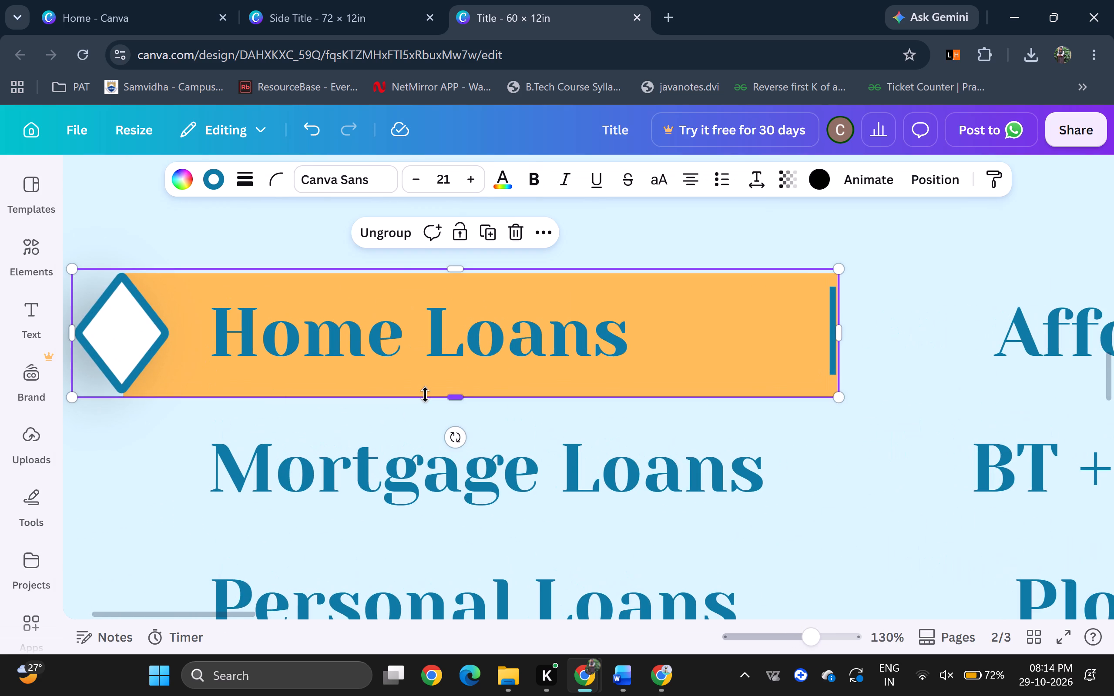
drag(463, 398, 465, 408)
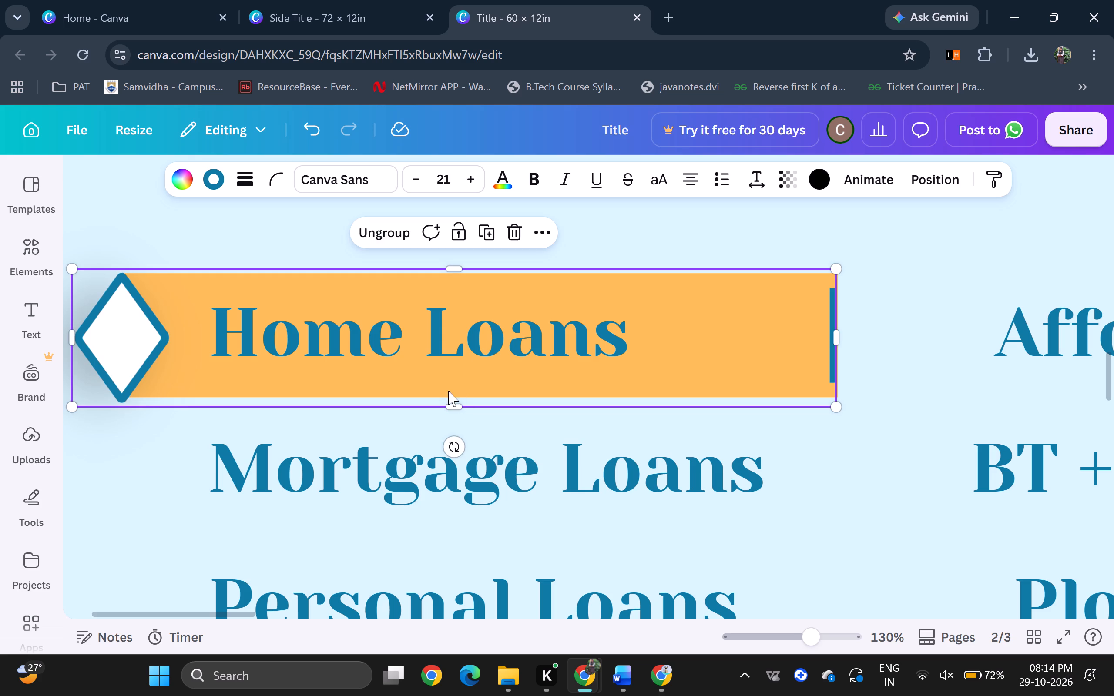
click(457, 406)
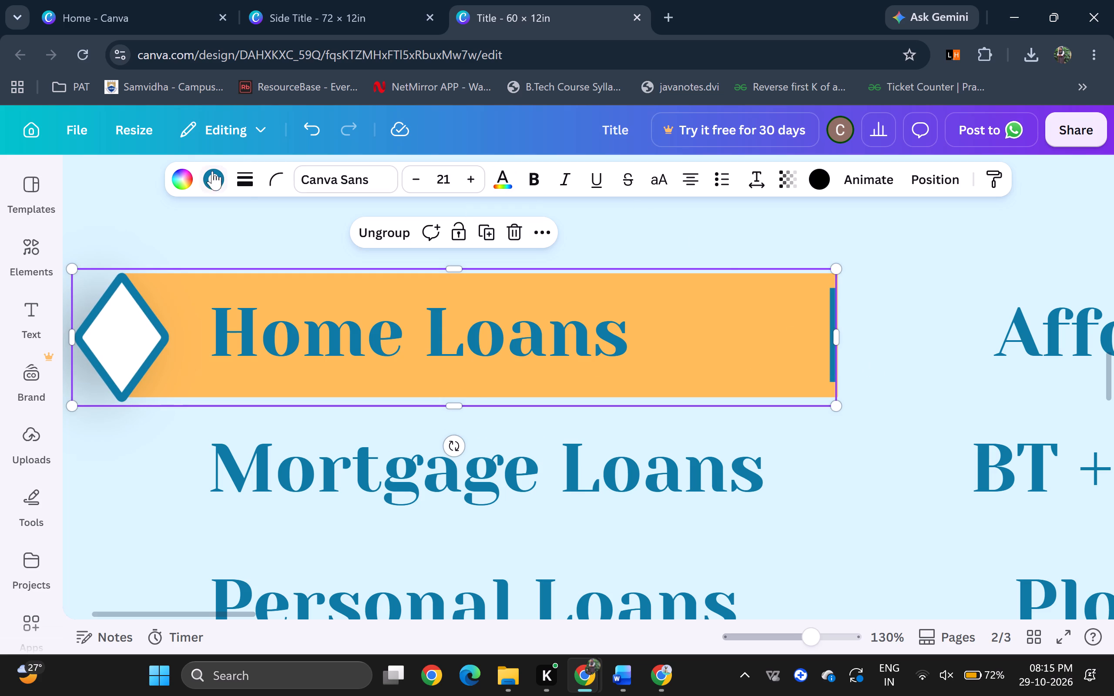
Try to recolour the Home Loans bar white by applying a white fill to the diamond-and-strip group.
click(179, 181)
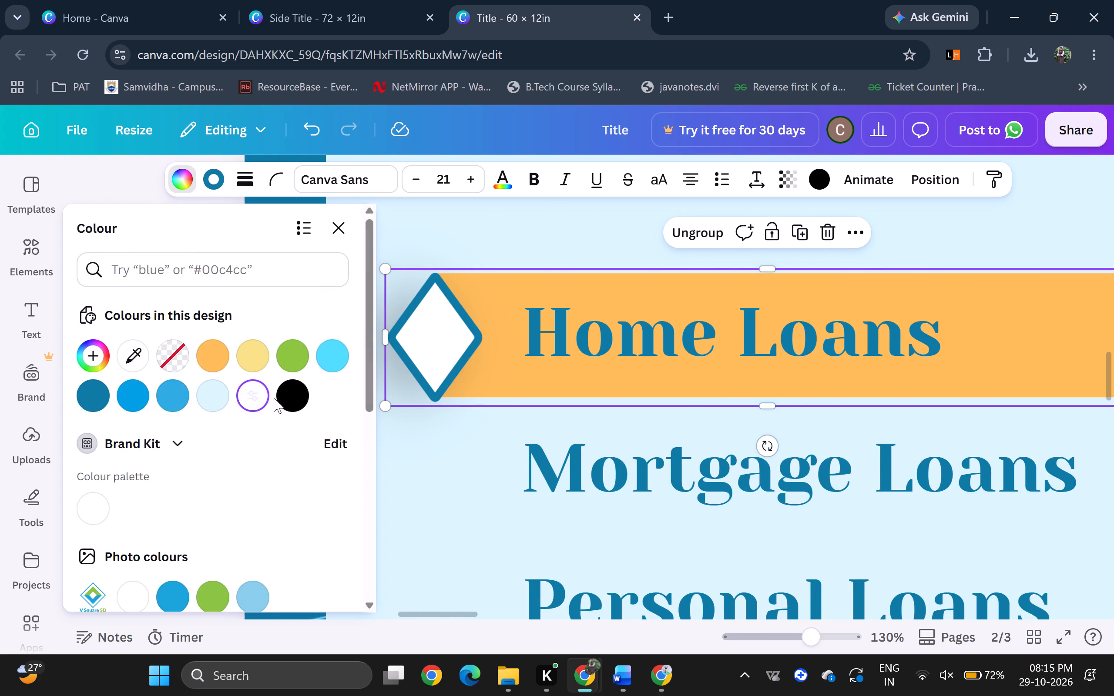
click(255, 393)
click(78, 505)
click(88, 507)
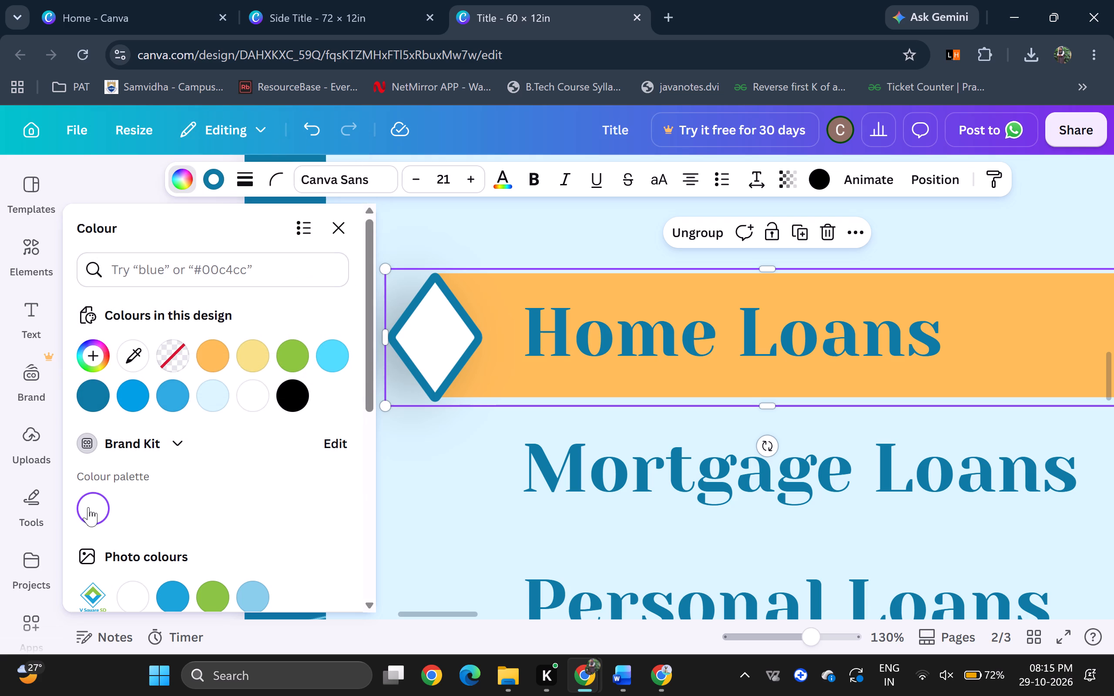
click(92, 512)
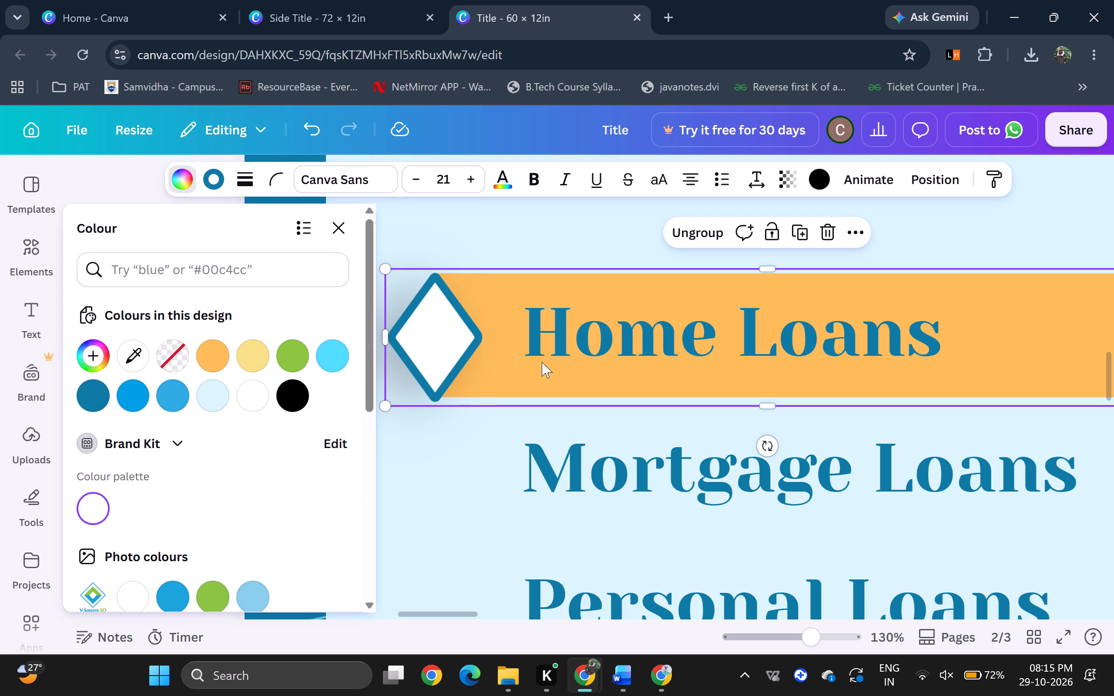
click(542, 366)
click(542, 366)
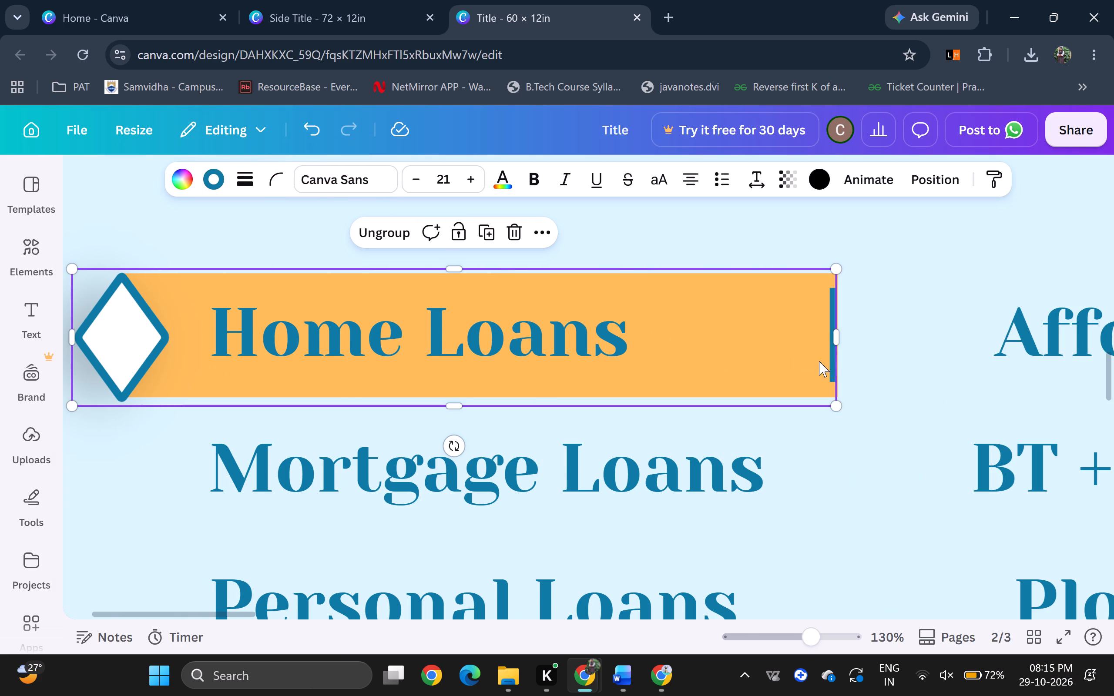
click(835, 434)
Shift the diamond-and-strip group off the orange Home Loans rectangle and change the rectangle's fill to white.
drag(794, 368, 796, 342)
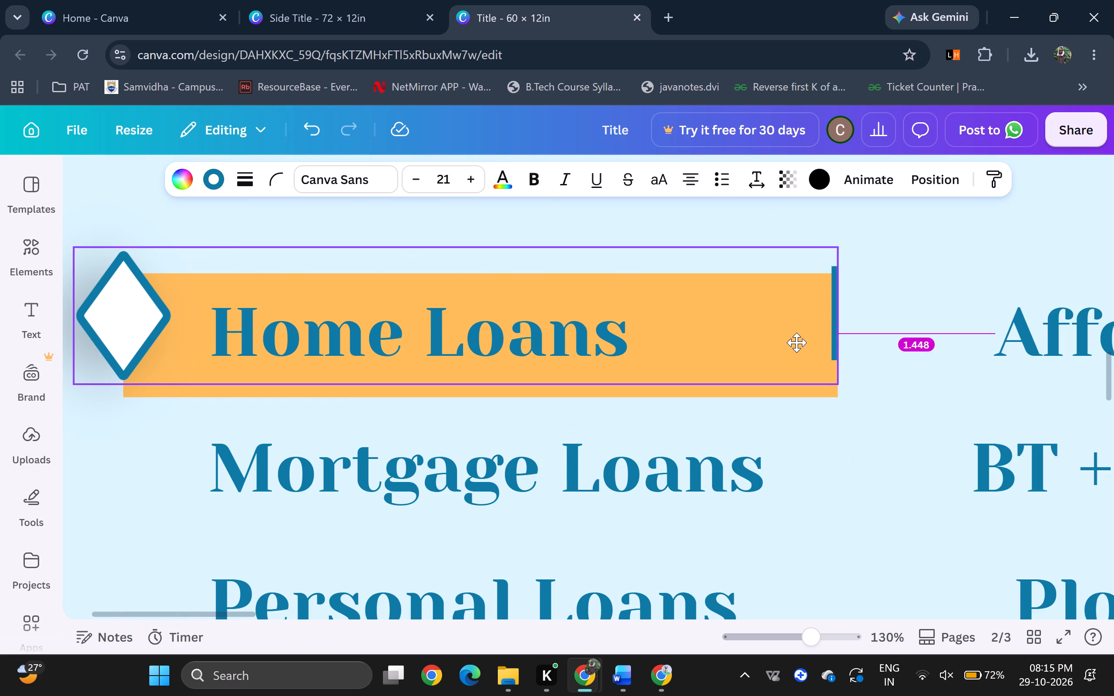
drag(796, 342, 758, 304)
click(801, 364)
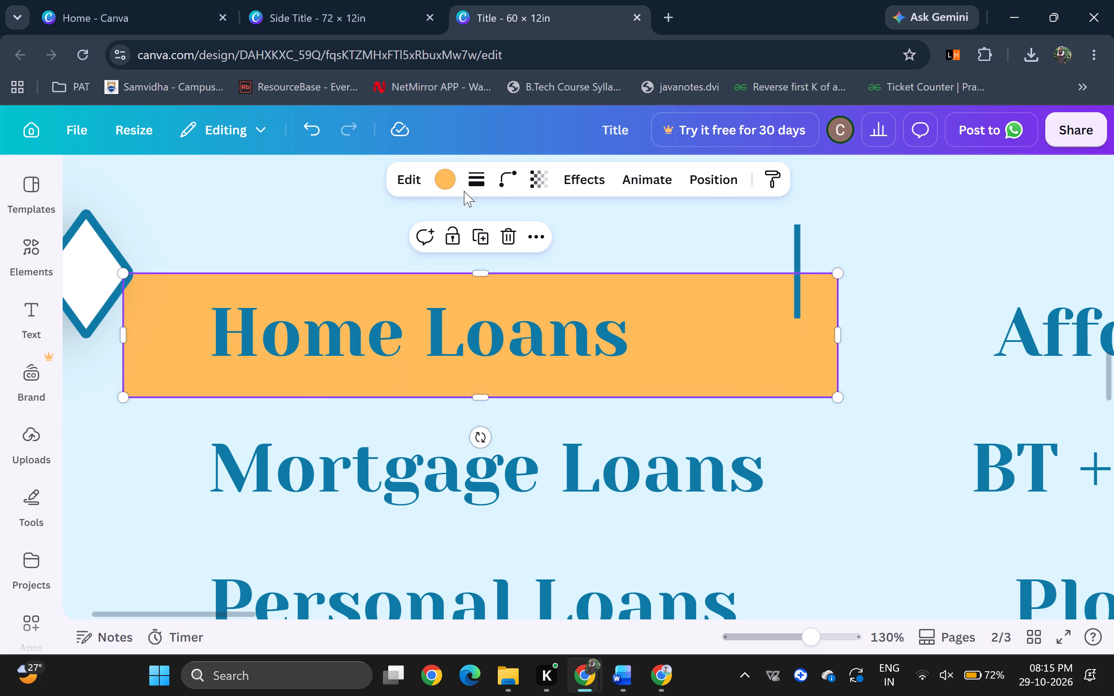
click(450, 184)
click(92, 497)
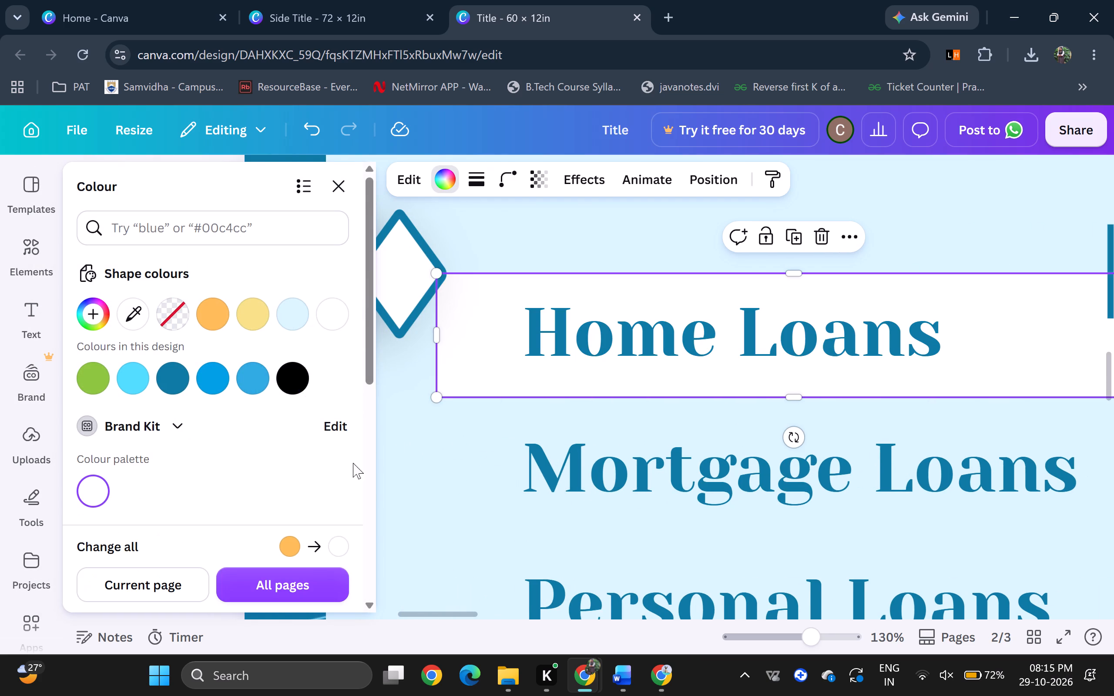
click(527, 413)
Move the diamond-and-strip group back over the white Home Loans bar, lining the blue strip up with the bar's end.
drag(426, 289, 460, 351)
click(117, 187)
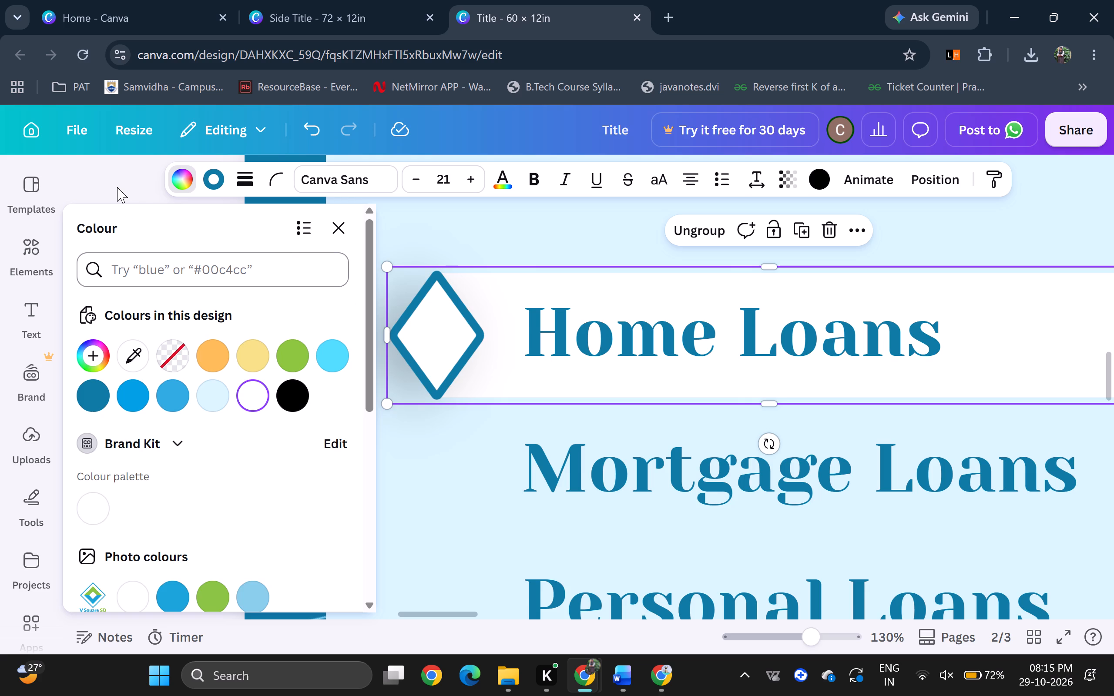
click(869, 364)
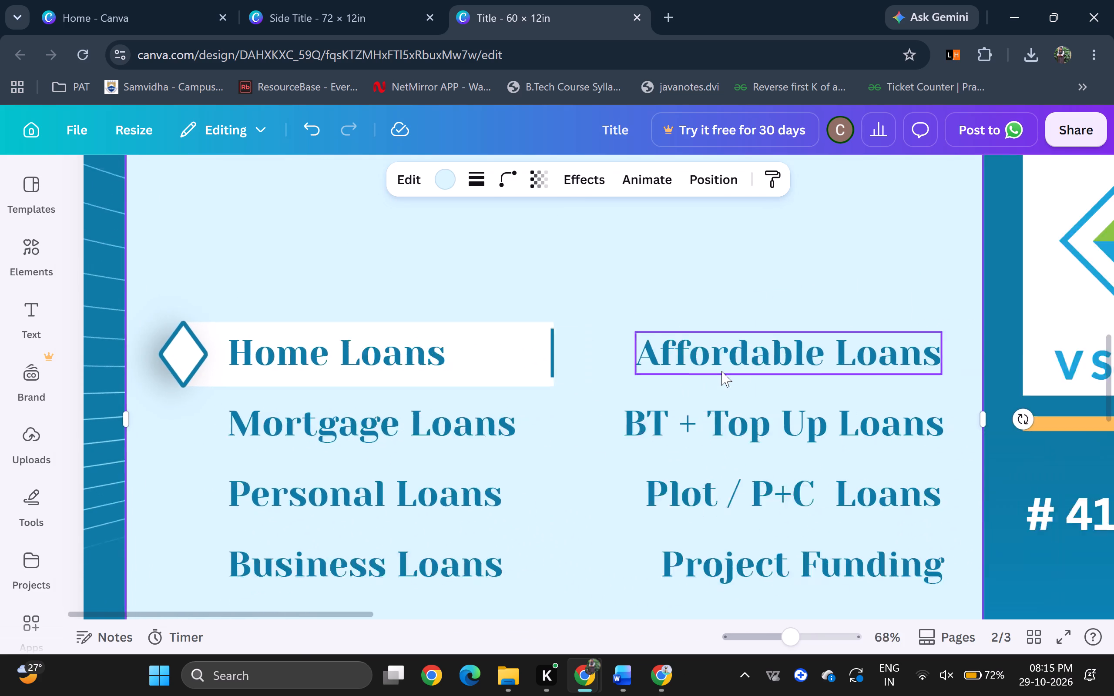
Move the diamond-and-strip group straight up, clear of the white Home Loans bar.
scroll(342, 363, right, 2)
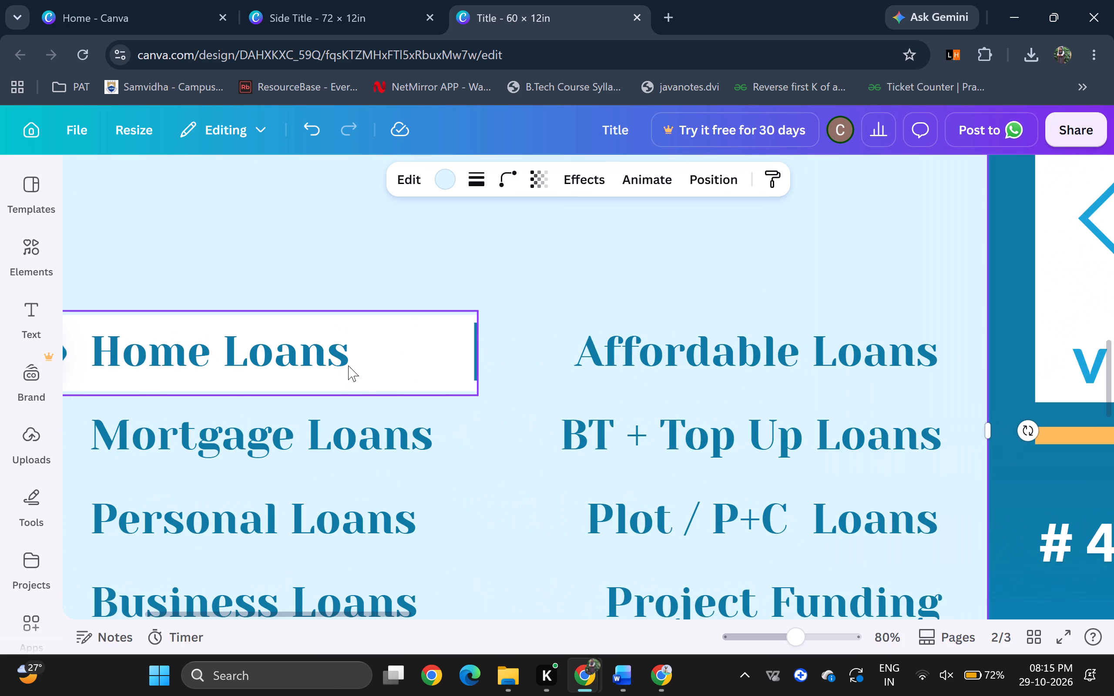
scroll(380, 368, right, 4)
click(236, 378)
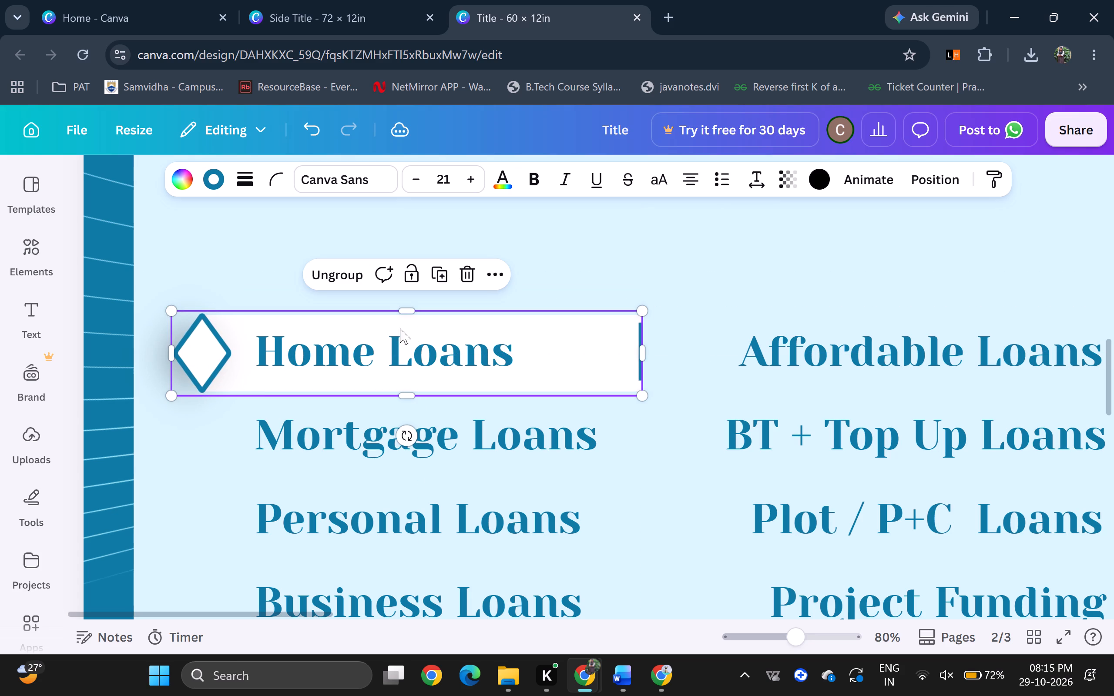
drag(508, 378, 508, 286)
Copy the white Home Loans bar and place duplicates over the Mortgage Loans and Personal Loans labels, aligned with the original's edges.
click(559, 381)
key(ctrl+c)
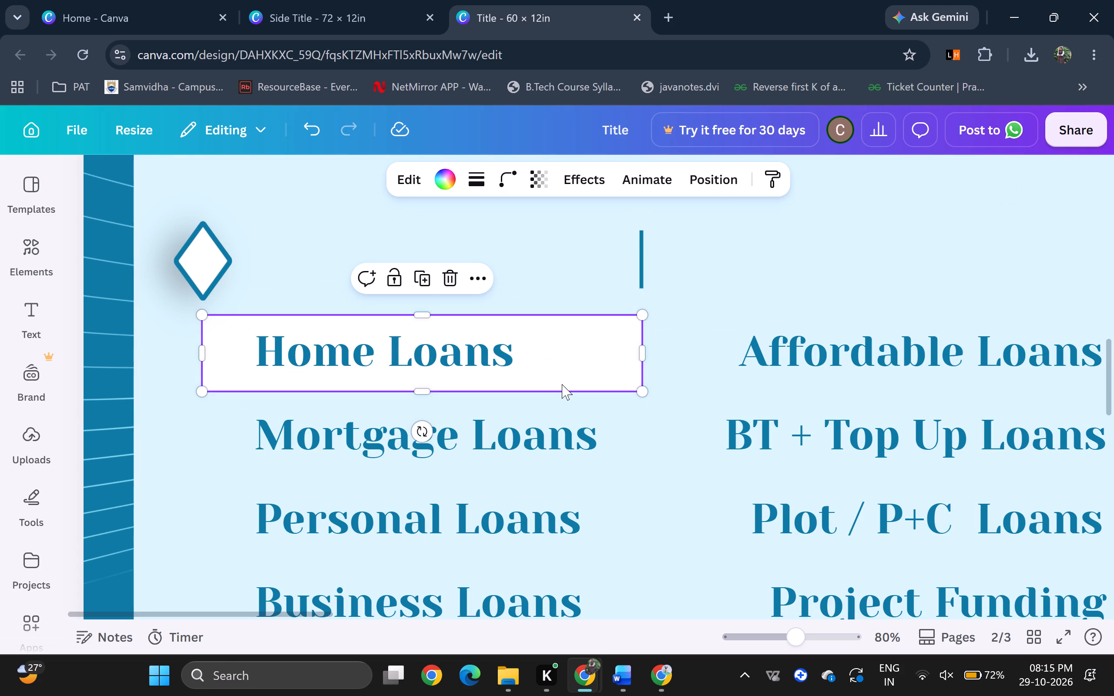
key(ctrl+v)
drag(570, 371, 555, 445)
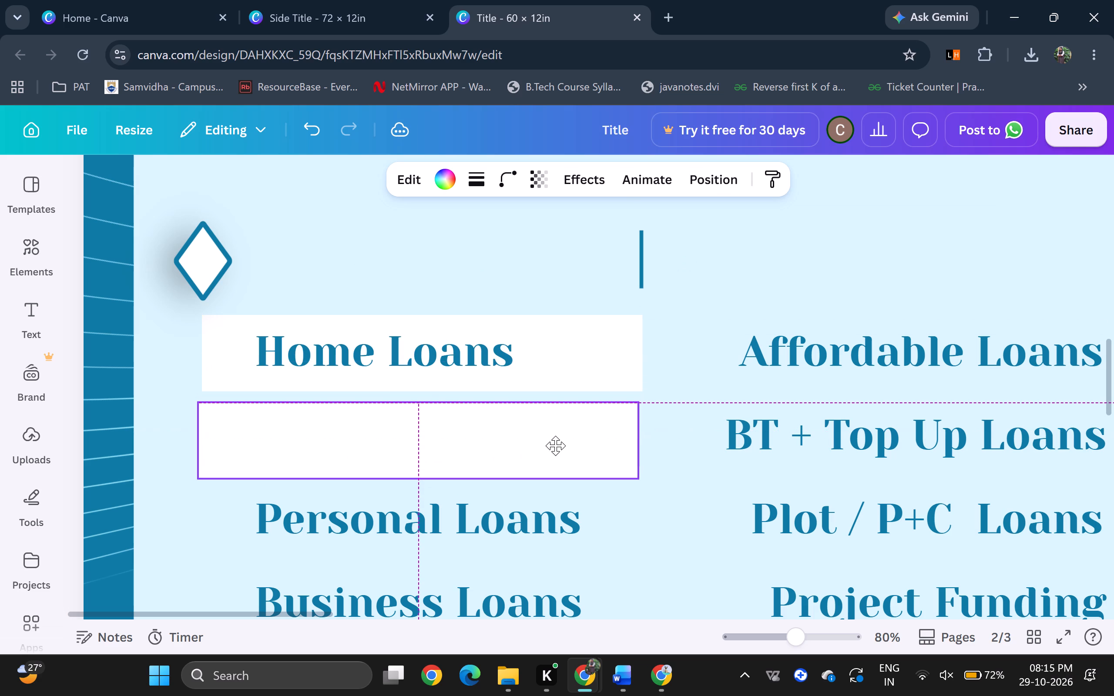
drag(555, 445, 557, 446)
drag(557, 446, 559, 447)
key(ctrl+v)
scroll(587, 419, down, 2)
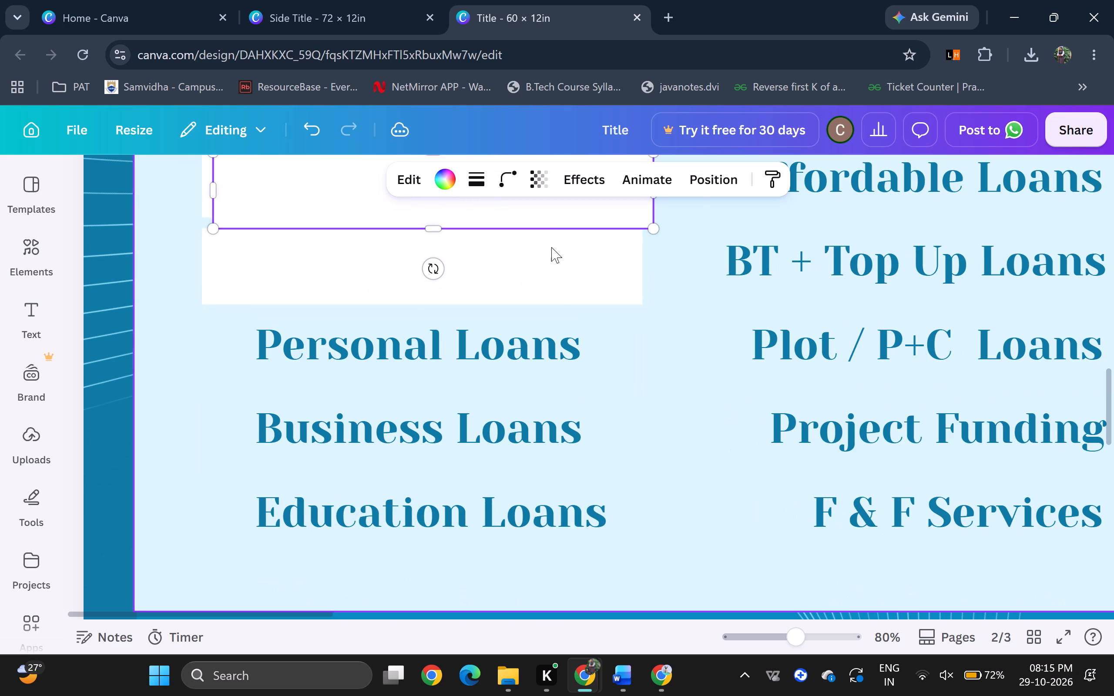
drag(547, 209, 539, 378)
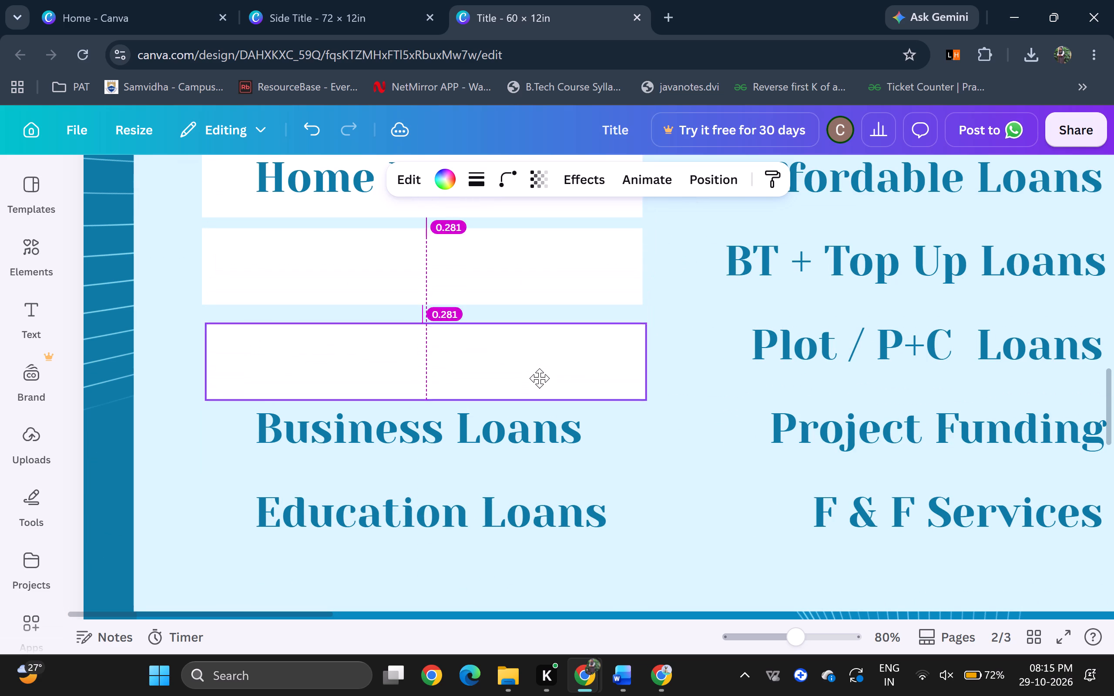
drag(539, 378, 537, 377)
Paste two more white bars over the Business Loans and Education Loans labels, aligned with the bars above.
key(ctrl+v)
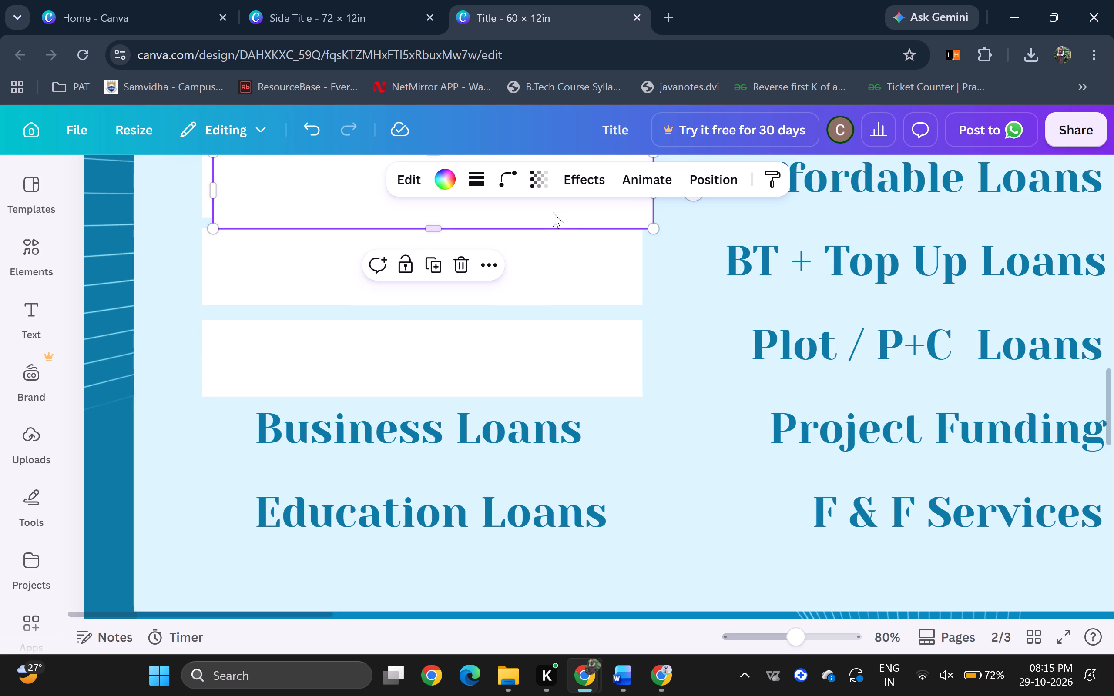
drag(551, 207, 537, 464)
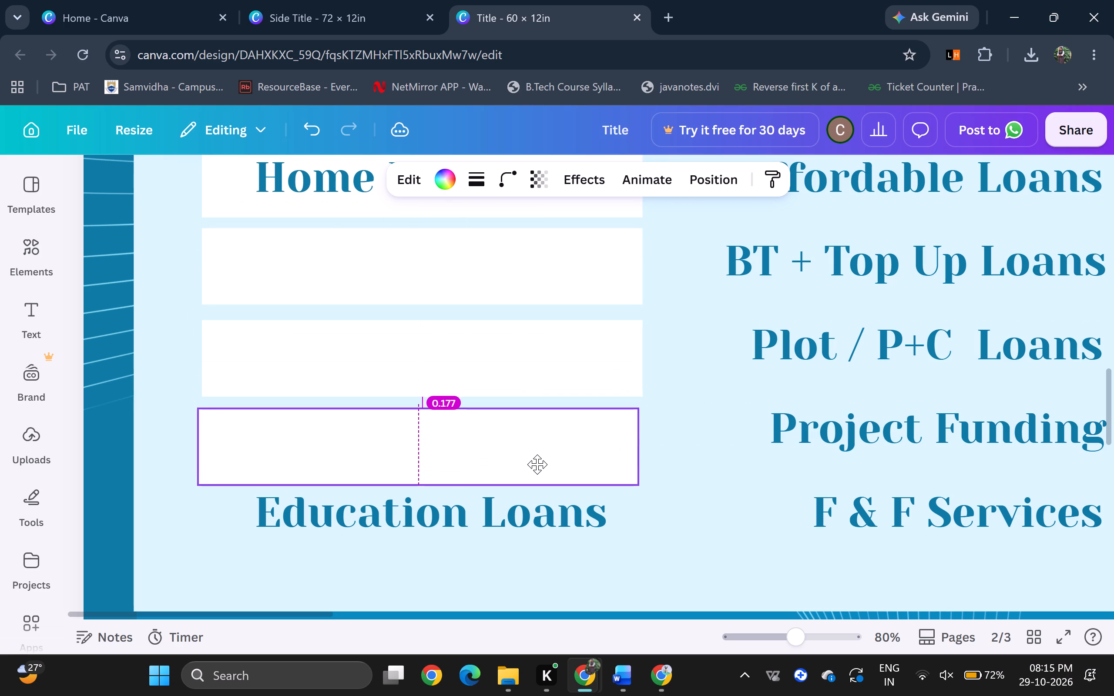
drag(537, 464, 539, 464)
key(ctrl+v)
drag(506, 207, 500, 282)
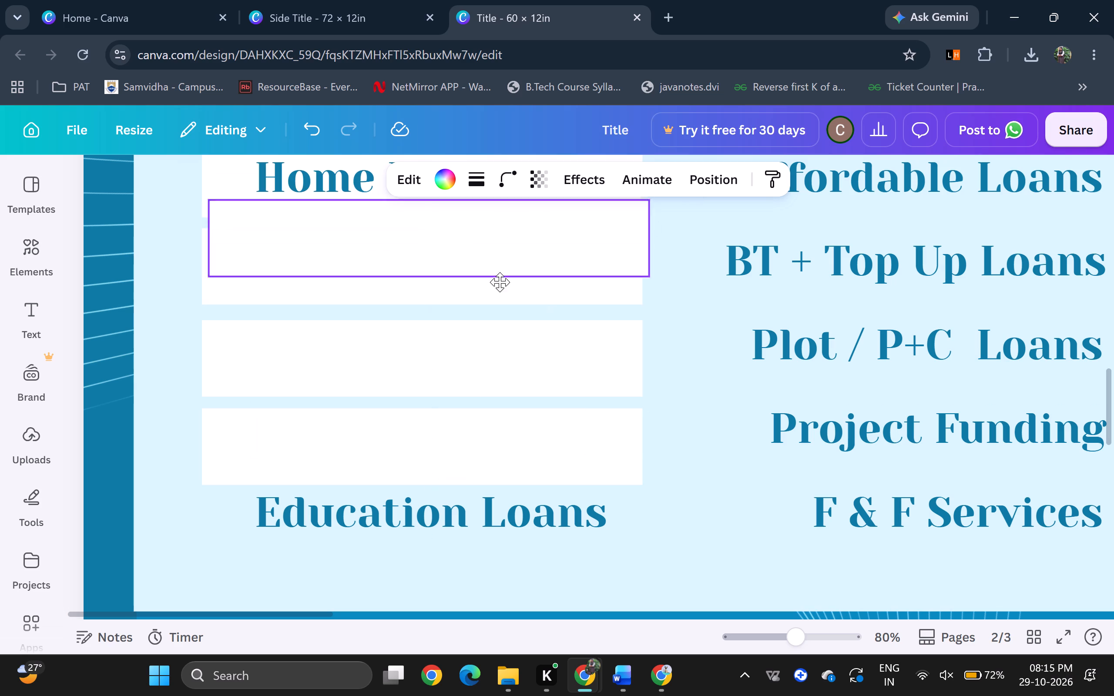
drag(500, 282, 491, 549)
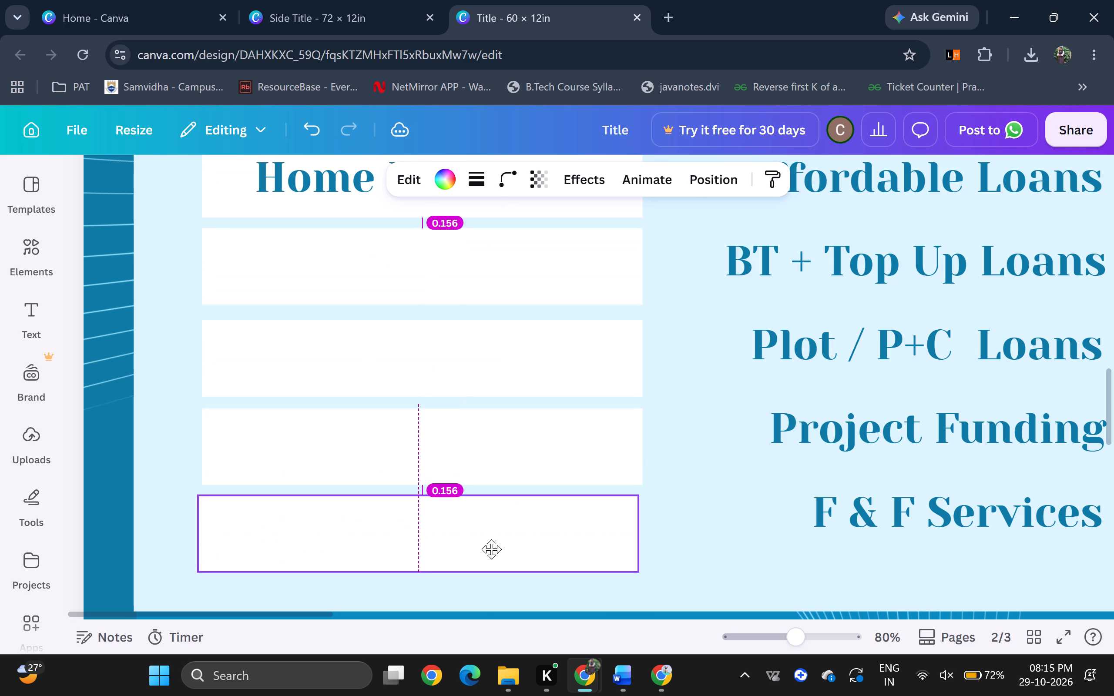
drag(491, 549, 498, 547)
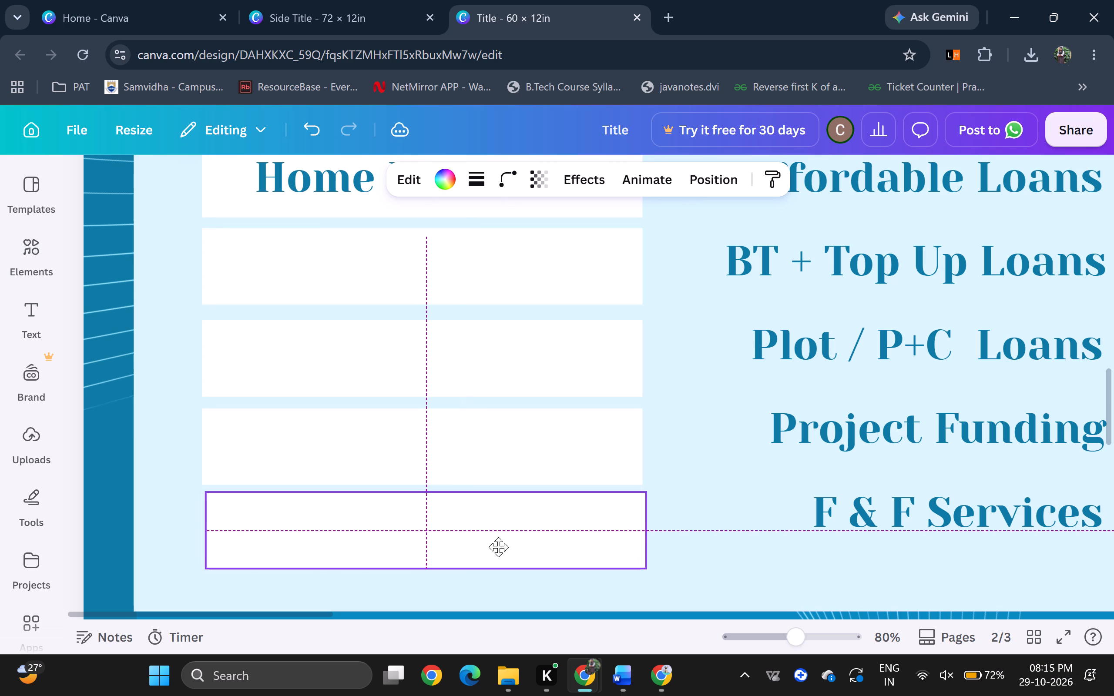
drag(498, 547, 498, 549)
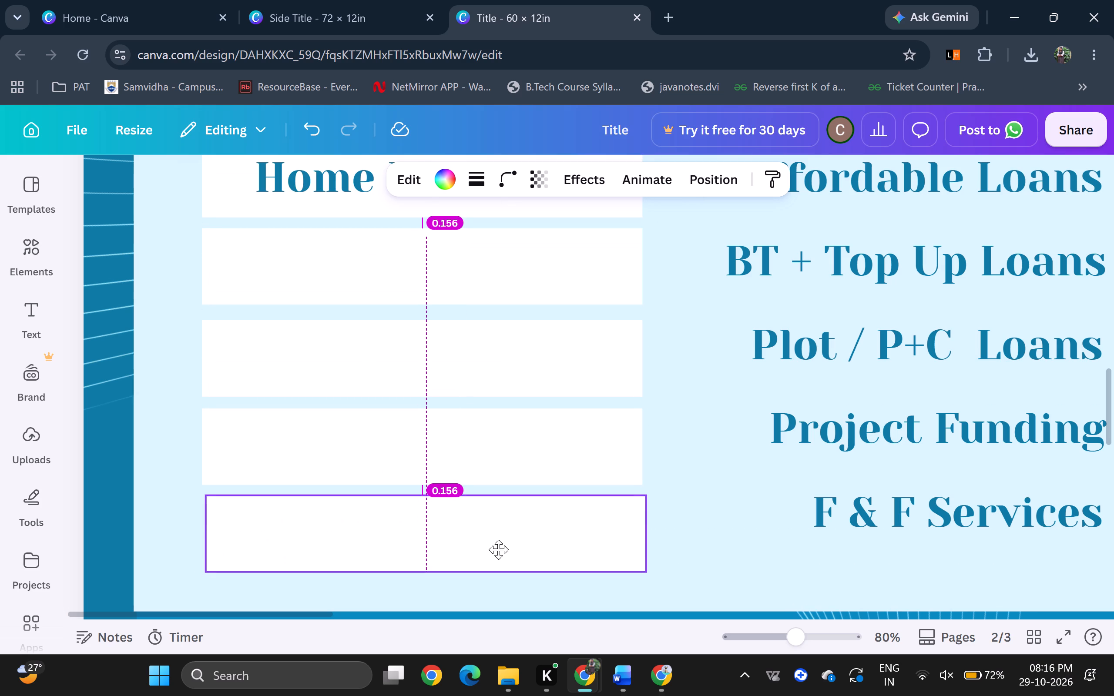
drag(498, 549, 495, 550)
Nudge the third, fourth and fifth white bars upward so their gaps match the gap between the first two.
drag(494, 380, 493, 377)
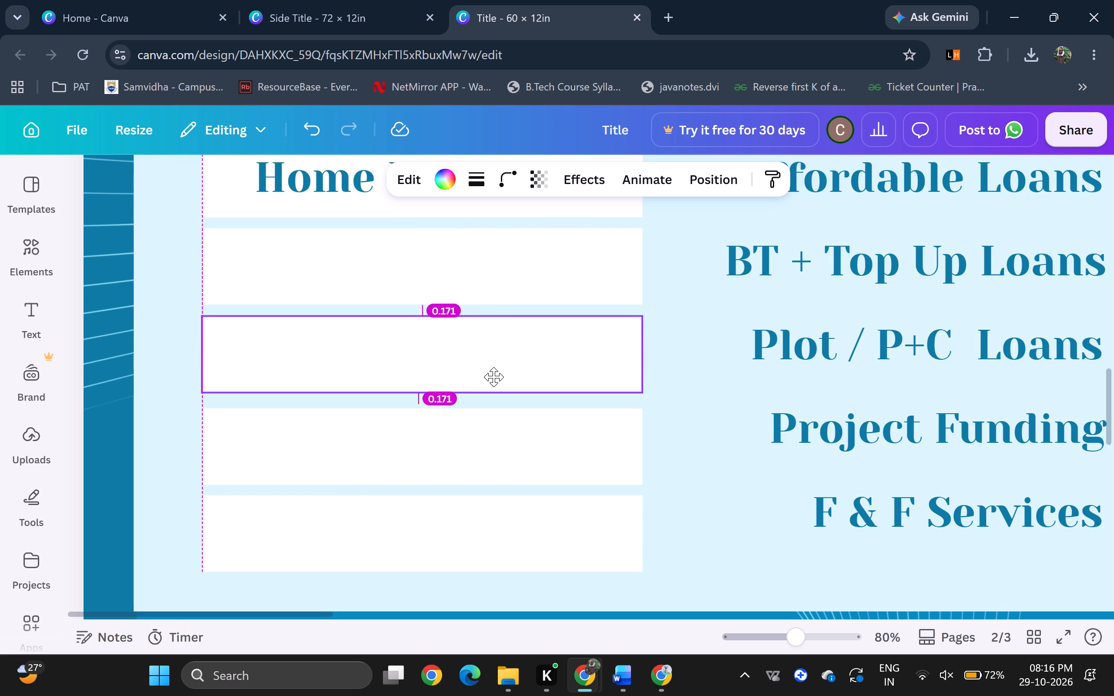
drag(493, 377, 493, 375)
drag(490, 438, 492, 433)
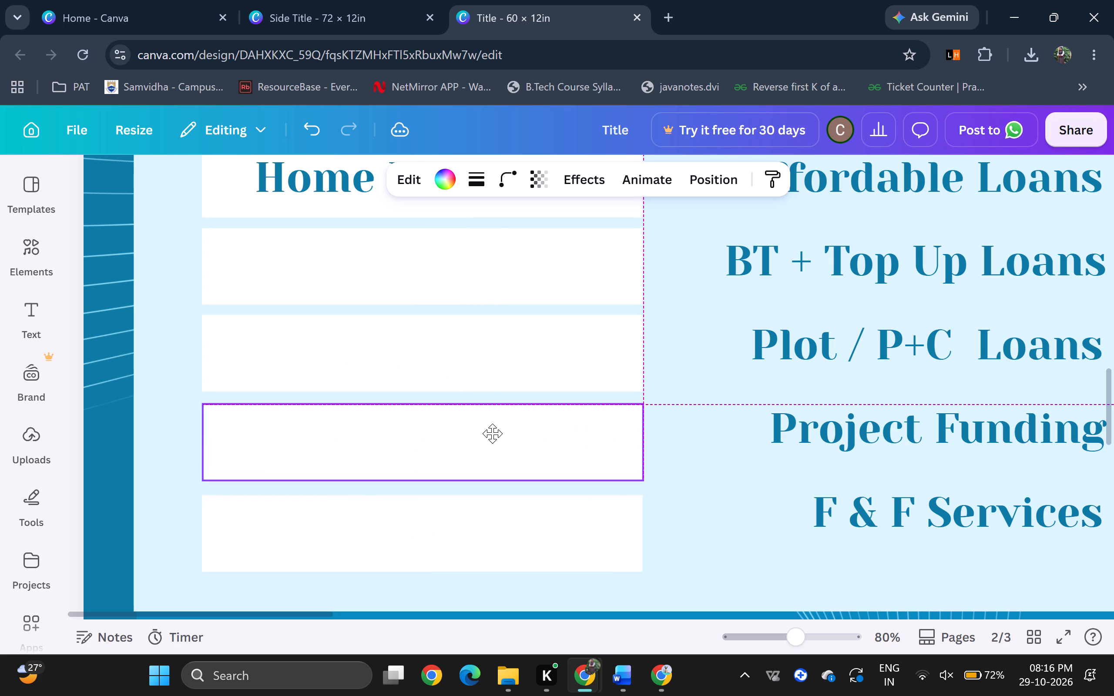
drag(492, 433, 490, 432)
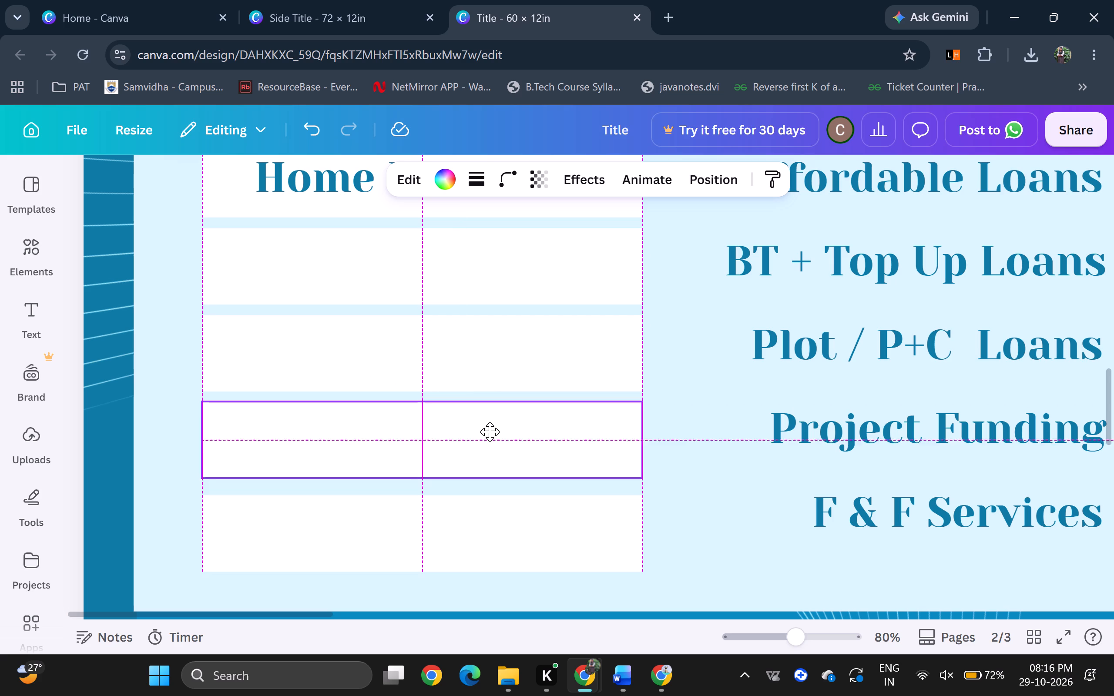
drag(490, 432, 488, 432)
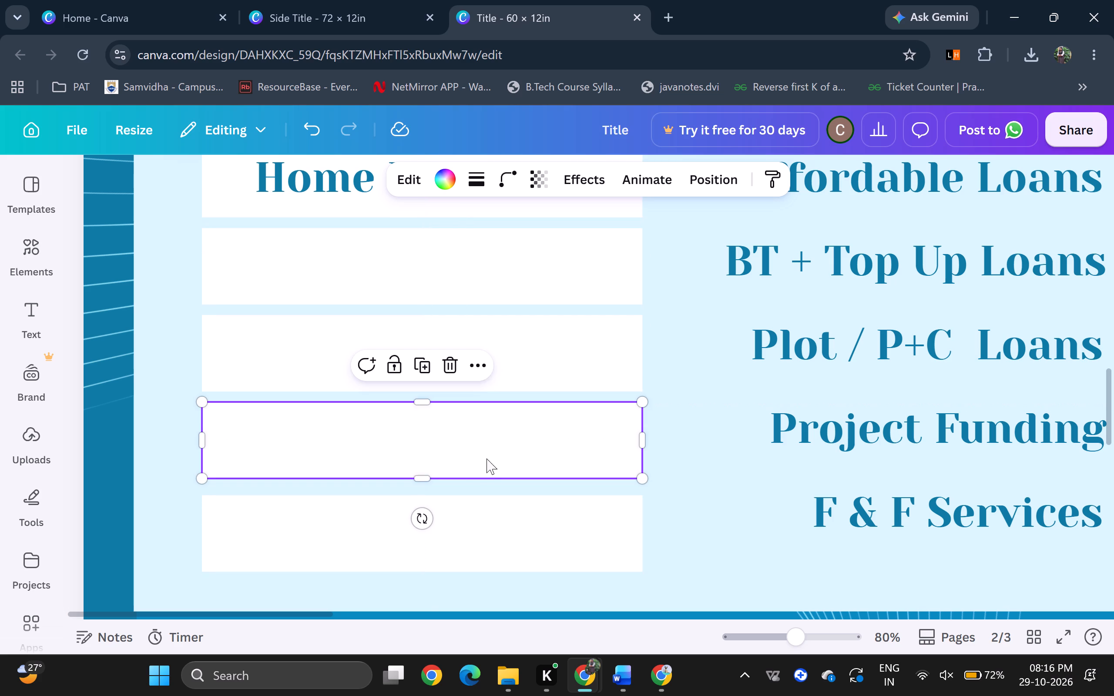
drag(500, 526, 500, 524)
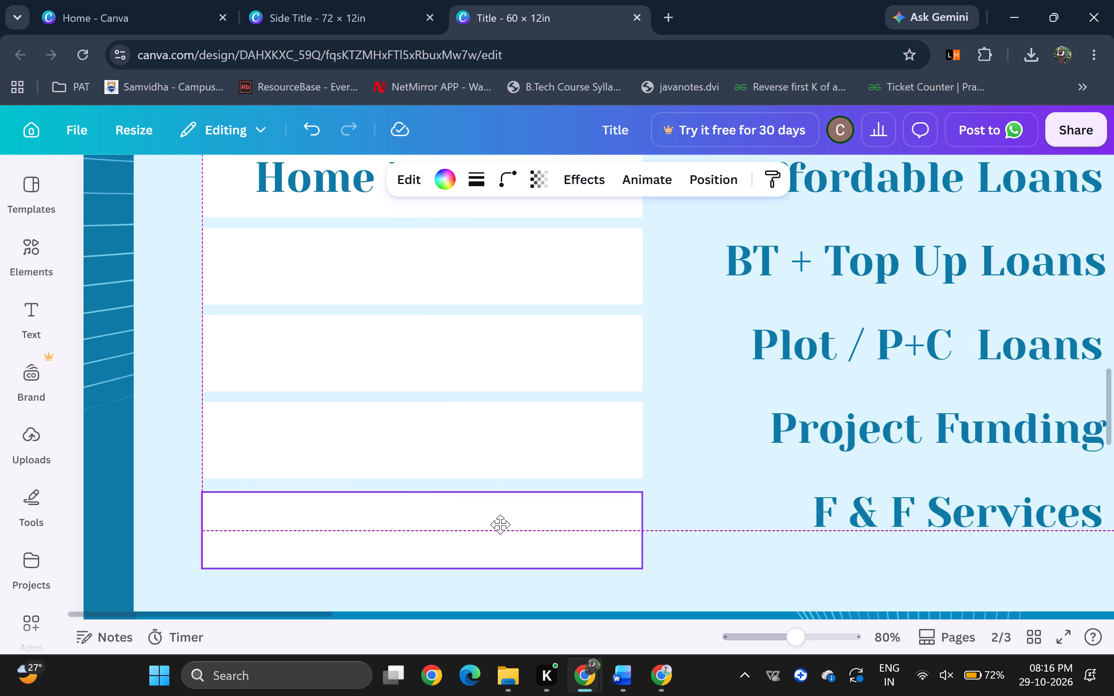
drag(500, 524, 500, 521)
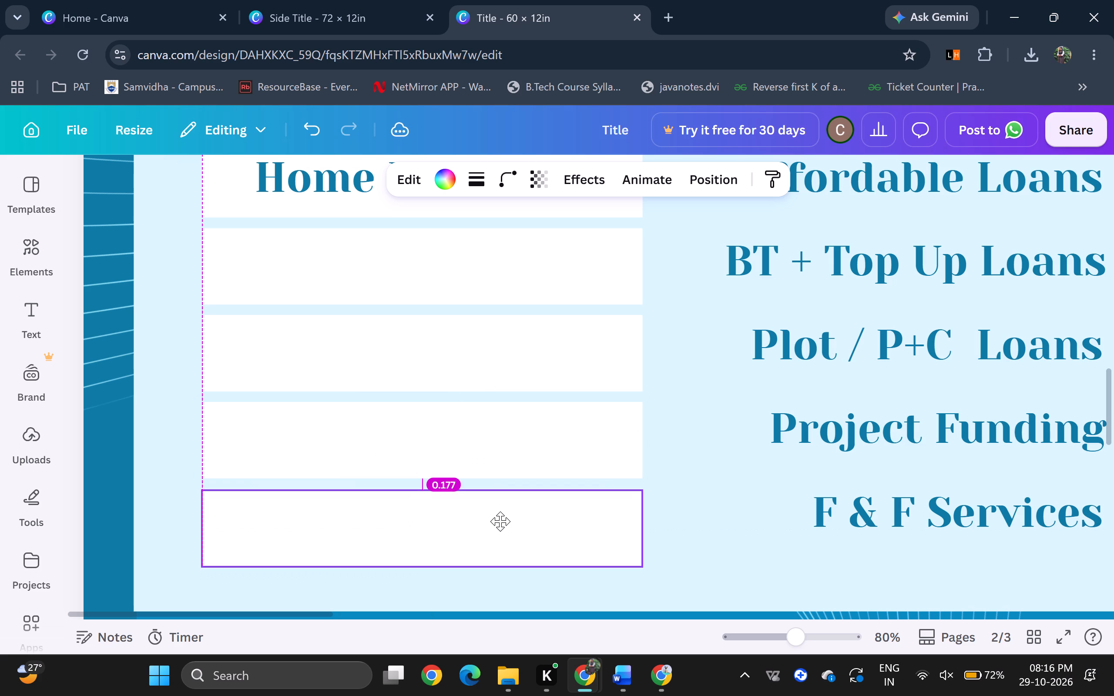
drag(500, 521, 500, 522)
drag(500, 522, 500, 520)
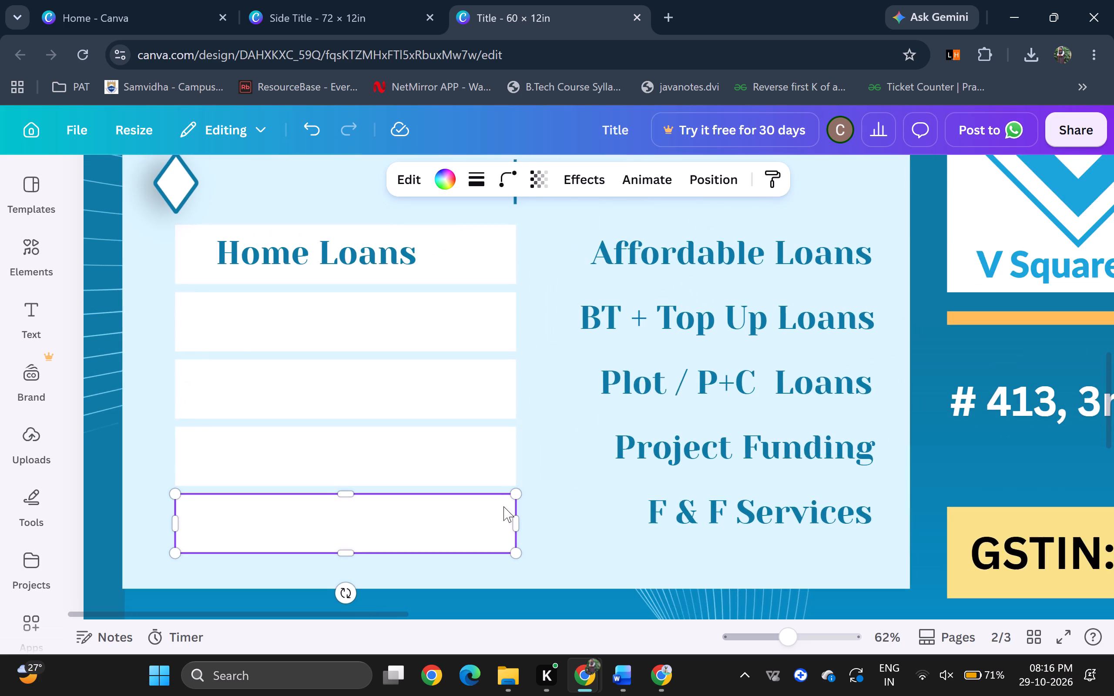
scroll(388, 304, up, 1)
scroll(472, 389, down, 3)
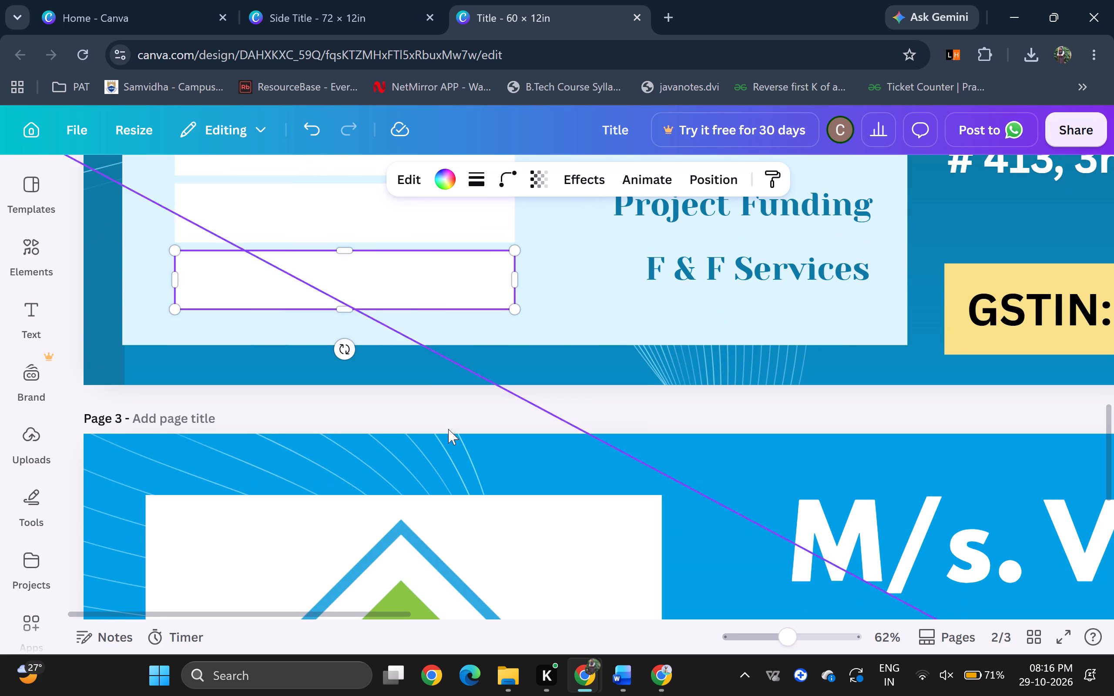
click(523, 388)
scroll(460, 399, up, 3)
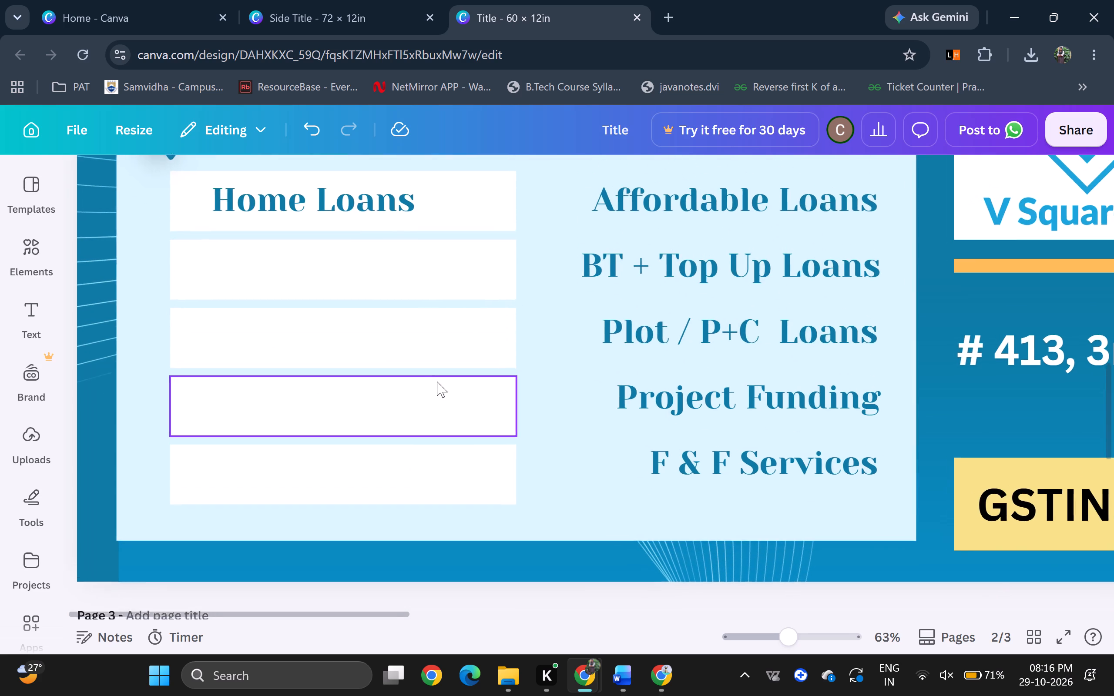
Move the diamond-and-strip group straight down onto the white Home Loans bar, matching its right edge and vertical centre.
scroll(437, 376, up, 1)
scroll(446, 362, down, 1)
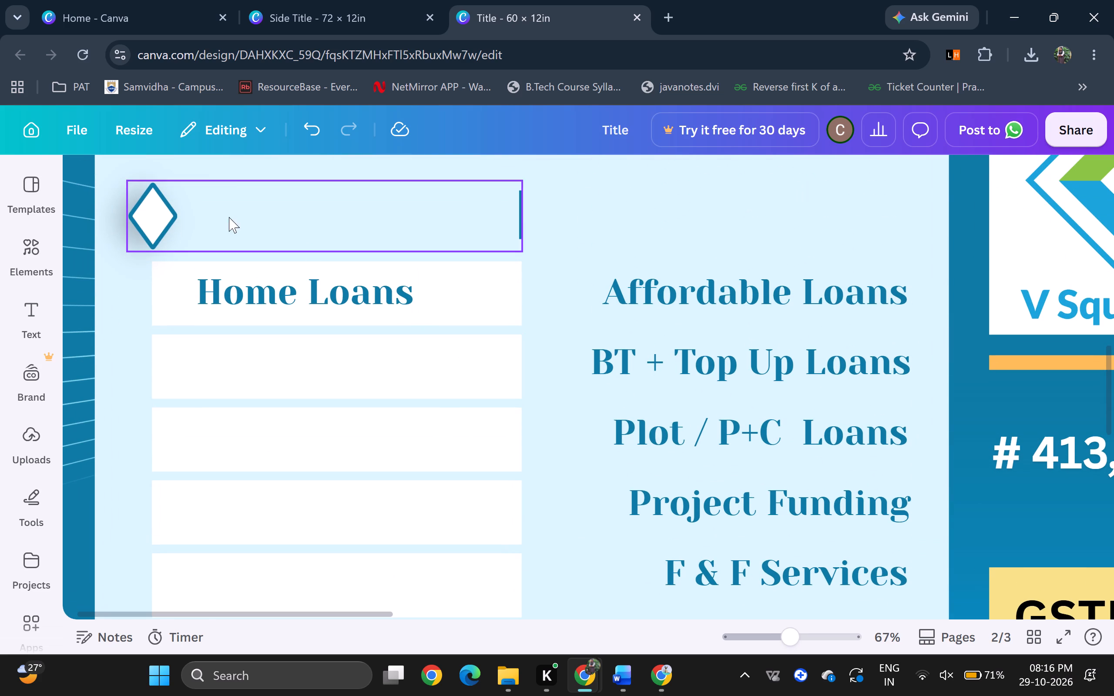
drag(279, 218, 278, 295)
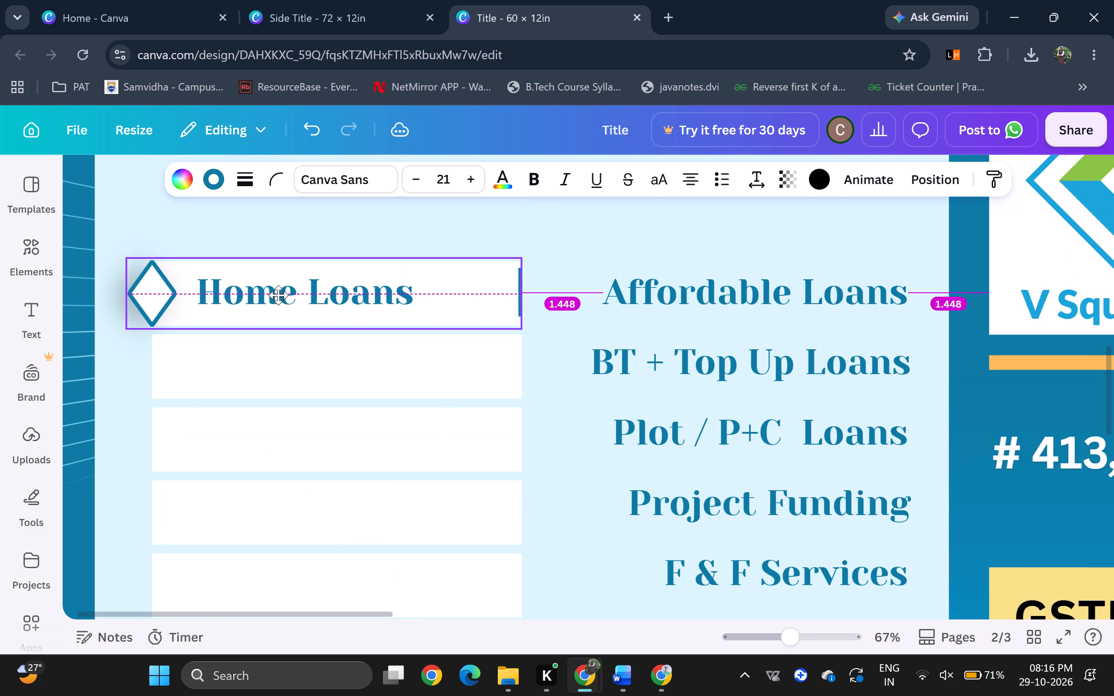
drag(278, 295, 282, 294)
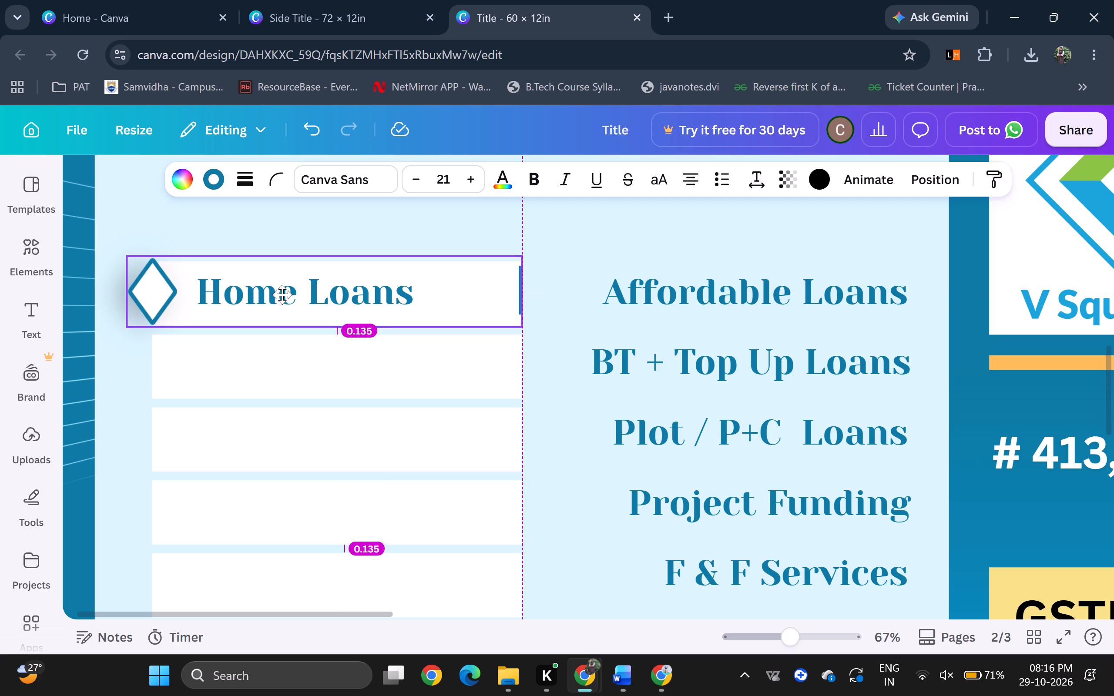
drag(282, 294, 283, 296)
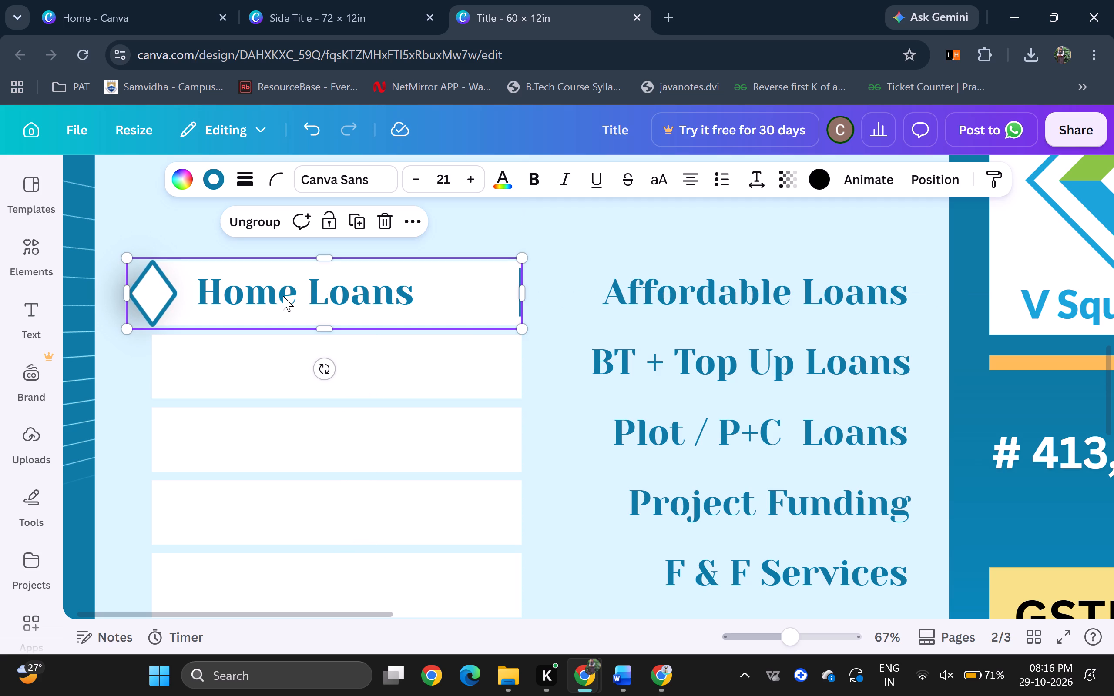
Copy the diamond-and-strip group and place duplicates on the second, third and fourth white bars, aligned with the one above.
key(ctrl+c)
key(ctrl+v)
drag(312, 284, 299, 351)
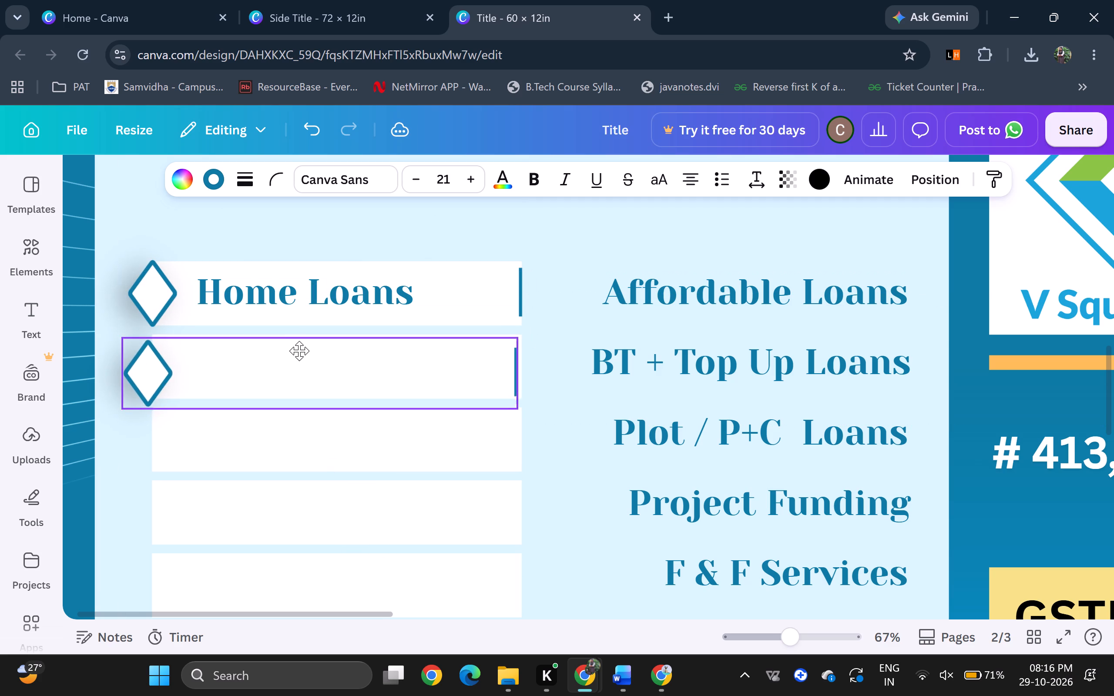
drag(299, 351, 303, 345)
key(ctrl+v)
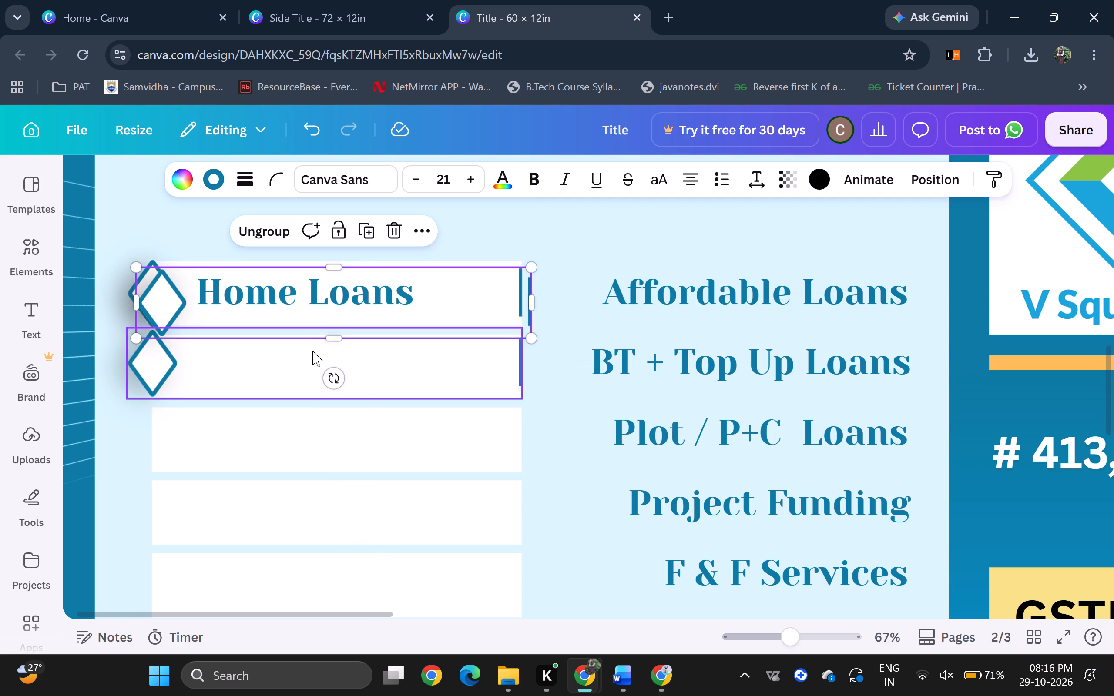
drag(431, 305, 423, 438)
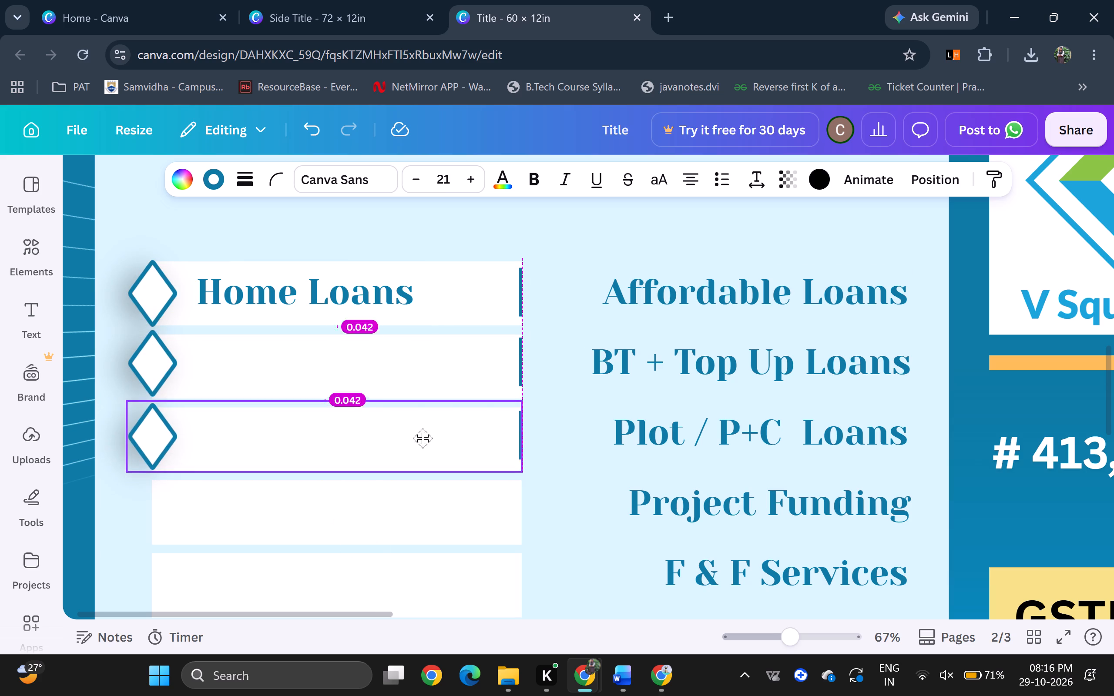
drag(423, 438, 423, 441)
key(ctrl+v)
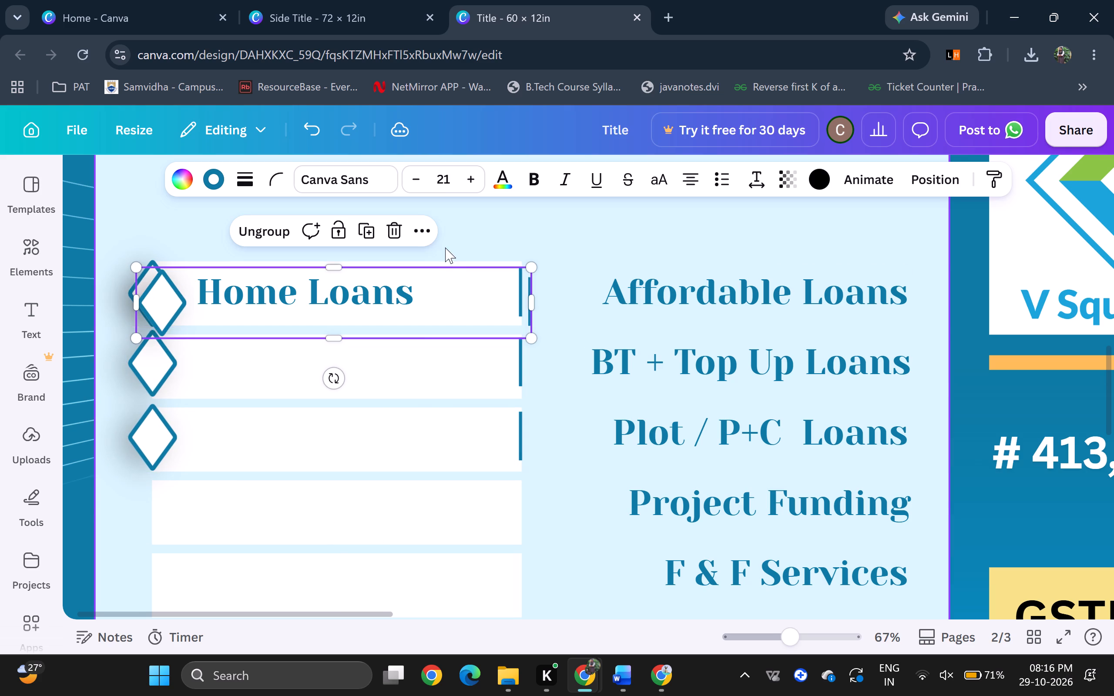
drag(456, 290, 445, 501)
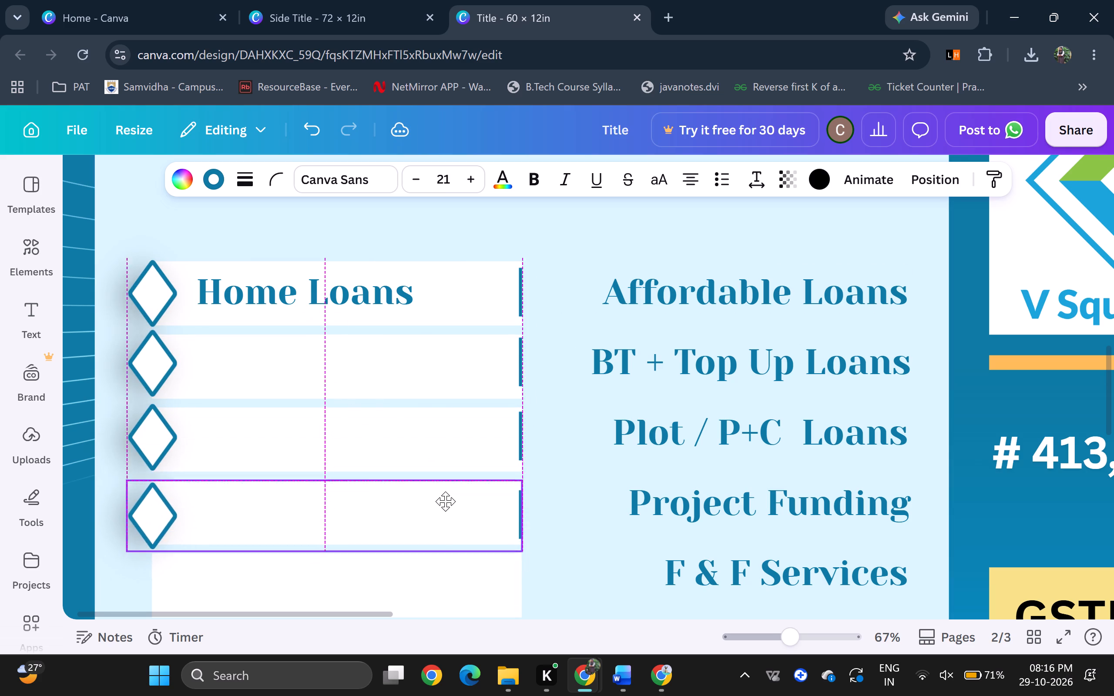
drag(445, 501, 444, 493)
Nudge the second and fourth diamond-and-strip groups slightly downward so they sit centred on their white bars.
ctrl+scroll(298, 393, up, 4)
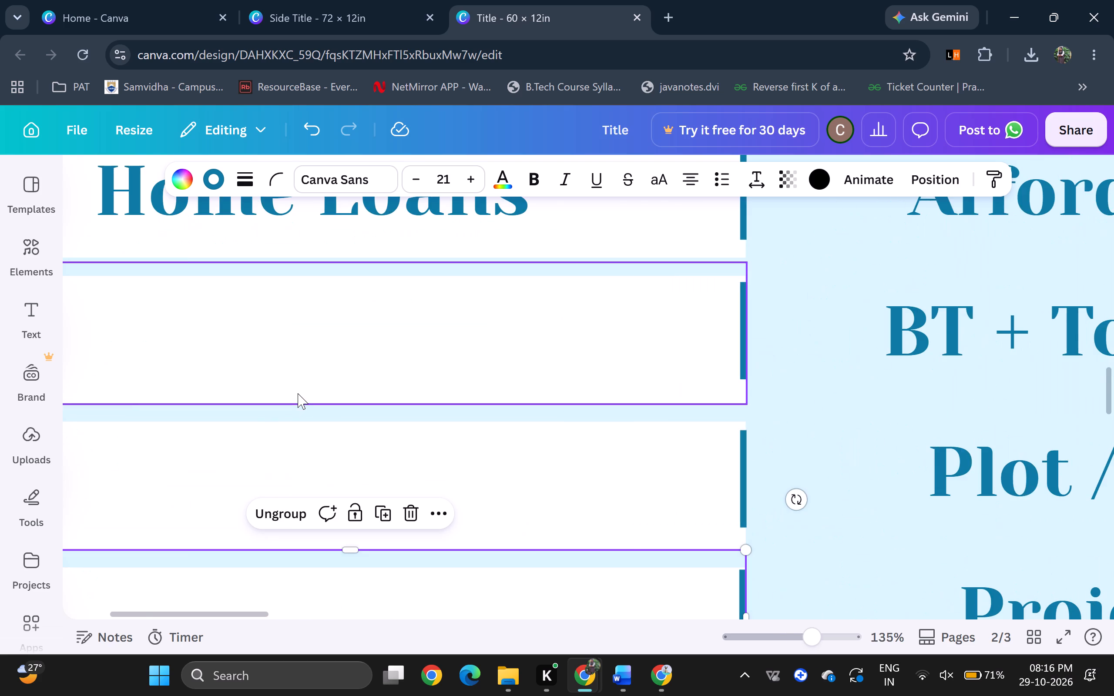
scroll(298, 393, right, 5)
scroll(389, 287, up, 2)
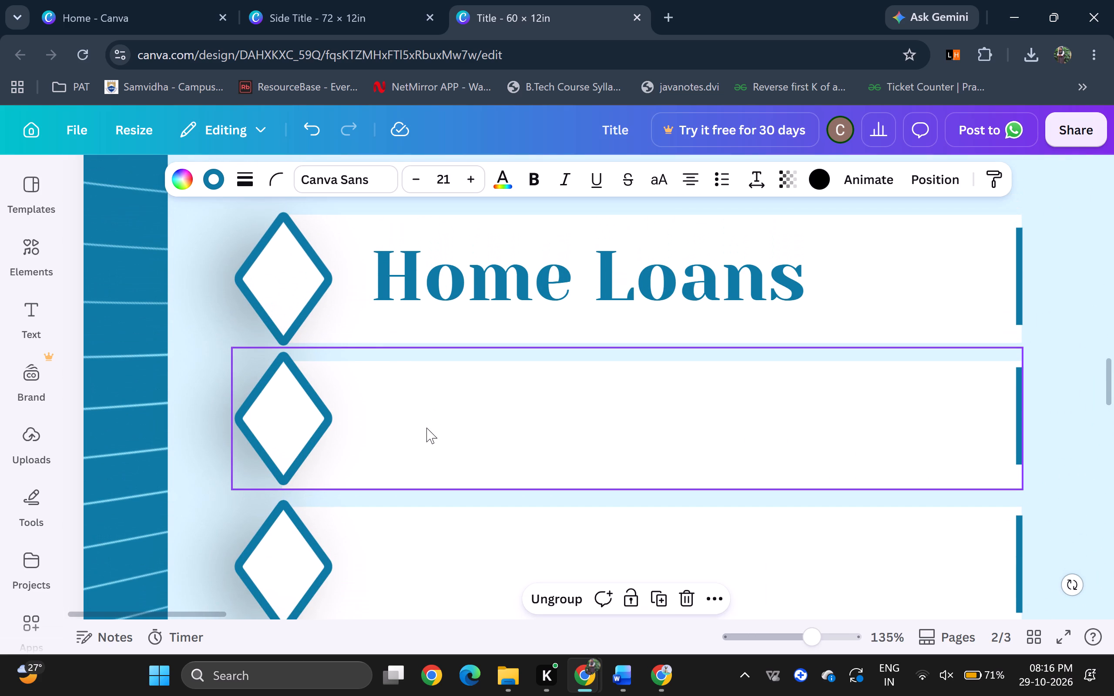
click(426, 428)
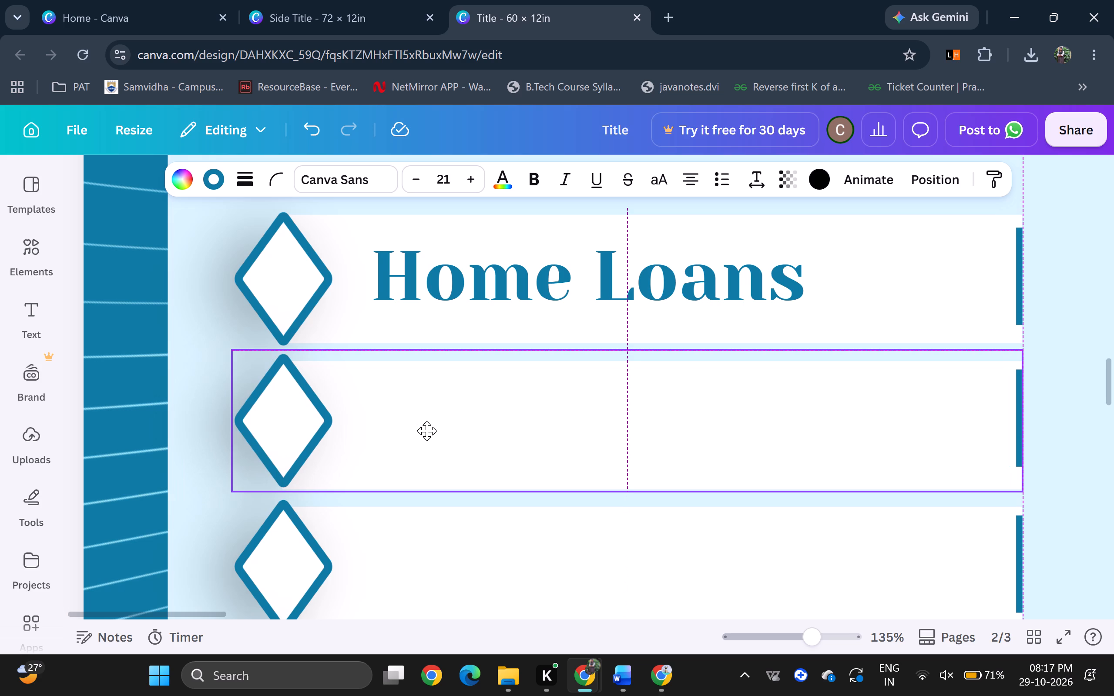
scroll(427, 429, down, 1)
scroll(416, 468, down, 2)
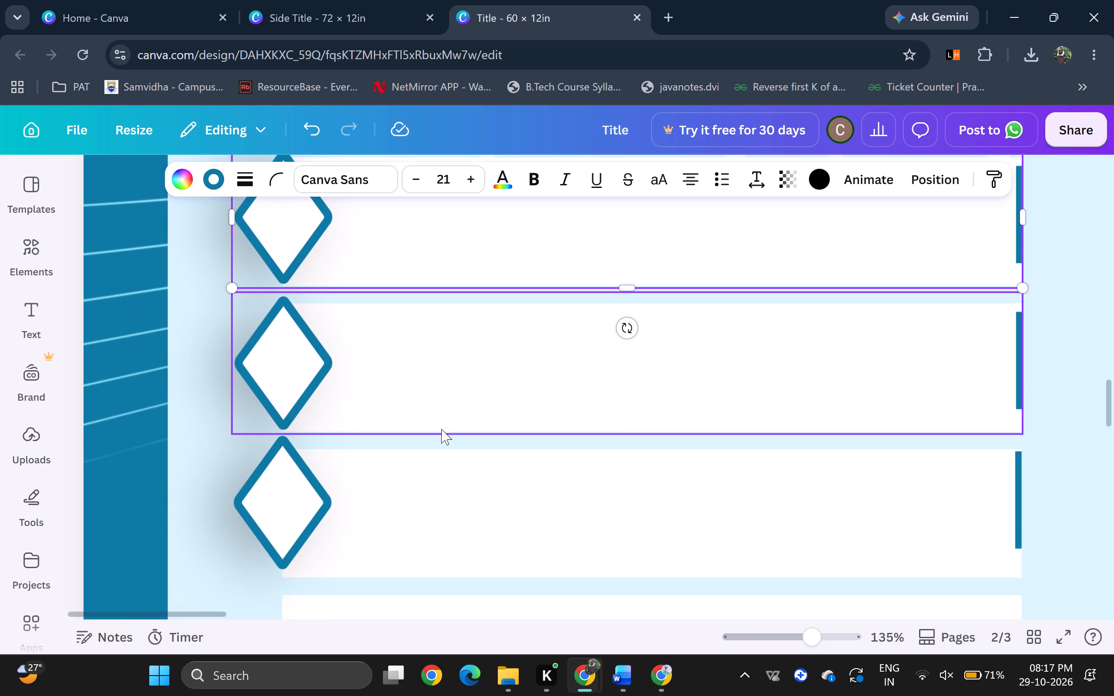
scroll(441, 429, down, 2)
scroll(473, 350, up, 1)
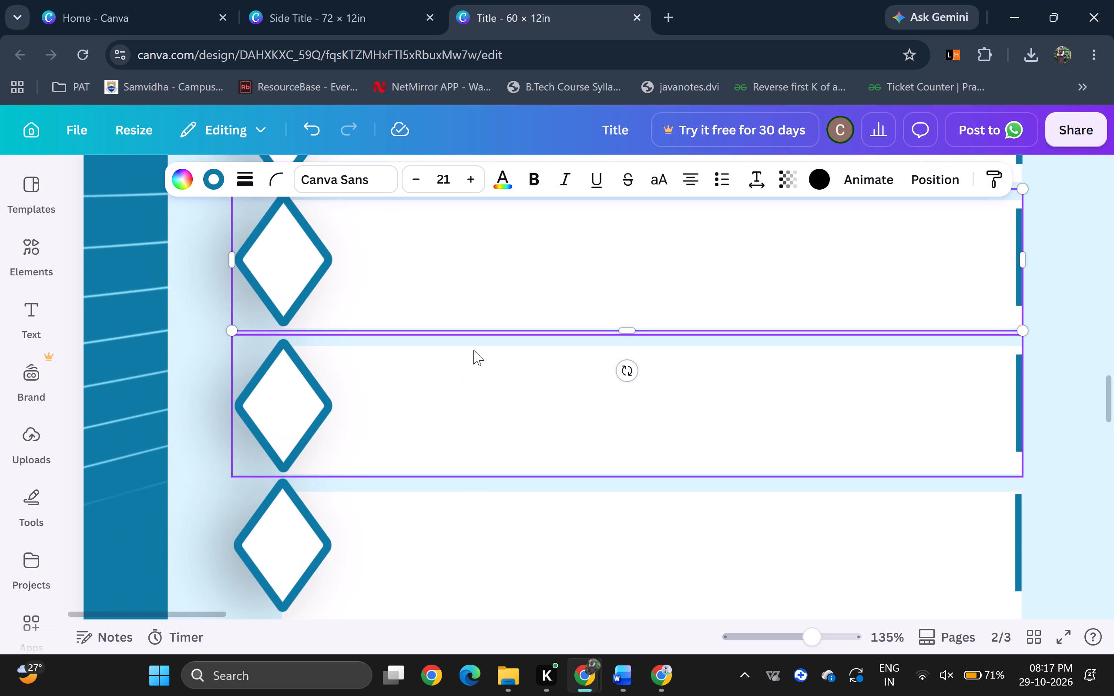
scroll(473, 350, up, 1)
drag(456, 404, 456, 418)
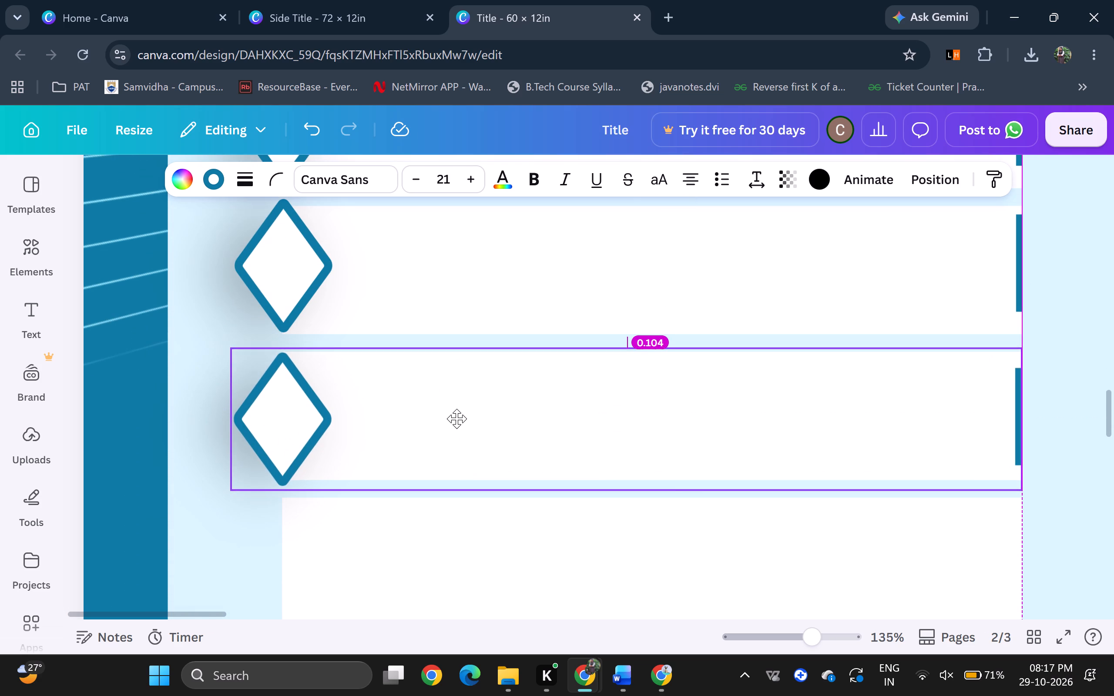
drag(456, 418, 456, 416)
Copy the fourth diamond-and-strip group and place a duplicate on the fifth white bar, aligned with the groups above.
key(ctrl+c)
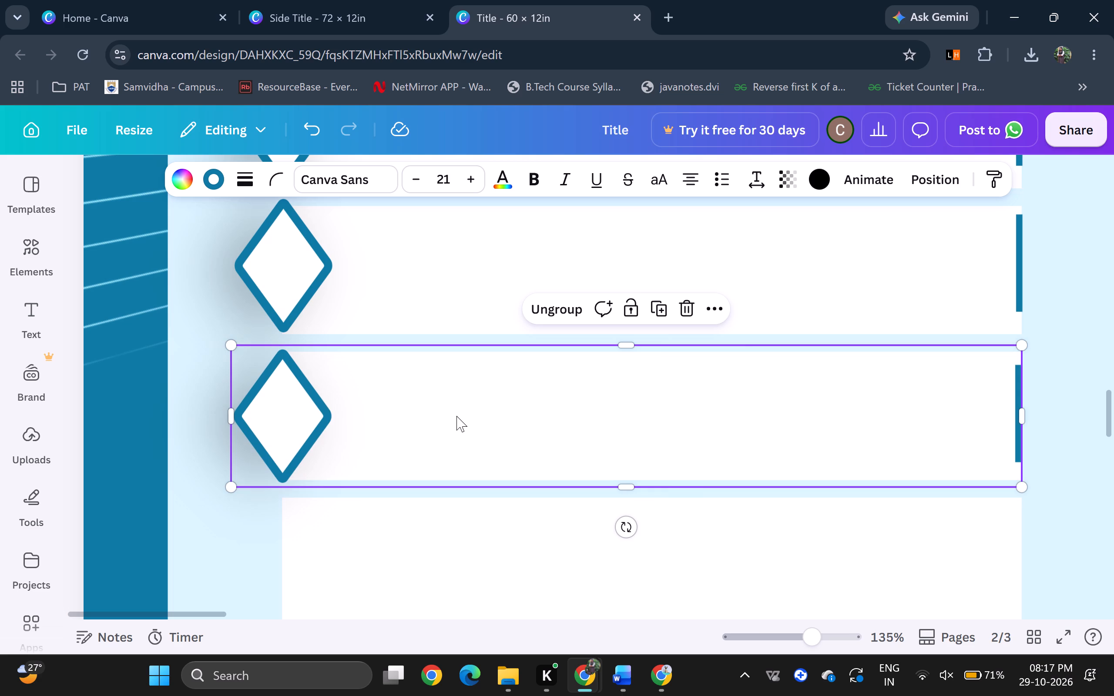
key(ctrl+v)
scroll(495, 402, down, 1)
drag(480, 332, 450, 458)
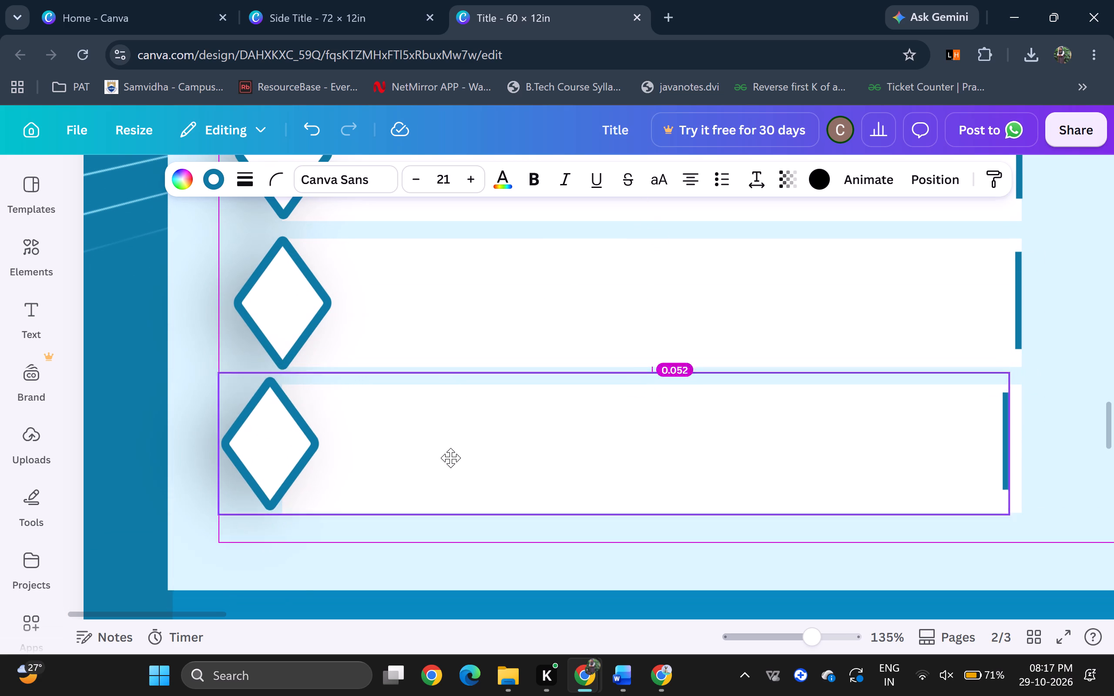
drag(450, 458, 459, 461)
Check the alignment and spacing of the five diamond-ended bars against the rest of the banner.
scroll(714, 353, up, 5)
scroll(717, 352, down, 1)
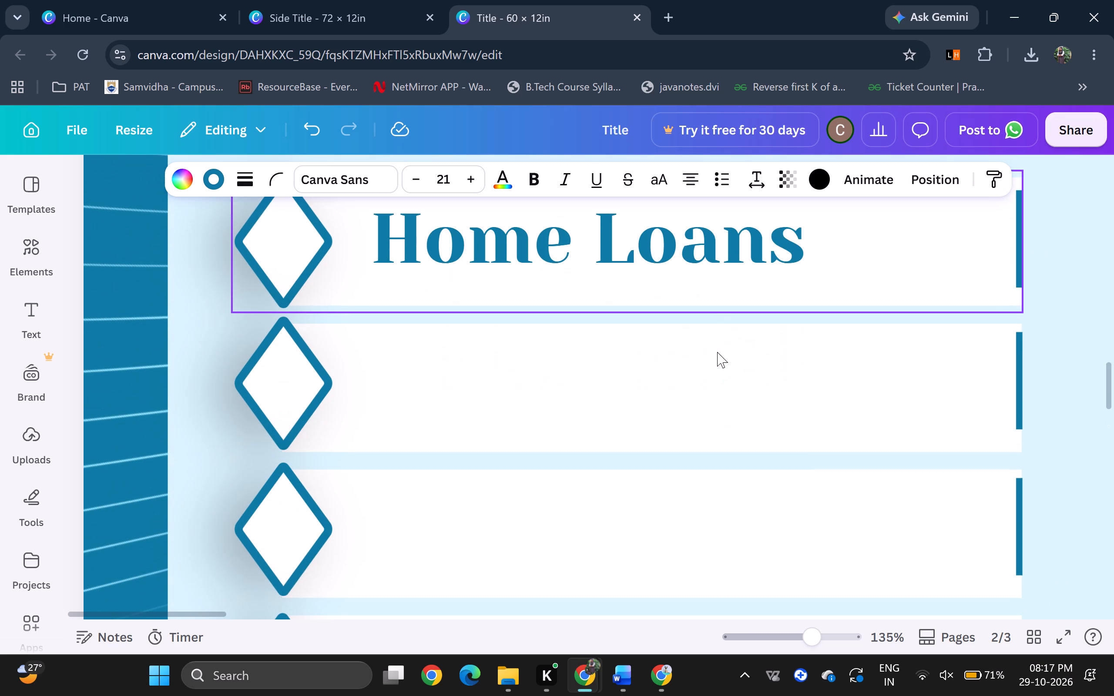
scroll(717, 352, down, 1)
click(1021, 389)
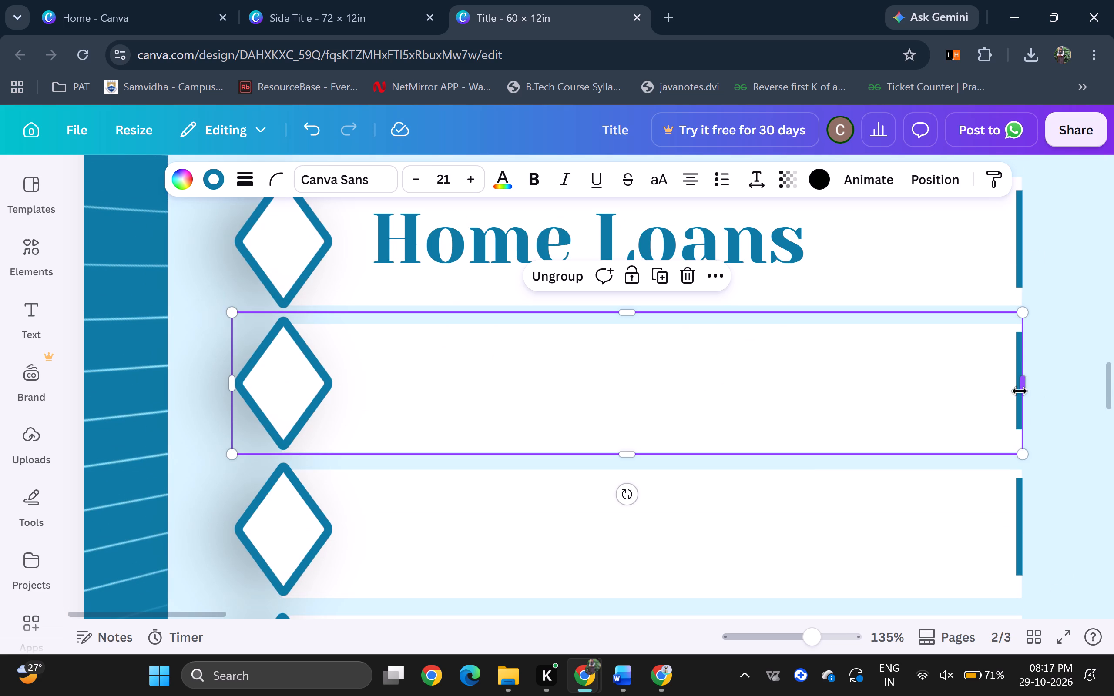
click(1021, 397)
scroll(528, 444, down, 1)
click(844, 517)
scroll(392, 321, right, 1)
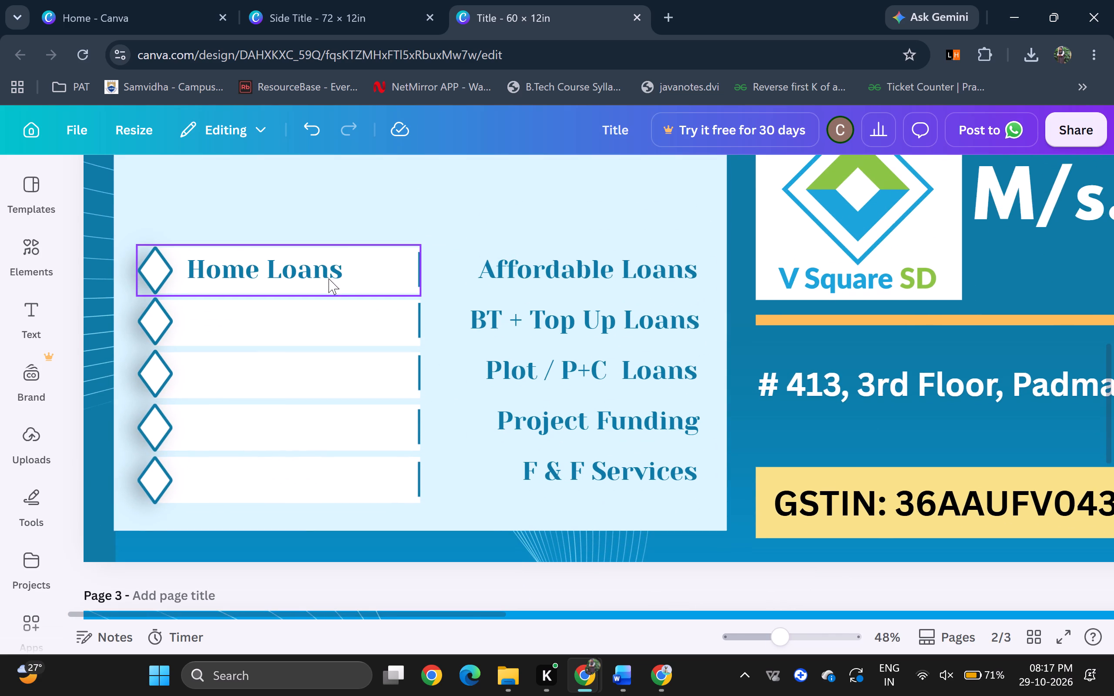
scroll(329, 277, right, 1)
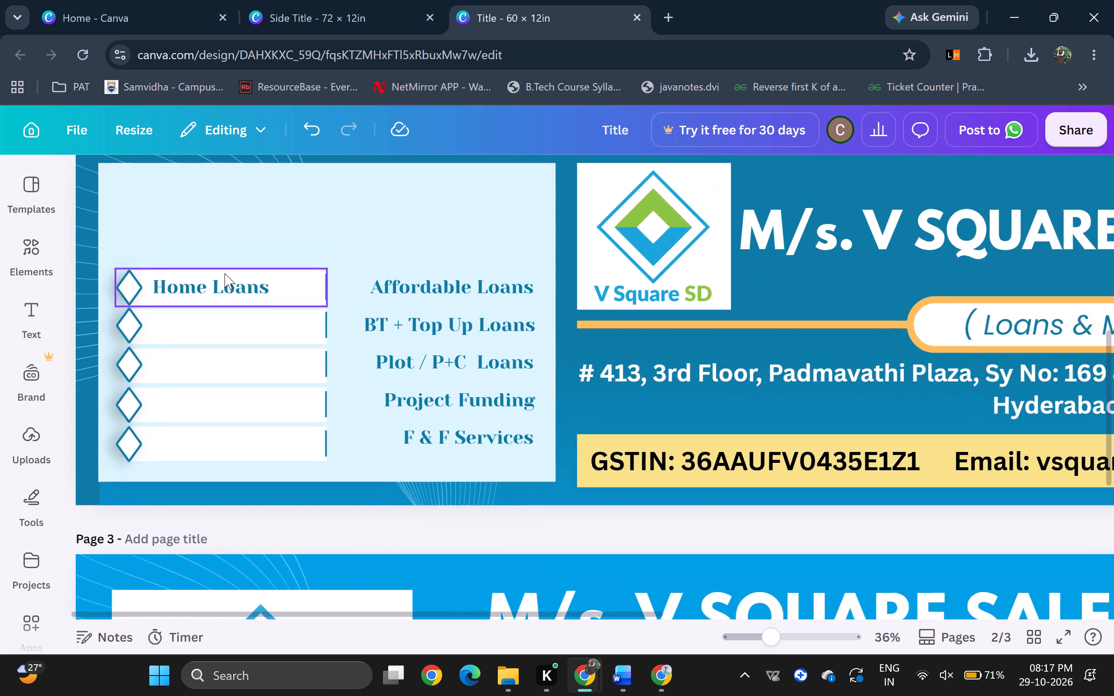
scroll(238, 277, right, 2)
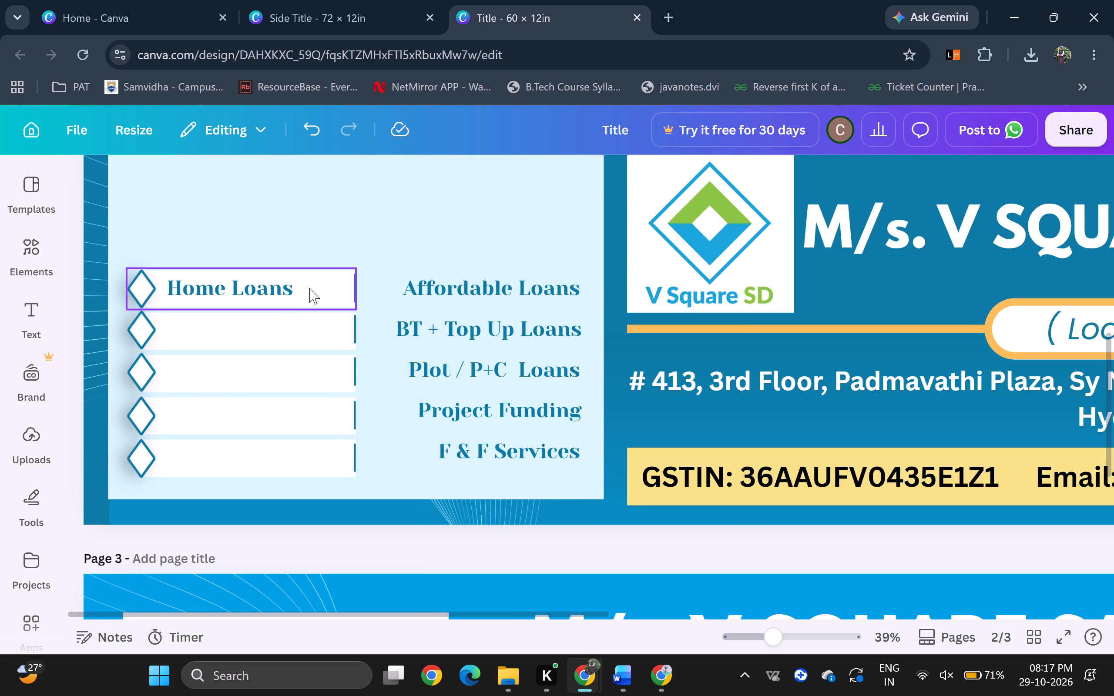
Move the second white bar down the layer order to just below the Mortgage Loans text.
click(326, 336)
click(943, 173)
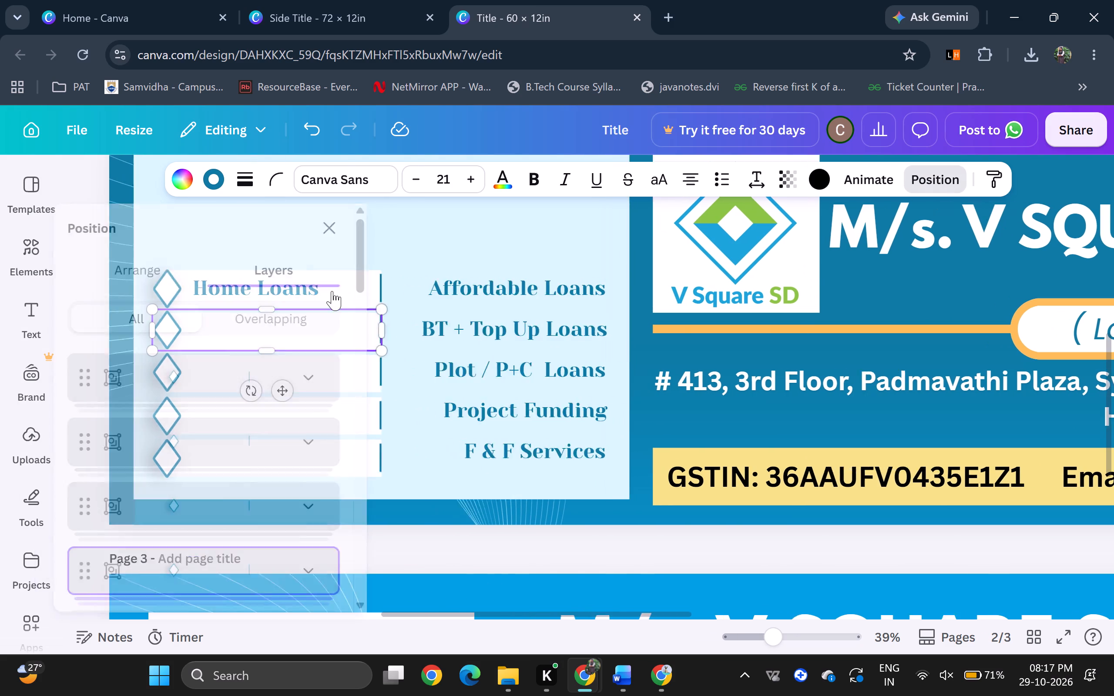
scroll(259, 355, down, 6)
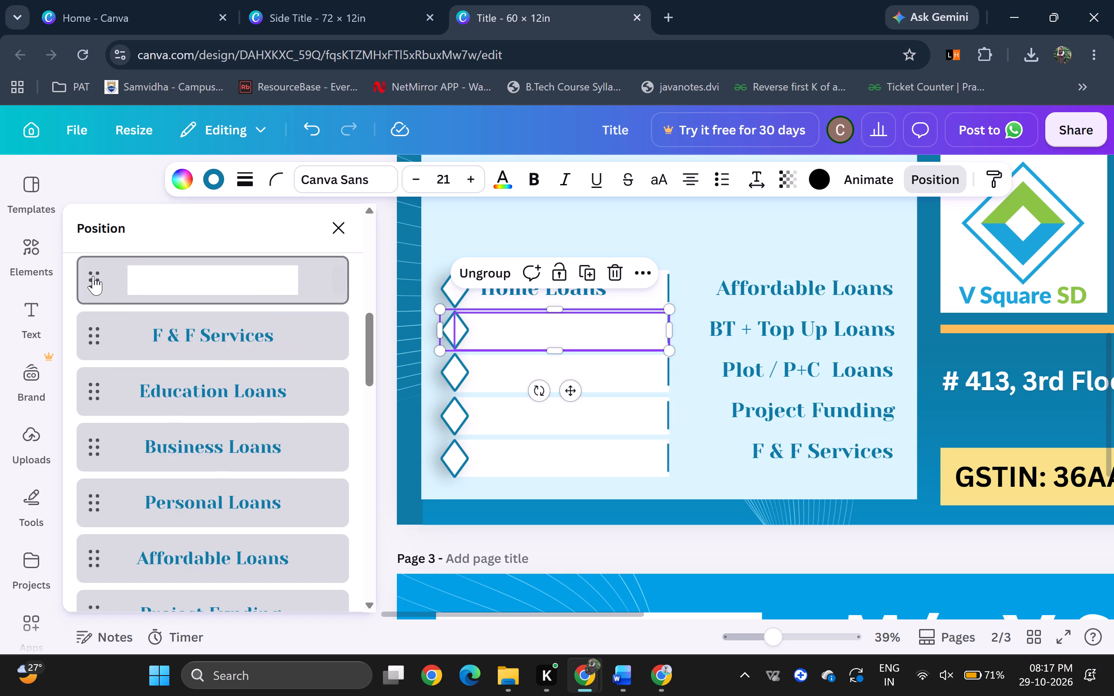
drag(92, 275, 122, 503)
scroll(209, 370, down, 2)
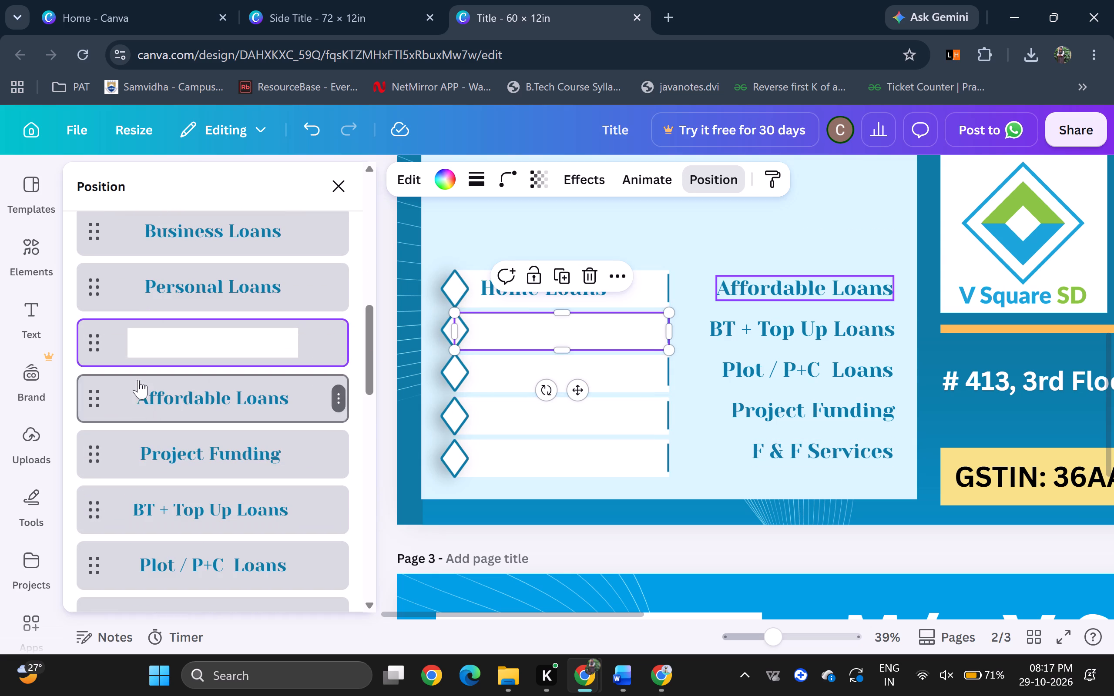
drag(95, 338, 102, 531)
scroll(173, 441, down, 3)
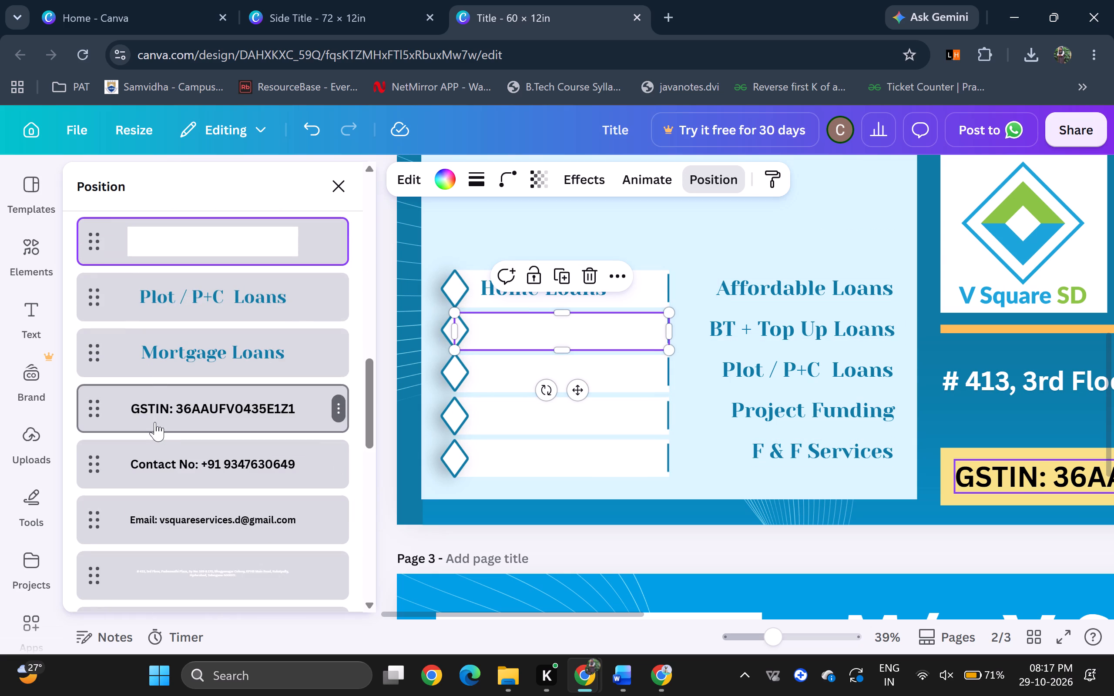
drag(87, 229, 87, 368)
Select the third, fourth and fifth white bars together and move them below the Mortgage Loans text in the layer order.
scroll(238, 410, up, 3)
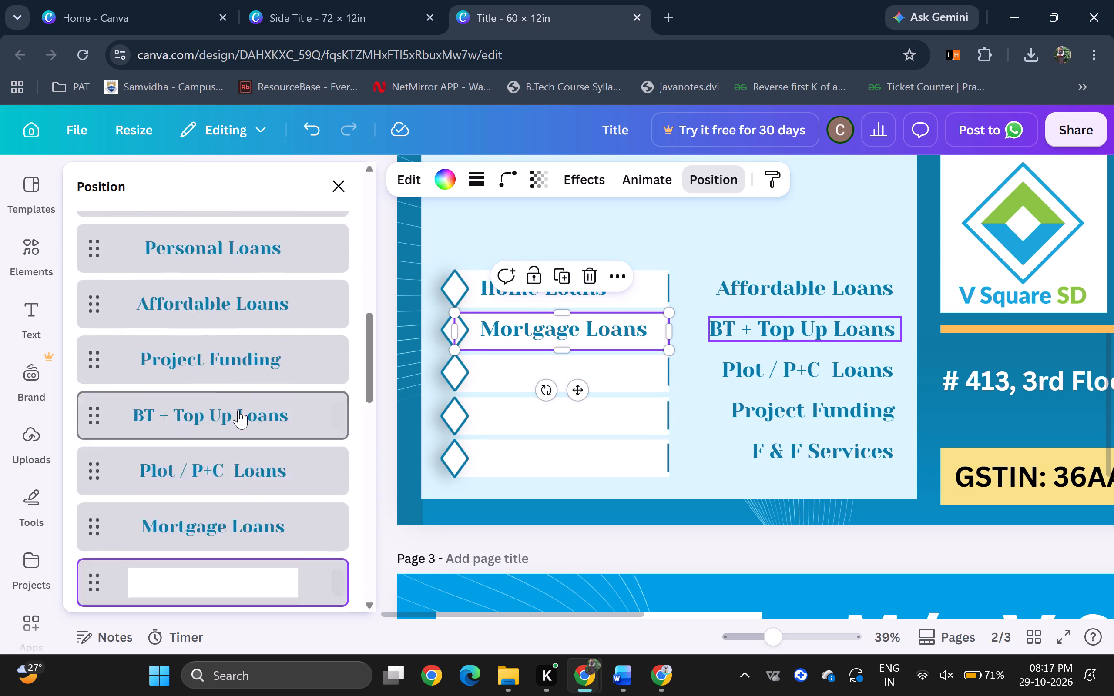
scroll(238, 410, up, 4)
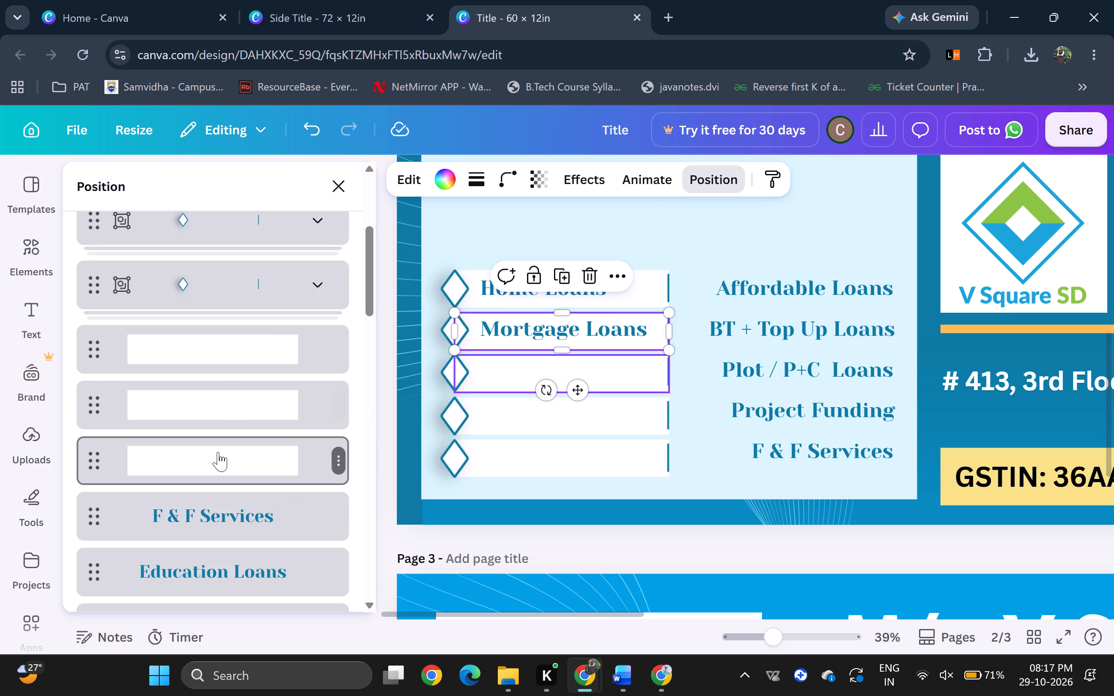
click(341, 455)
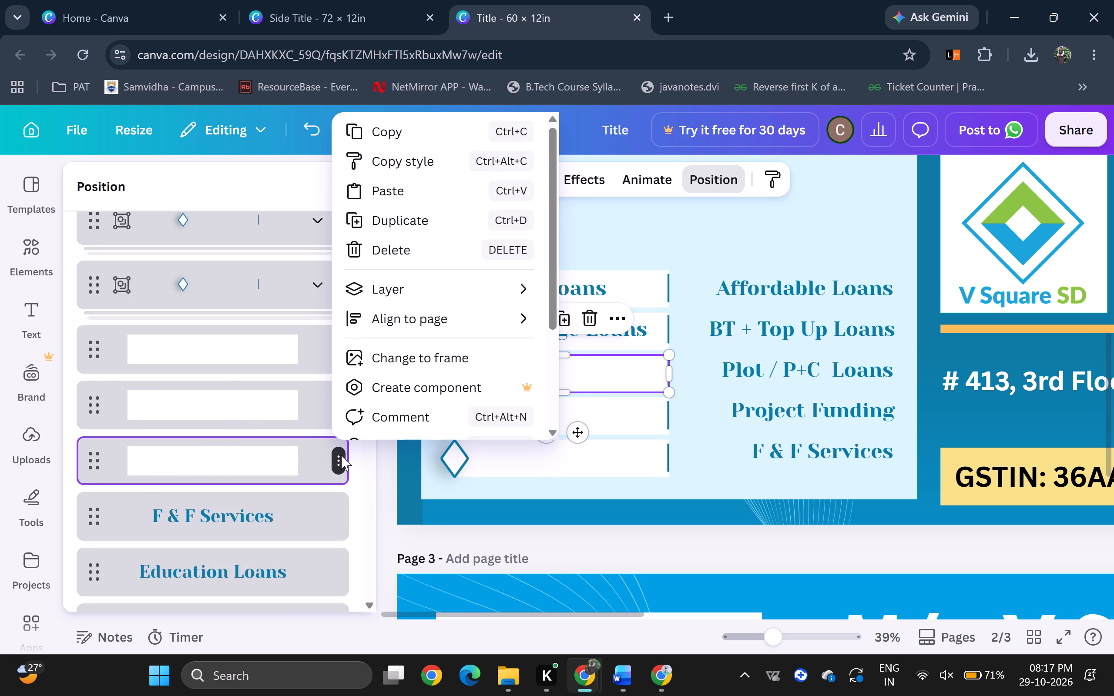
click(319, 462)
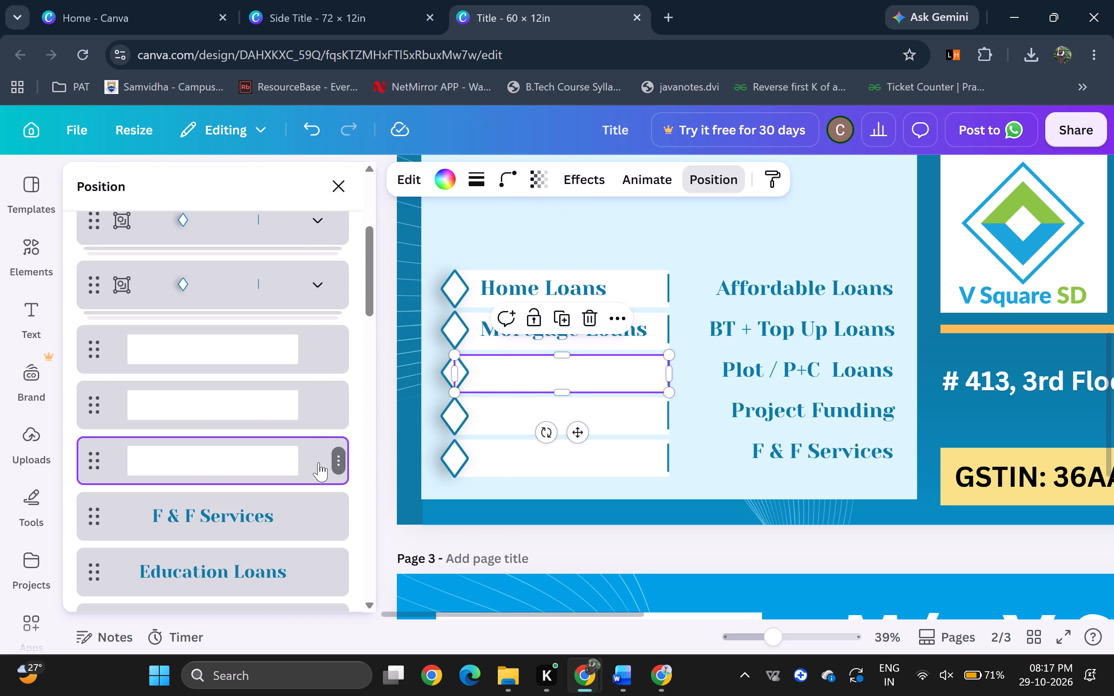
ctrl+click(317, 408)
ctrl+click(317, 356)
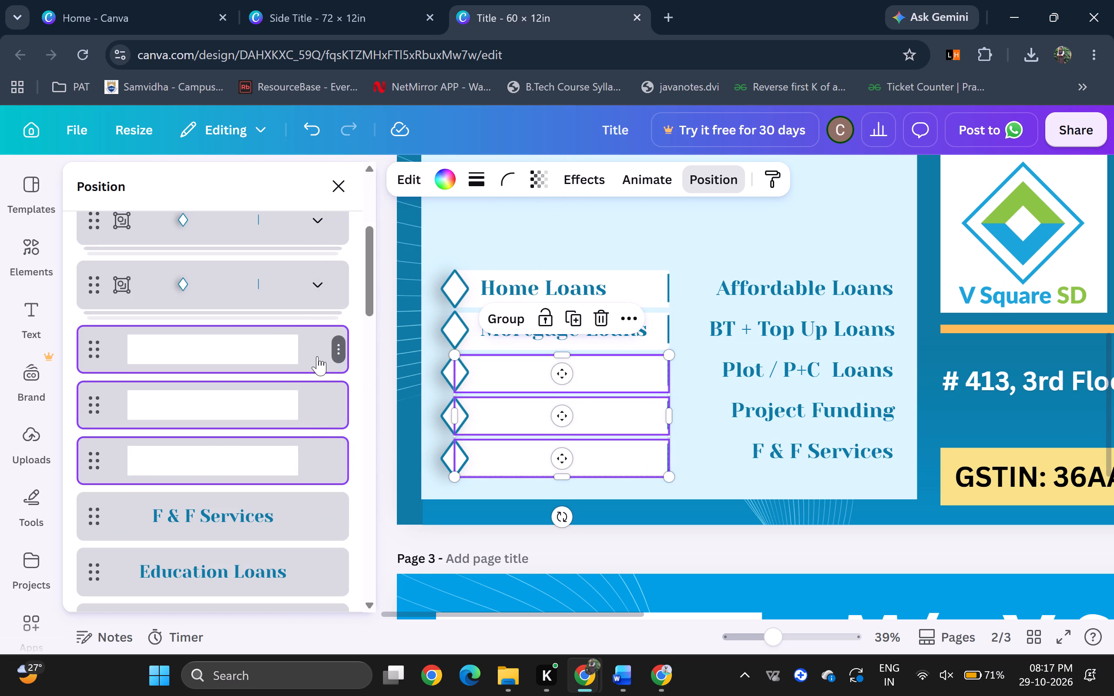
drag(92, 344, 100, 469)
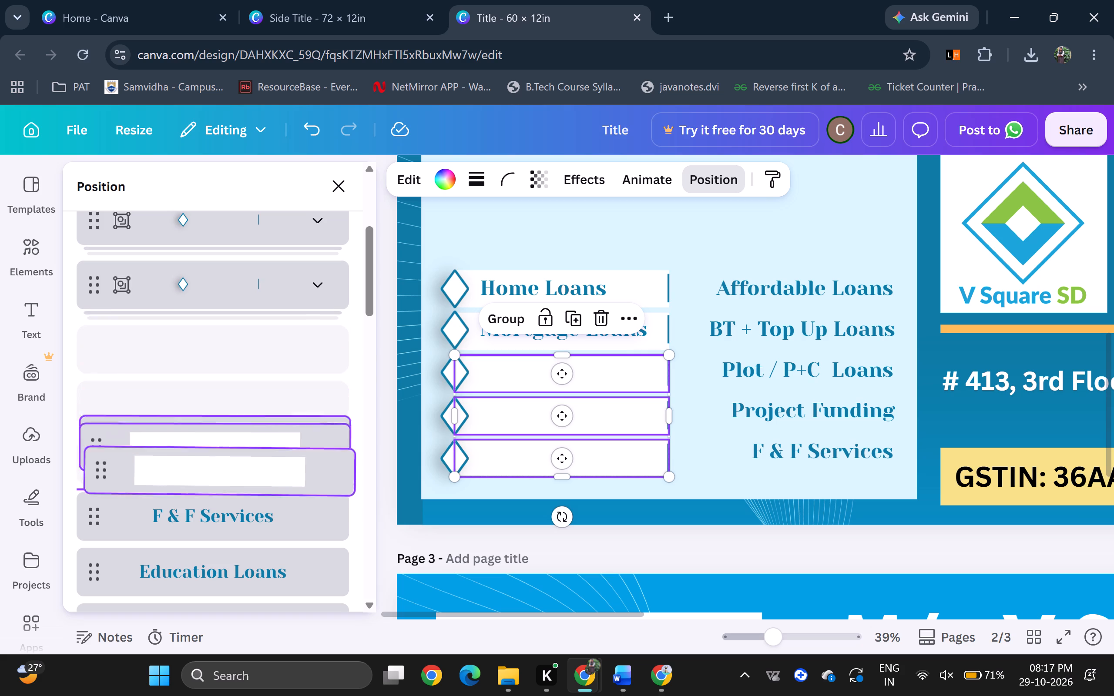
drag(100, 469, 107, 478)
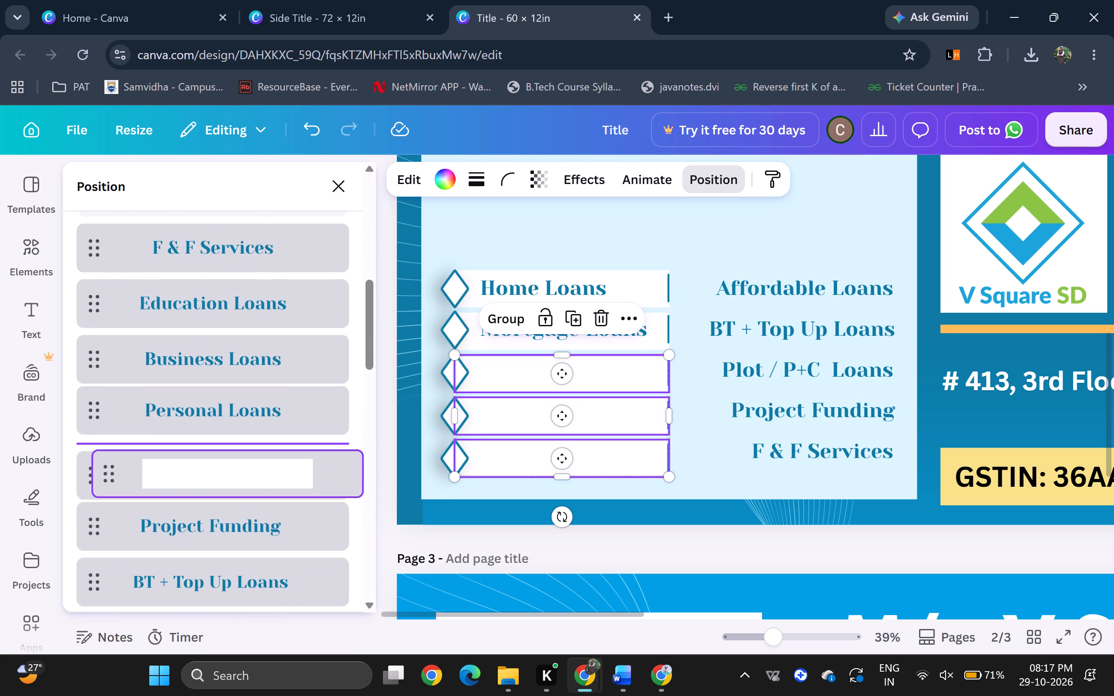
drag(107, 478, 92, 360)
scroll(171, 372, up, 3)
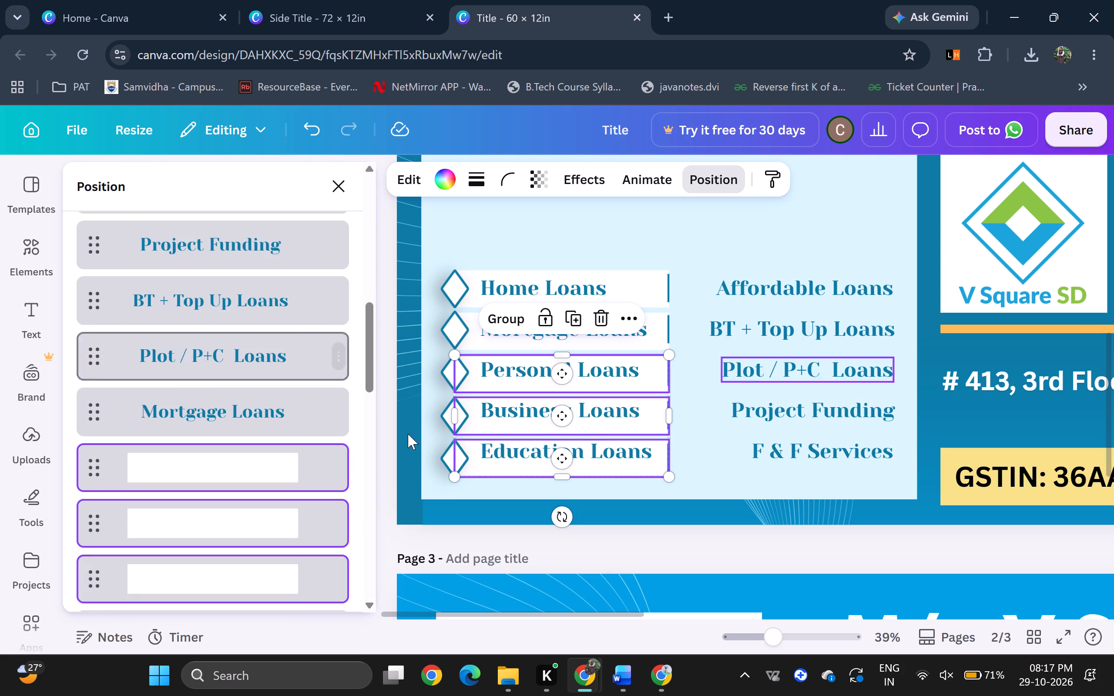
Duplicate the diamond-and-strip group from the Home Loans bar and place the copy in the empty space above the two loan columns.
click(709, 542)
click(582, 549)
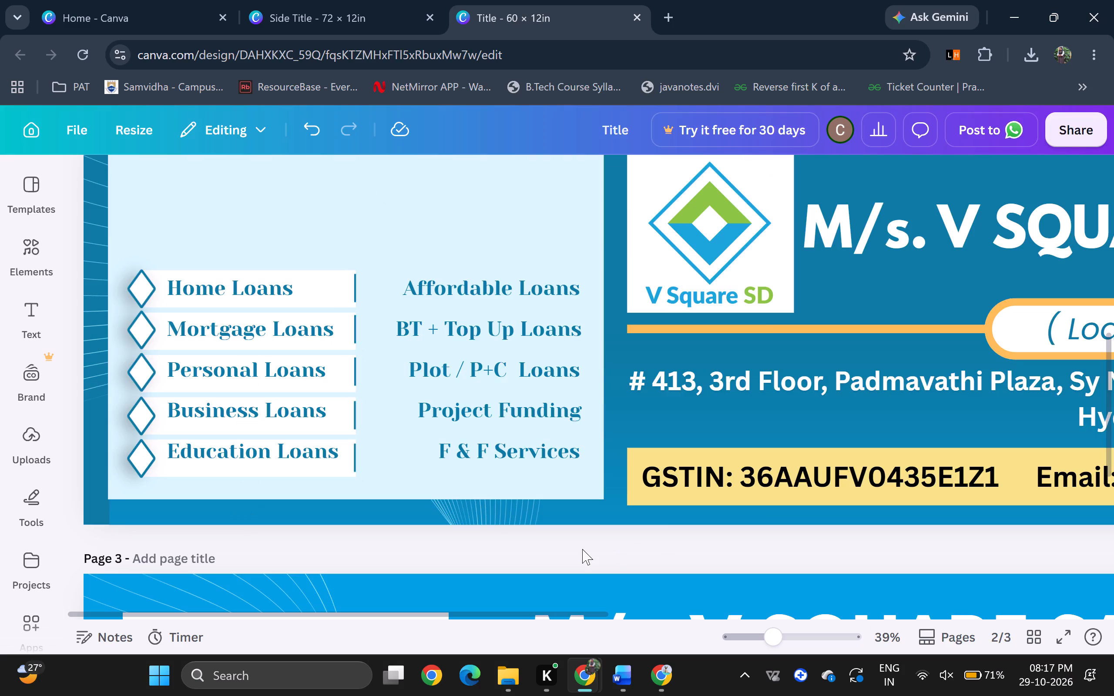
scroll(361, 359, up, 1)
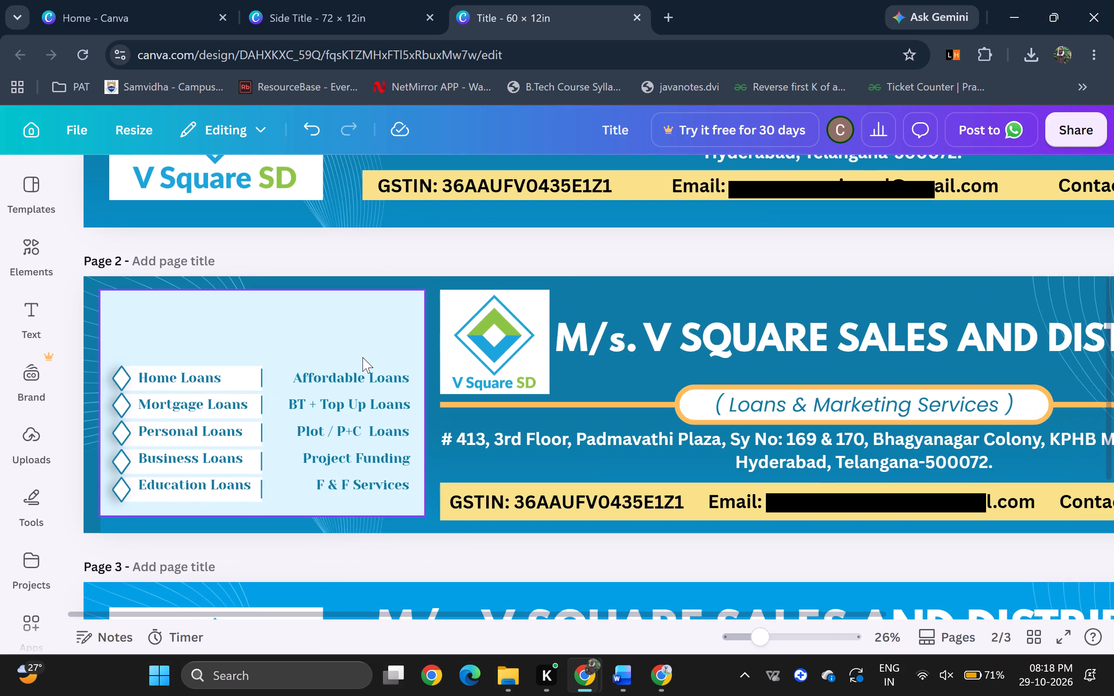
scroll(363, 357, right, 2)
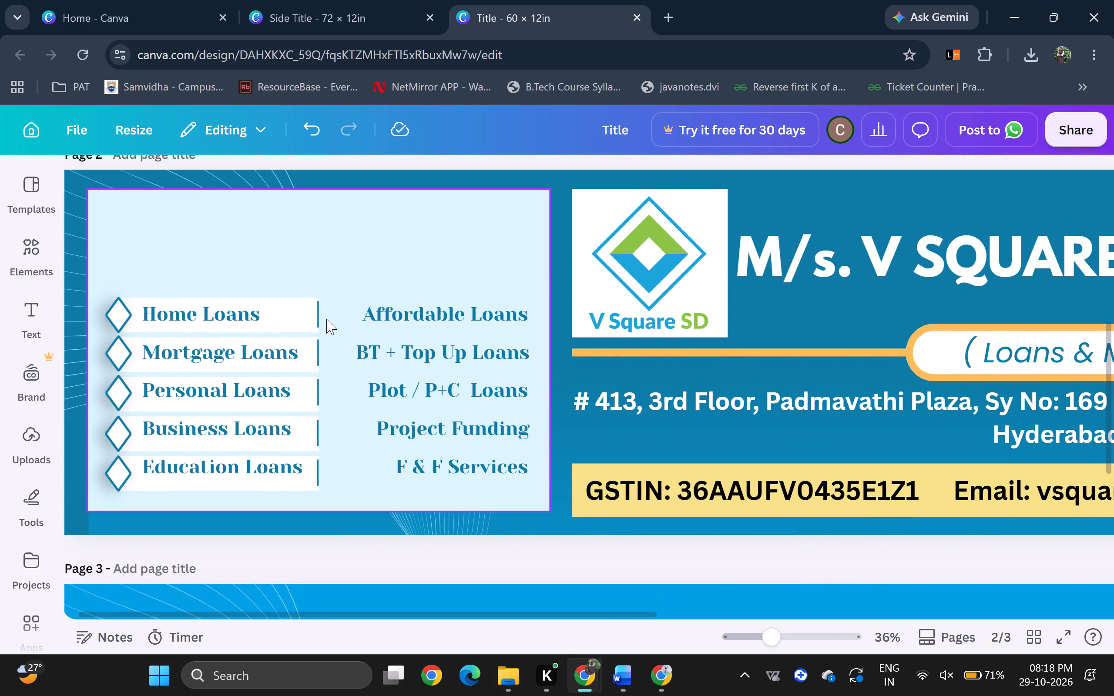
click(305, 322)
key(ctrl+c)
key(ctrl+v)
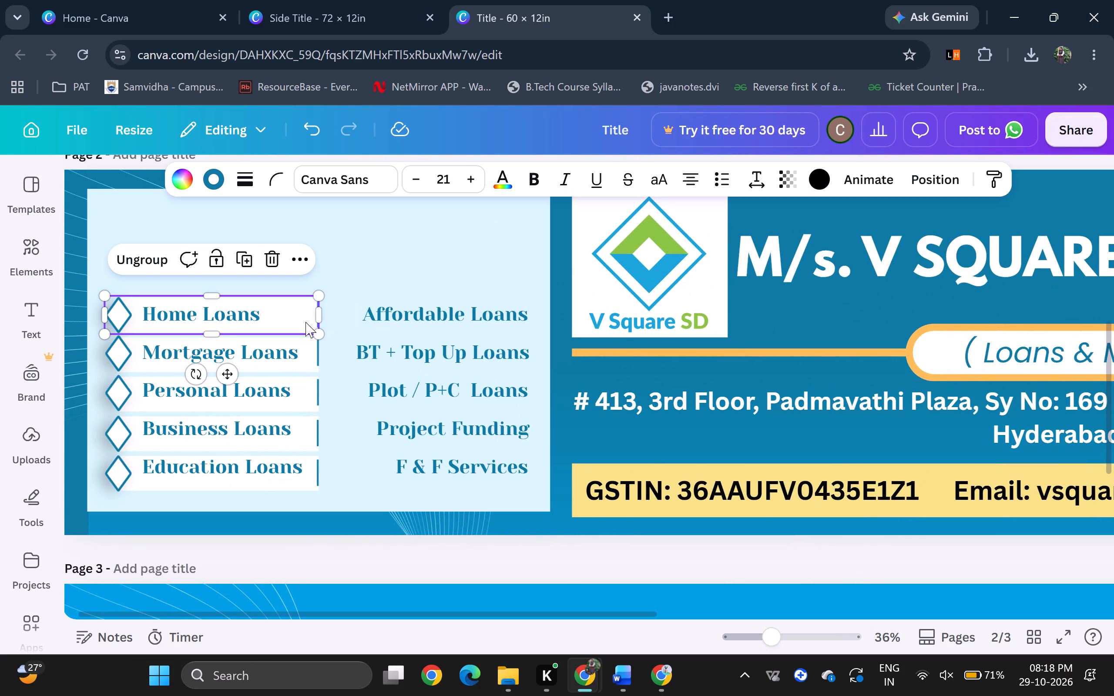
drag(281, 330, 519, 332)
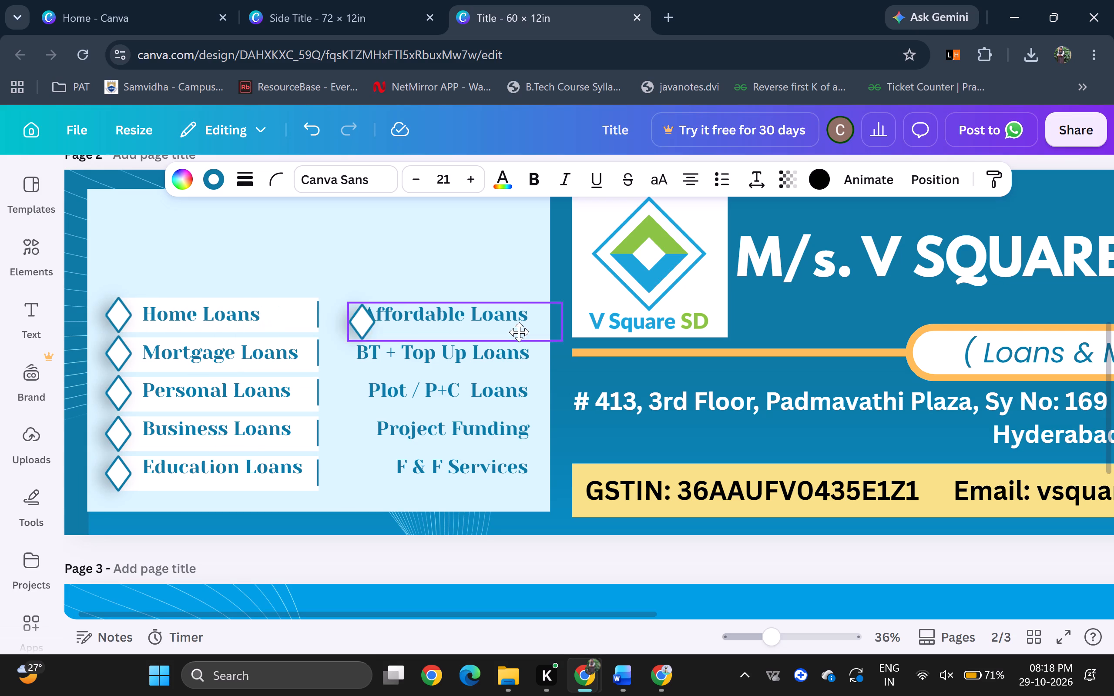
drag(519, 332, 391, 267)
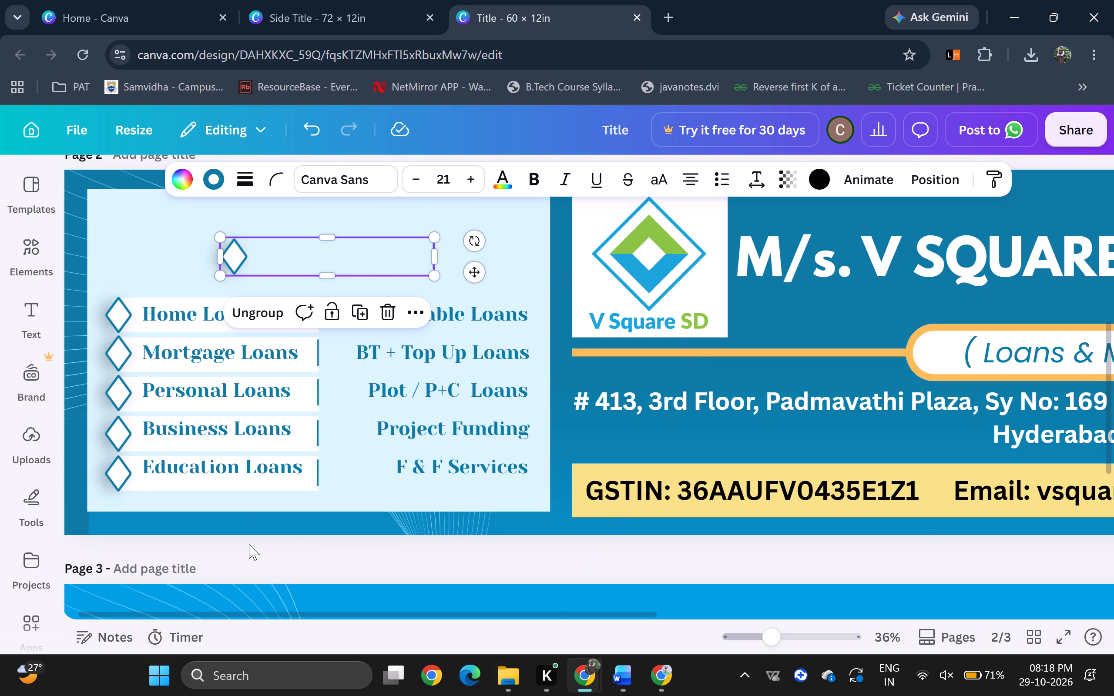
Select the diamond-and-strip group on the Education Loans bar.
click(176, 441)
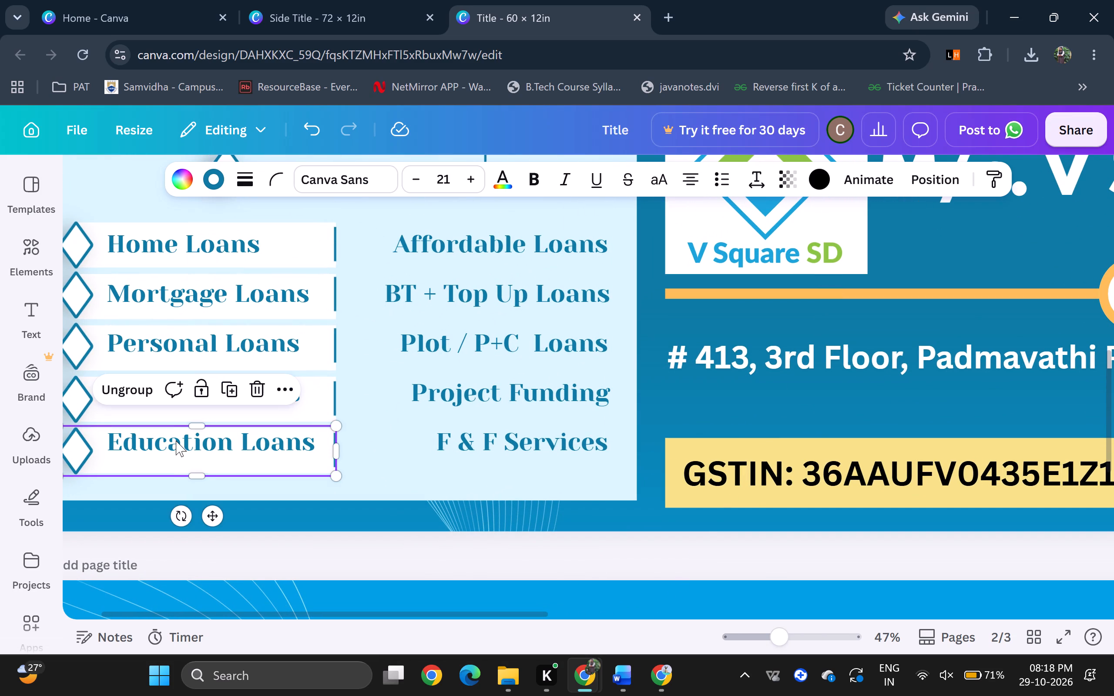
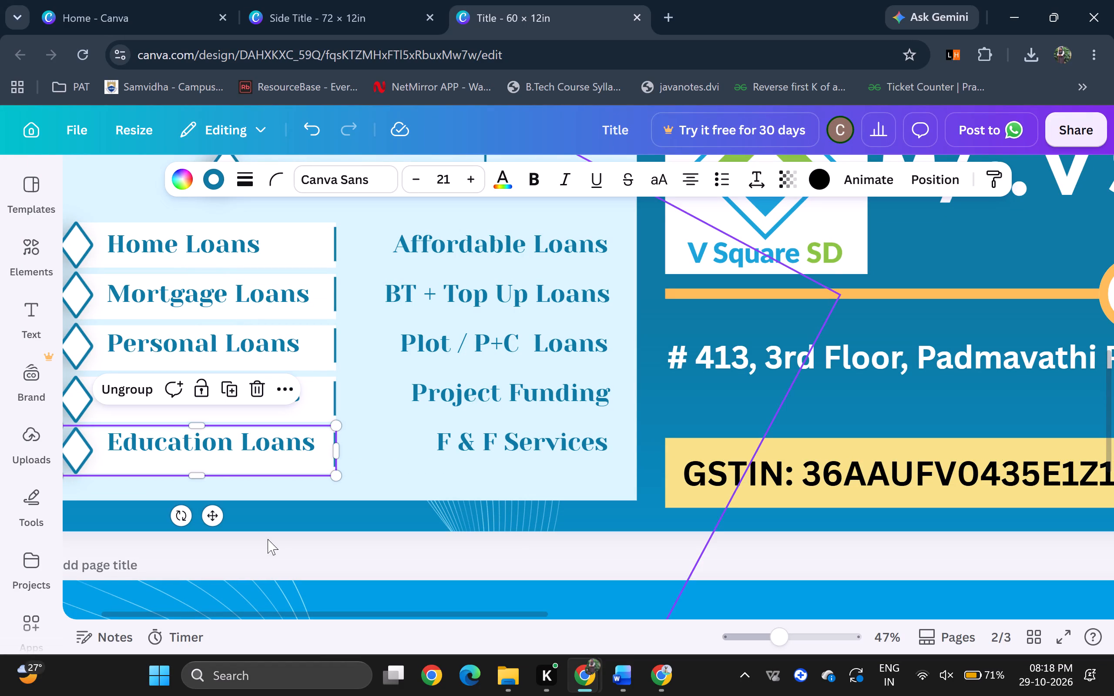
Bring the loan-service text lines other than Home Loans above the diamond-and-strip groups in the layer order.
click(322, 561)
drag(190, 505, 167, 489)
scroll(151, 477, right, 2)
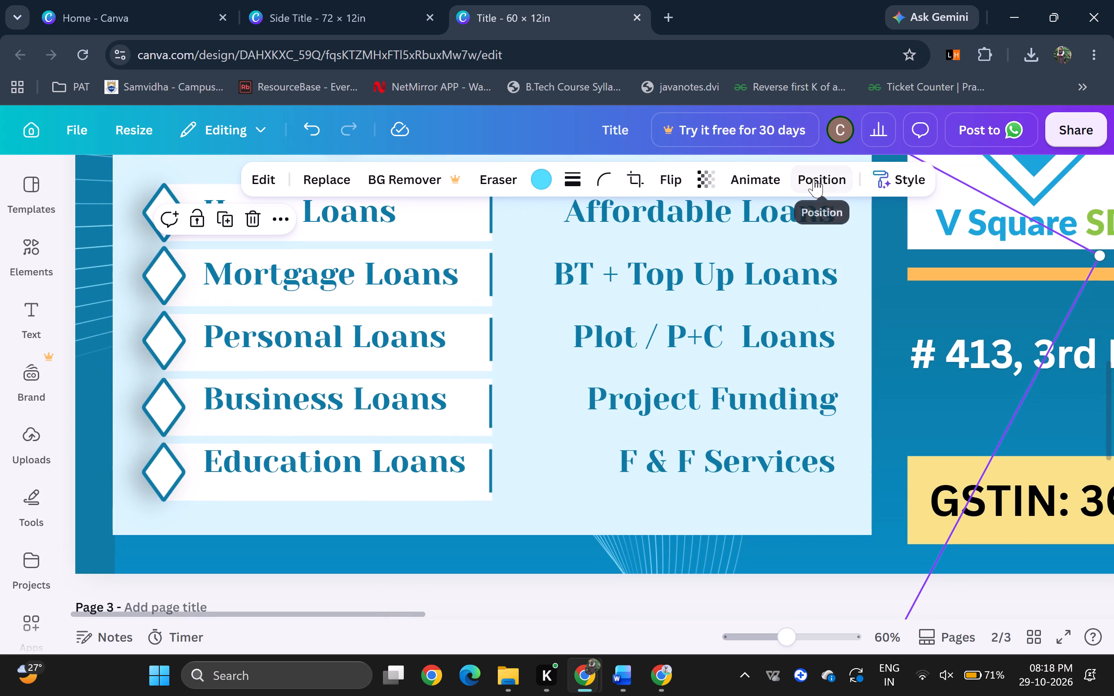
click(813, 174)
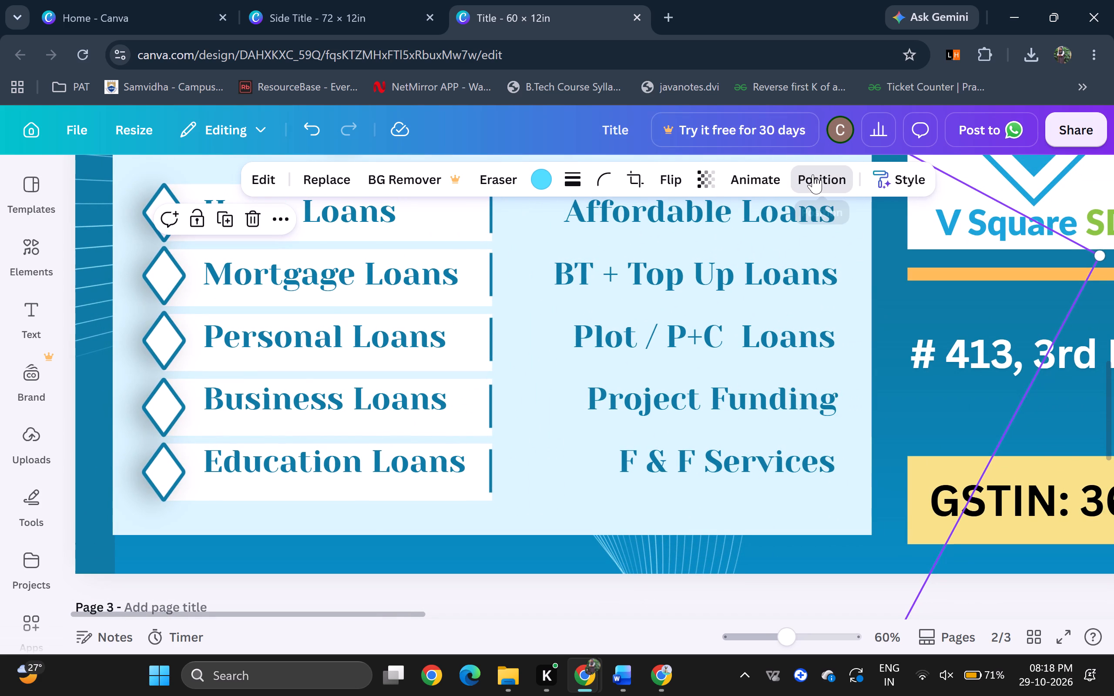
scroll(262, 429, up, 2)
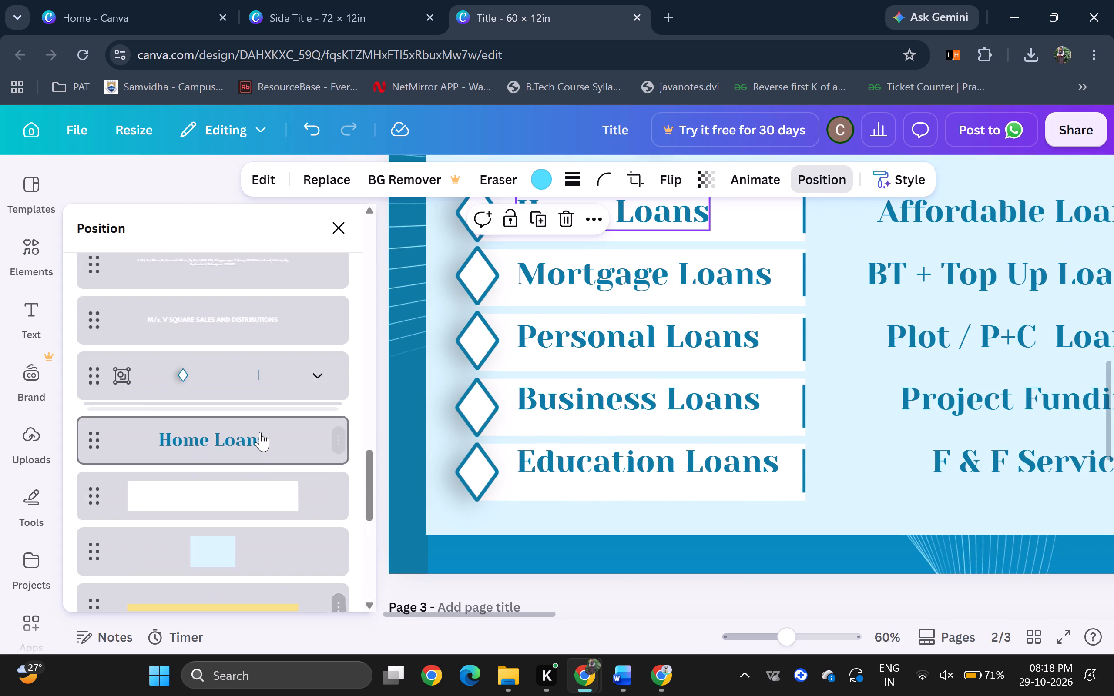
scroll(260, 432, up, 18)
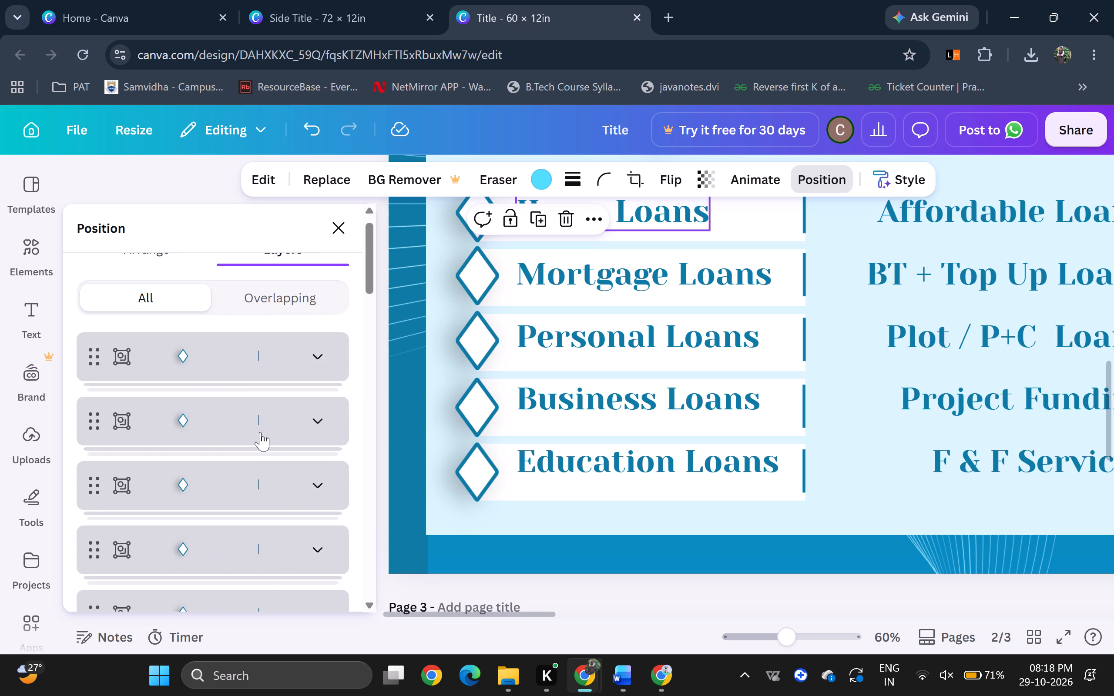
scroll(260, 432, up, 1)
scroll(260, 432, down, 1)
click(89, 296)
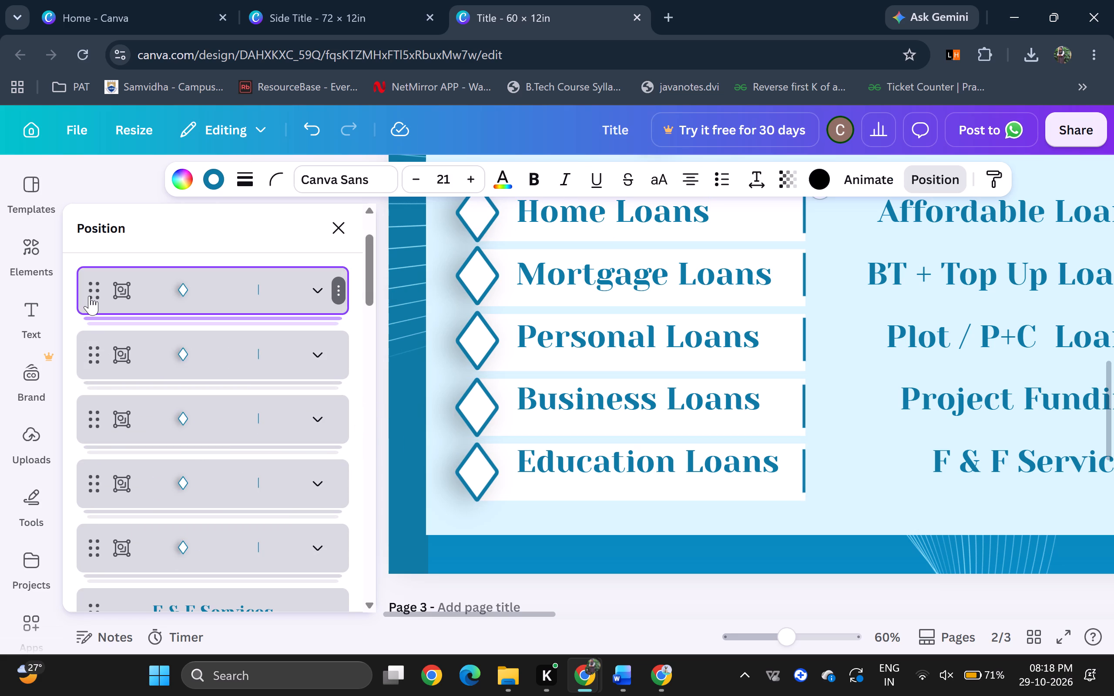
Select the top five diamond-and-strip groups together and move them between the Mortgage Loans text and the white bars in the layer order.
ctrl+click(97, 337)
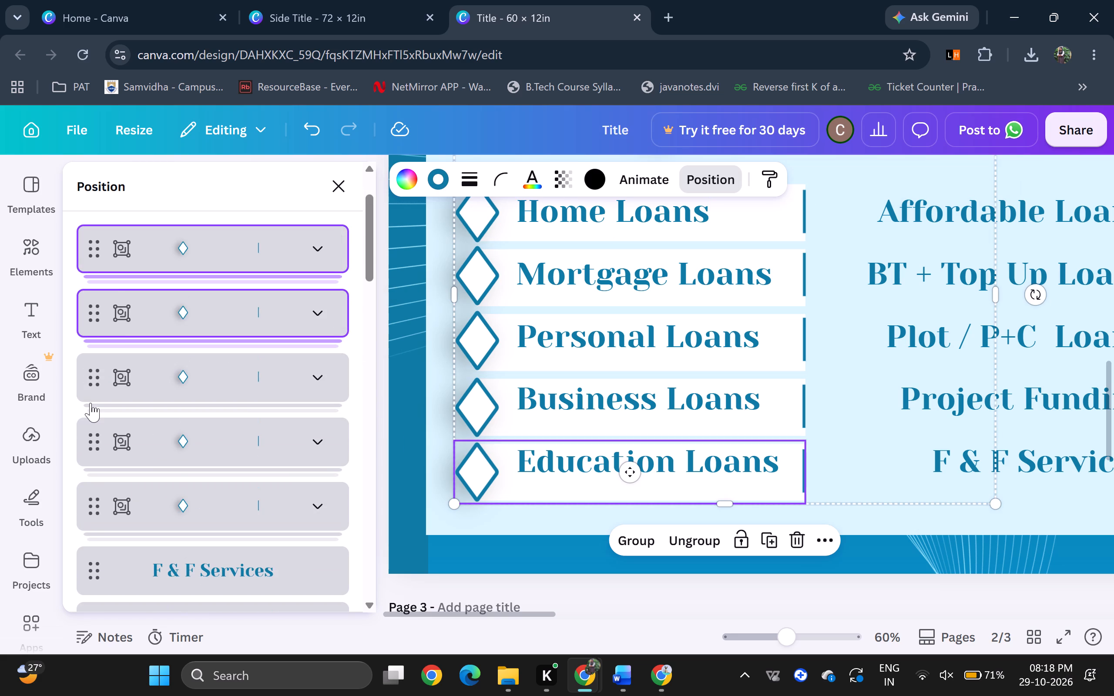
ctrl+click(96, 364)
ctrl+click(98, 428)
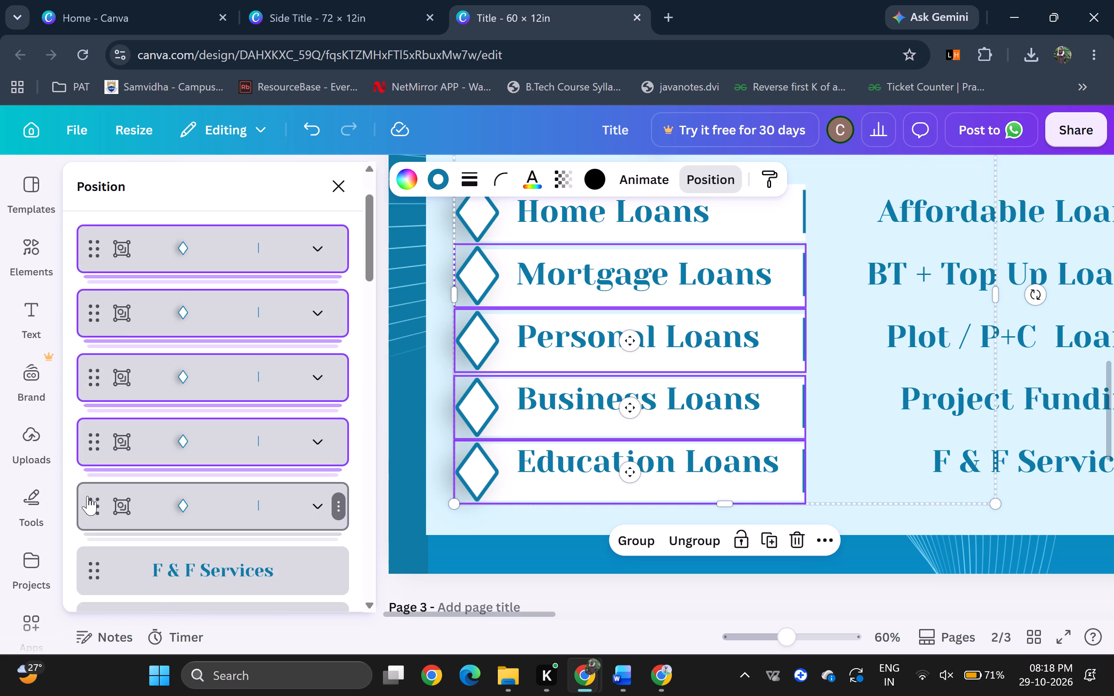
ctrl+click(87, 496)
ctrl+scroll(226, 406, down, 1)
scroll(226, 406, down, 2)
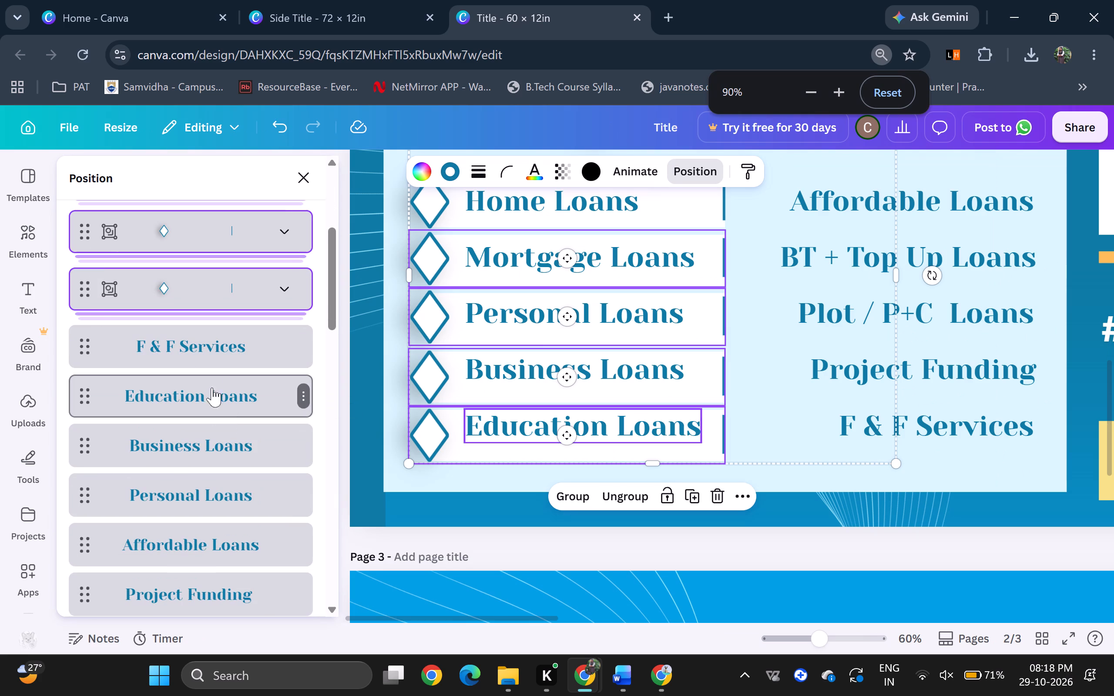
drag(85, 280, 104, 533)
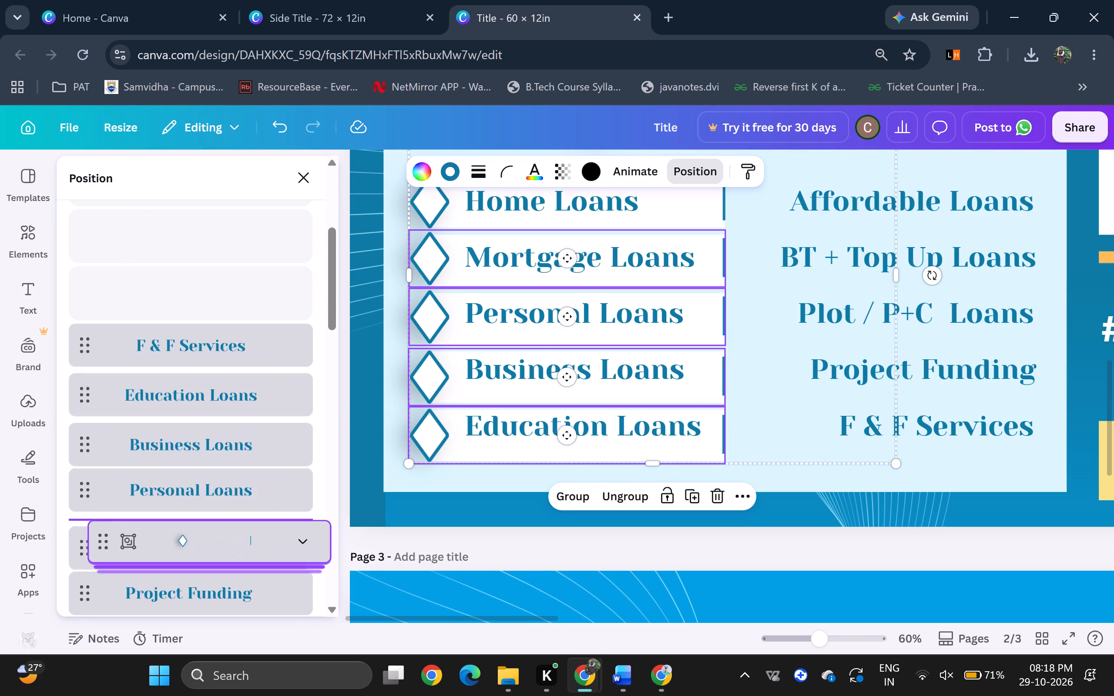
scroll(104, 533, down, 2)
drag(104, 533, 101, 482)
scroll(101, 482, down, 1)
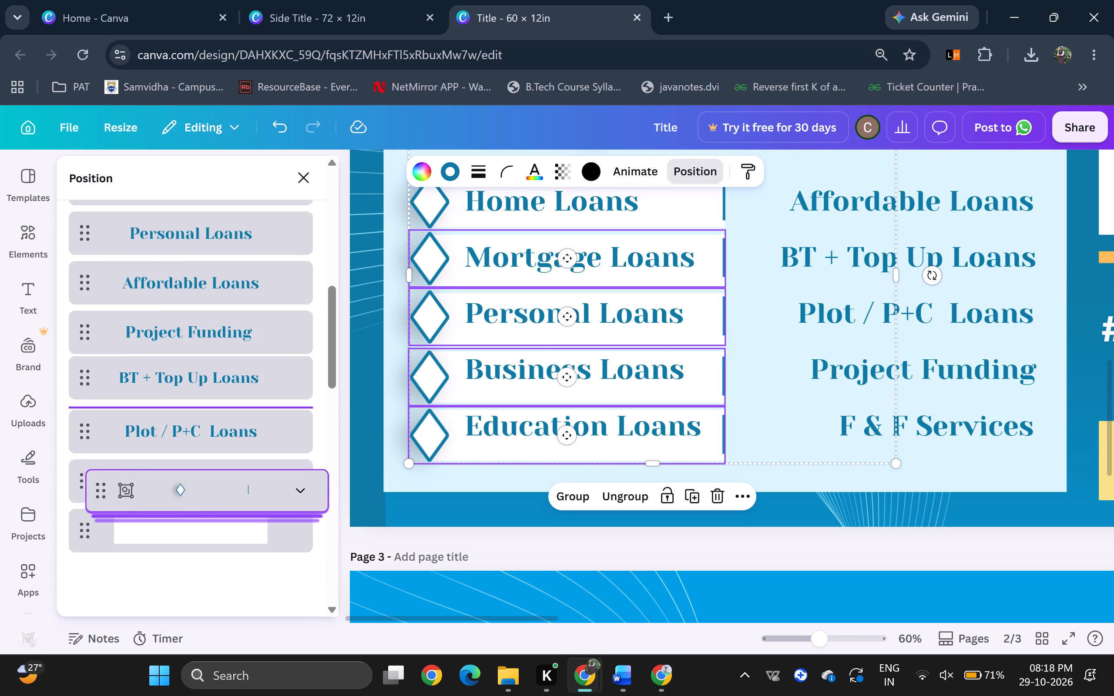
drag(101, 482, 114, 529)
scroll(114, 529, down, 2)
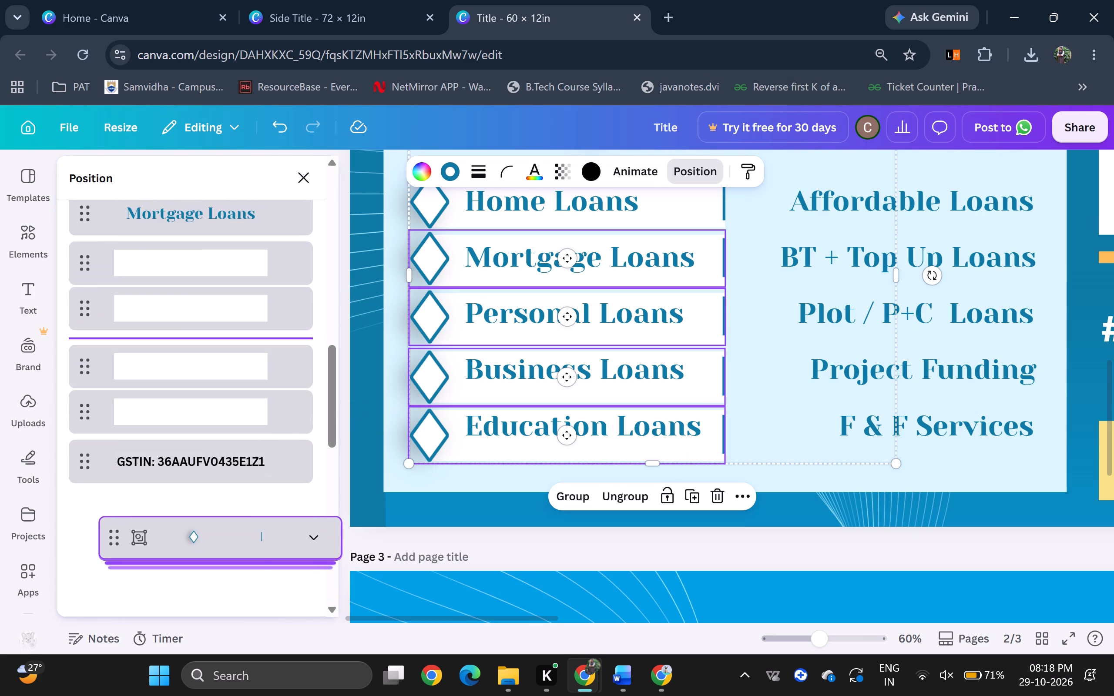
drag(114, 529, 92, 343)
scroll(92, 343, up, 1)
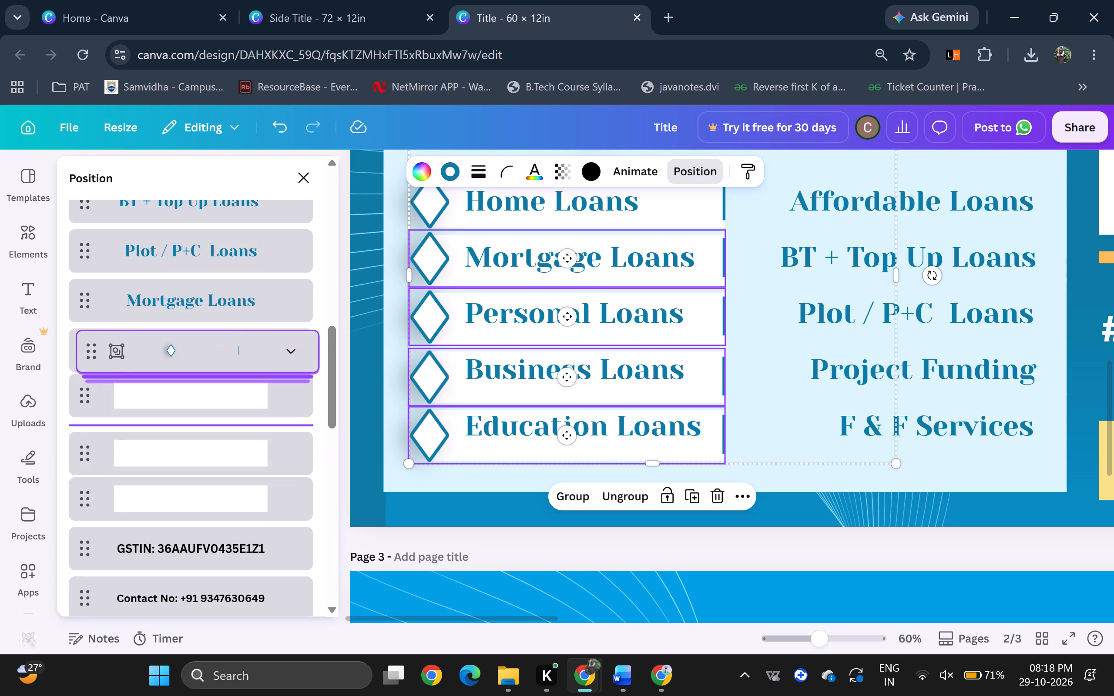
drag(92, 343, 99, 322)
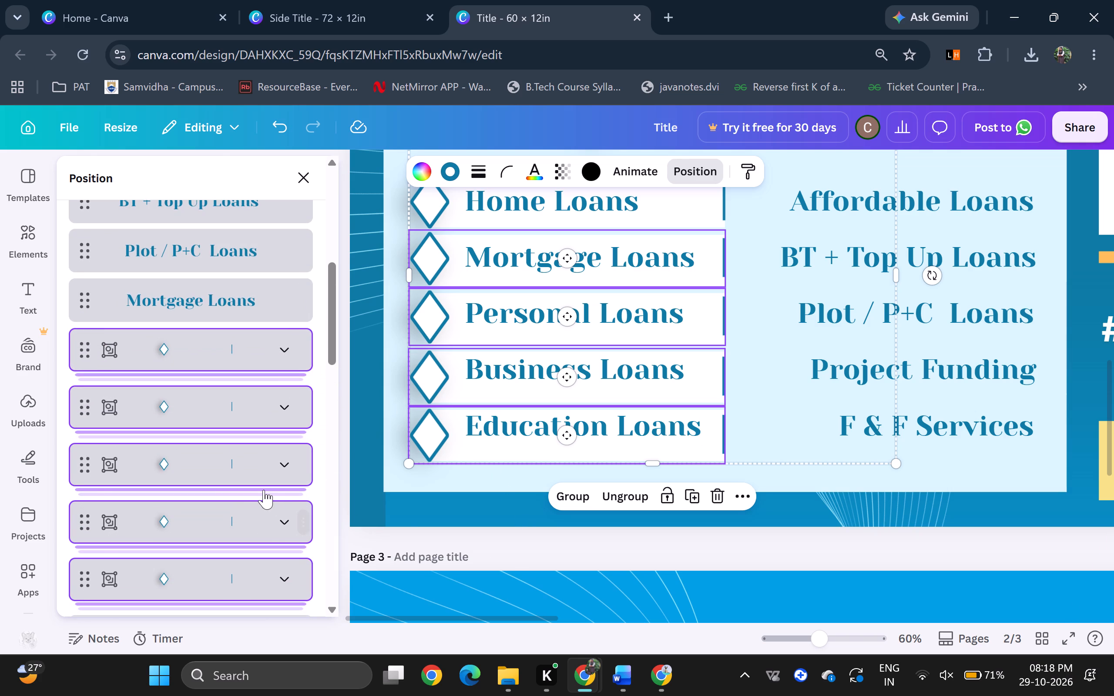
scroll(264, 490, down, 4)
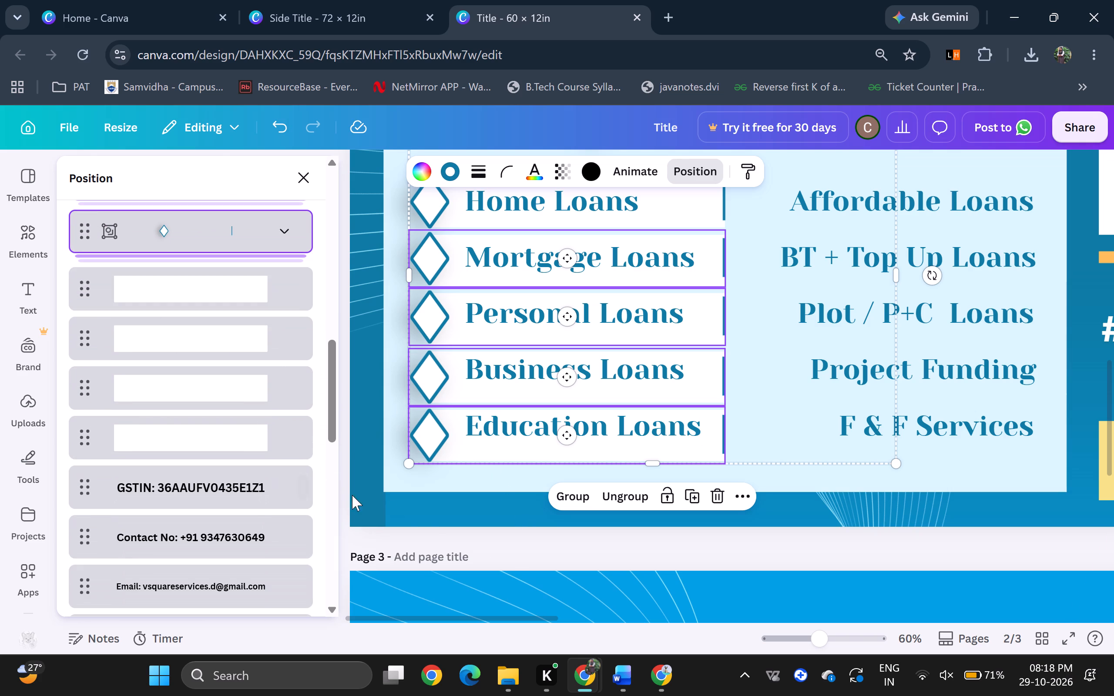
click(515, 553)
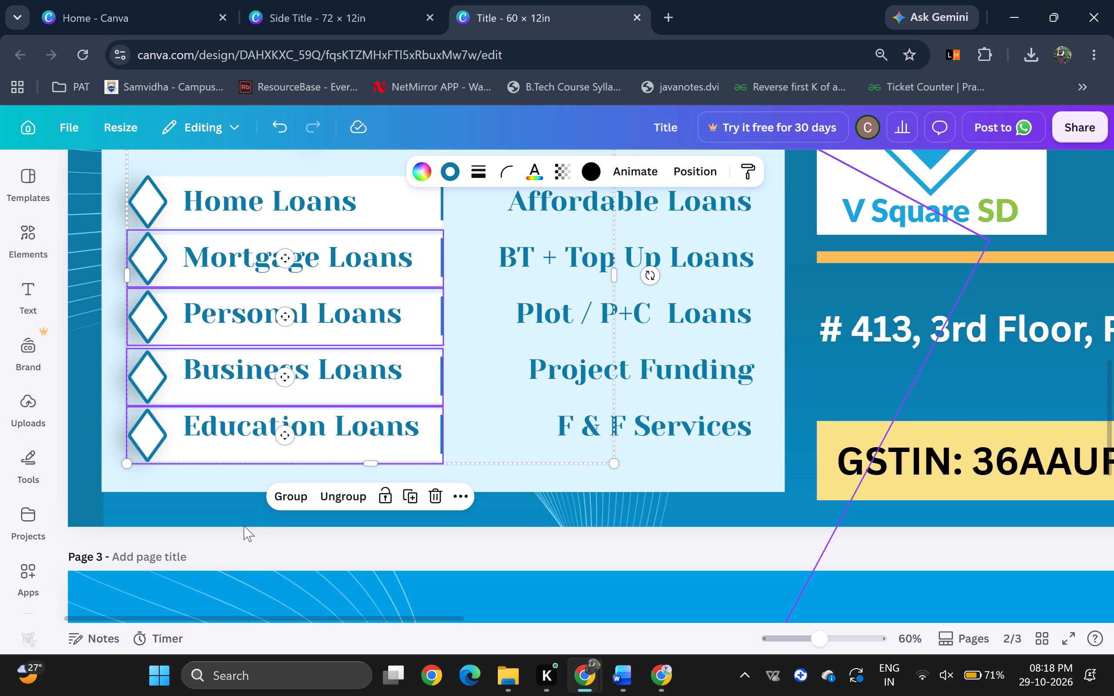
click(244, 525)
Nudge the Education Loans, Business Loans and Personal Loans text down to centre each beside its diamond, keeping their left edges aligned.
scroll(343, 348, up, 2)
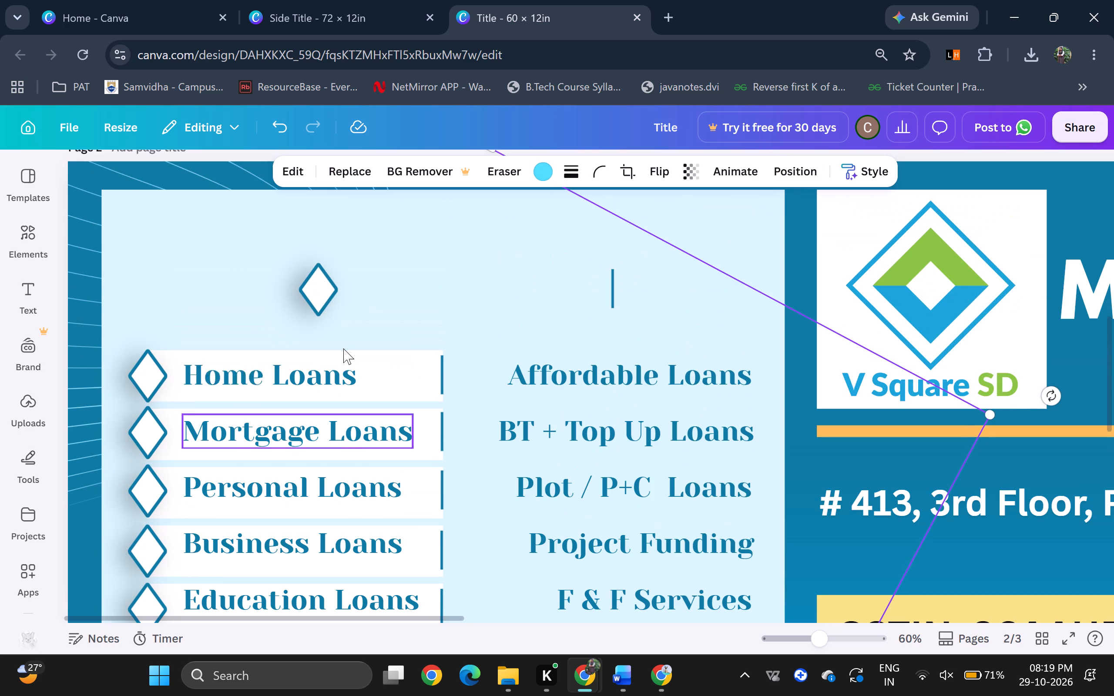
scroll(321, 481, down, 2)
scroll(331, 444, up, 1)
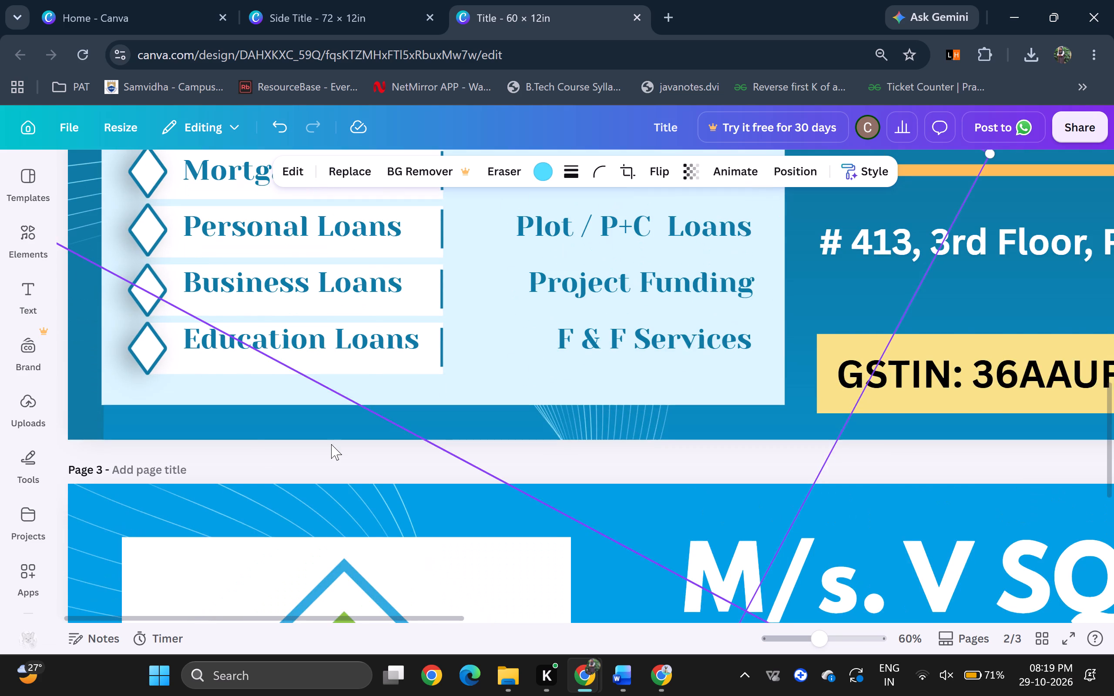
scroll(332, 443, up, 1)
drag(319, 438, 319, 445)
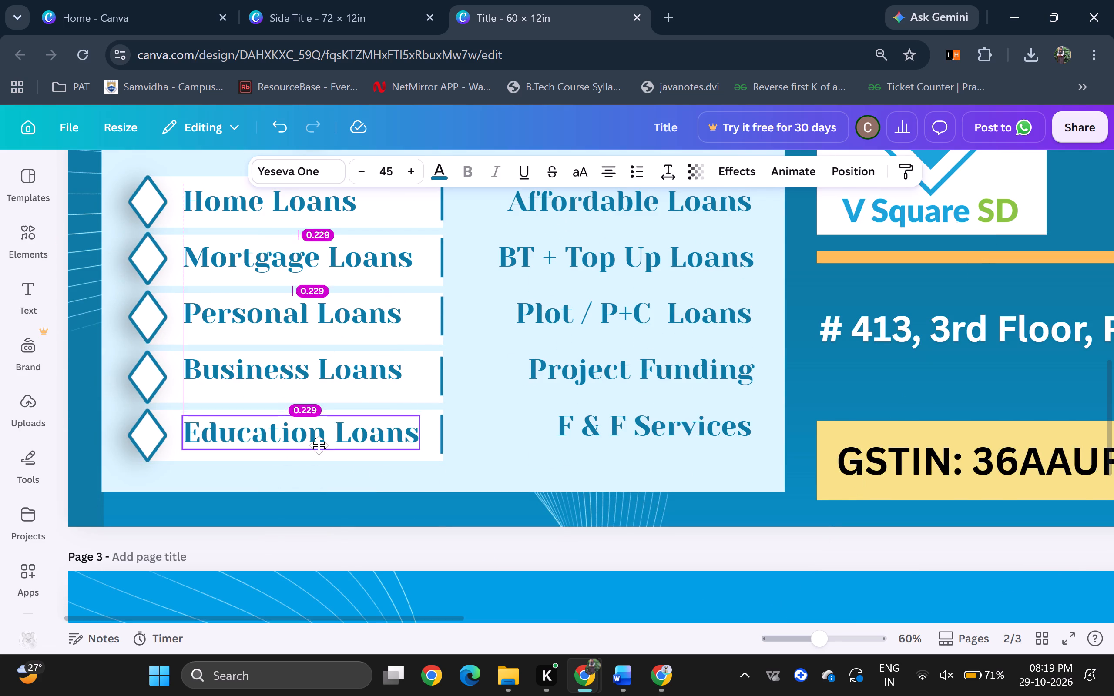
drag(319, 445, 319, 448)
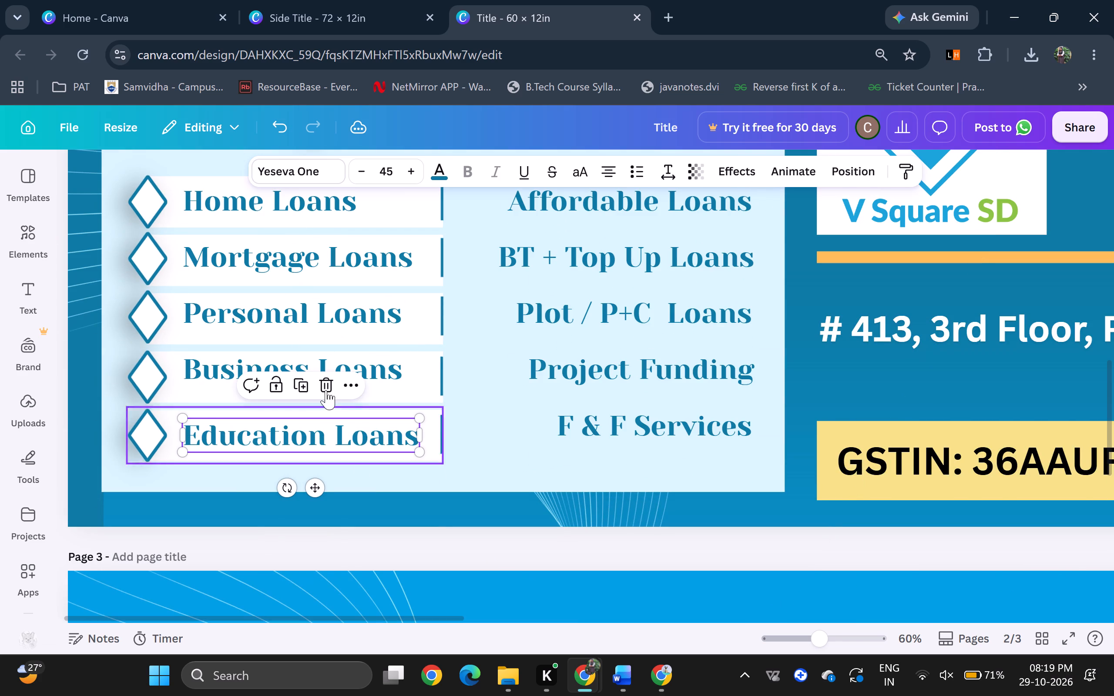
drag(367, 365, 367, 373)
drag(393, 319, 392, 324)
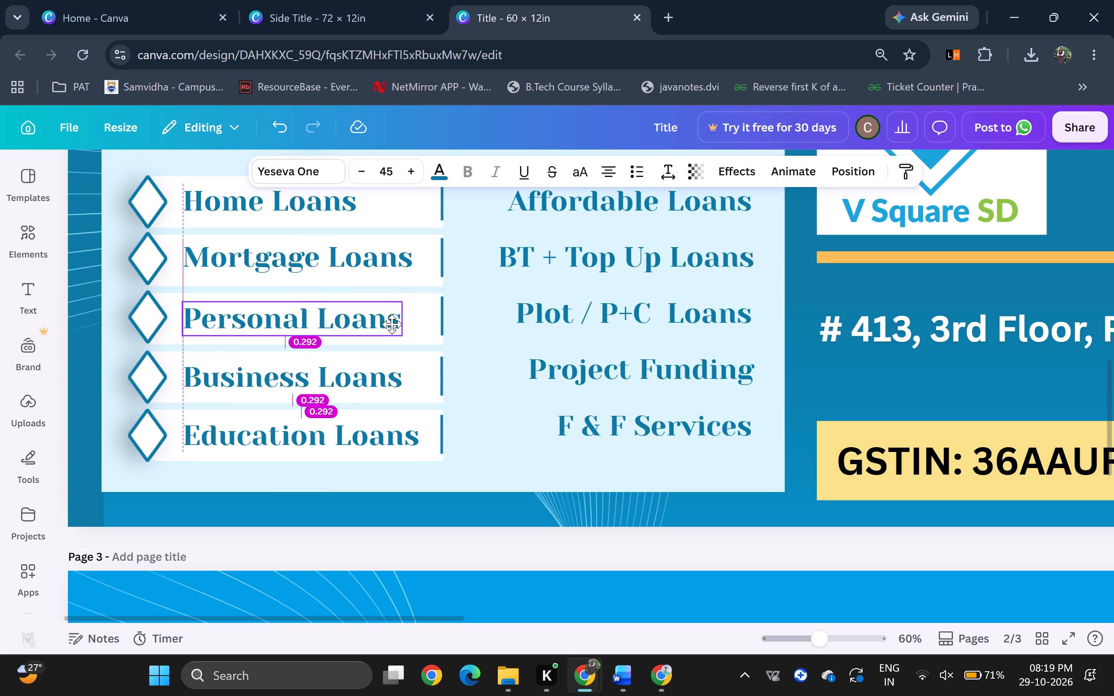
Nudge the Personal Loans and Mortgage Loans texts so they sit vertically centred on their white bars.
drag(392, 324, 391, 323)
drag(387, 268, 387, 273)
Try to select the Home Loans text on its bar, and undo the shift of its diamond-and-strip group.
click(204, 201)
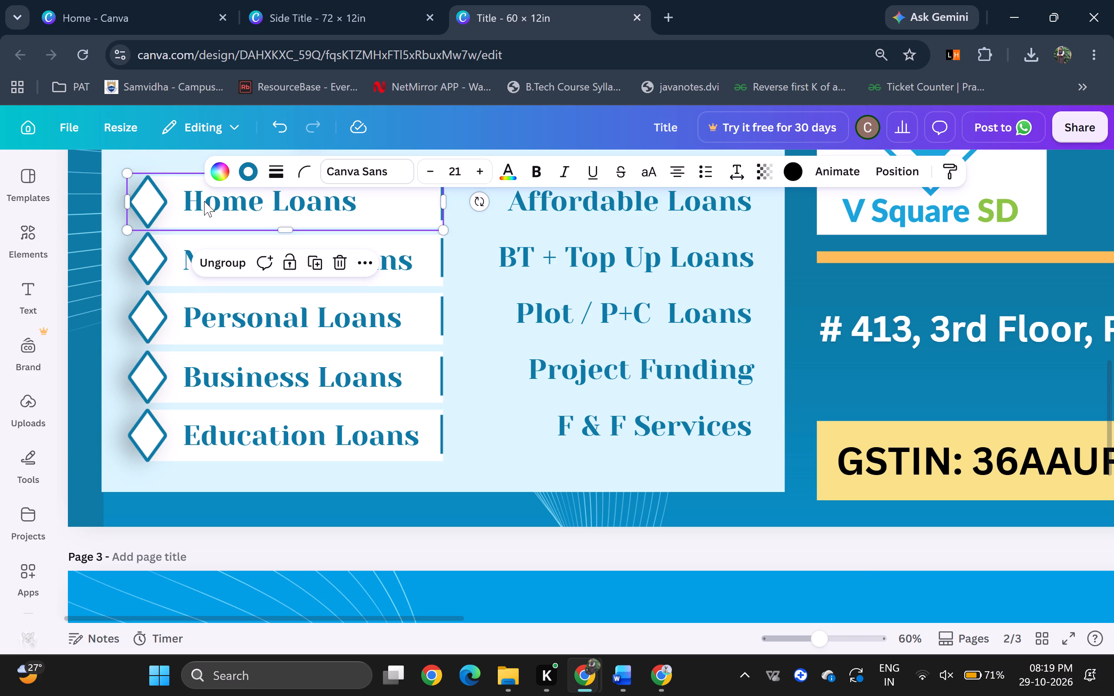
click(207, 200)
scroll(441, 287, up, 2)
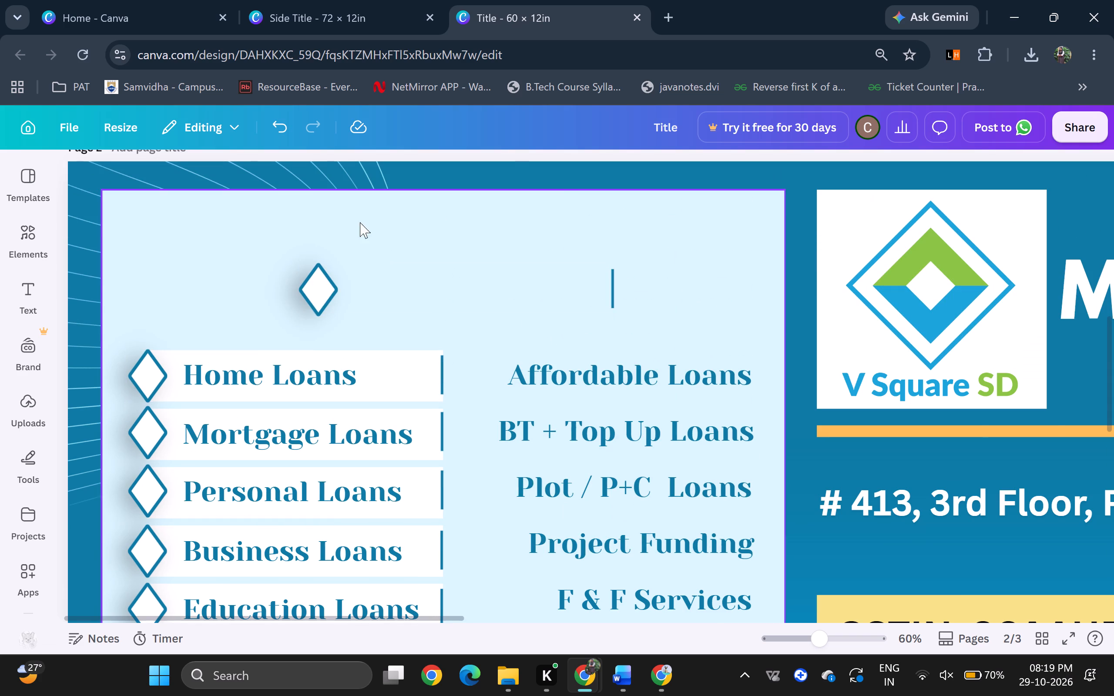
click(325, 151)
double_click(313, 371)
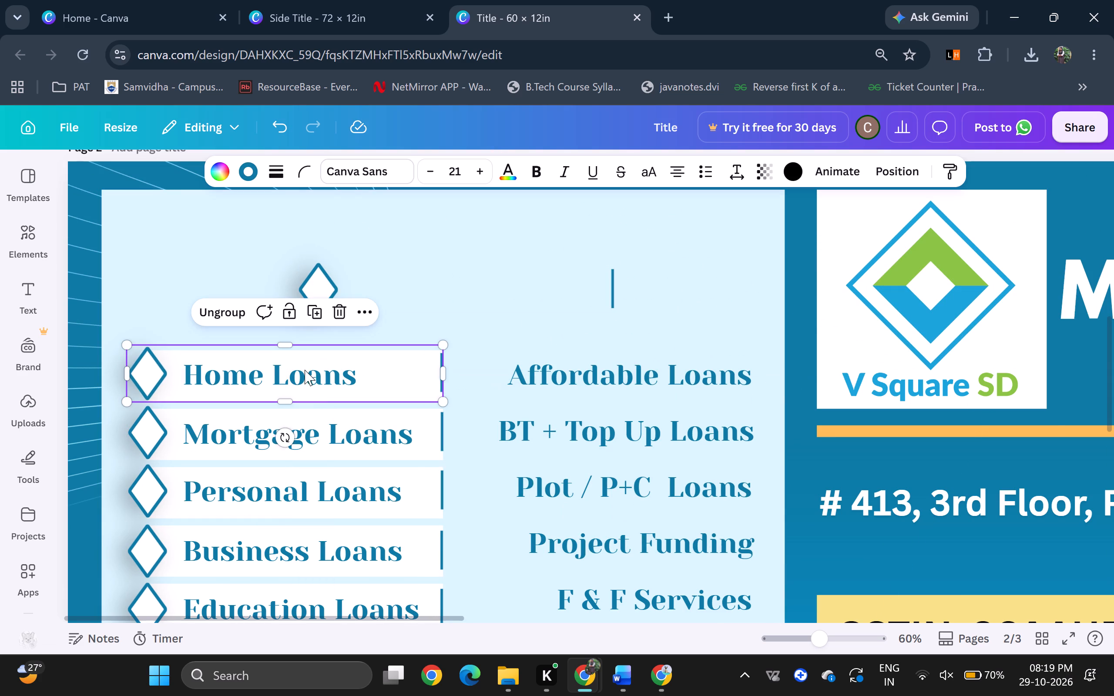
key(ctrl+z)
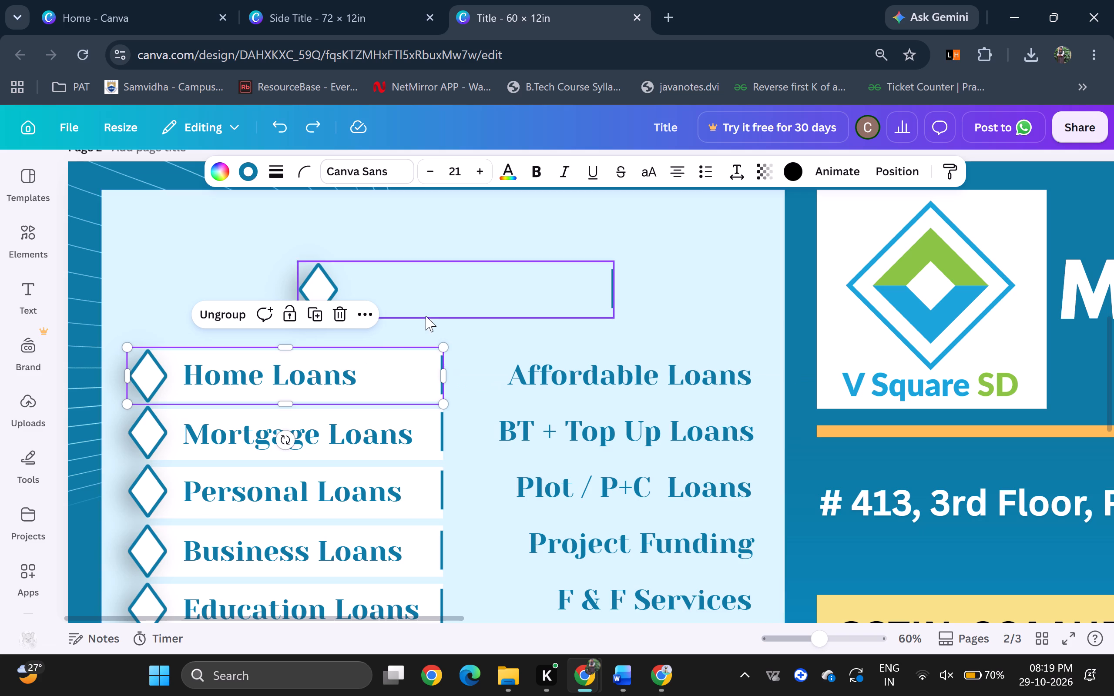
Move the Home Loans text to the very top of the layer order.
click(881, 169)
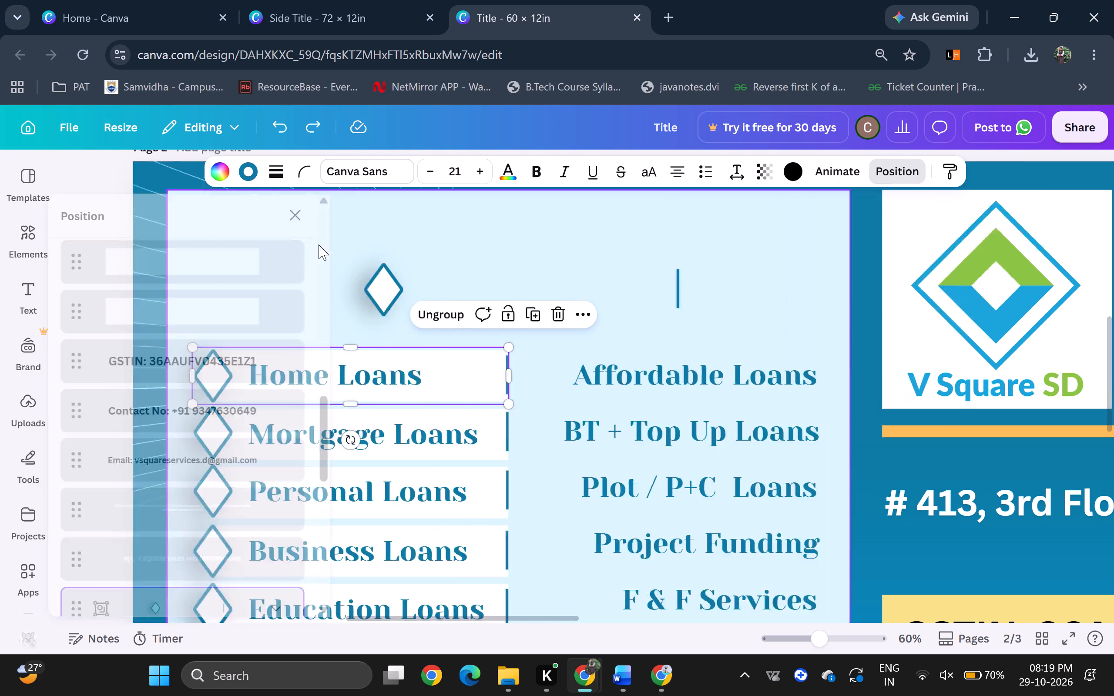
scroll(236, 304, up, 8)
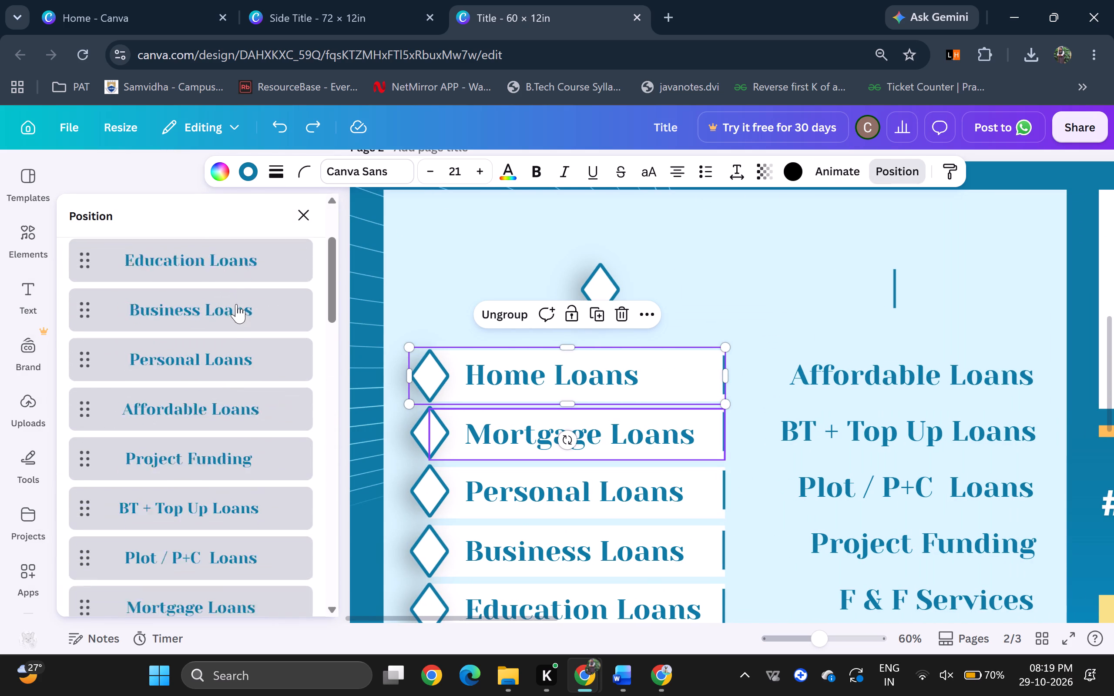
scroll(236, 304, up, 6)
scroll(236, 304, down, 13)
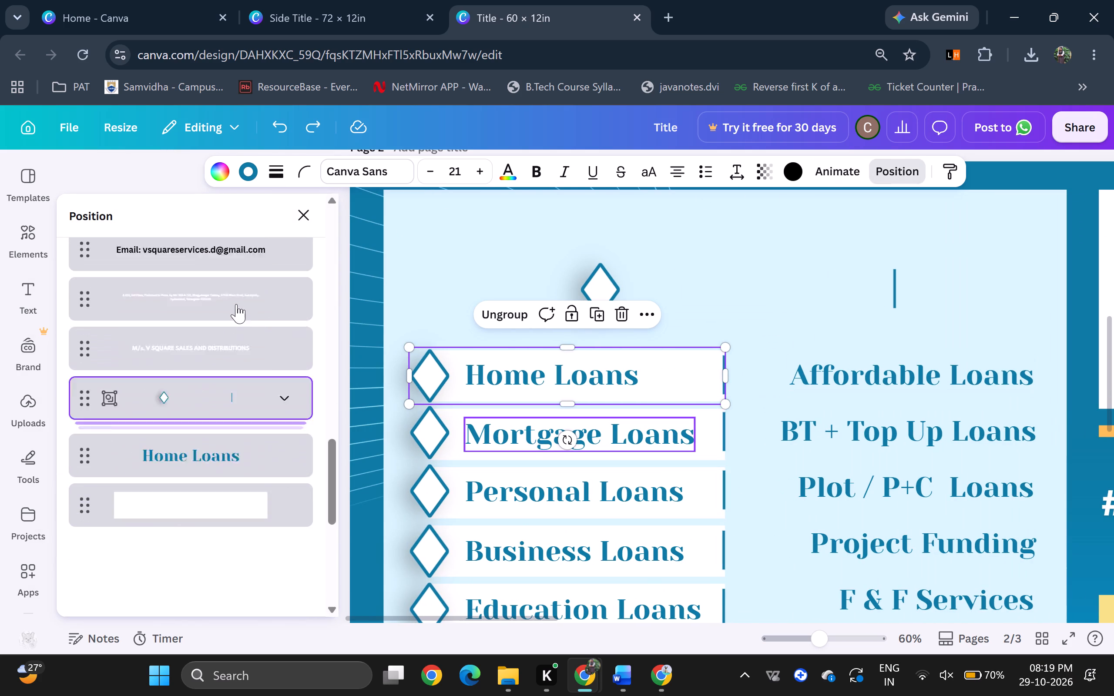
scroll(236, 304, down, 1)
drag(87, 376, 106, 281)
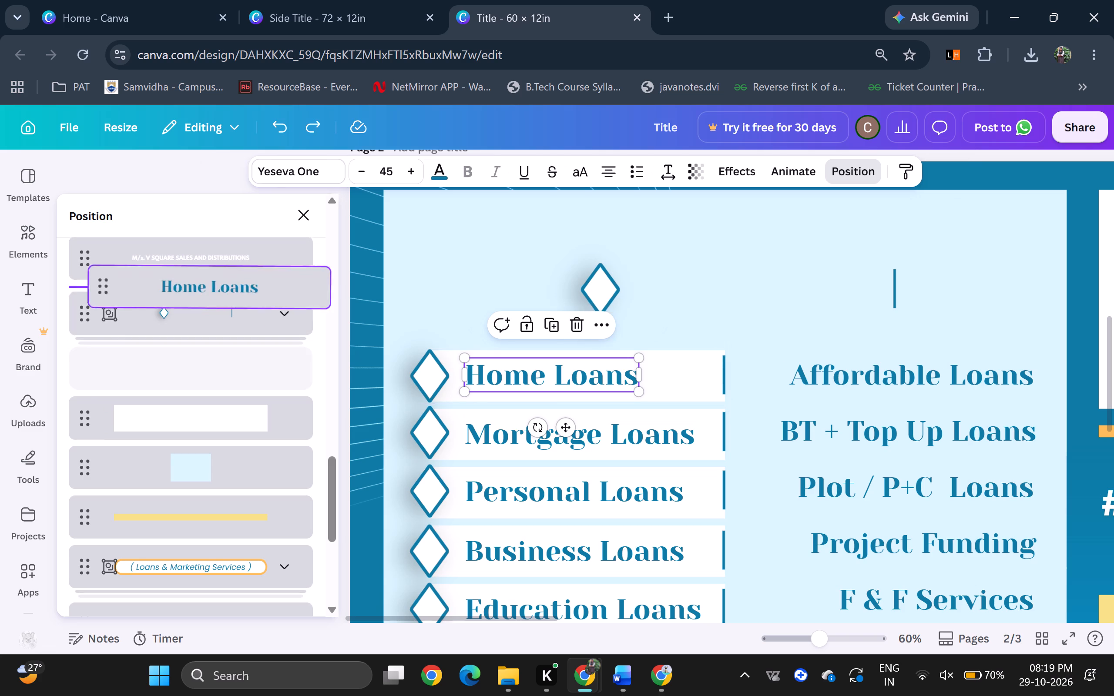
drag(106, 281, 104, 200)
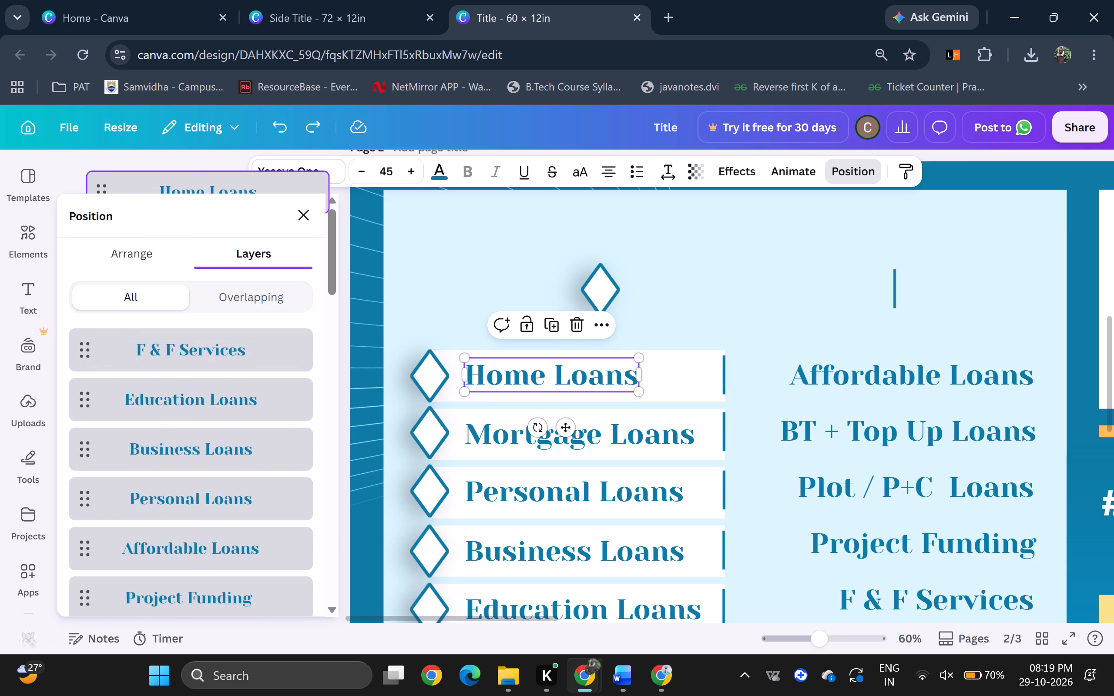
drag(104, 200, 96, 334)
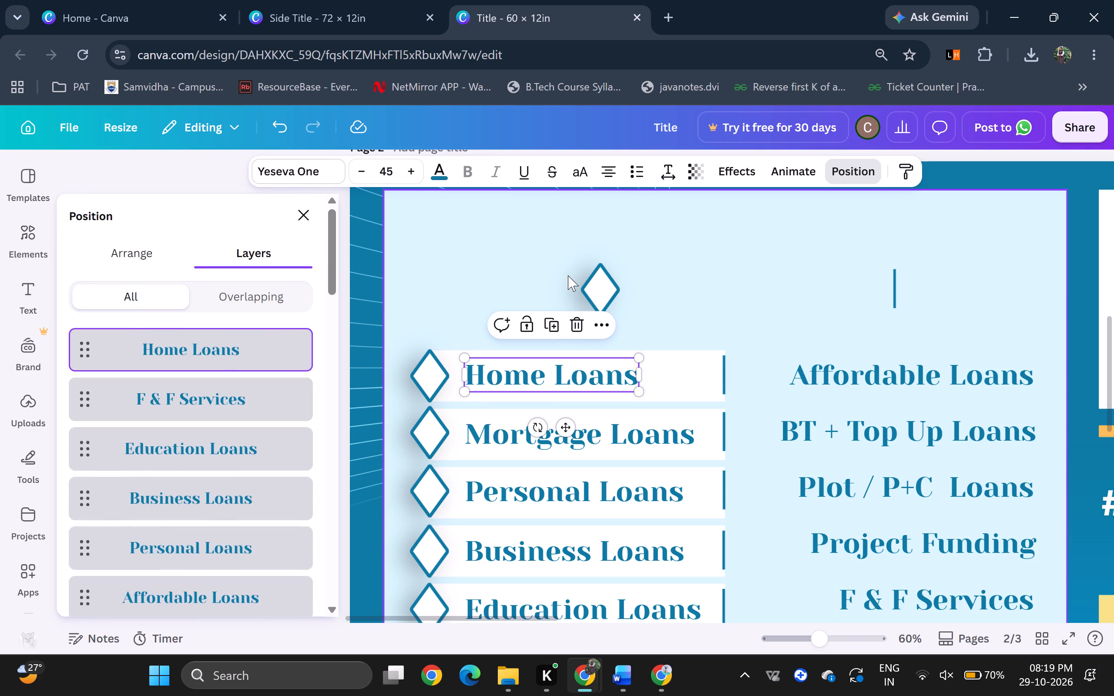
key(Escape)
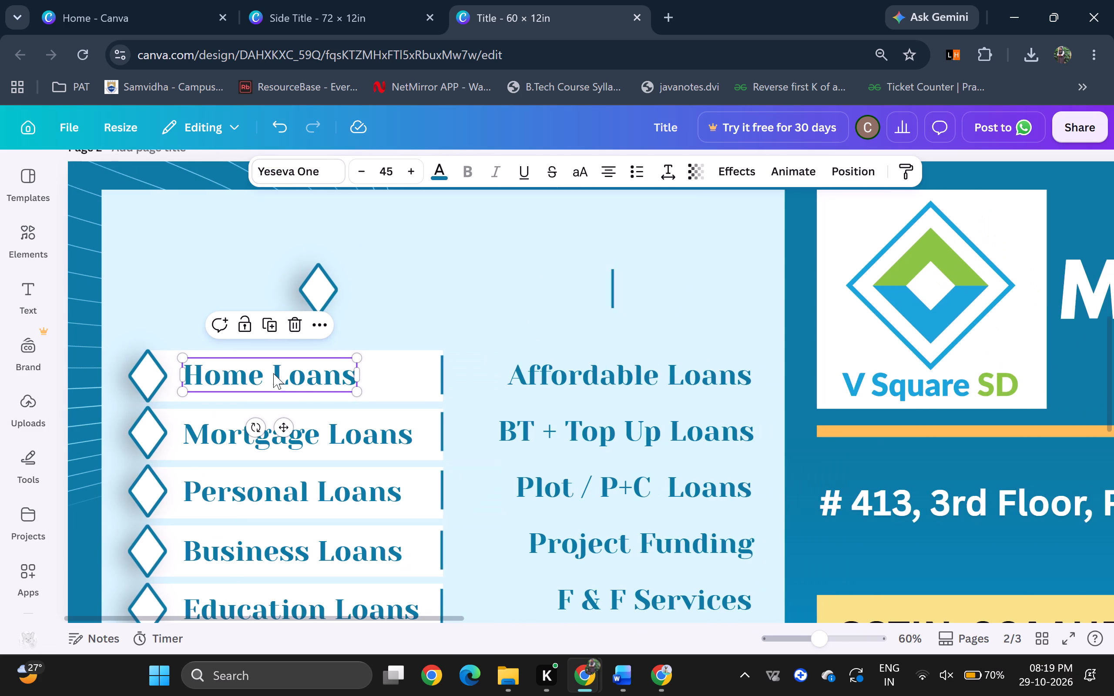
Align the Home Loans text with the loan texts below it, vertically centred on its white bar.
click(273, 373)
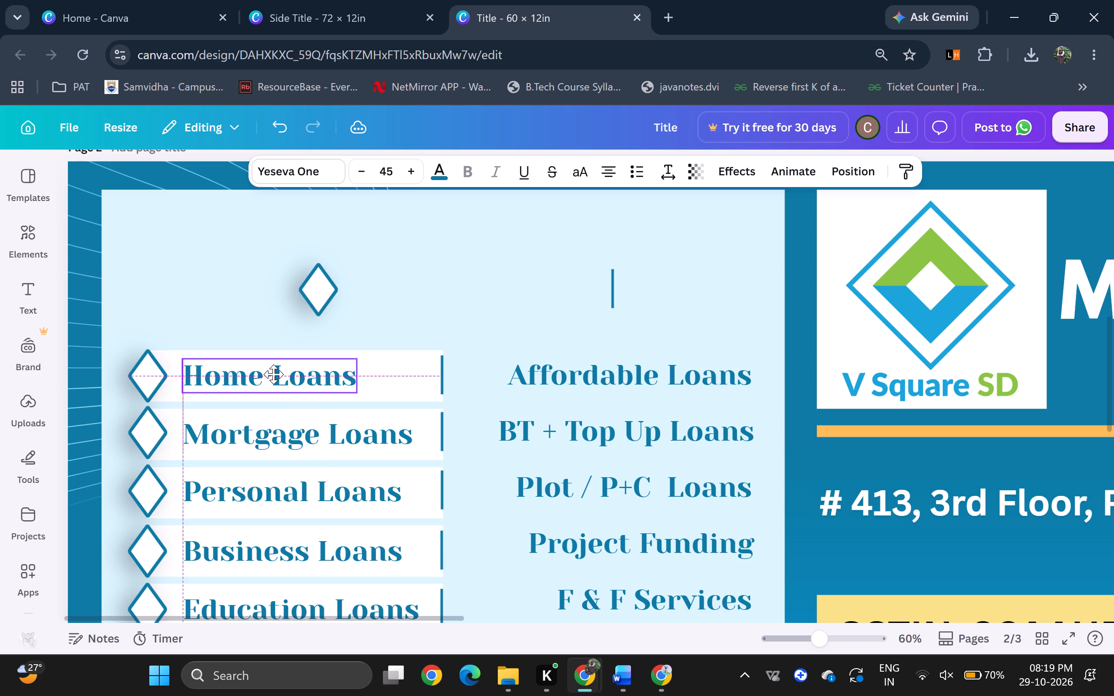
click(63, 322)
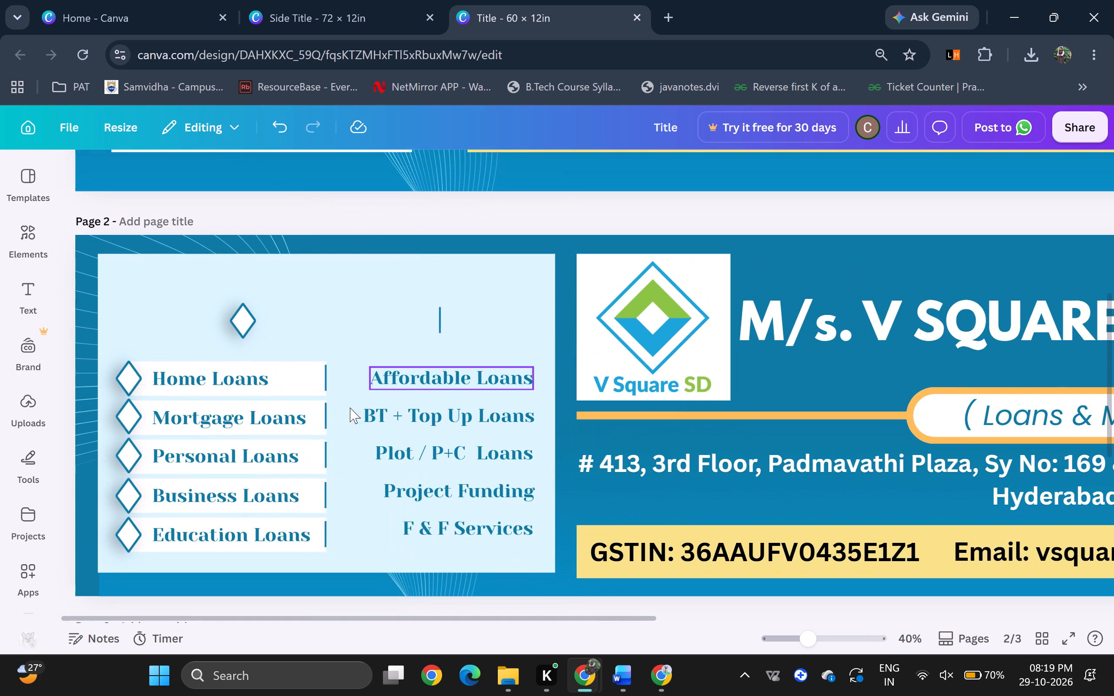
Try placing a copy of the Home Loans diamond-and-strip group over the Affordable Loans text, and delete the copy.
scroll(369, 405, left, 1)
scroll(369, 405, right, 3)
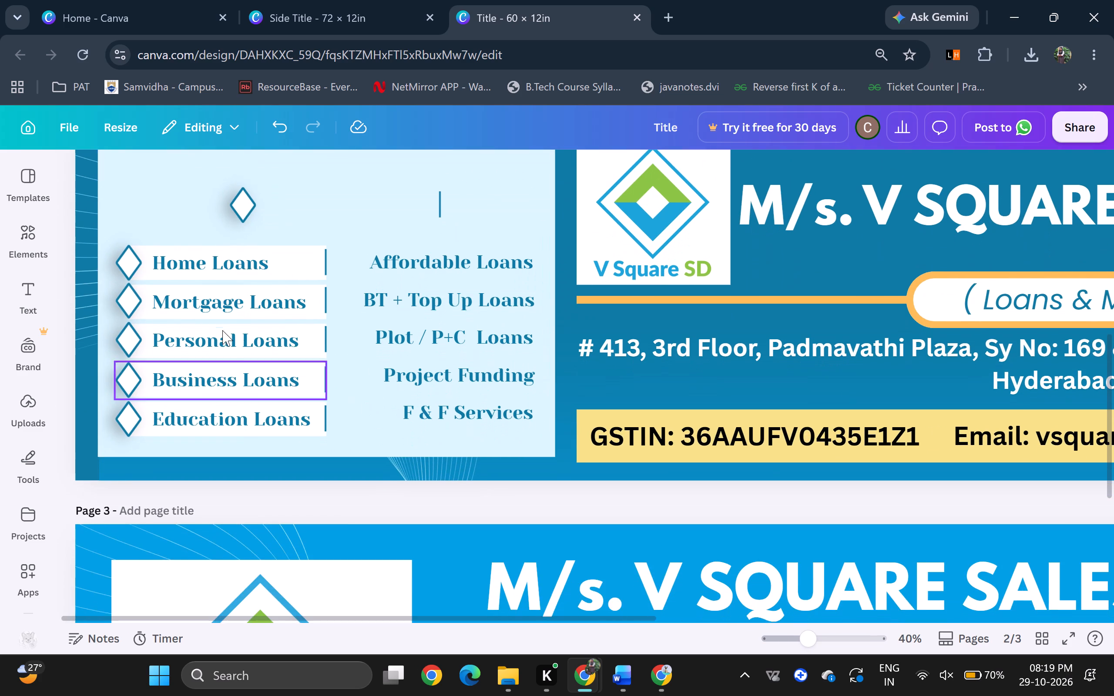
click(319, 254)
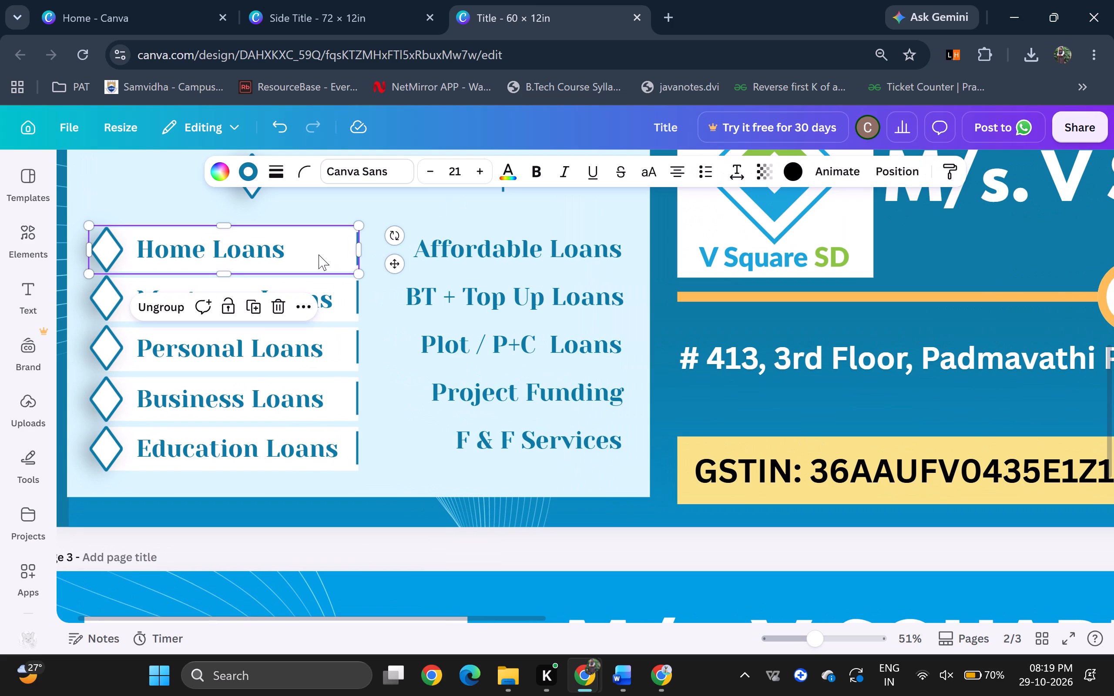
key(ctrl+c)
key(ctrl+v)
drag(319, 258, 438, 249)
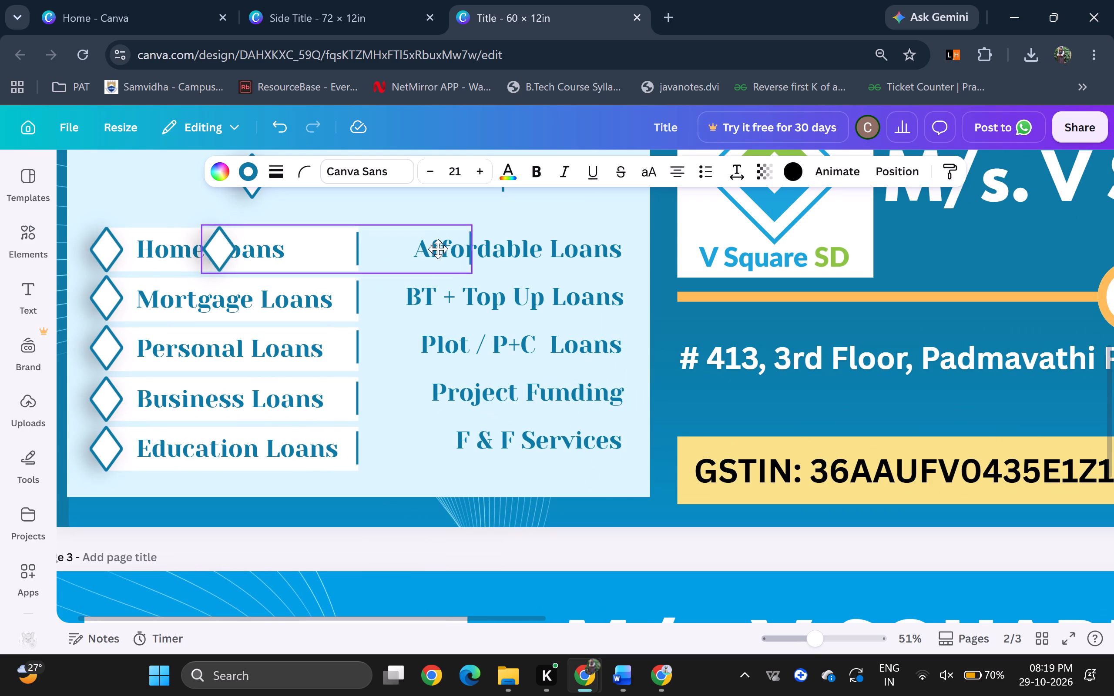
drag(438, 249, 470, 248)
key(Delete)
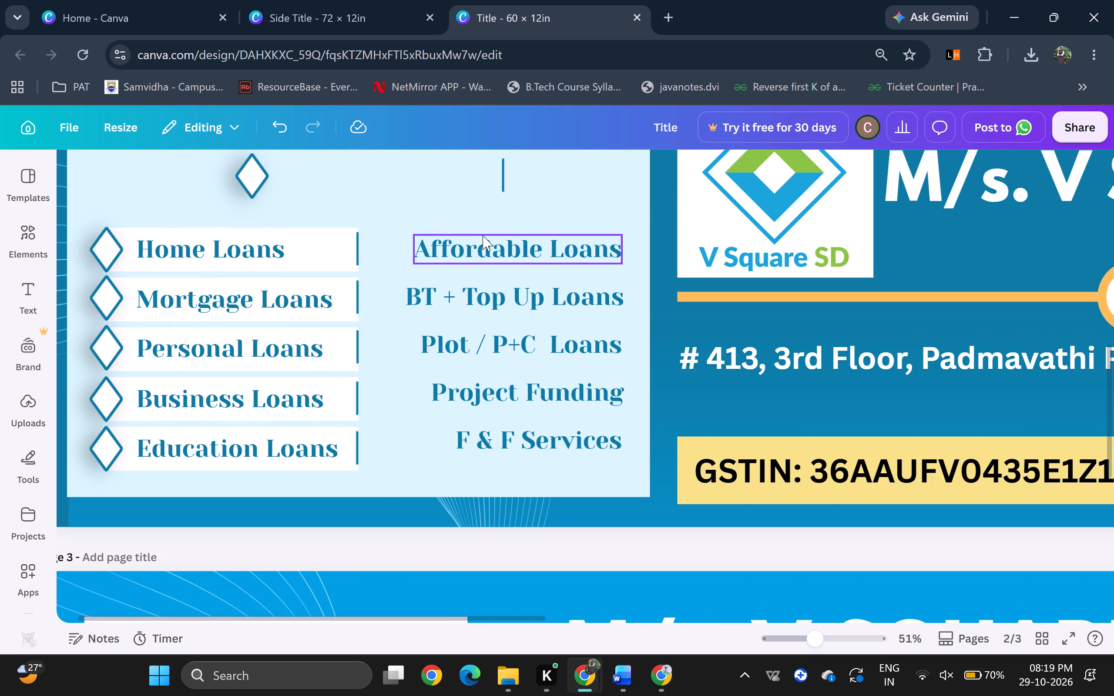
Duplicate the white bar behind Education Loans and place the copy over the Affordable Loans text, level with the Home Loans bar.
scroll(322, 247, up, 1)
click(323, 333)
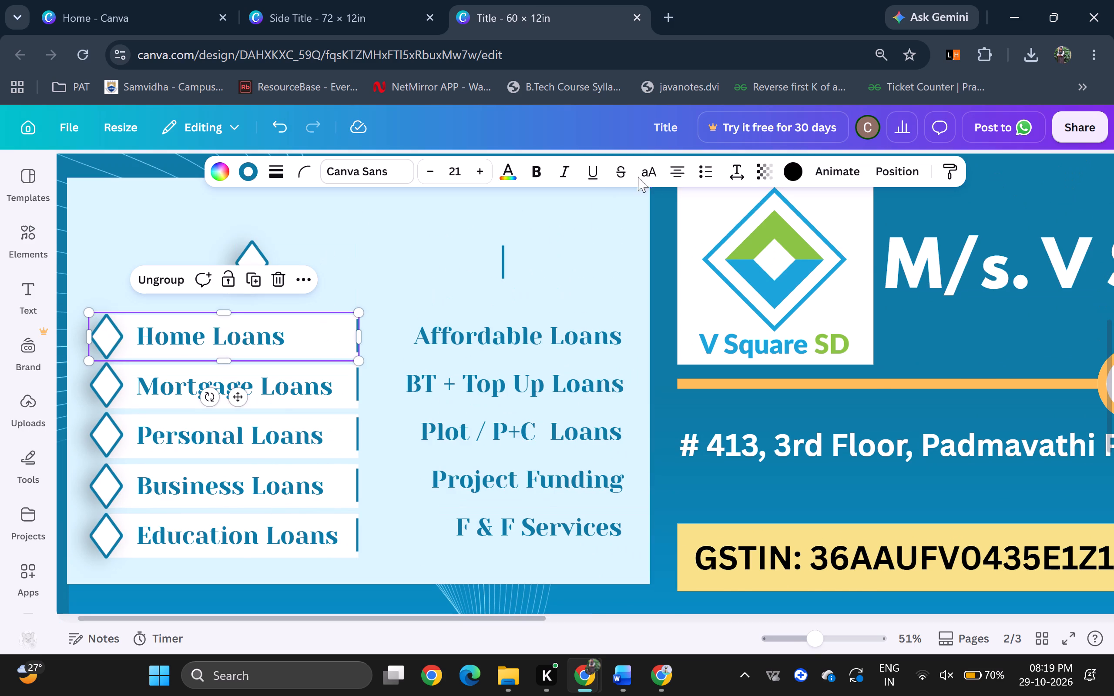
click(883, 169)
scroll(234, 336, down, 1)
scroll(234, 336, up, 2)
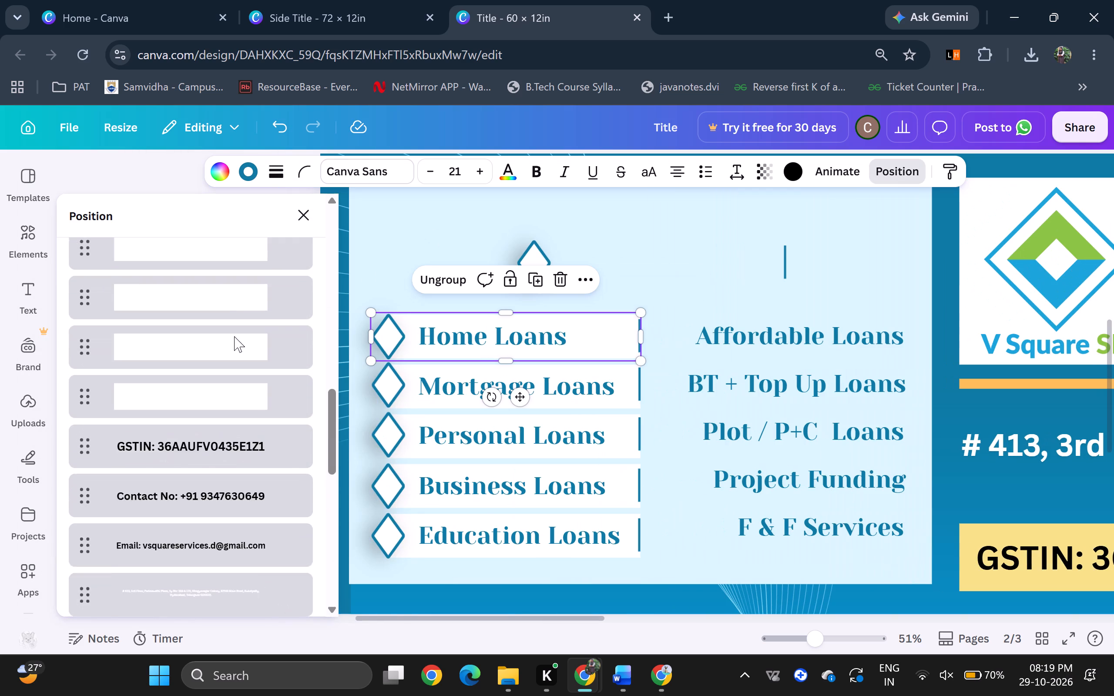
scroll(234, 336, up, 12)
scroll(233, 336, down, 6)
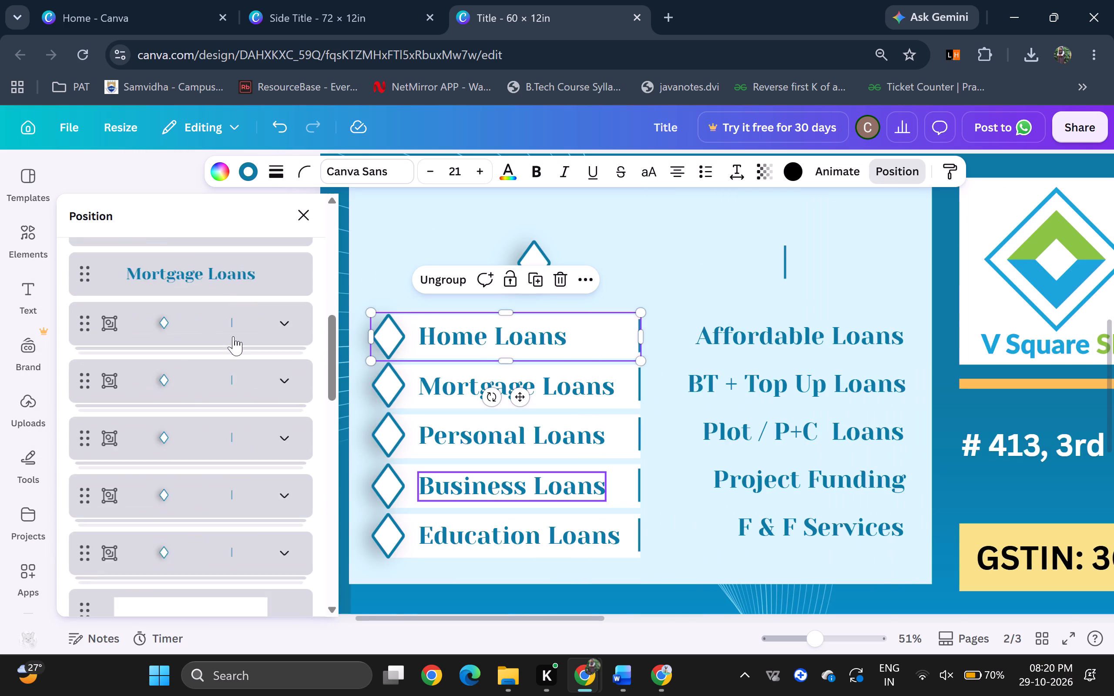
scroll(233, 336, down, 3)
click(233, 336)
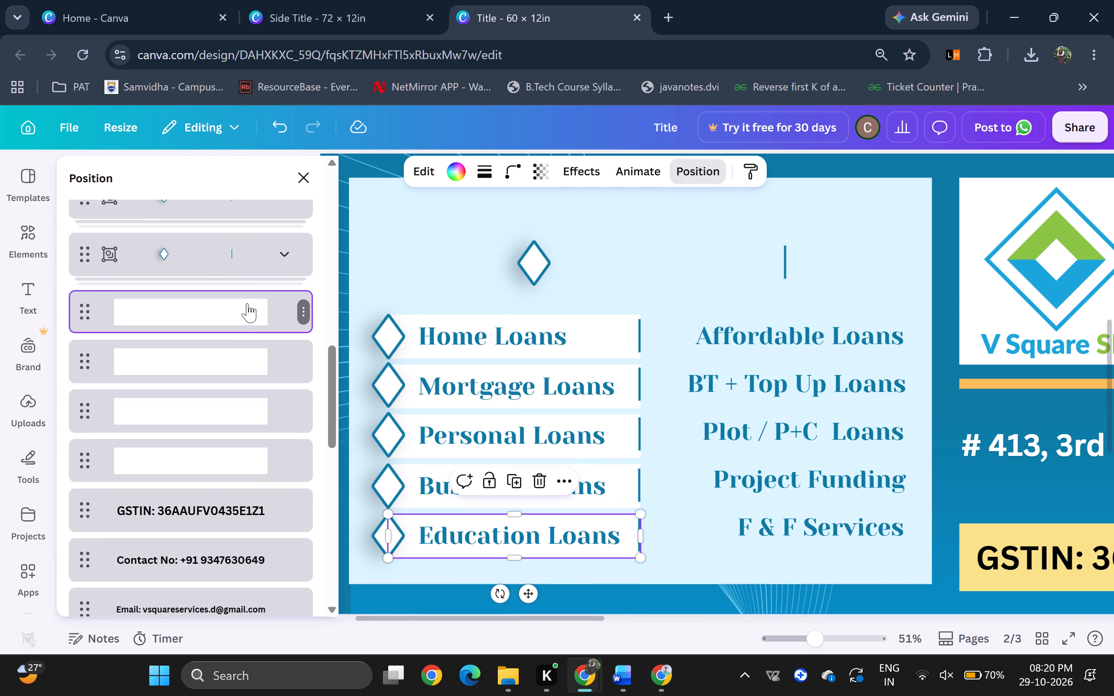
key(ctrl+c)
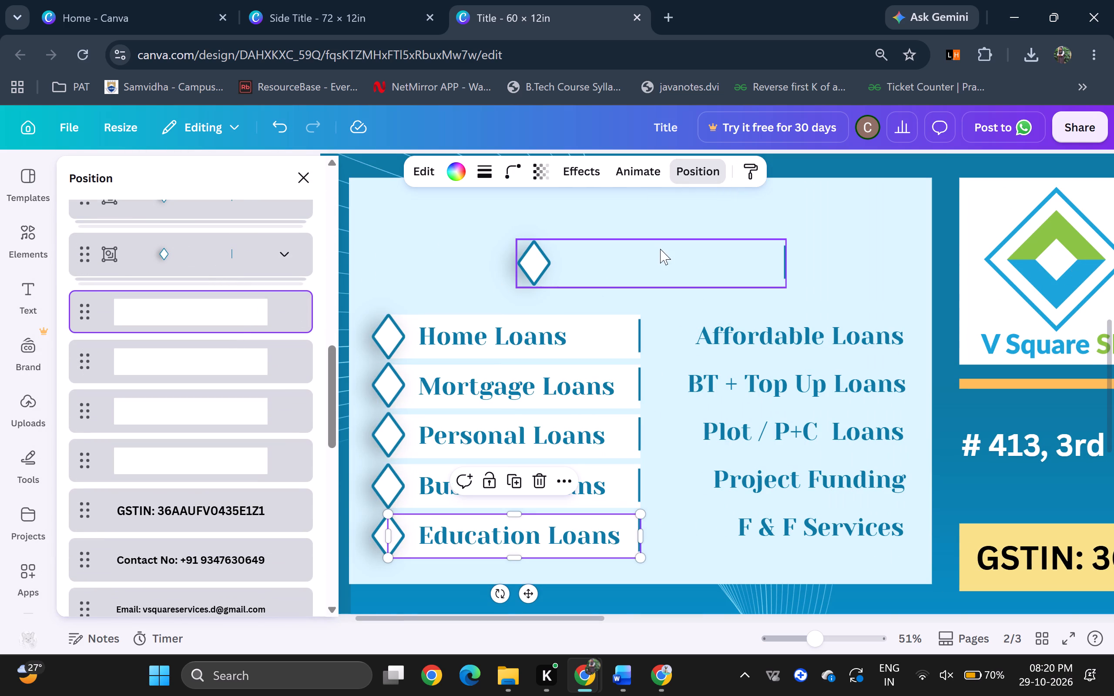
click(811, 264)
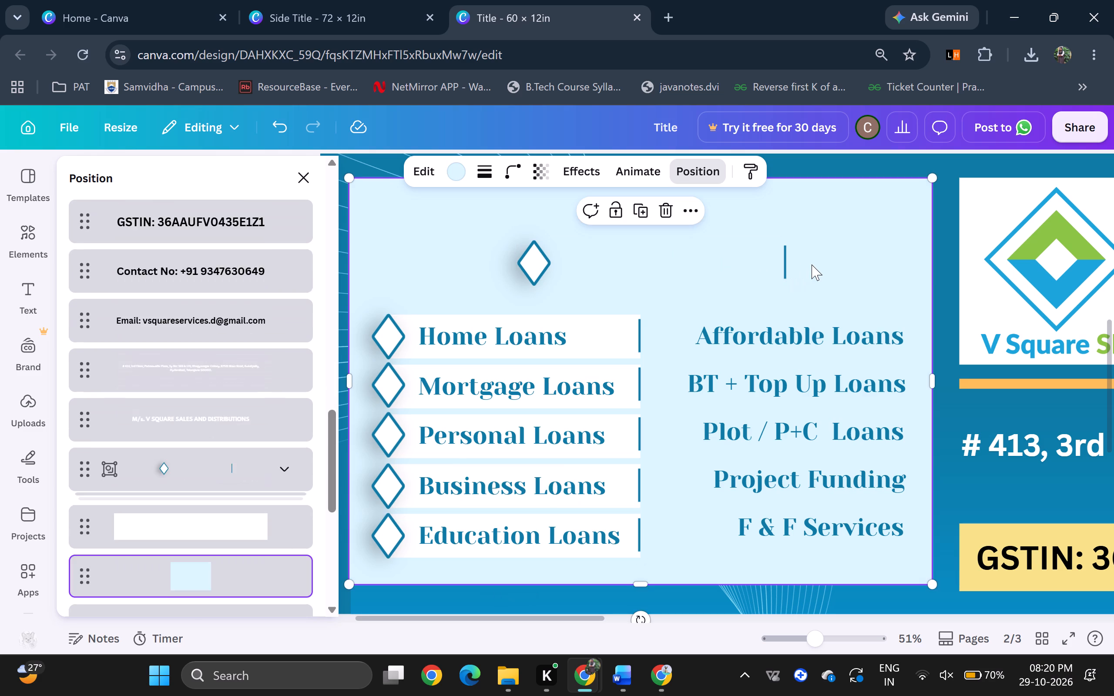
key(ctrl+v)
drag(541, 543, 779, 426)
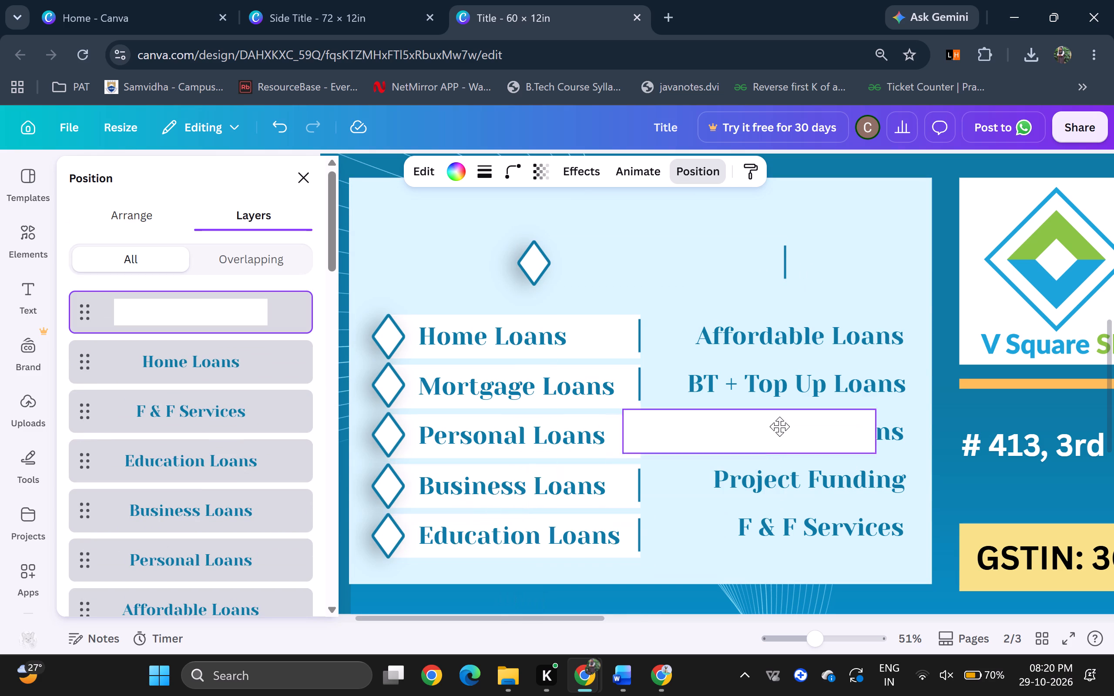
drag(779, 426, 818, 336)
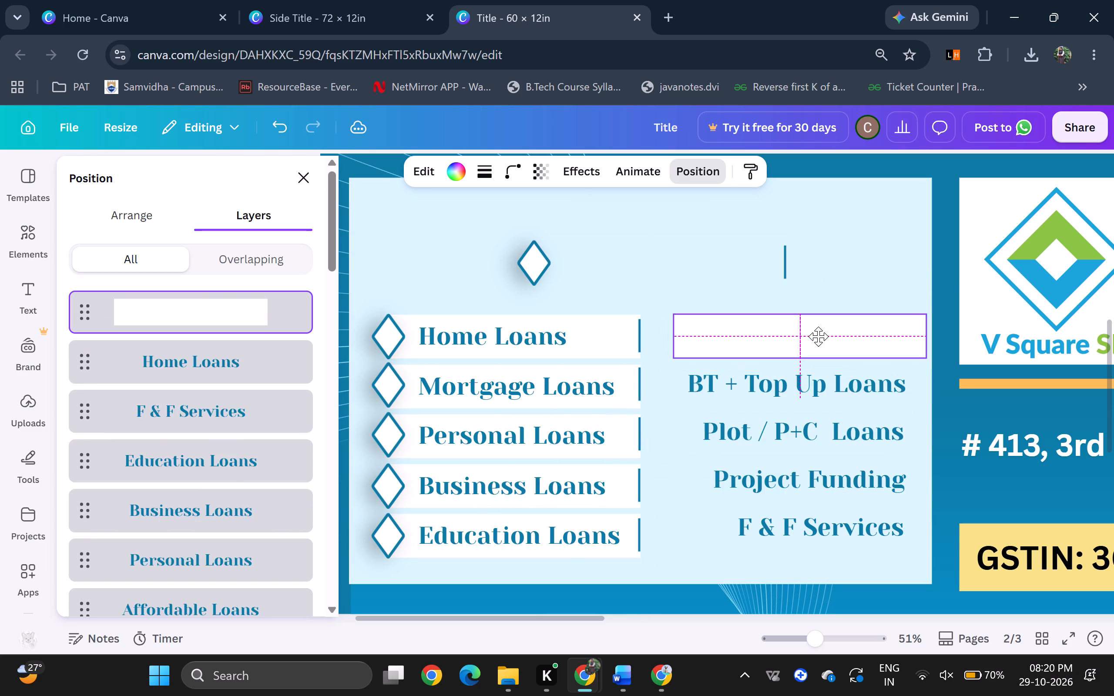
drag(818, 336, 813, 337)
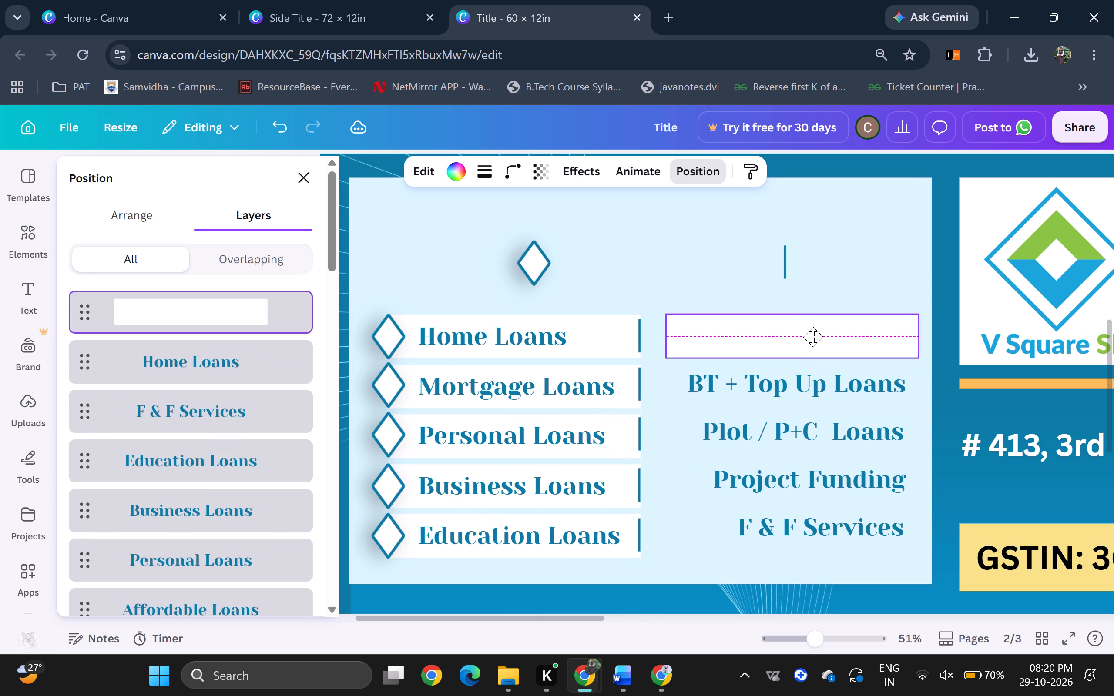
drag(813, 337, 812, 341)
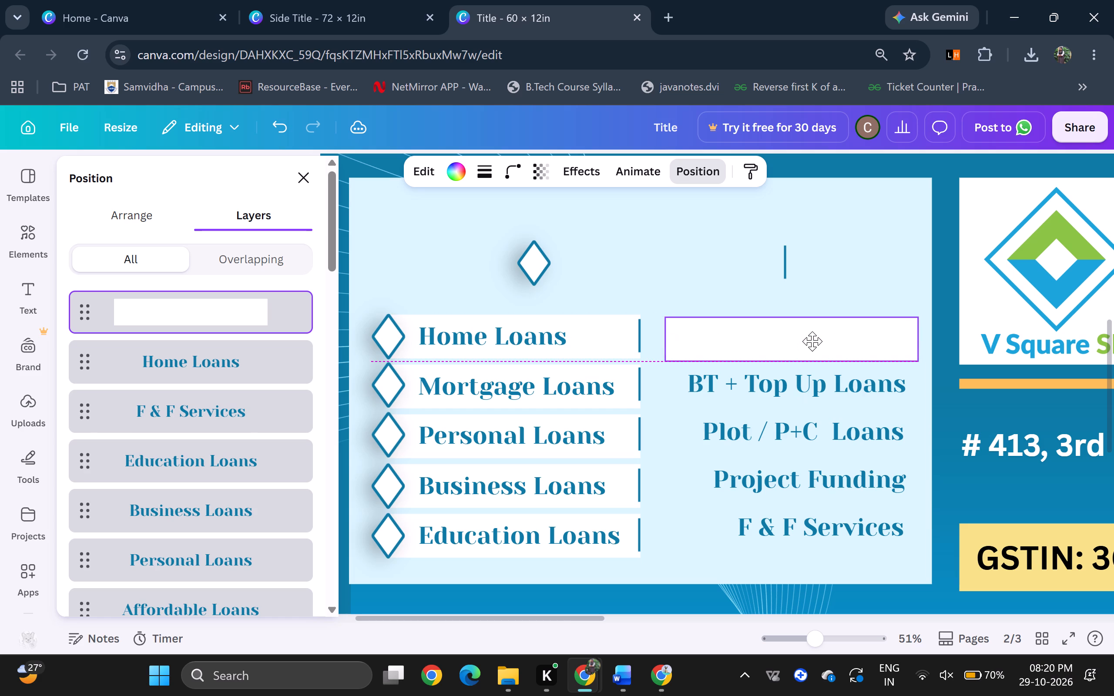
drag(812, 341, 816, 341)
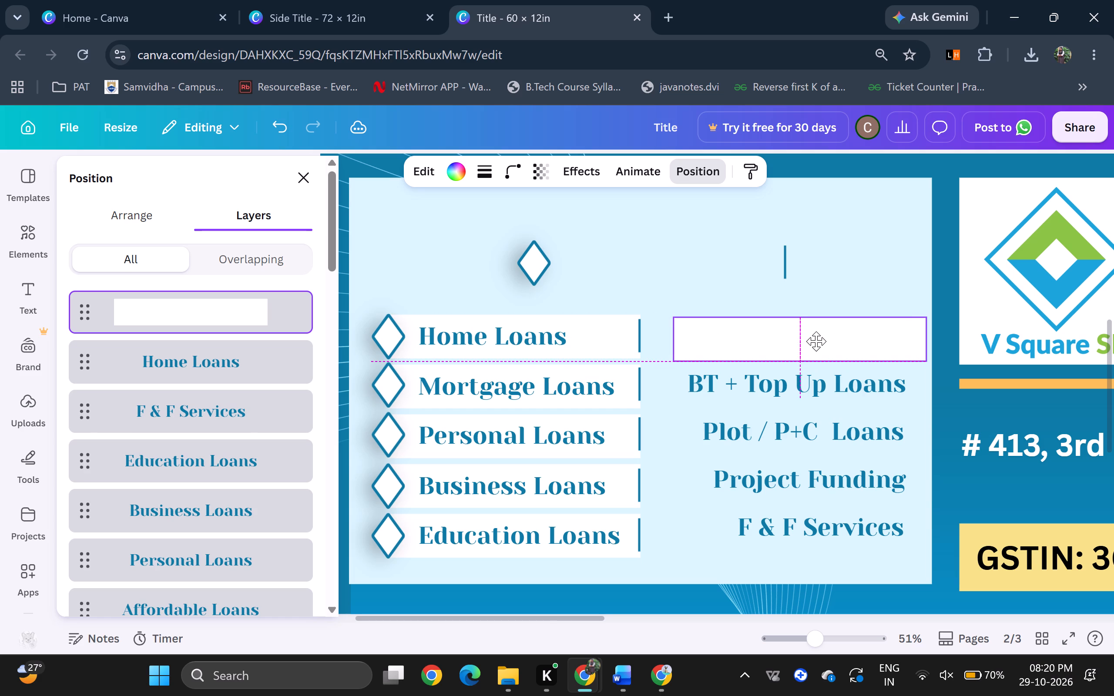
drag(816, 341, 816, 337)
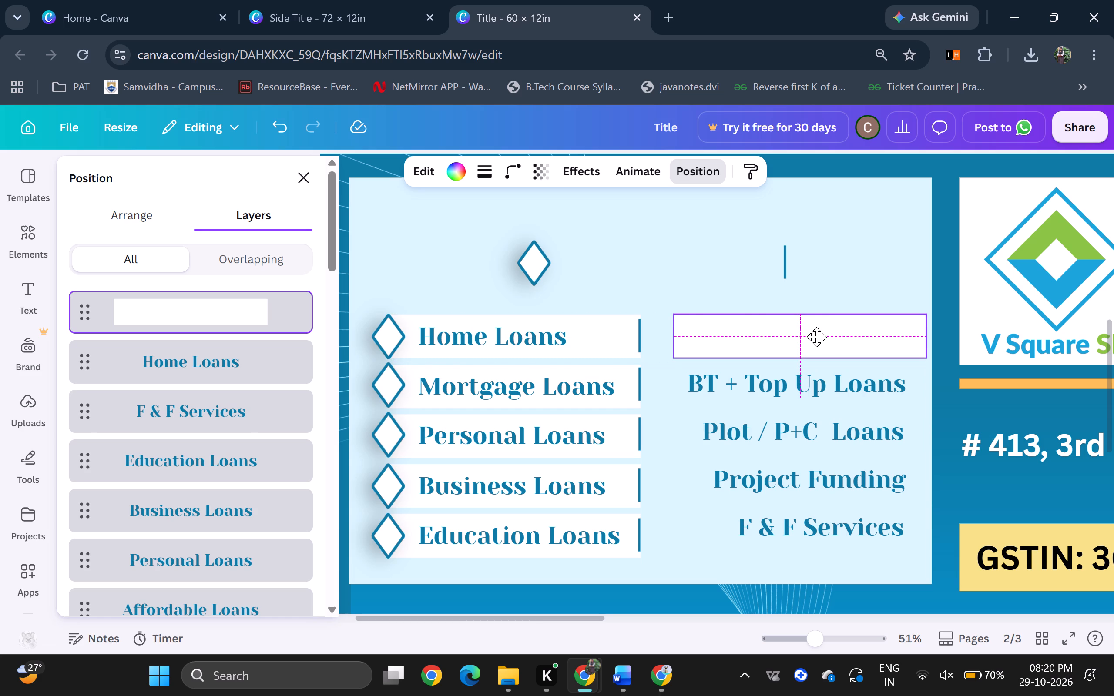
drag(816, 337, 816, 338)
Duplicate the white bar over Affordable Loans and place copies over BT + Top Up Loans and Plot / P+C Loans, level with the opposite bars.
key(ctrl+c)
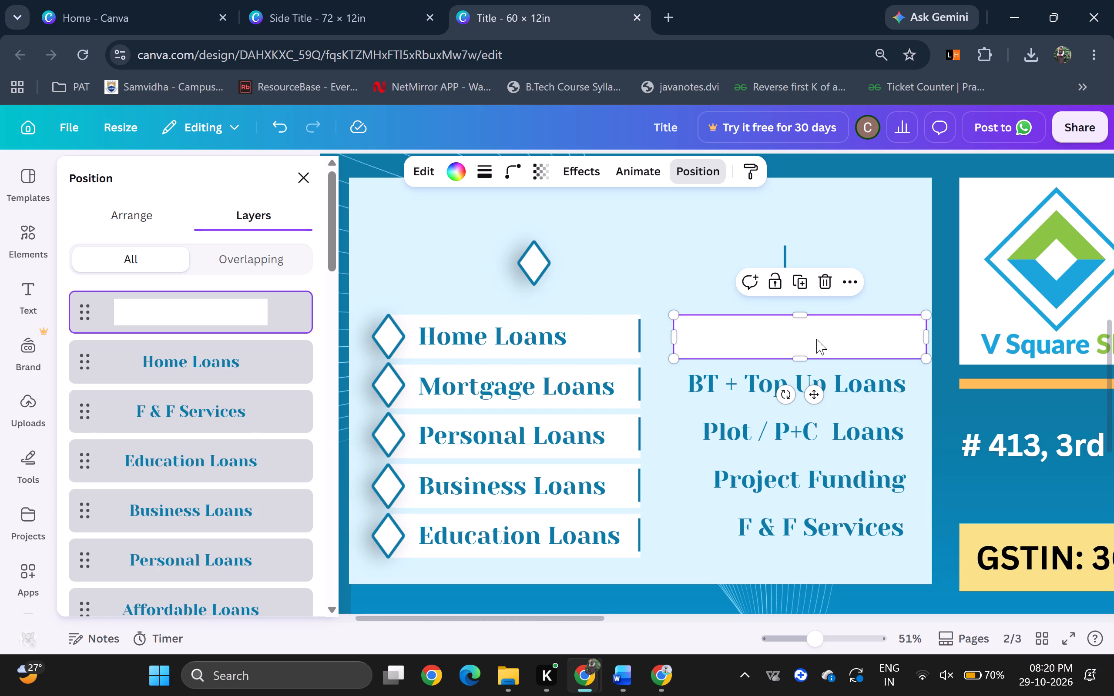
key(ctrl+v)
drag(805, 342, 798, 388)
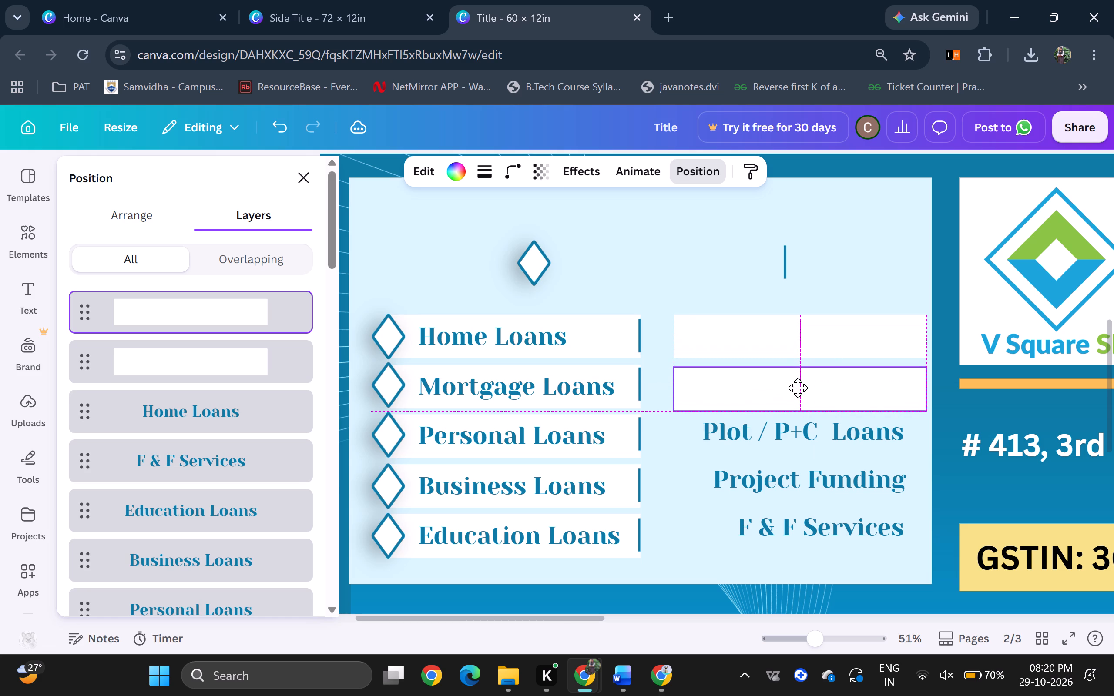
drag(798, 388, 798, 385)
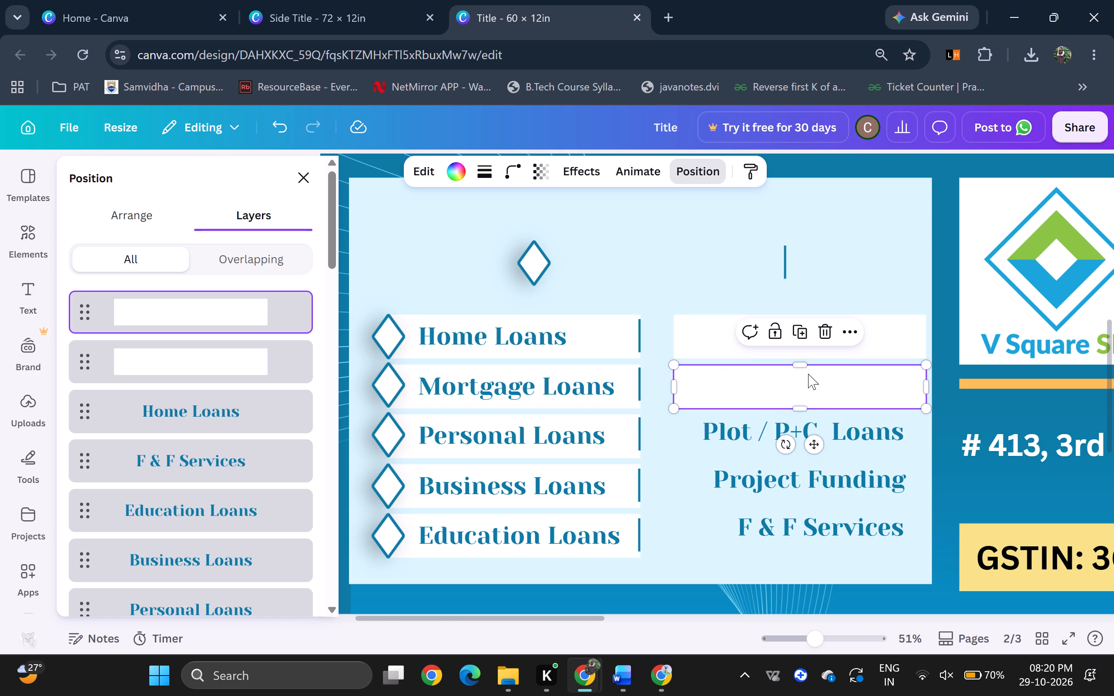
key(ctrl+v)
drag(799, 349, 795, 435)
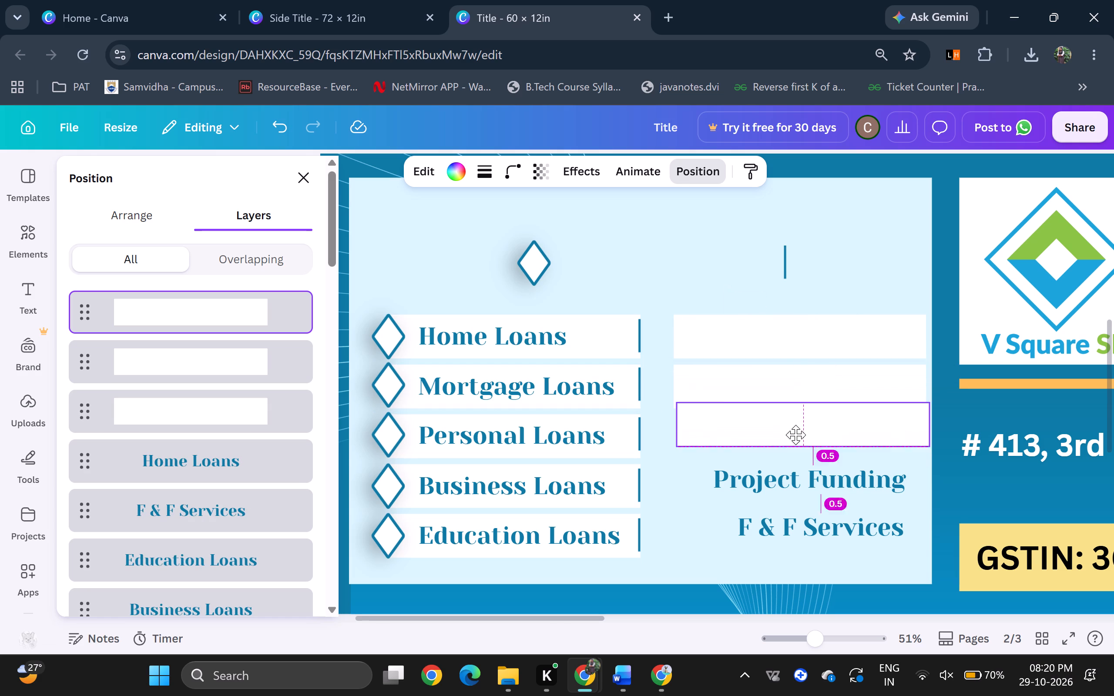
drag(795, 435, 793, 442)
Place two more copies of the white bar over Project Funding and F & F Services, level with the Business Loans and Education Loans bars.
key(ctrl+v)
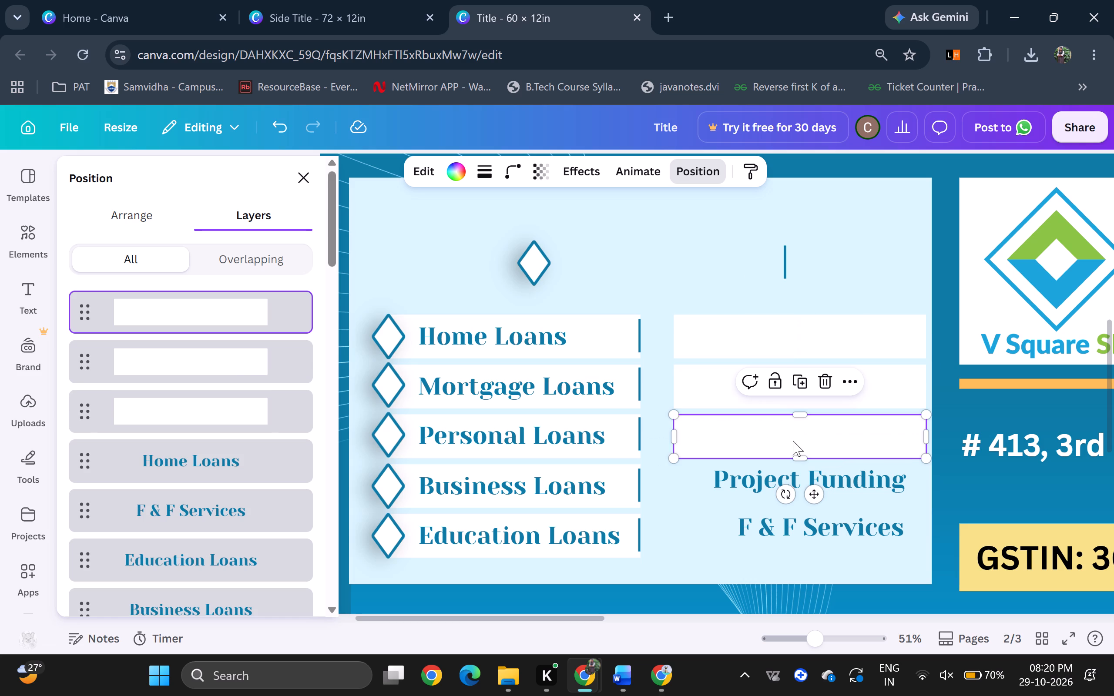
drag(781, 339, 776, 483)
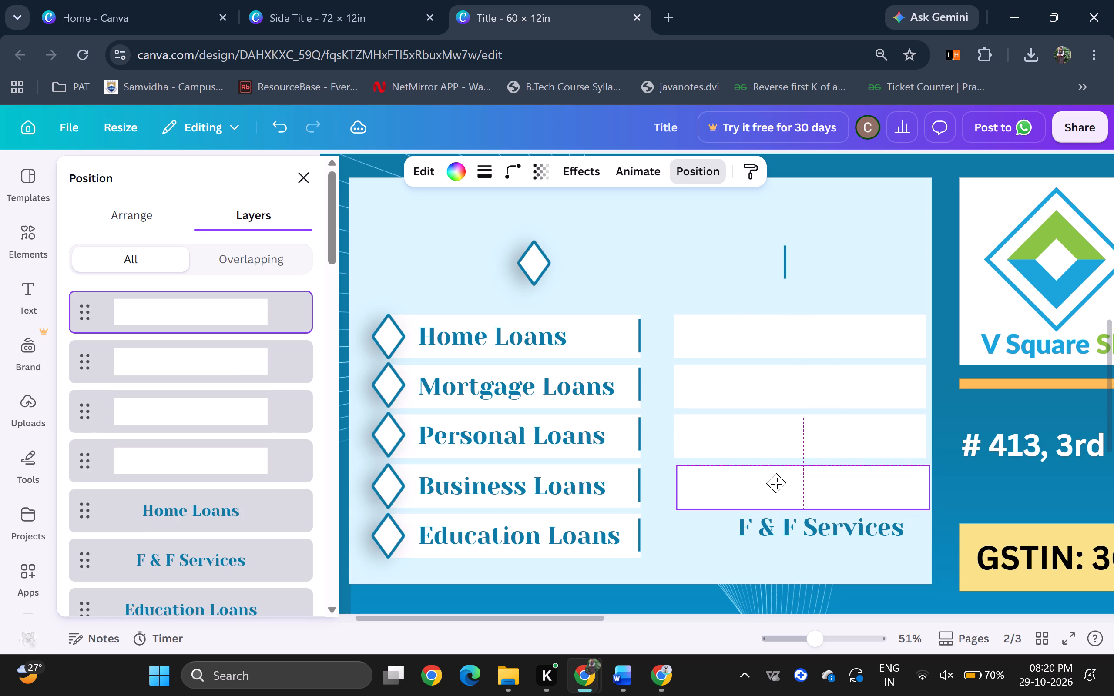
drag(776, 483, 774, 481)
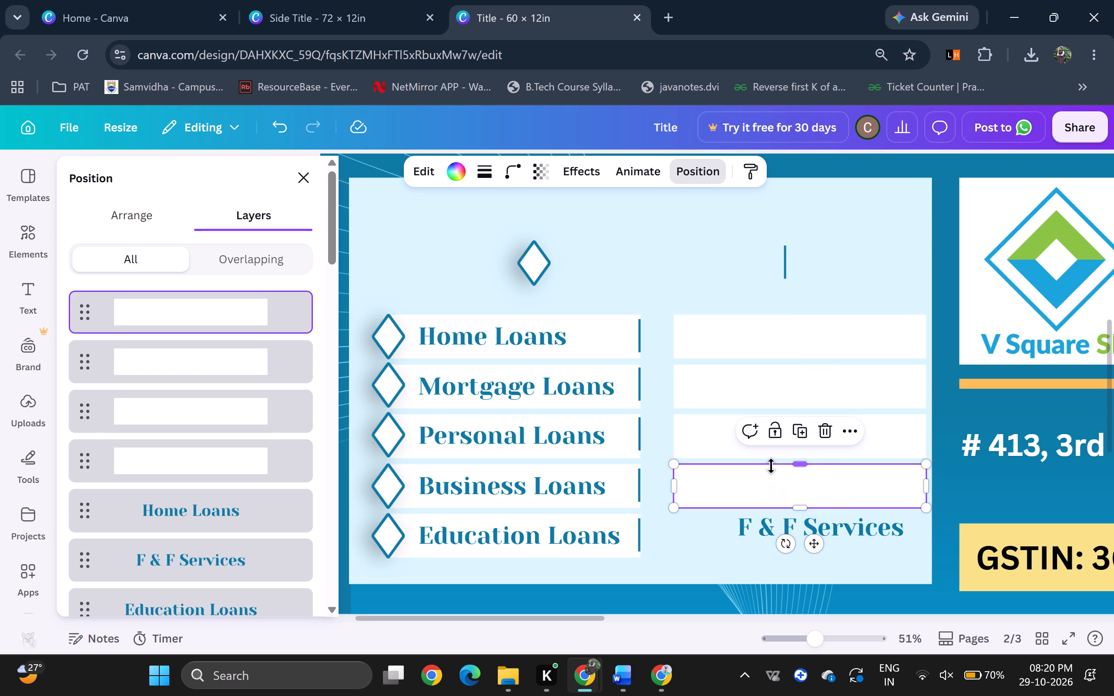
scroll(784, 426, left, 1)
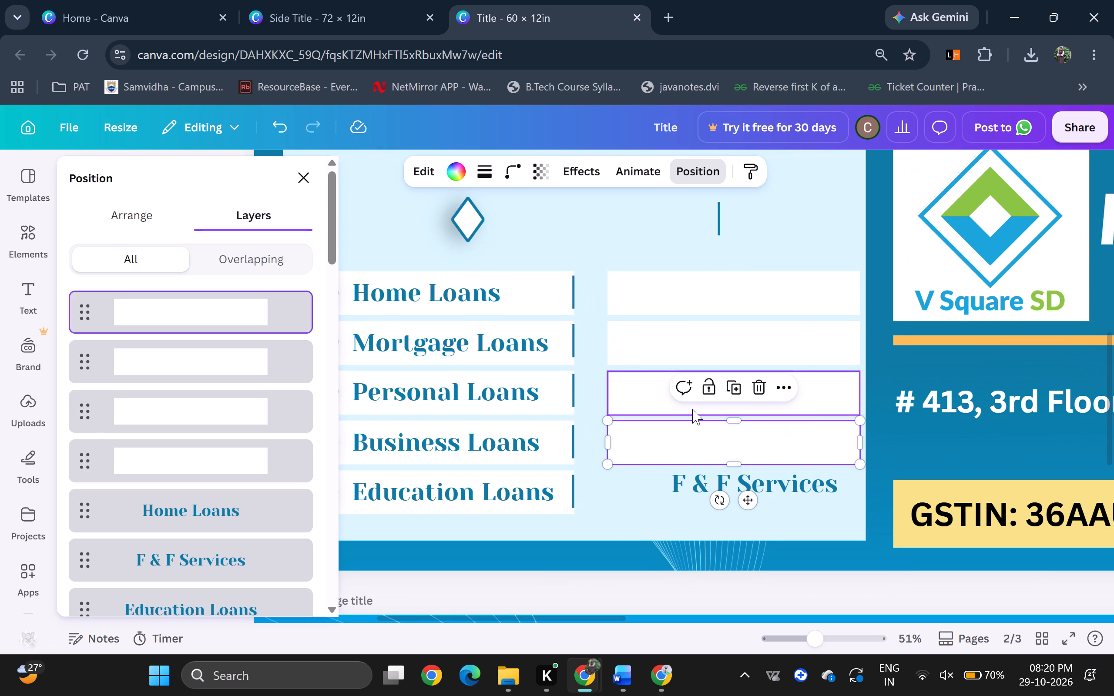
key(ctrl+v)
drag(709, 292, 713, 498)
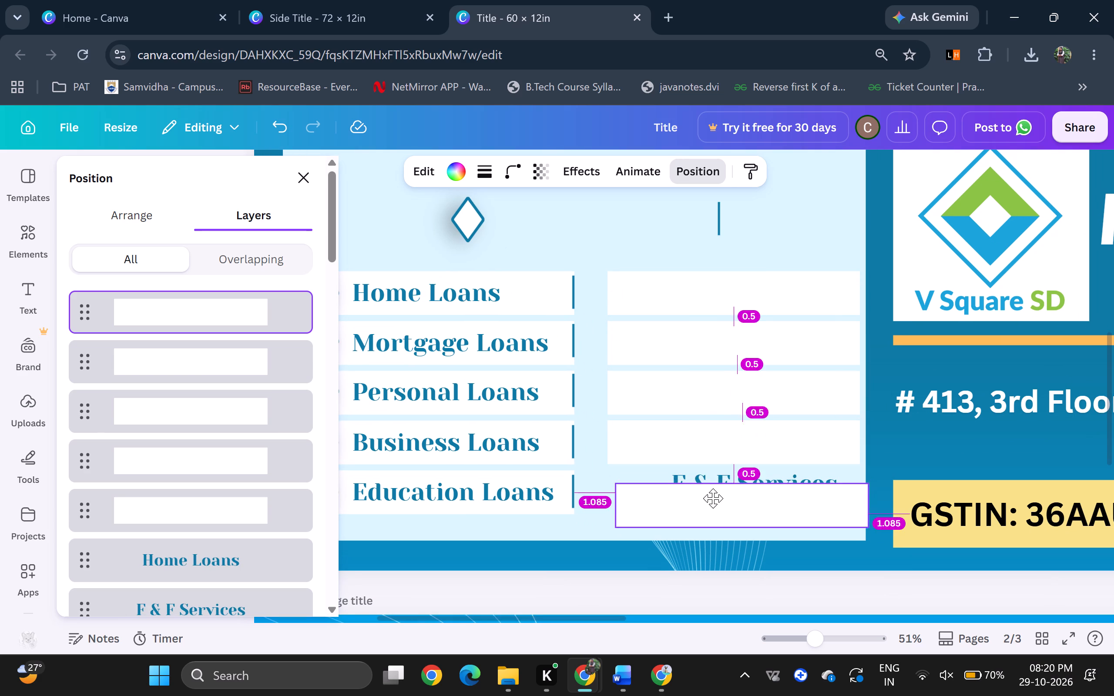
drag(713, 498, 701, 486)
click(708, 590)
scroll(682, 502, right, 1)
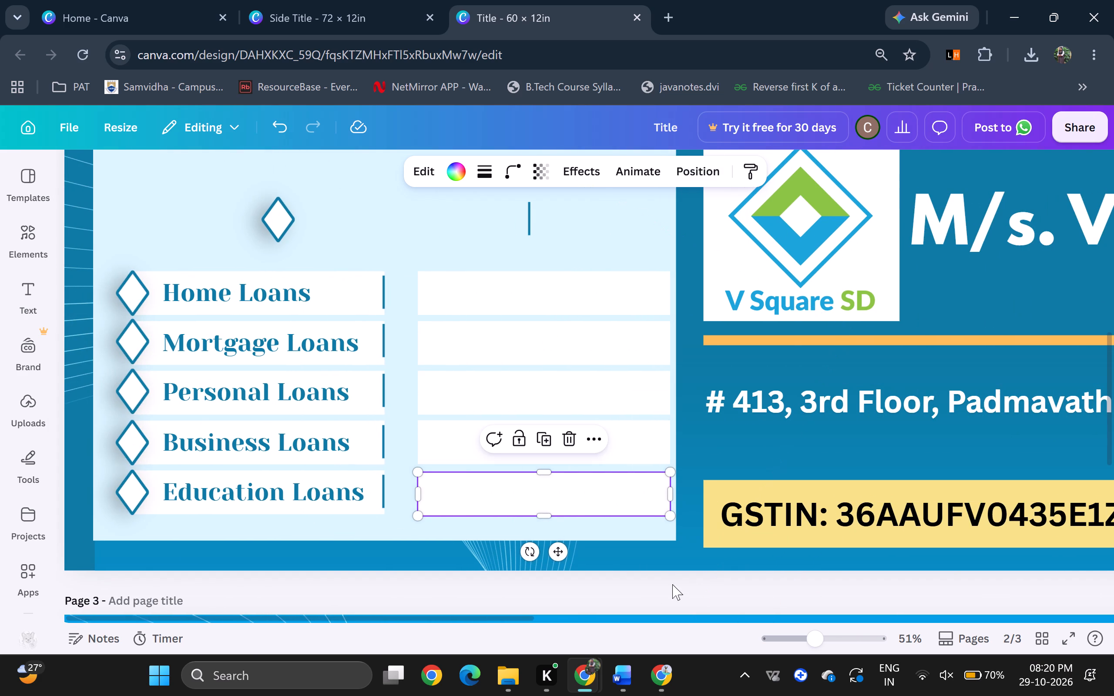
click(721, 586)
Widen the light blue background panel on page 2 slightly toward the V Square SD logo.
scroll(599, 495, right, 1)
scroll(566, 412, up, 1)
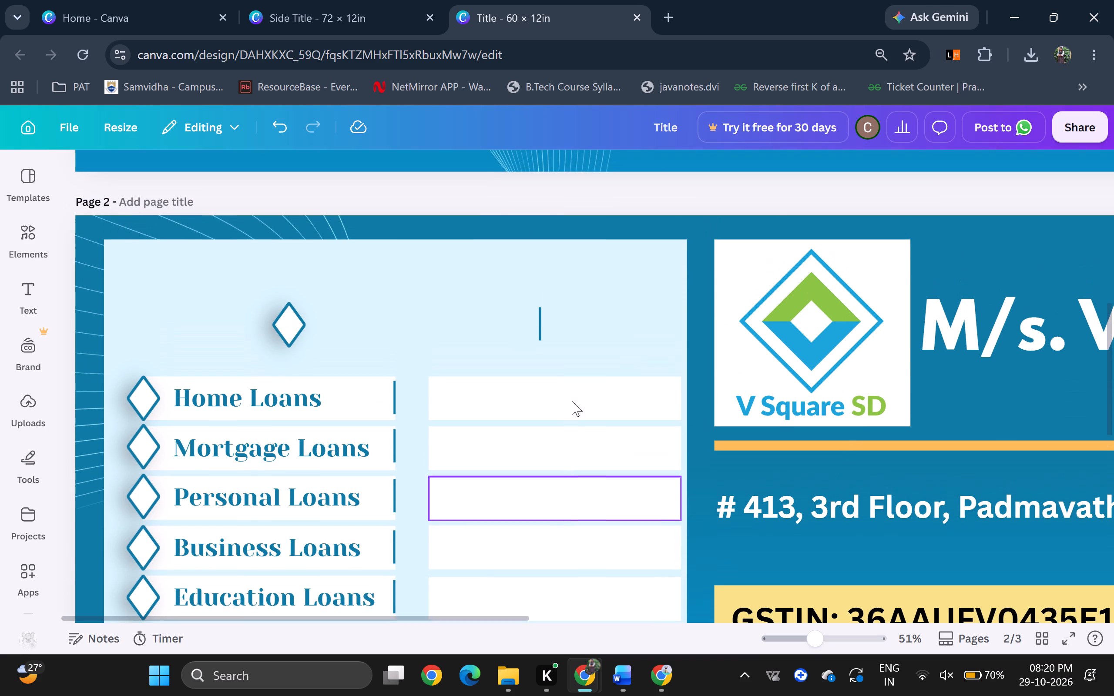
scroll(572, 401, up, 1)
click(614, 340)
drag(689, 453, 704, 455)
scroll(704, 455, down, 3)
click(703, 481)
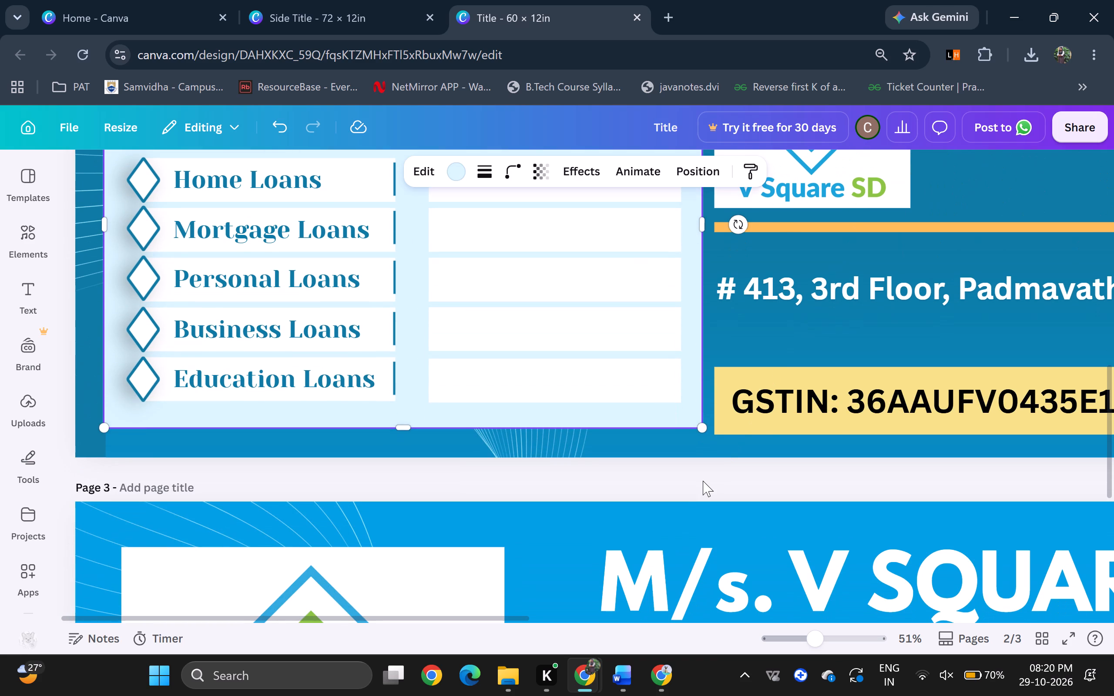
Duplicate the spare diamond-and-line group above the columns and align the copy on the second column's first white bar, level with Home Loans.
scroll(625, 452, up, 1)
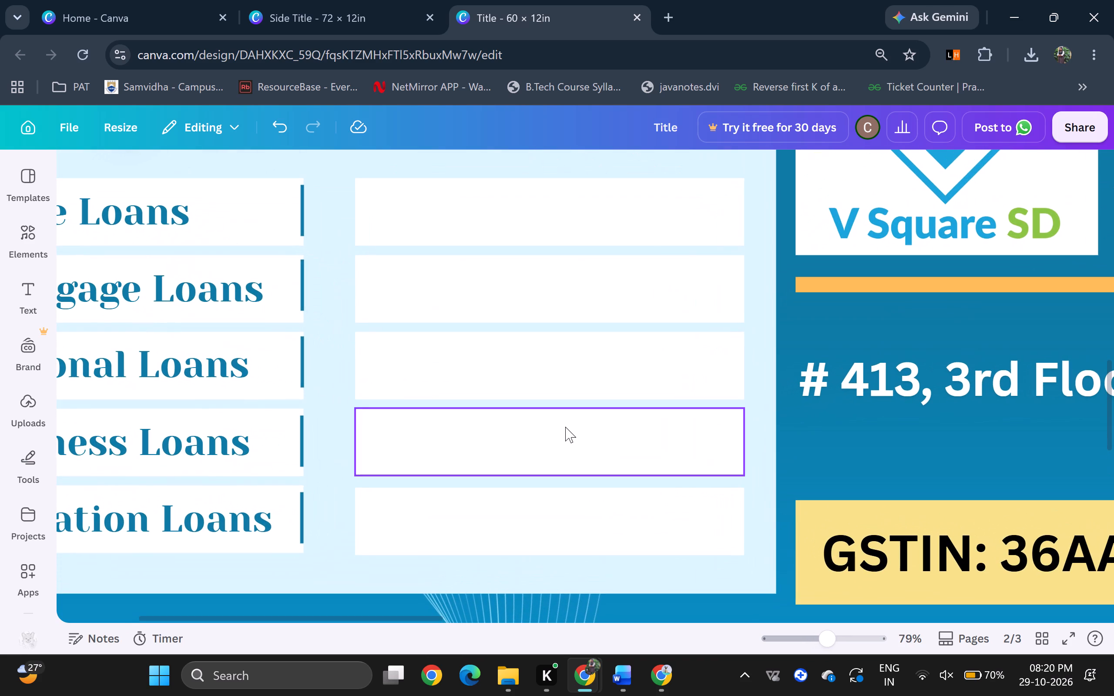
scroll(552, 516, up, 1)
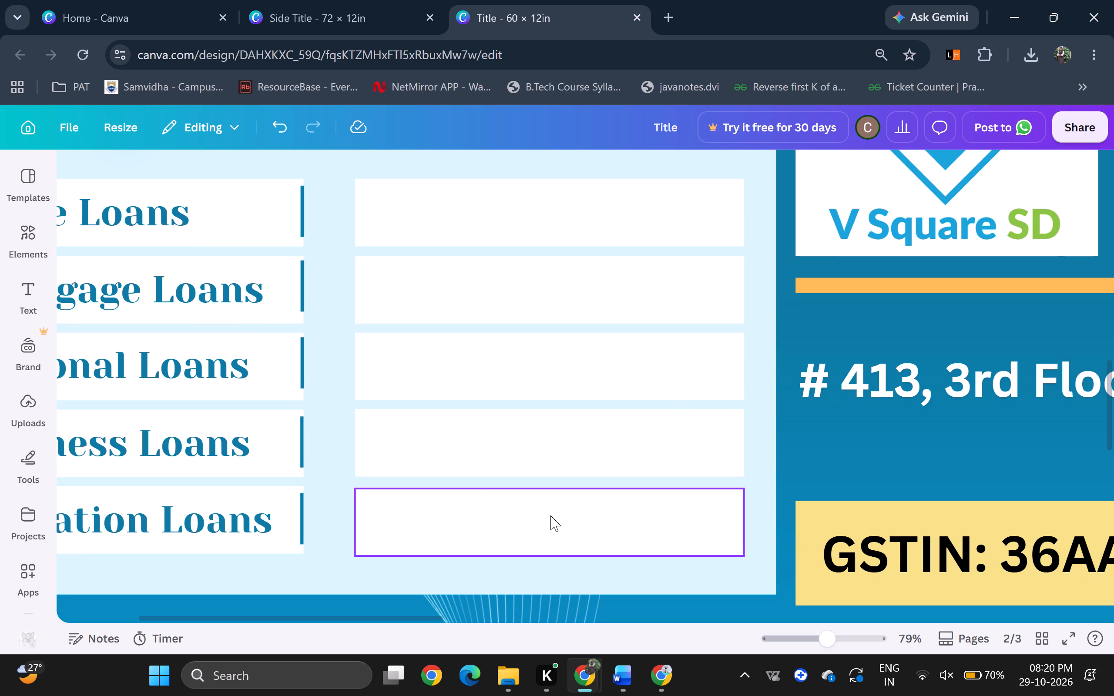
scroll(369, 327, up, 3)
click(297, 395)
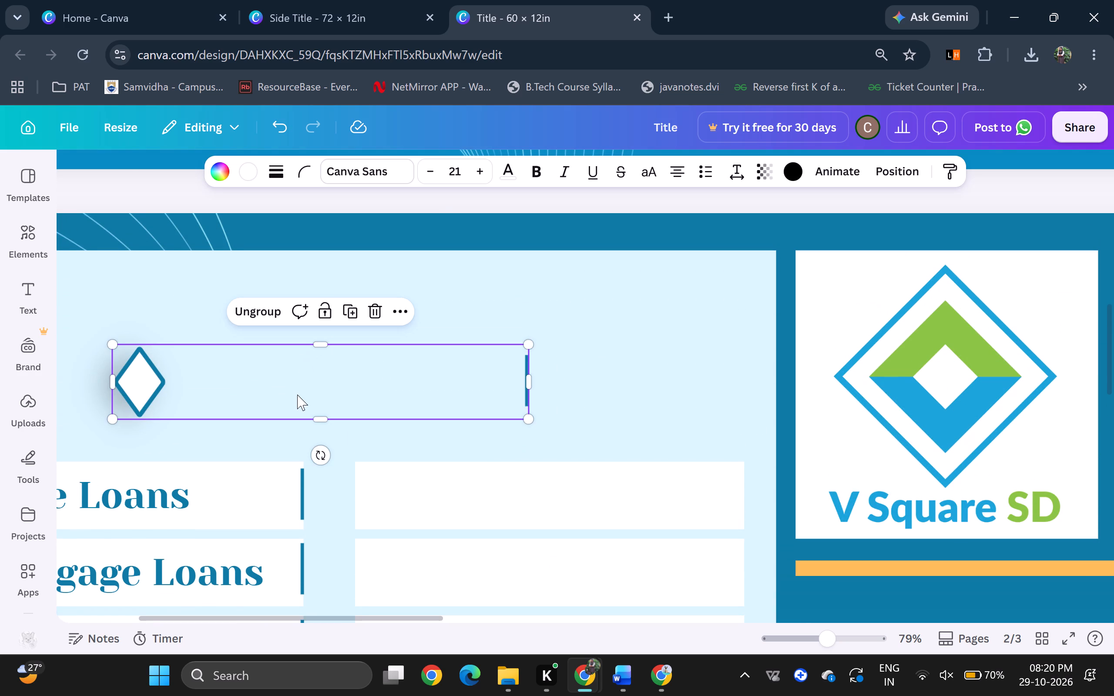
key(ctrl+c)
key(ctrl+v)
drag(292, 378, 495, 478)
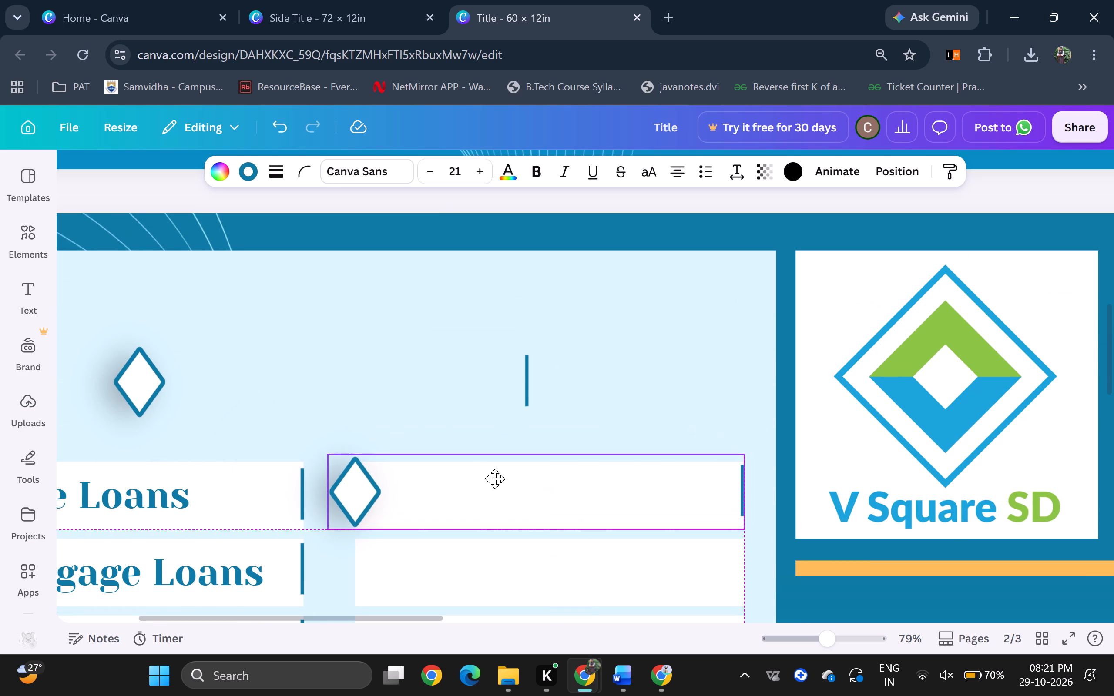
drag(495, 478, 497, 483)
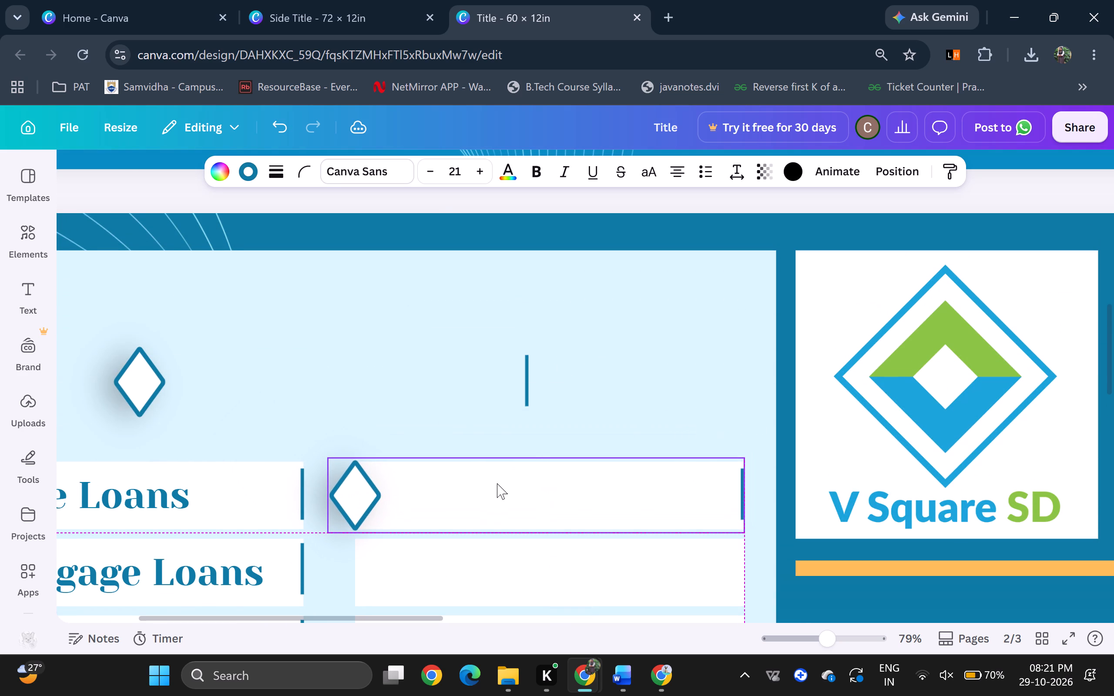
Try the spare diamond-and-line group on the second column's Mortgage Loans-level bar, and delete that spare group.
click(411, 340)
click(399, 365)
drag(385, 368, 472, 524)
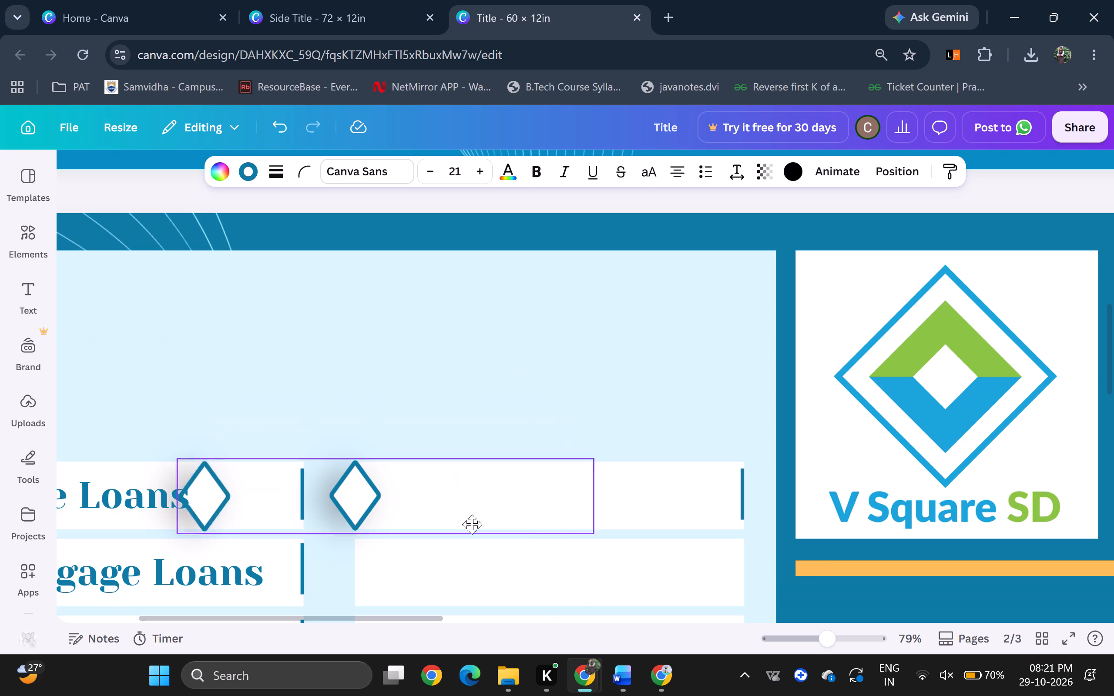
drag(472, 524, 601, 558)
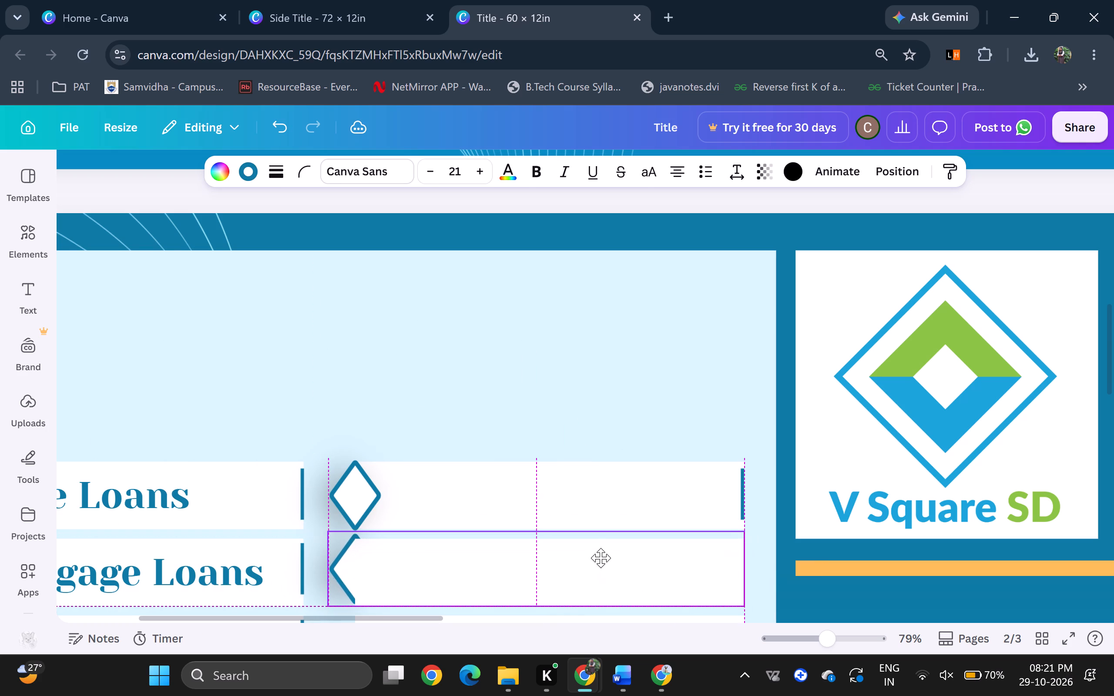
drag(601, 558, 495, 353)
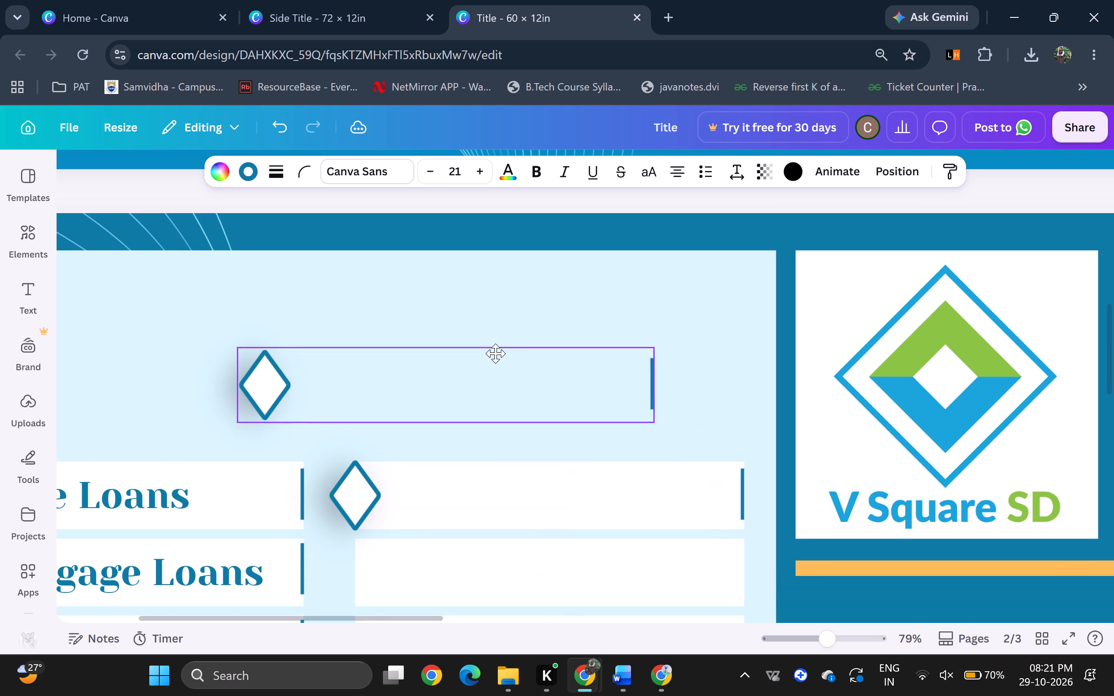
drag(495, 353, 495, 352)
key(Delete)
Duplicate the second column's first diamond-and-line group onto its bars level with Mortgage Loans and Personal Loans.
click(378, 493)
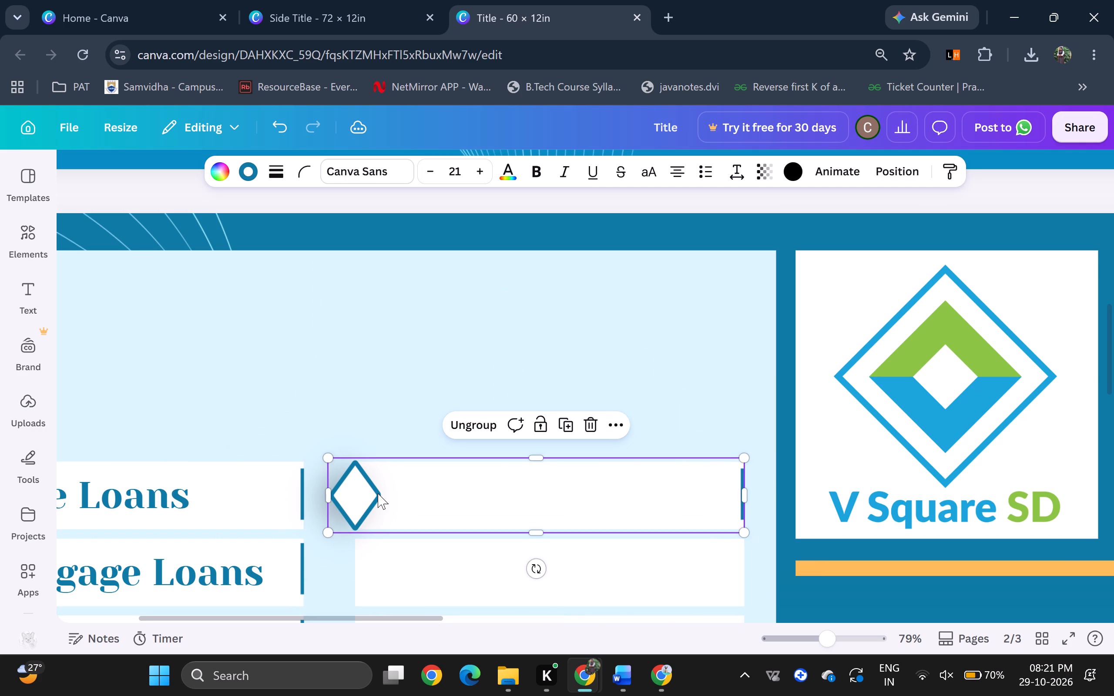
key(ctrl+c)
key(ctrl+v)
scroll(451, 422, down, 4)
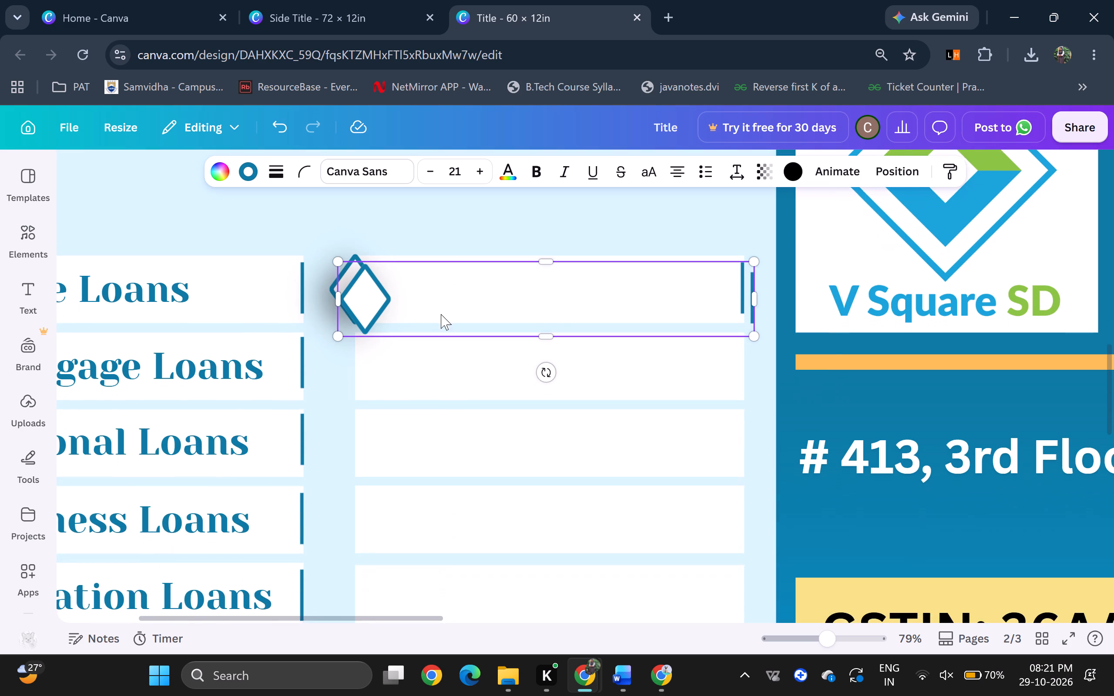
scroll(441, 314, down, 1)
drag(441, 285, 428, 353)
key(ctrl+v)
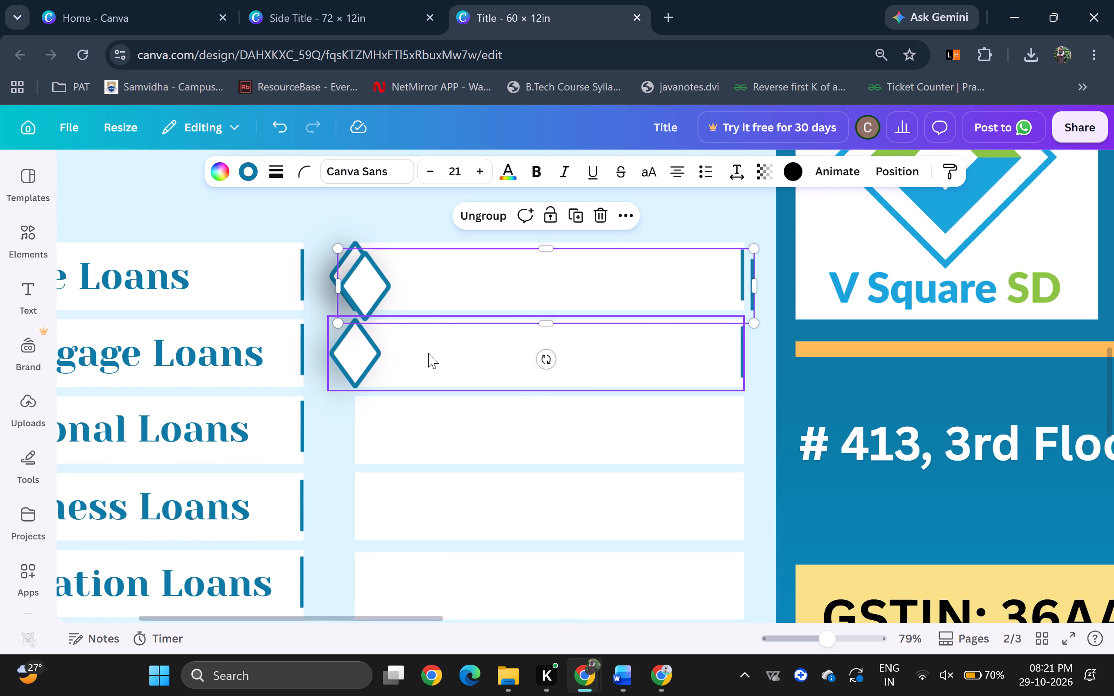
drag(446, 284, 436, 426)
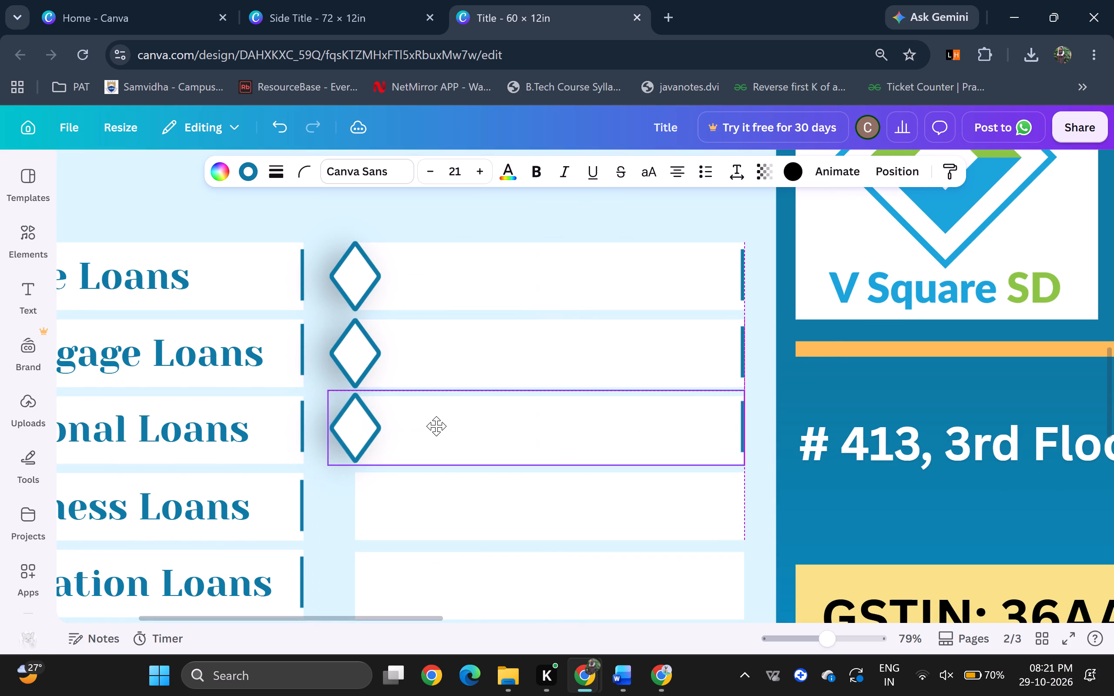
drag(436, 426, 436, 428)
Place two more copies of the diamond-and-line group on the second column's bars level with Business Loans and Education Loans, centred vertically on them.
scroll(436, 428, down, 3)
key(ctrl+v)
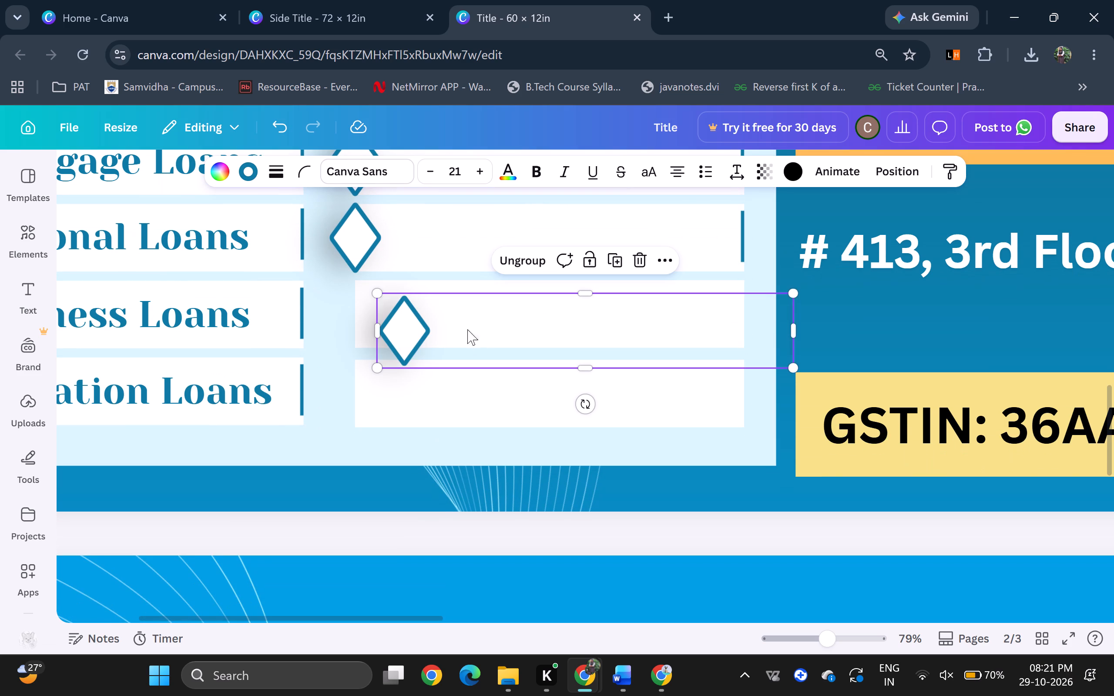
drag(477, 340, 428, 324)
key(ctrl+v)
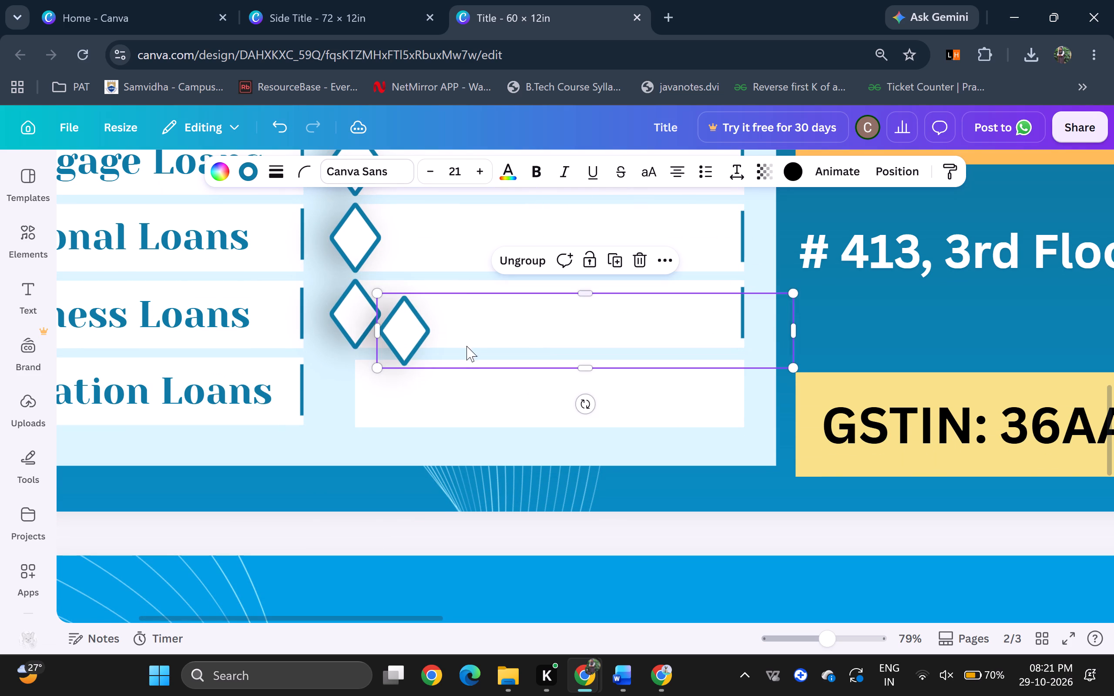
drag(470, 345, 422, 404)
click(574, 543)
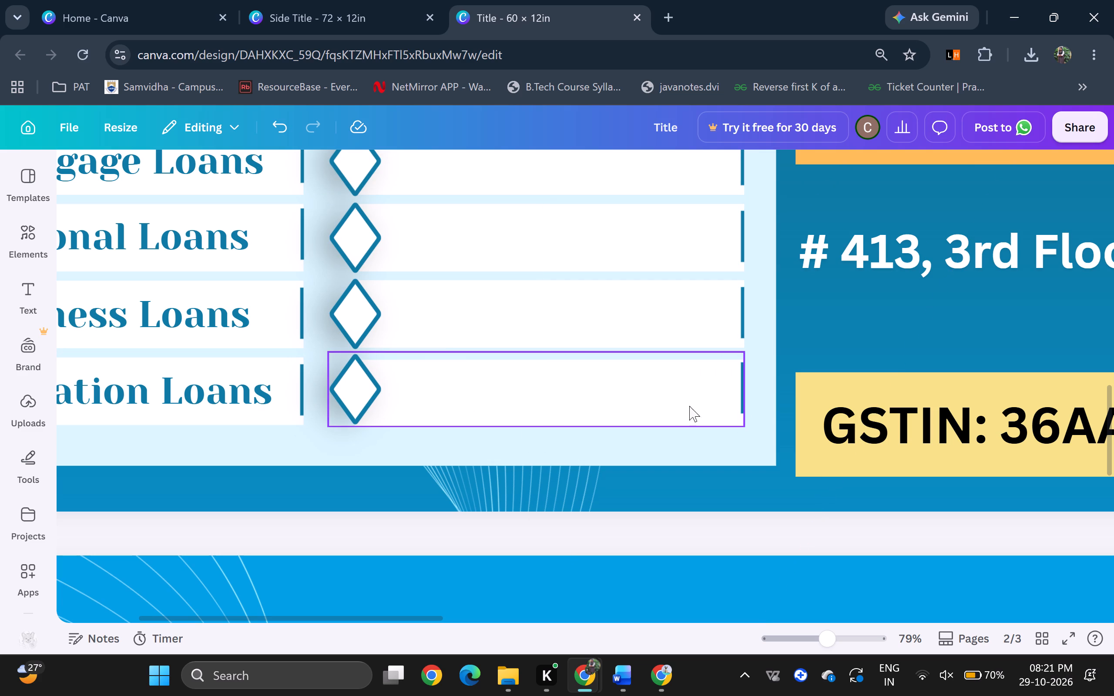
drag(413, 399, 415, 404)
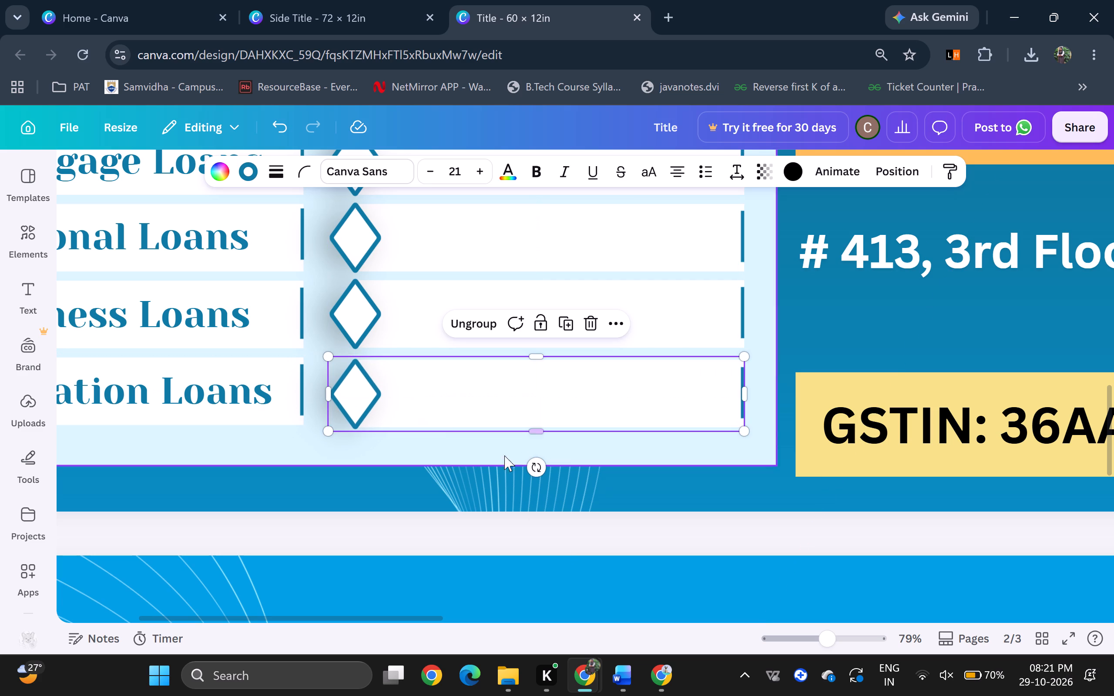
click(617, 539)
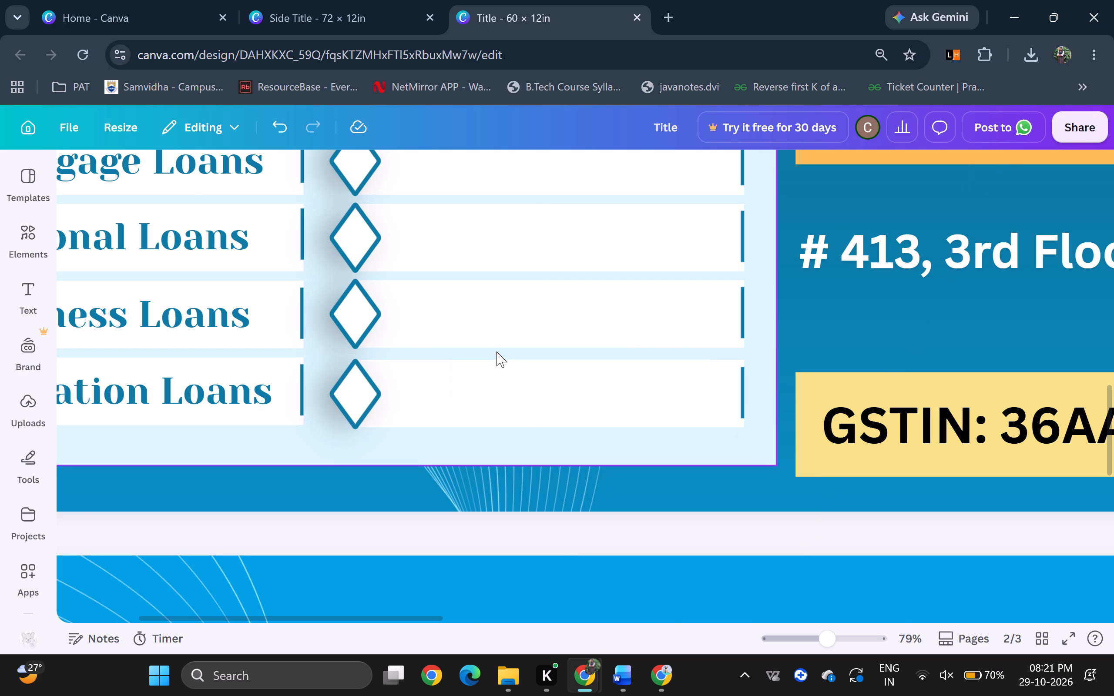
Move the second column's five diamond-and-line groups and five white bars below the loan-service text labels in the layer order.
scroll(497, 351, up, 1)
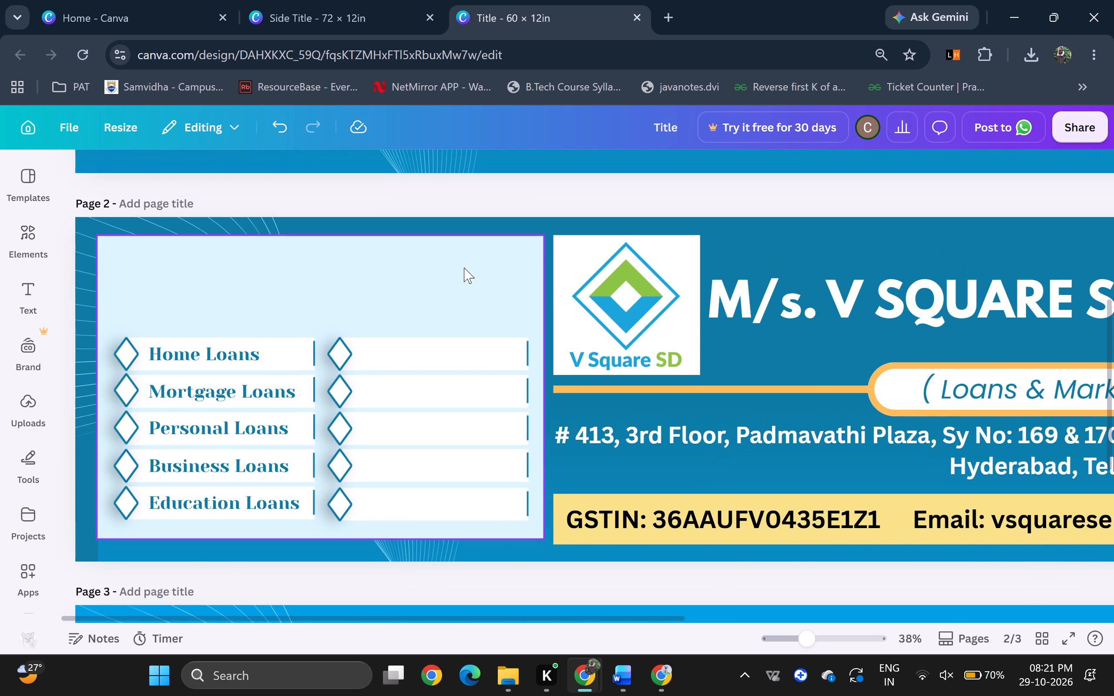
click(480, 363)
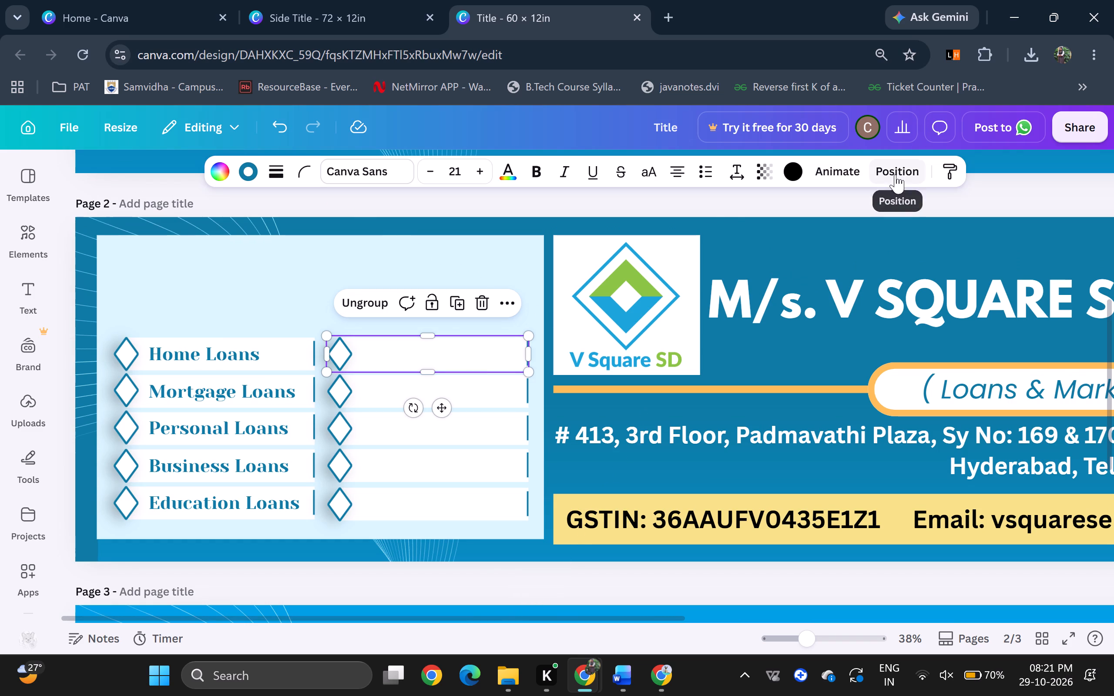
click(895, 174)
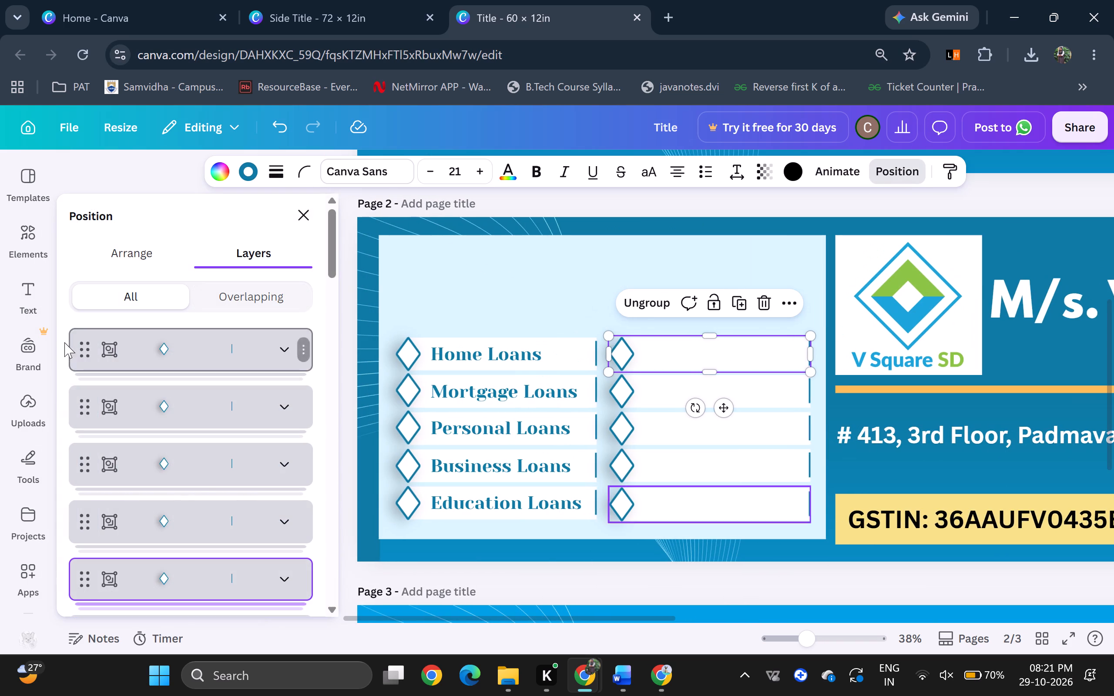
scroll(132, 344, up, 3)
click(135, 344)
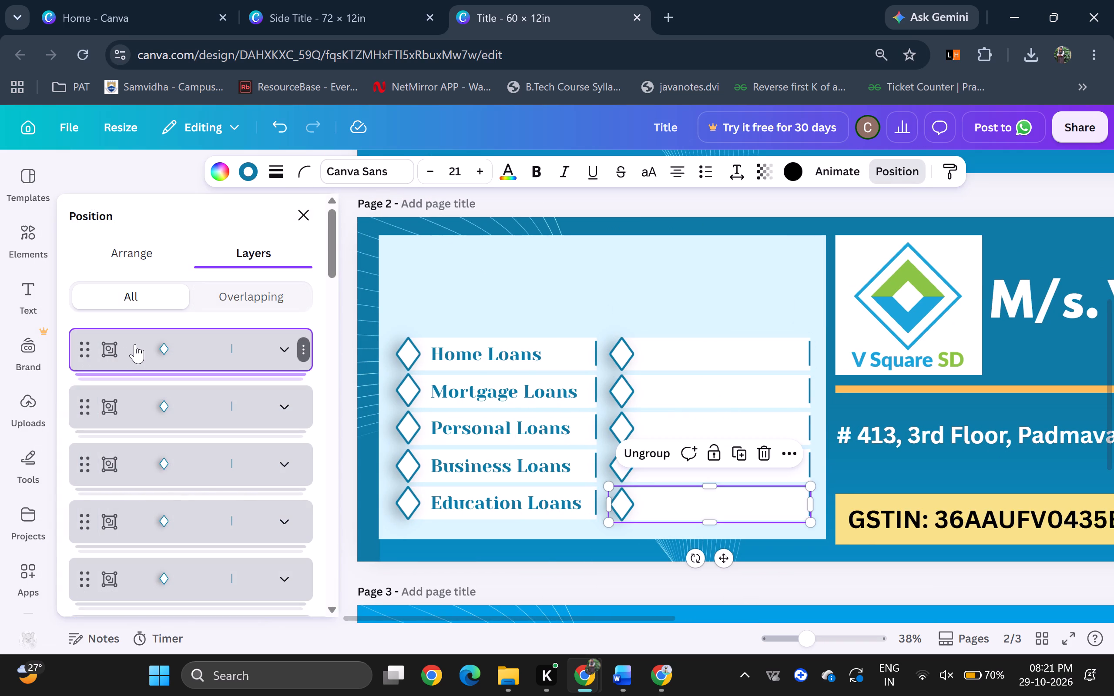
ctrl+click(134, 393)
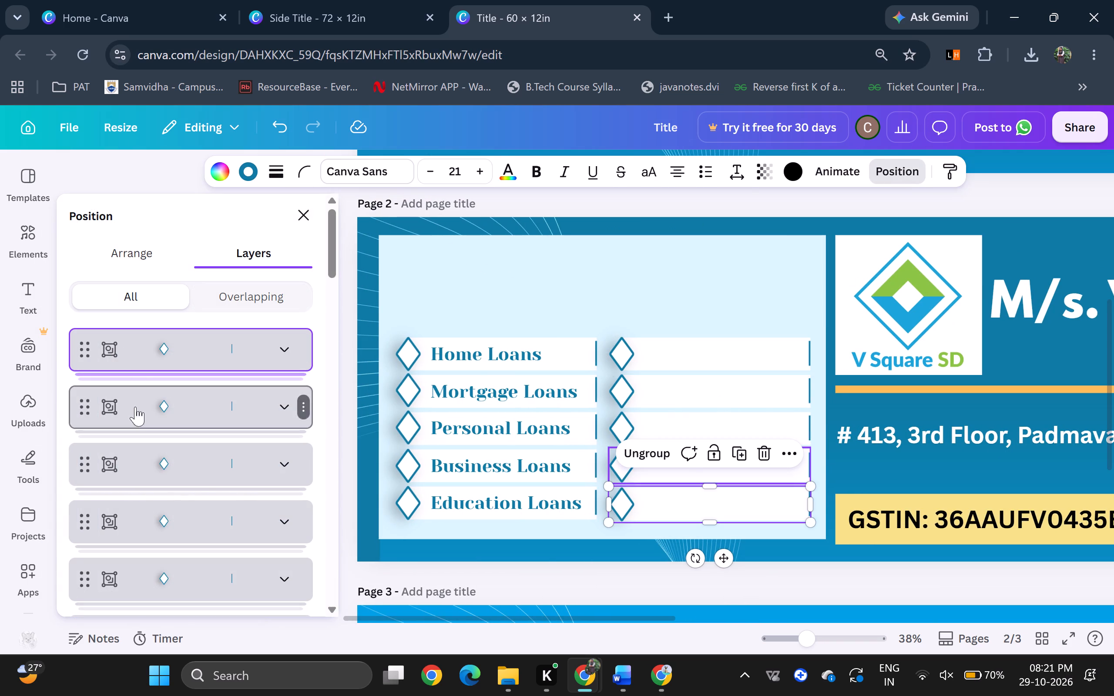
ctrl+click(143, 451)
ctrl+click(143, 437)
ctrl+click(146, 463)
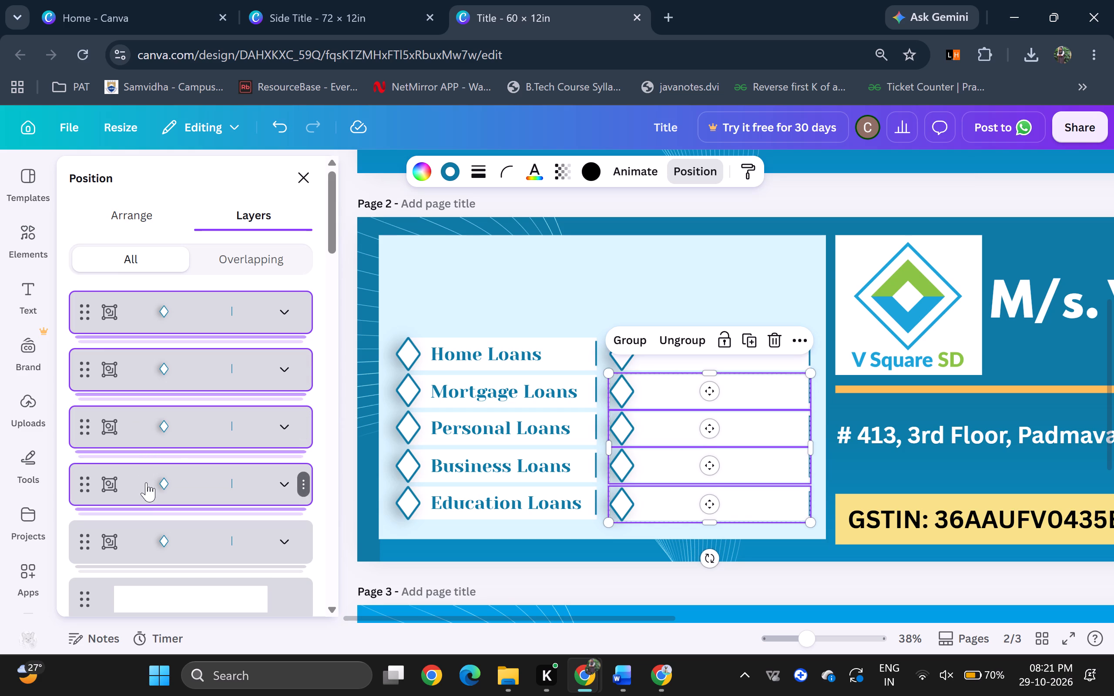
ctrl+click(148, 525)
scroll(183, 437, down, 2)
ctrl+click(153, 424)
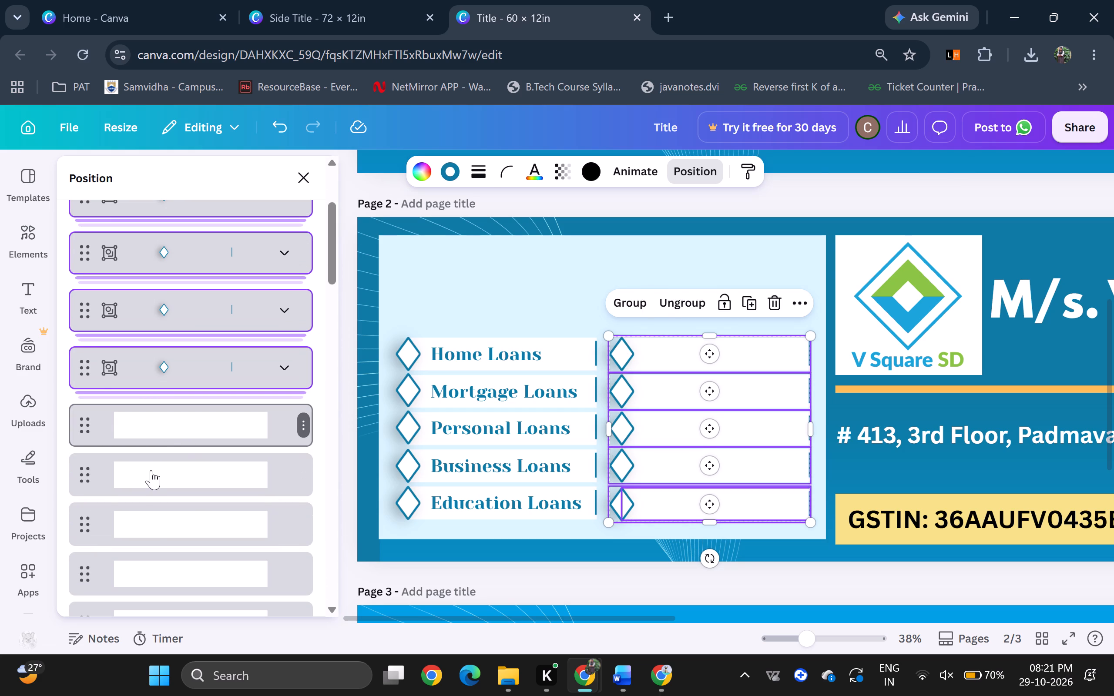
ctrl+click(151, 505)
ctrl+click(162, 548)
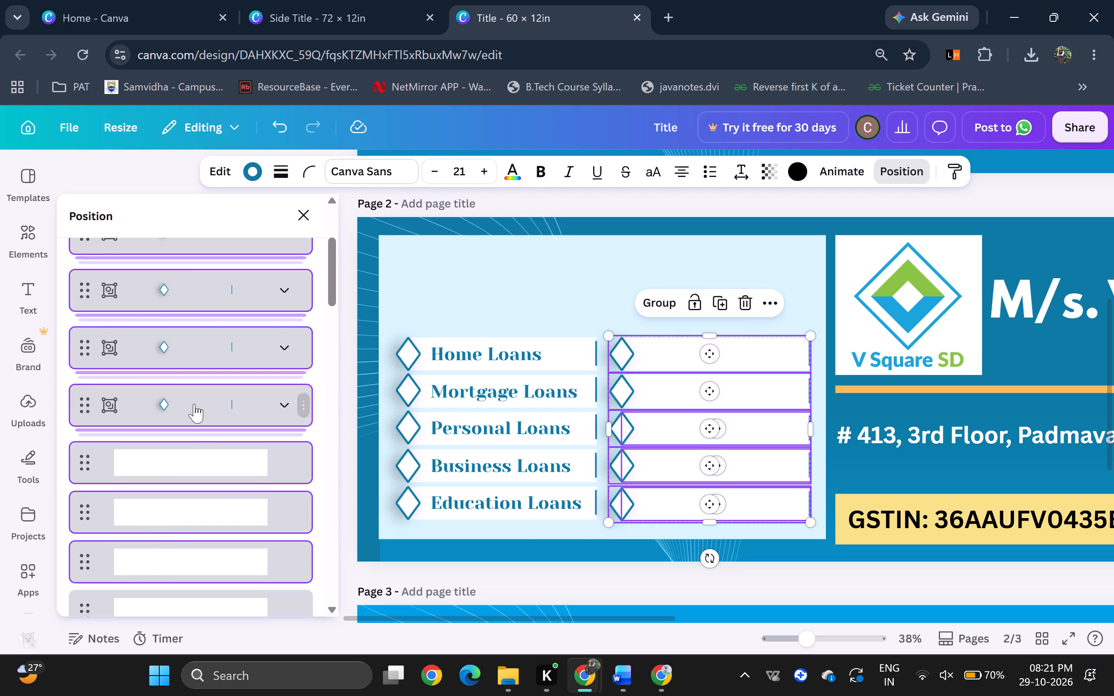
scroll(194, 404, down, 3)
ctrl+click(178, 350)
ctrl+click(178, 405)
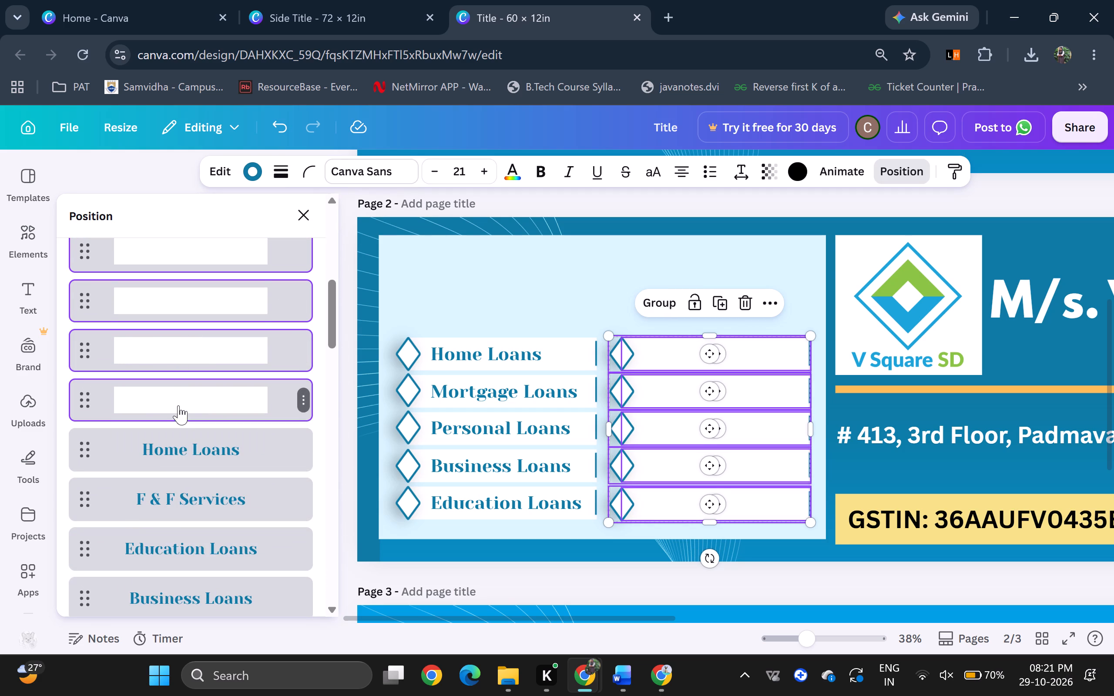
drag(96, 365, 113, 588)
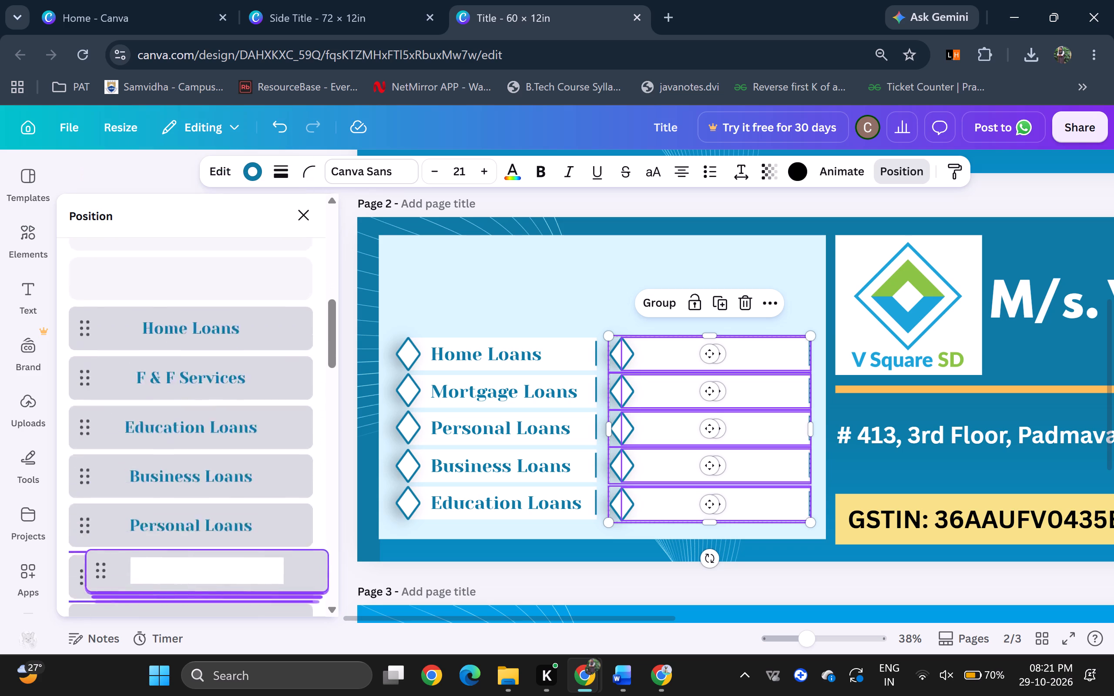
drag(113, 588, 130, 273)
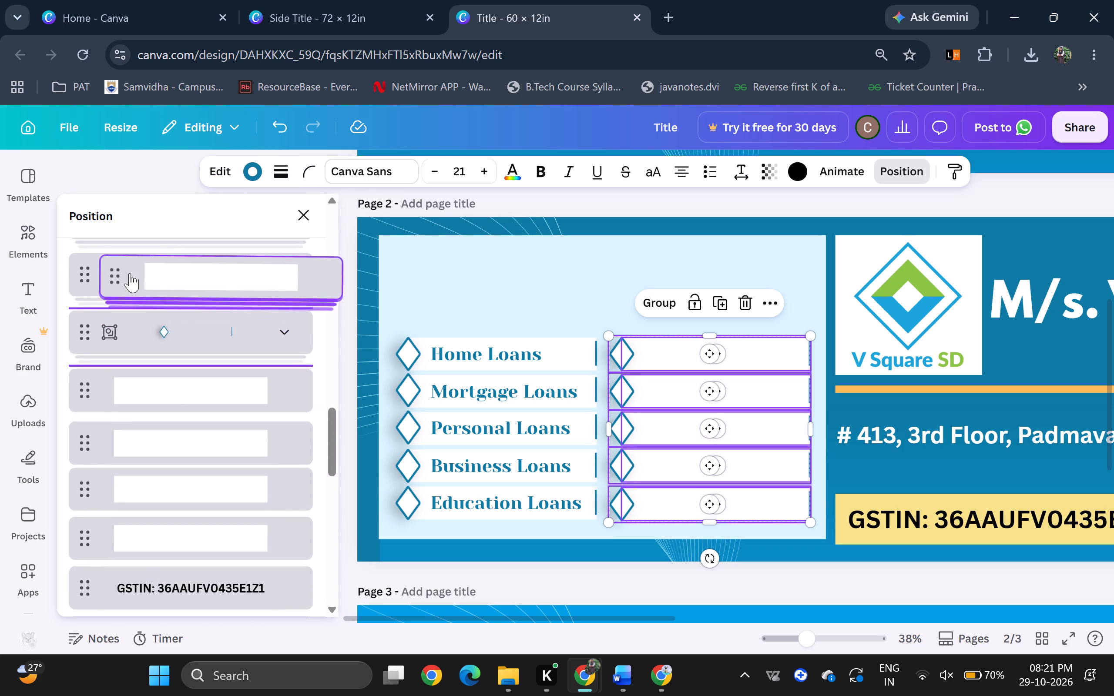
drag(130, 273, 124, 338)
click(846, 585)
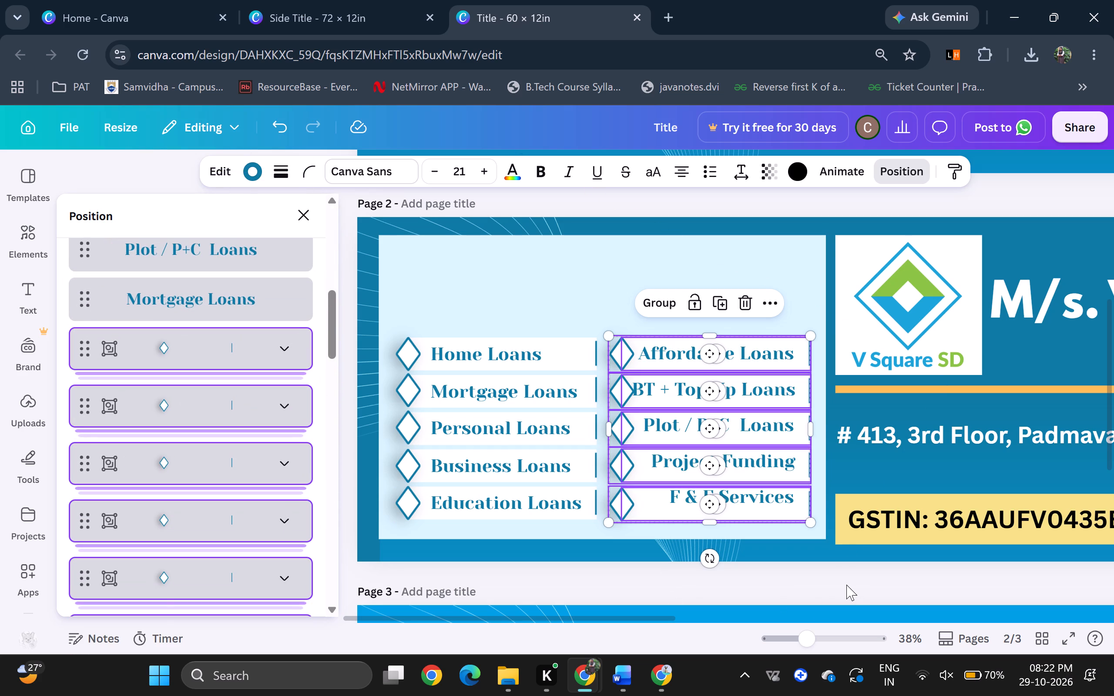
click(846, 585)
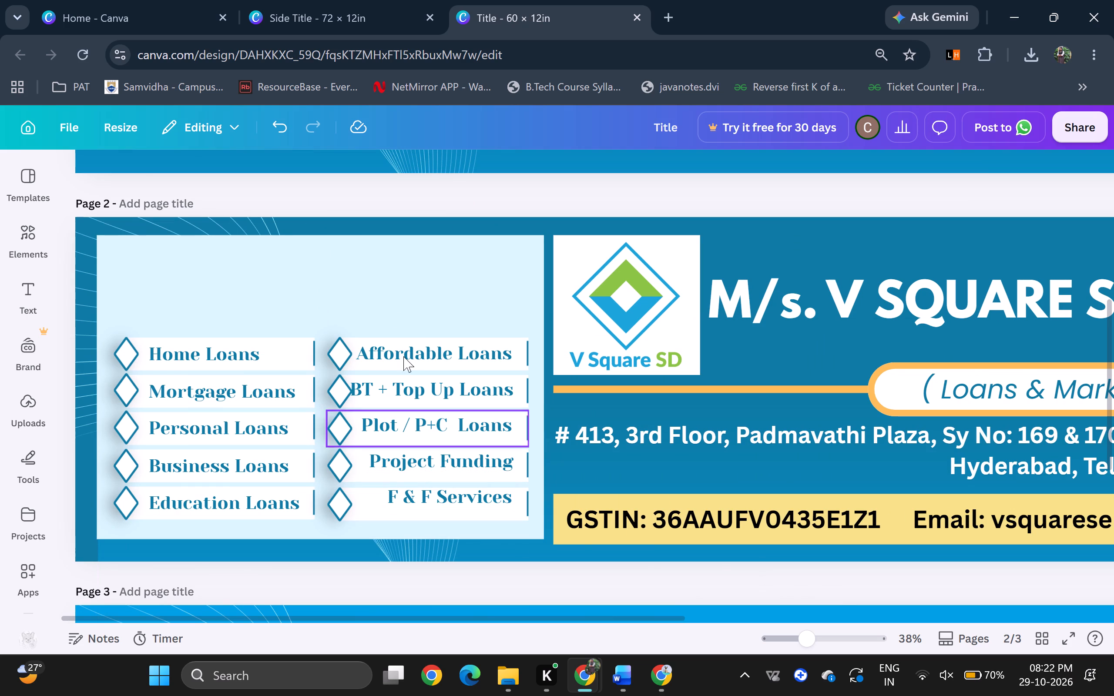
Centre the BT + Top Up Loans, Plot / P+C Loans, Project Funding and F & F Services labels on their bars, left-aligned with Affordable Loans.
drag(373, 447, 380, 446)
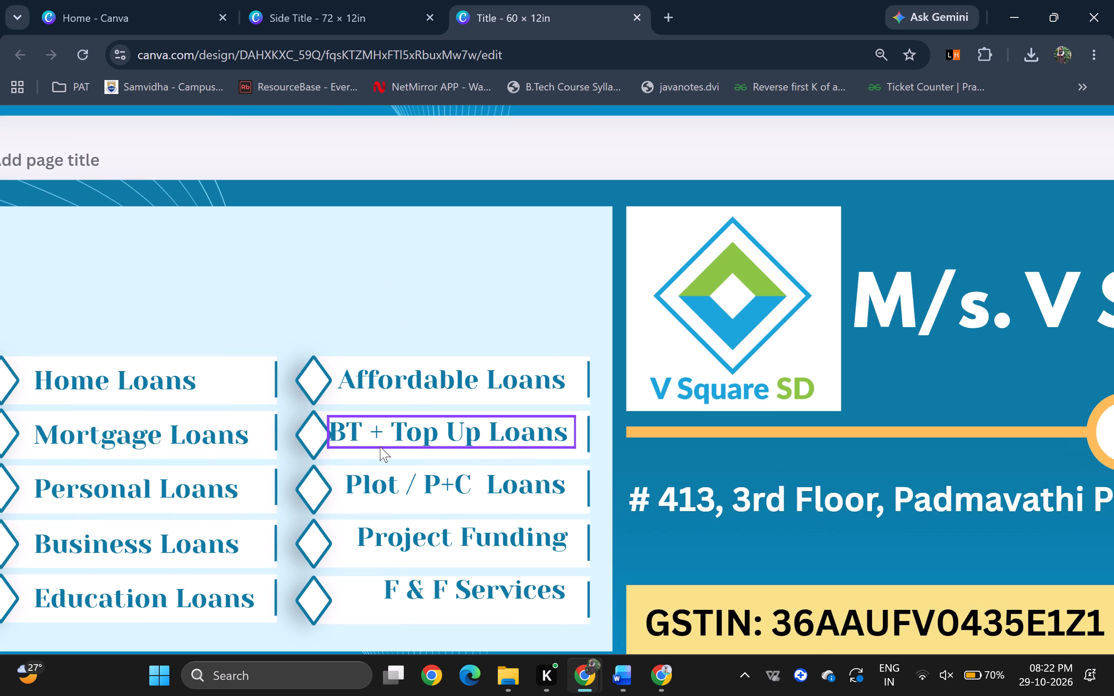
drag(380, 446, 384, 449)
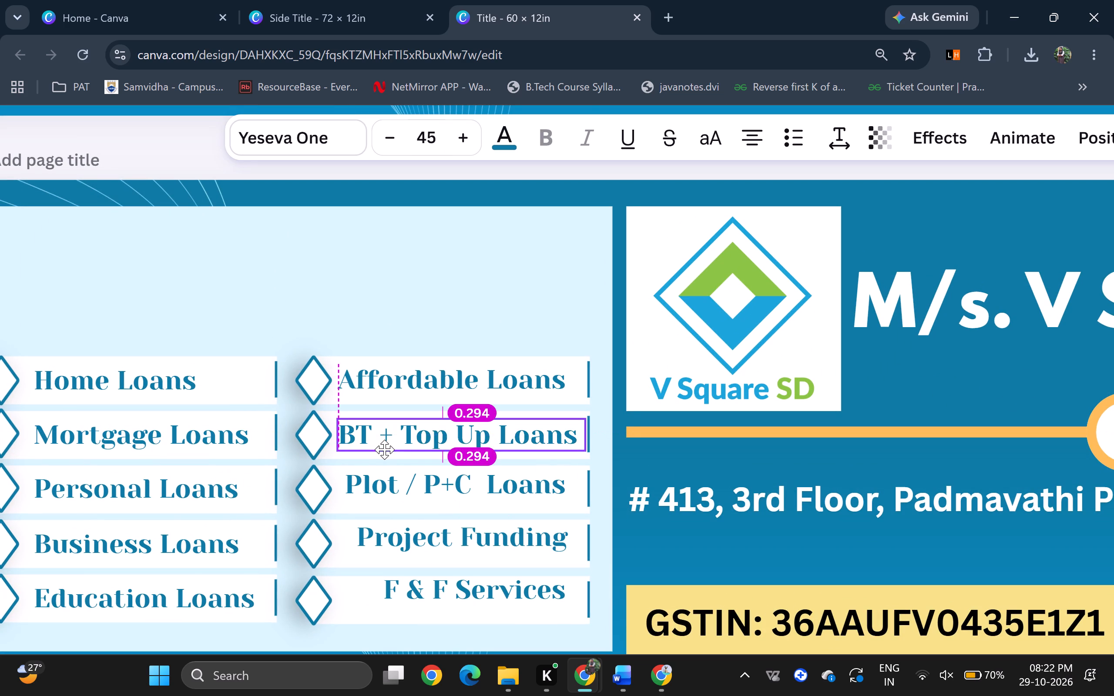
drag(384, 449, 384, 448)
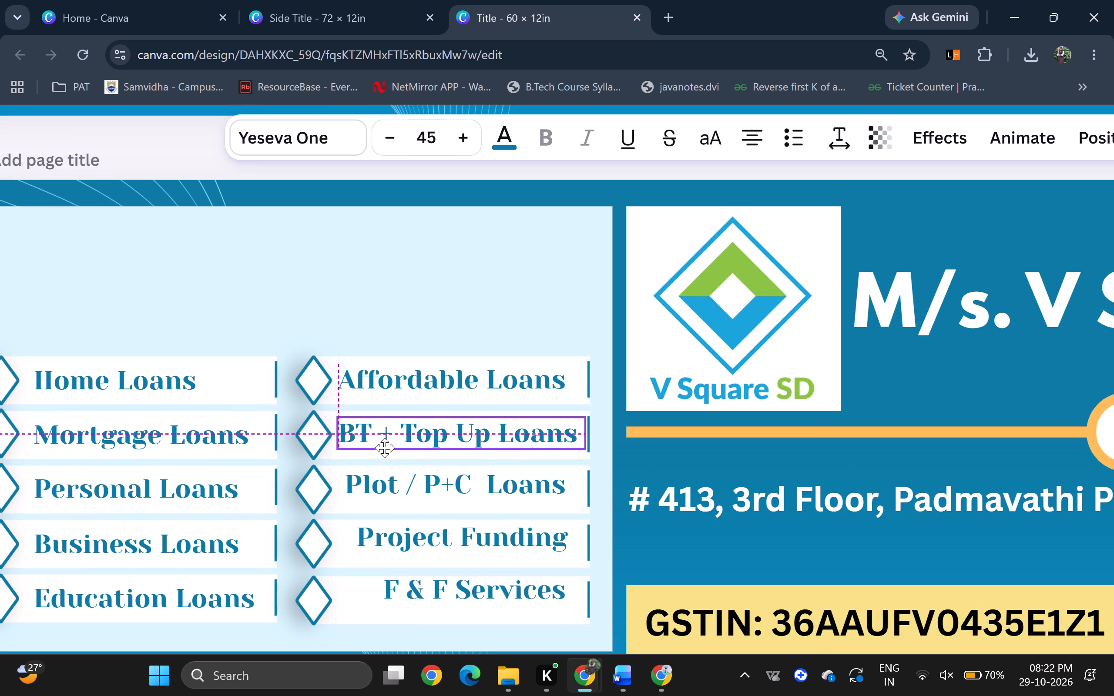
drag(384, 448, 384, 448)
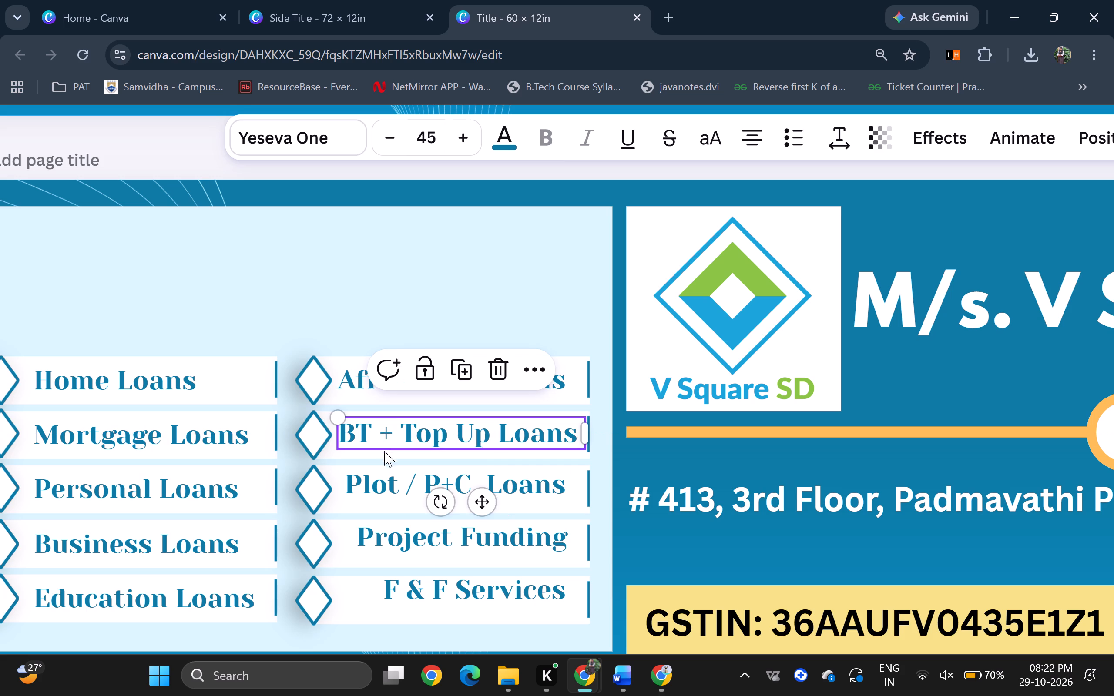
drag(412, 493, 406, 496)
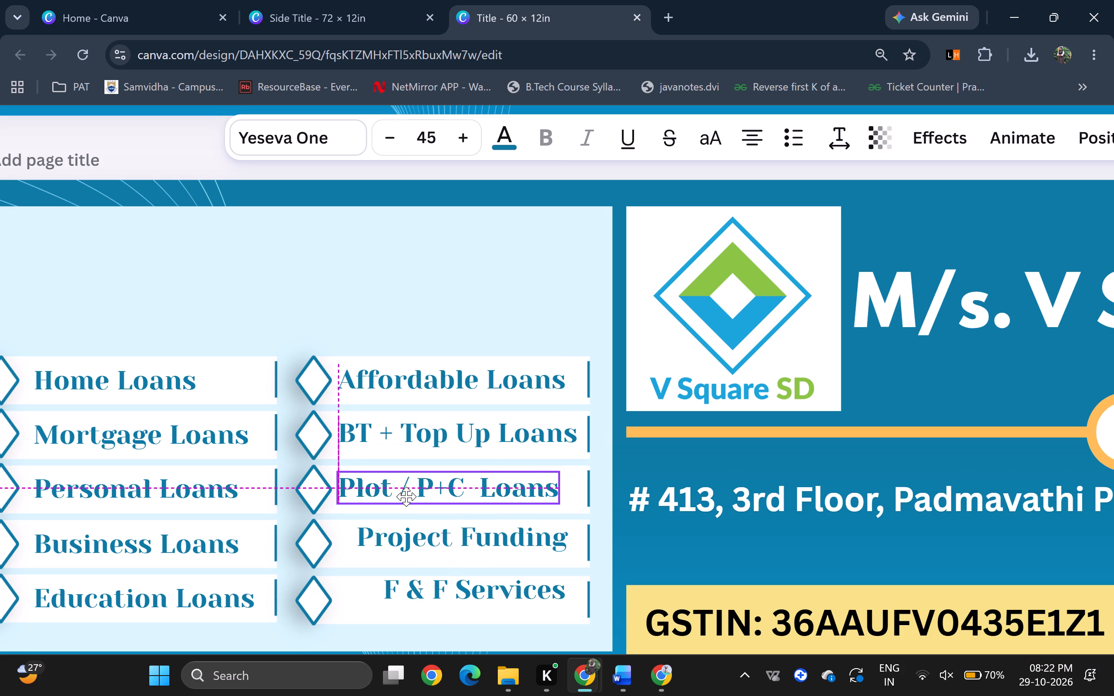
drag(406, 496, 406, 497)
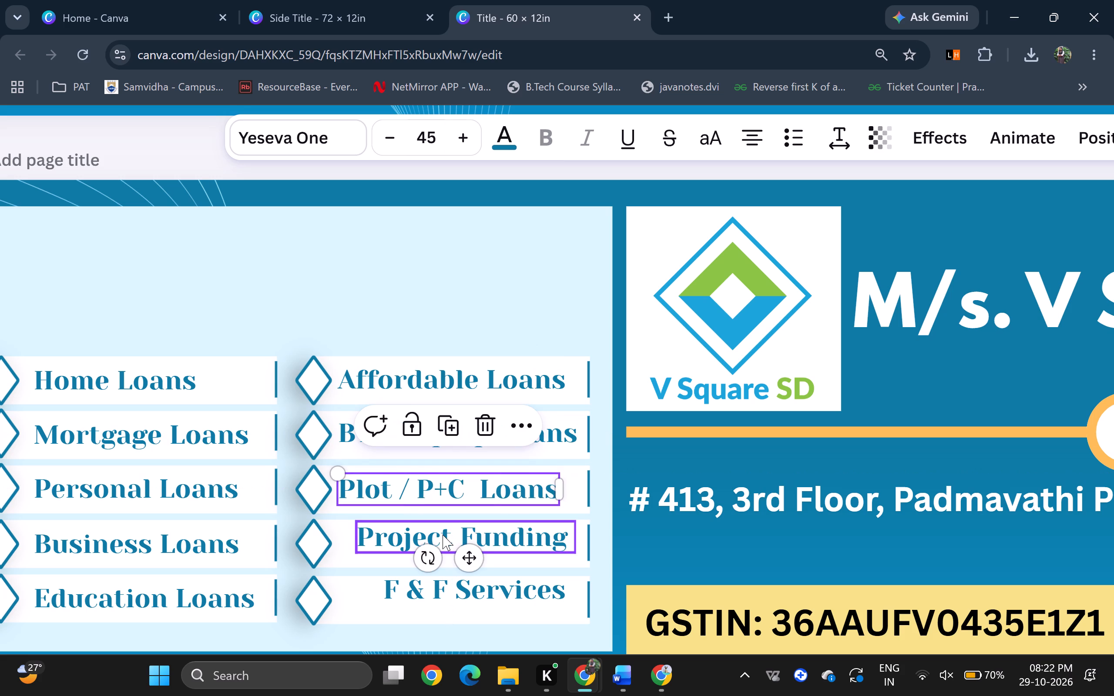
drag(443, 535, 423, 542)
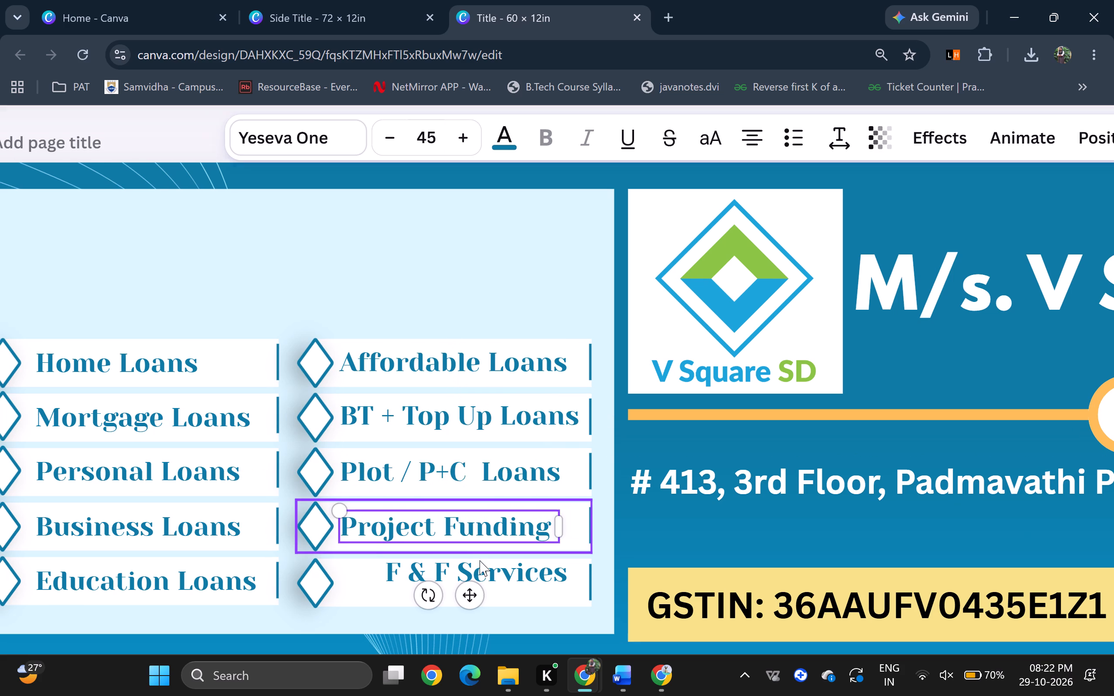
drag(480, 557, 436, 565)
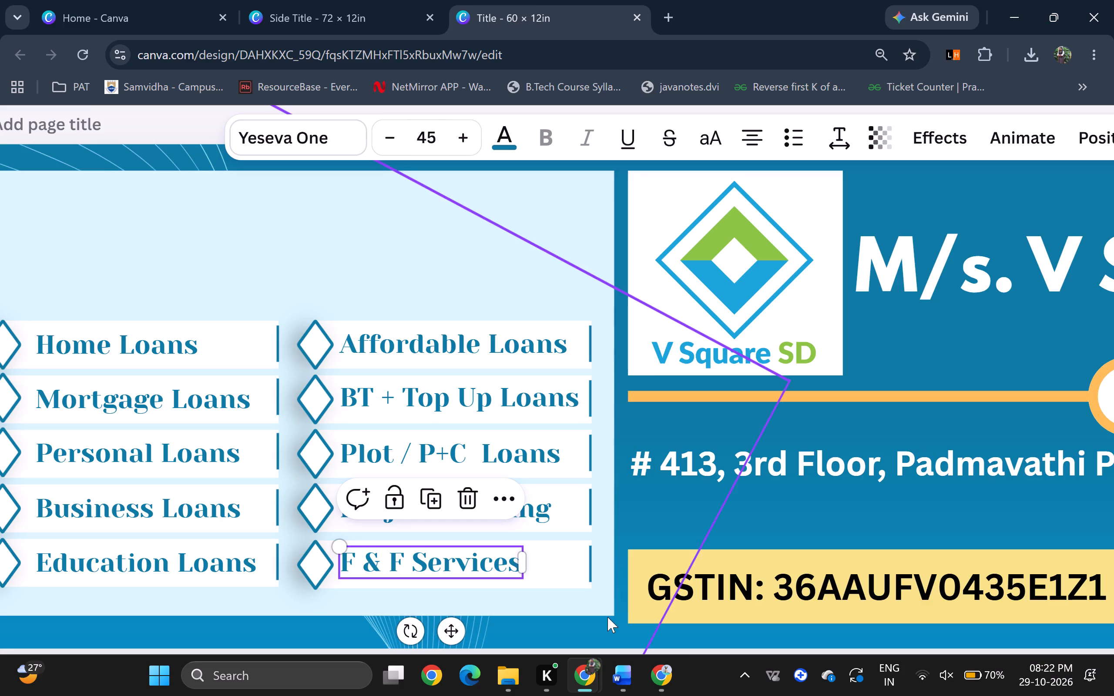
scroll(695, 637, down, 1)
click(683, 634)
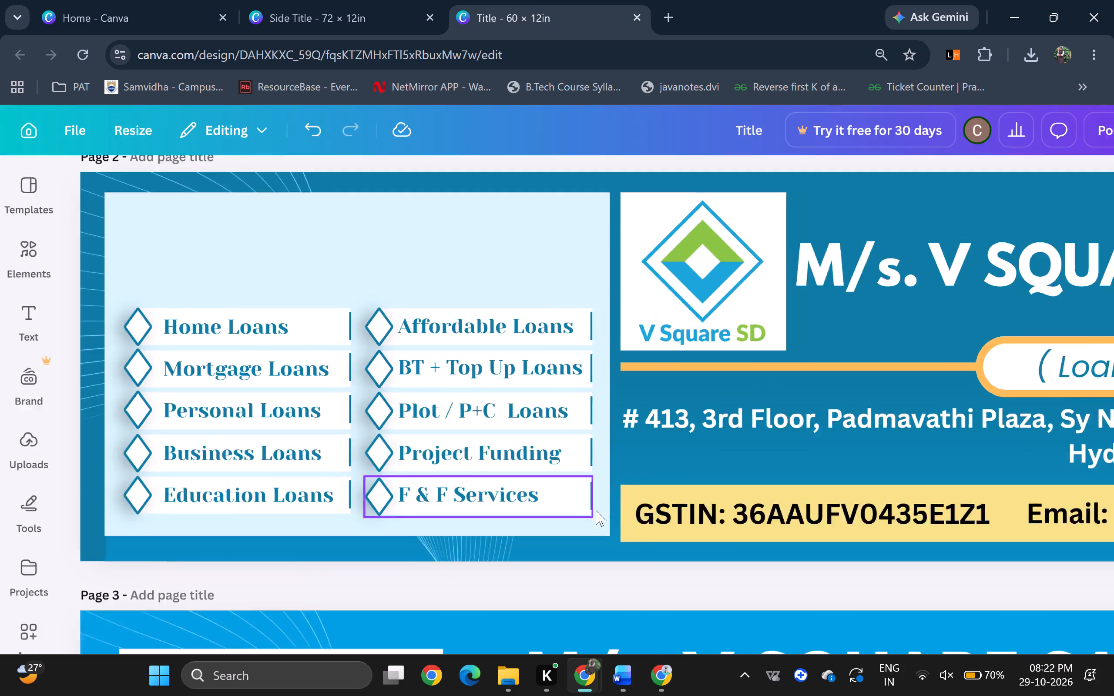
Duplicate page 2's orange line and lay the copy horizontally above the loan columns, shortened to the light-blue panel's width, about 15.6 in.
scroll(377, 388, up, 1)
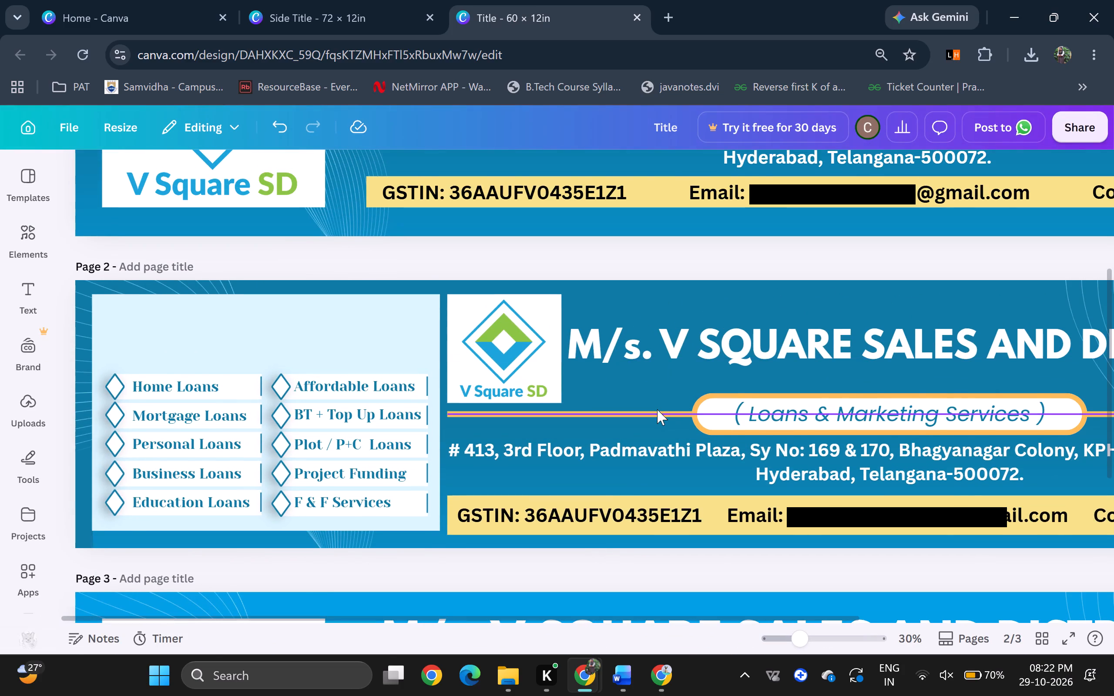
click(657, 409)
key(ctrl+c)
key(ctrl+v)
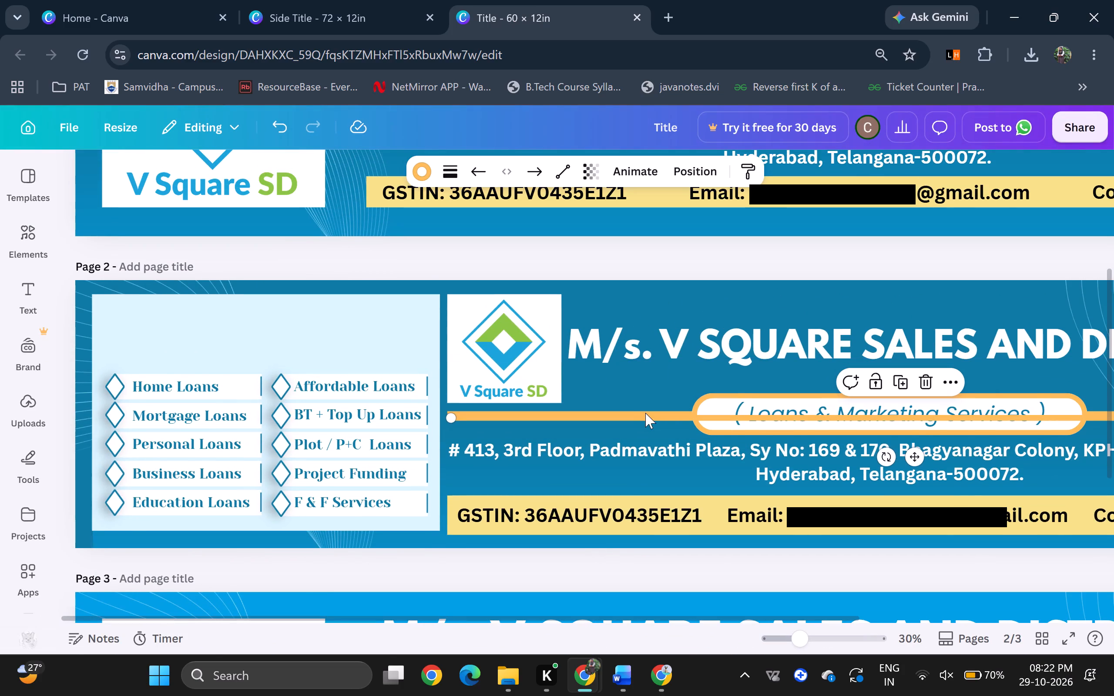
drag(653, 415, 291, 330)
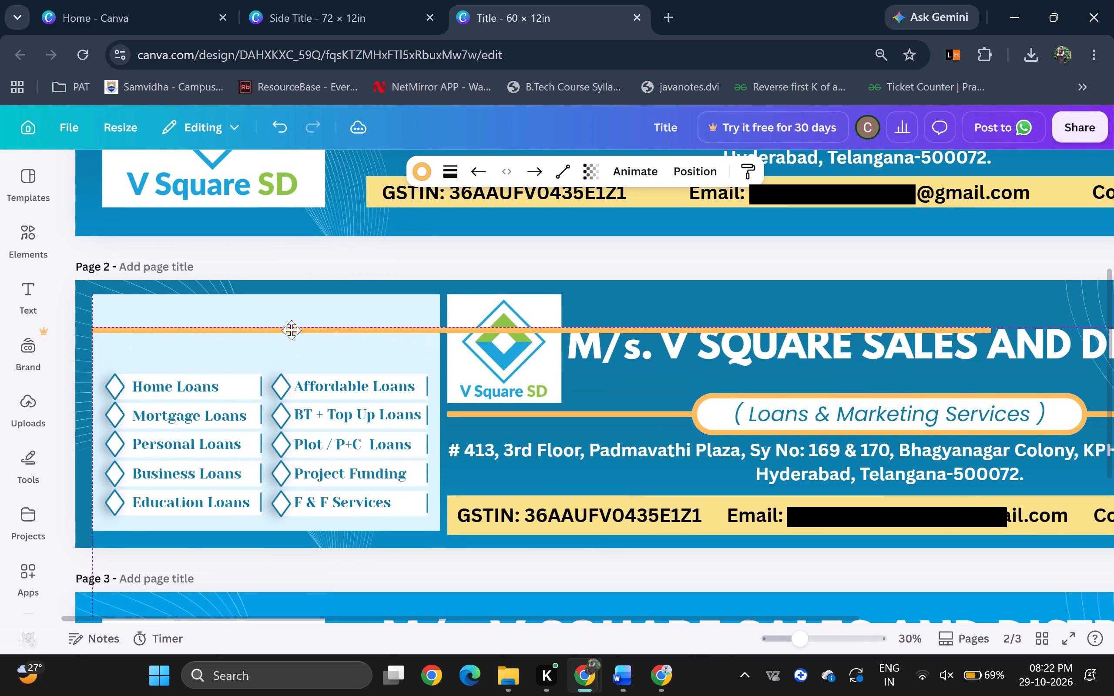
drag(291, 330, 291, 332)
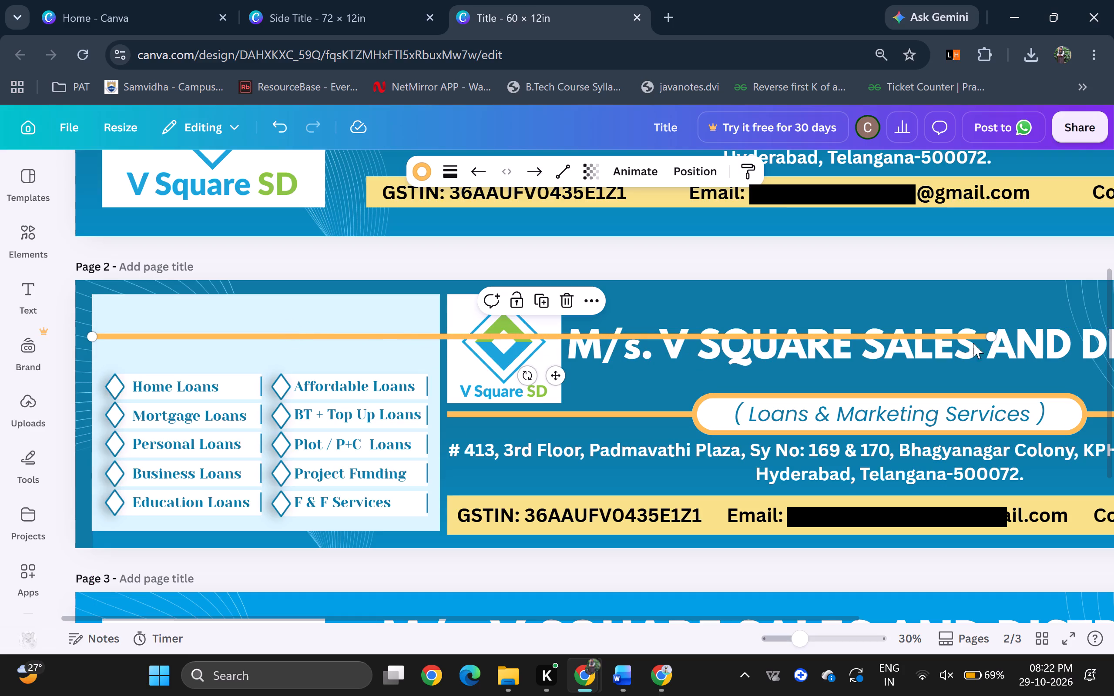
drag(987, 339, 438, 345)
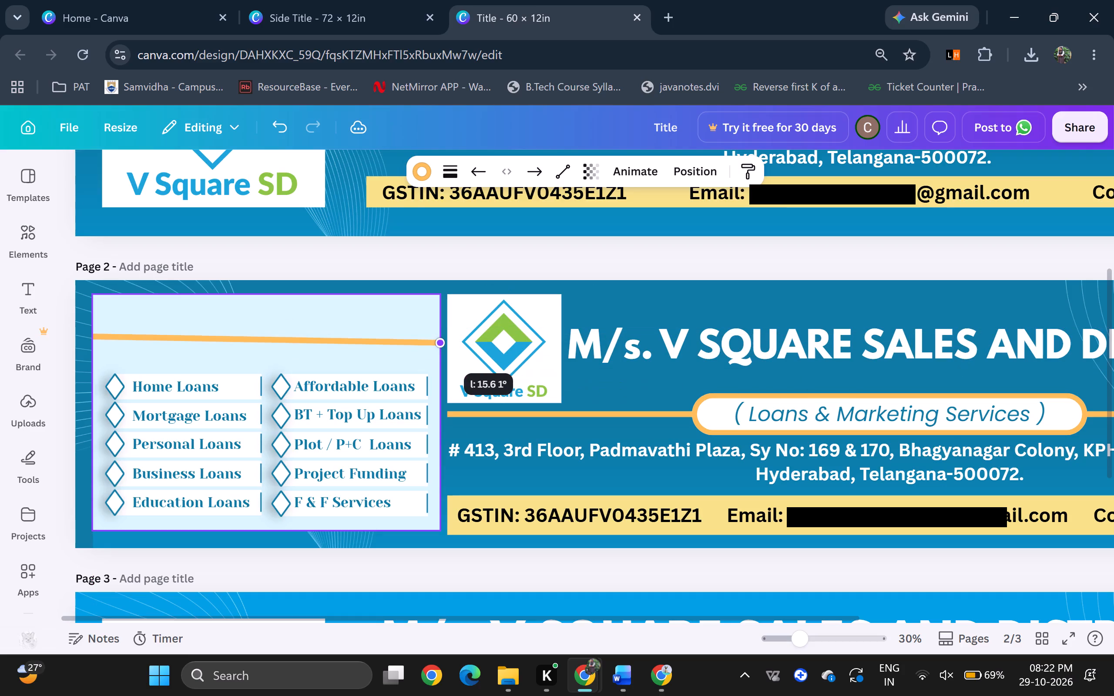
drag(438, 345, 437, 338)
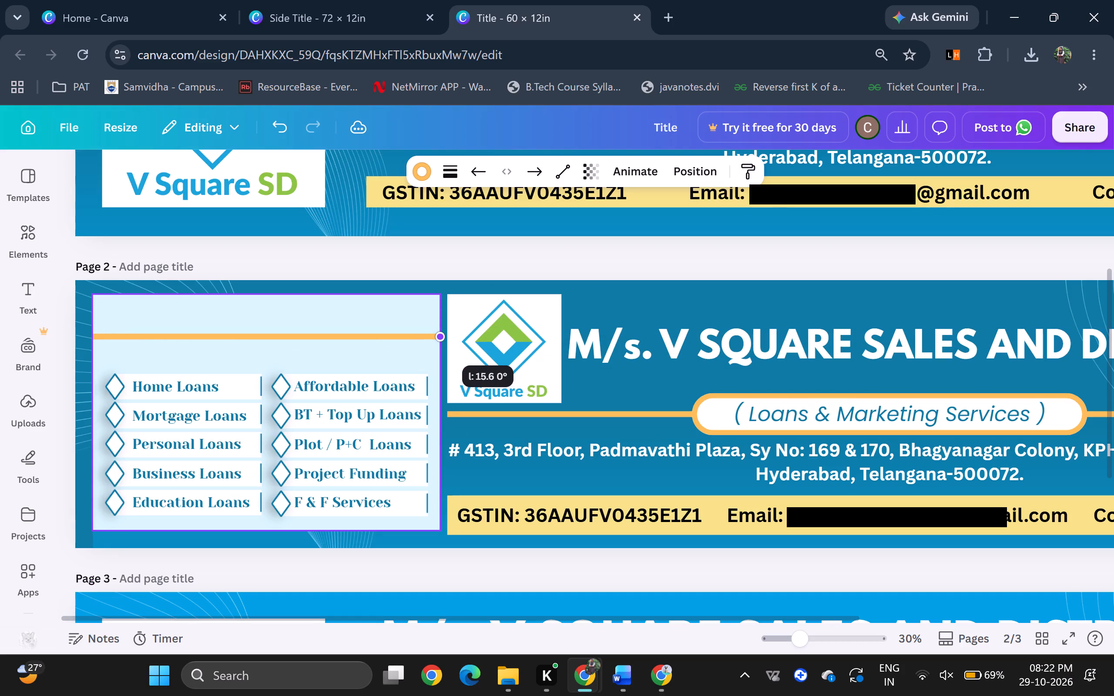
drag(437, 338, 437, 335)
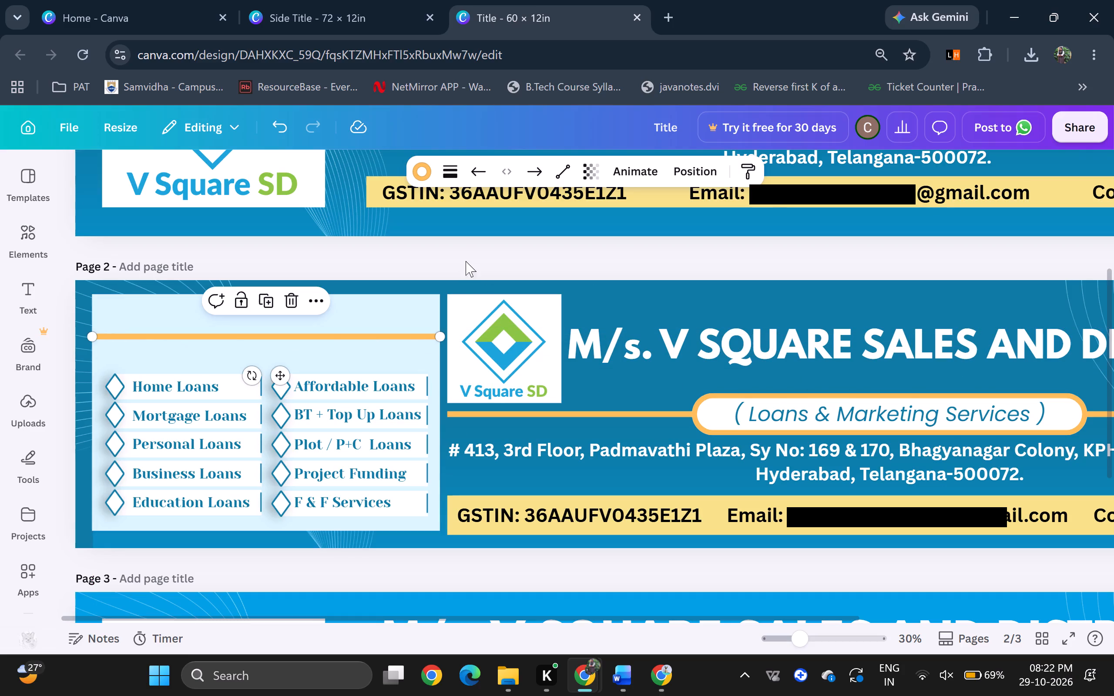
click(466, 261)
Duplicate the orange-outlined "( Loans & Marketing Services )" pill and centre the copy vertically on the panel's orange line, starting near its left end.
scroll(359, 304, right, 1)
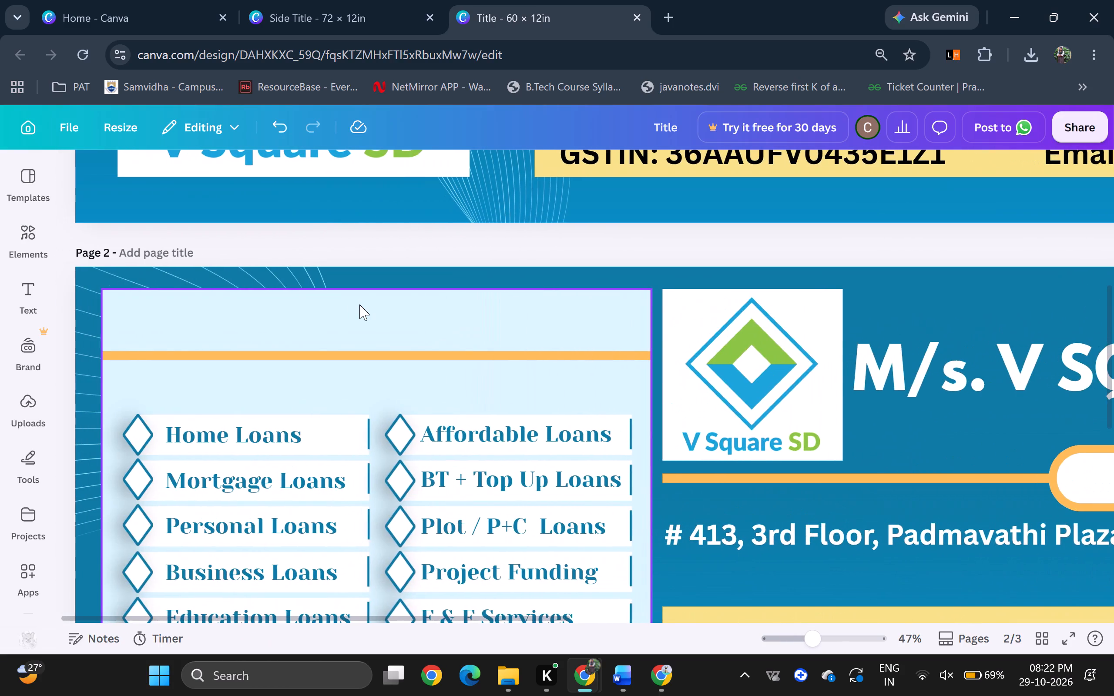
scroll(359, 304, right, 1)
scroll(329, 314, left, 4)
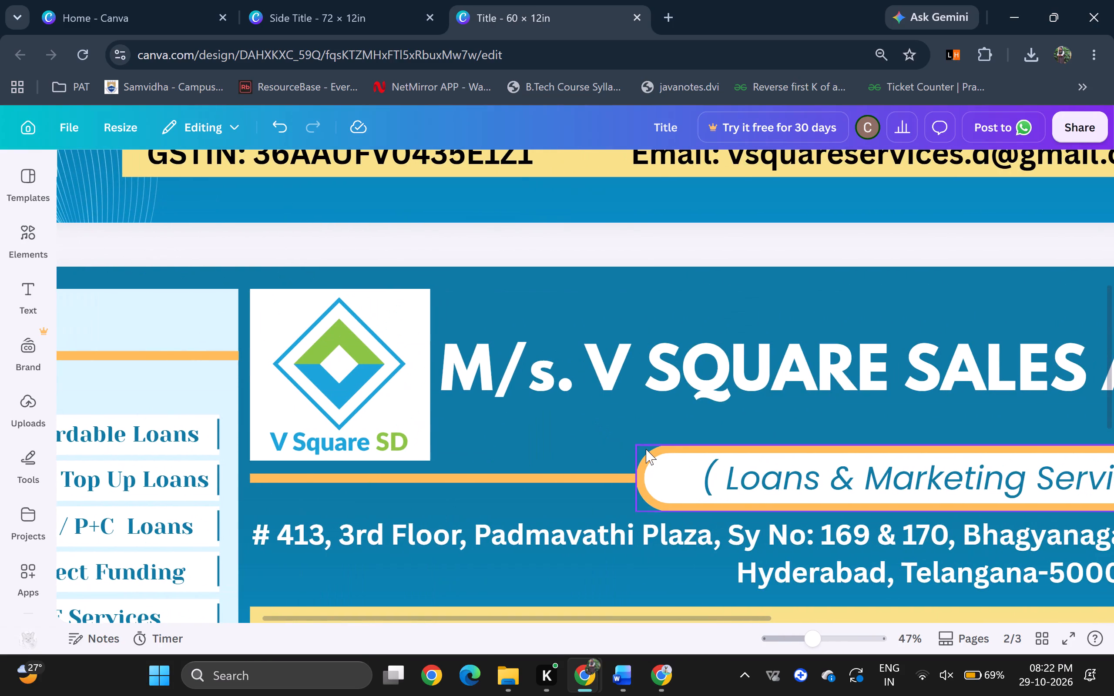
click(646, 449)
key(ctrl+c)
key(ctrl+v)
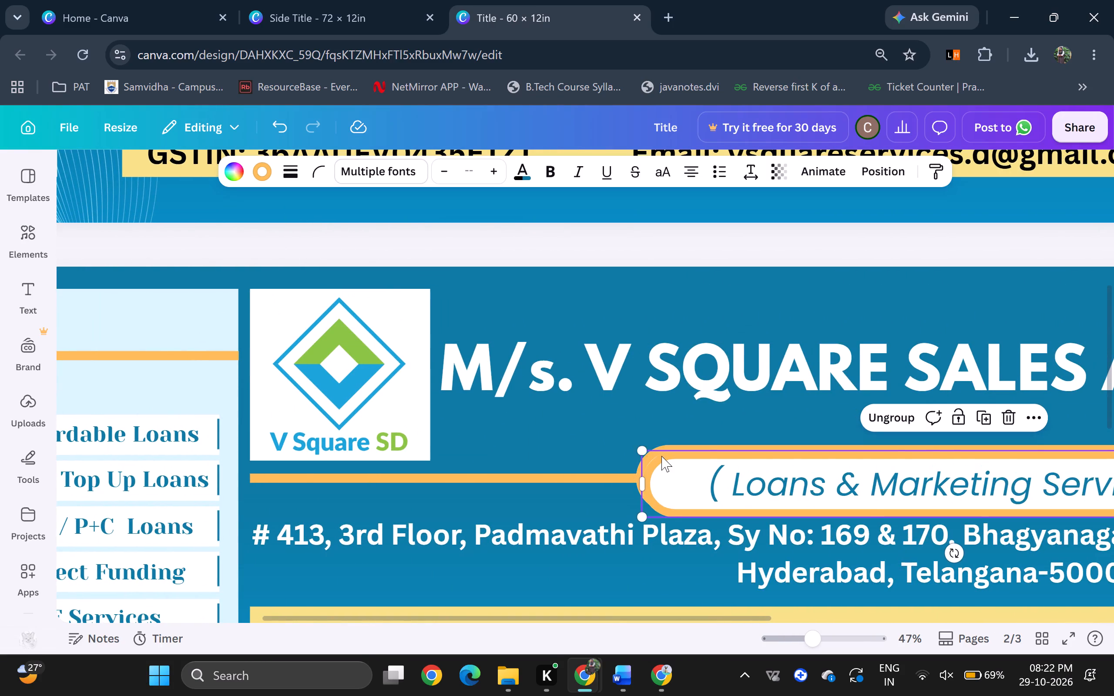
drag(660, 455, 29, 335)
scroll(133, 331, right, 5)
drag(444, 338, 293, 335)
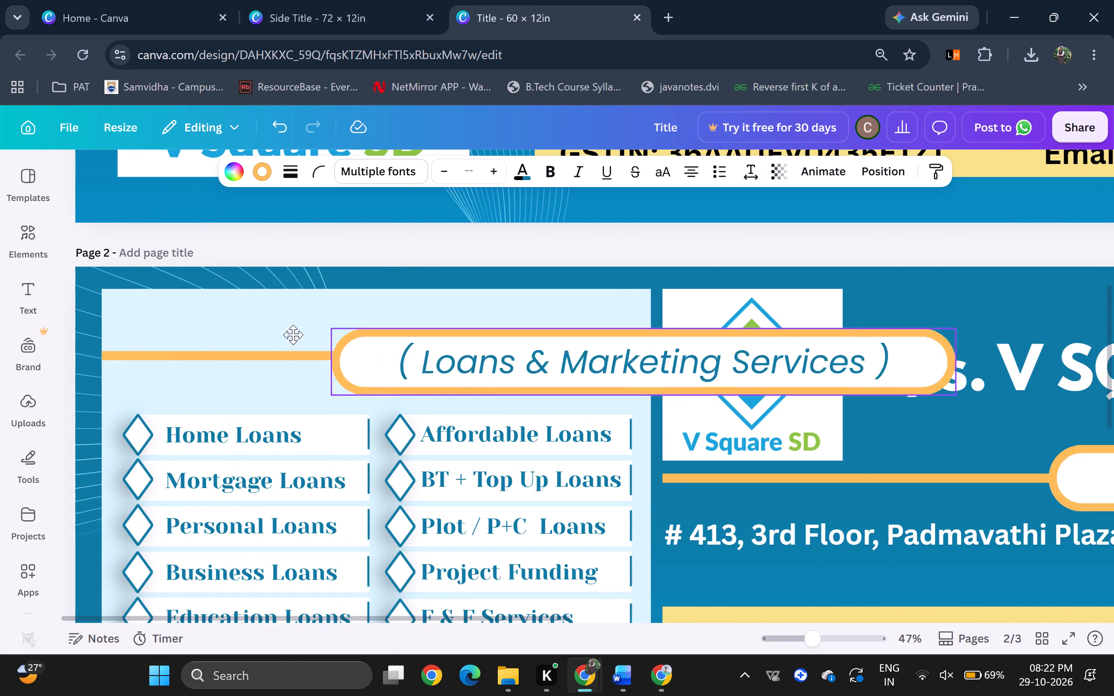
drag(293, 335, 134, 331)
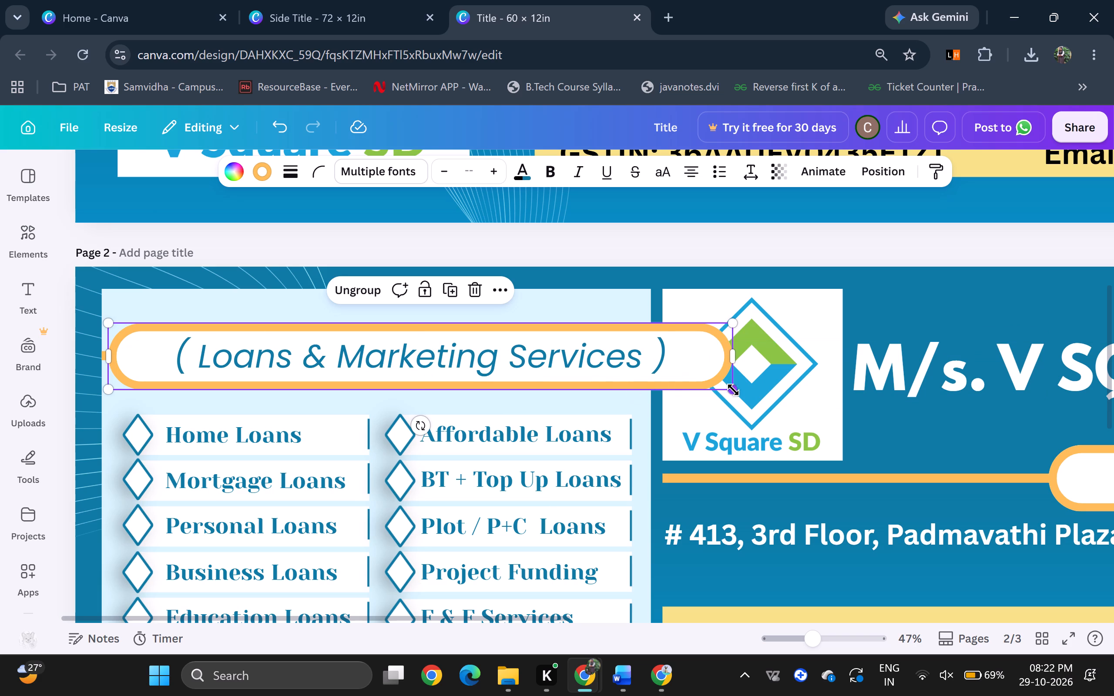
Narrow the copied heading pill to fit inside the light-blue panel and clear its text.
click(732, 388)
drag(735, 362, 617, 363)
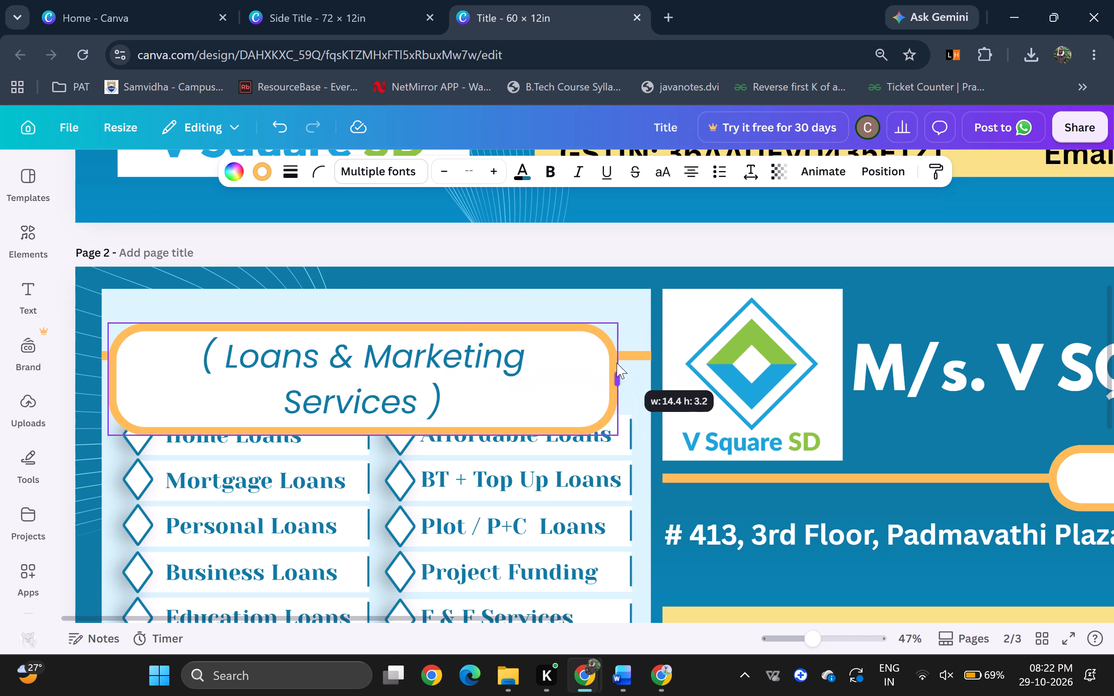
drag(617, 363, 589, 356)
click(457, 386)
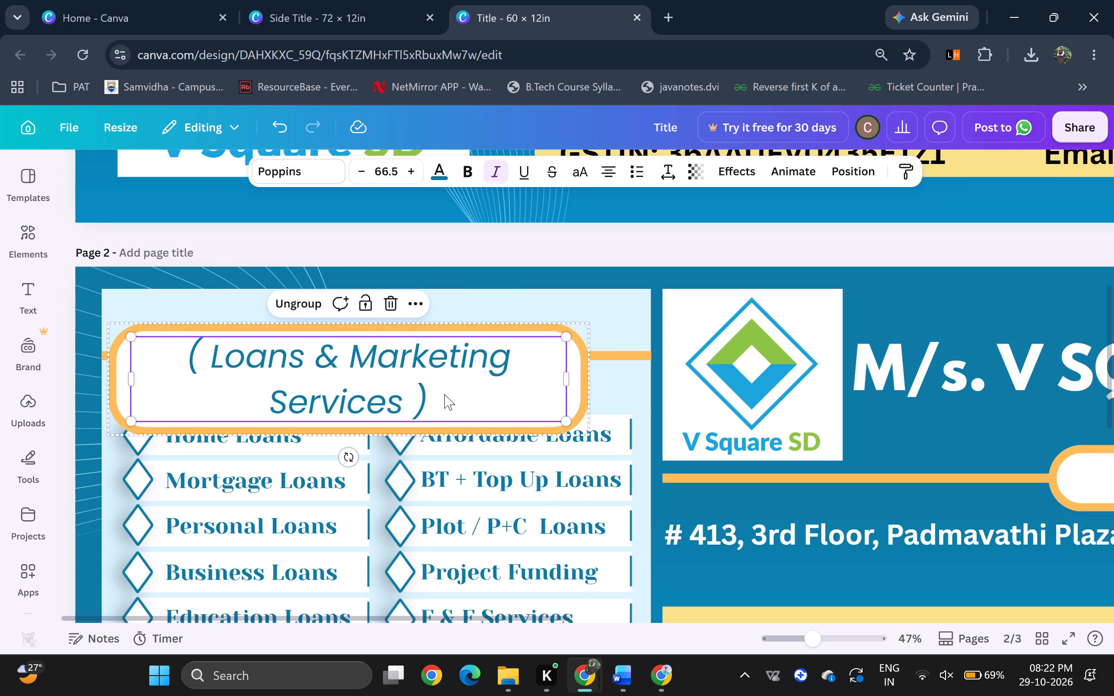
click(442, 396)
key(BackSpace)
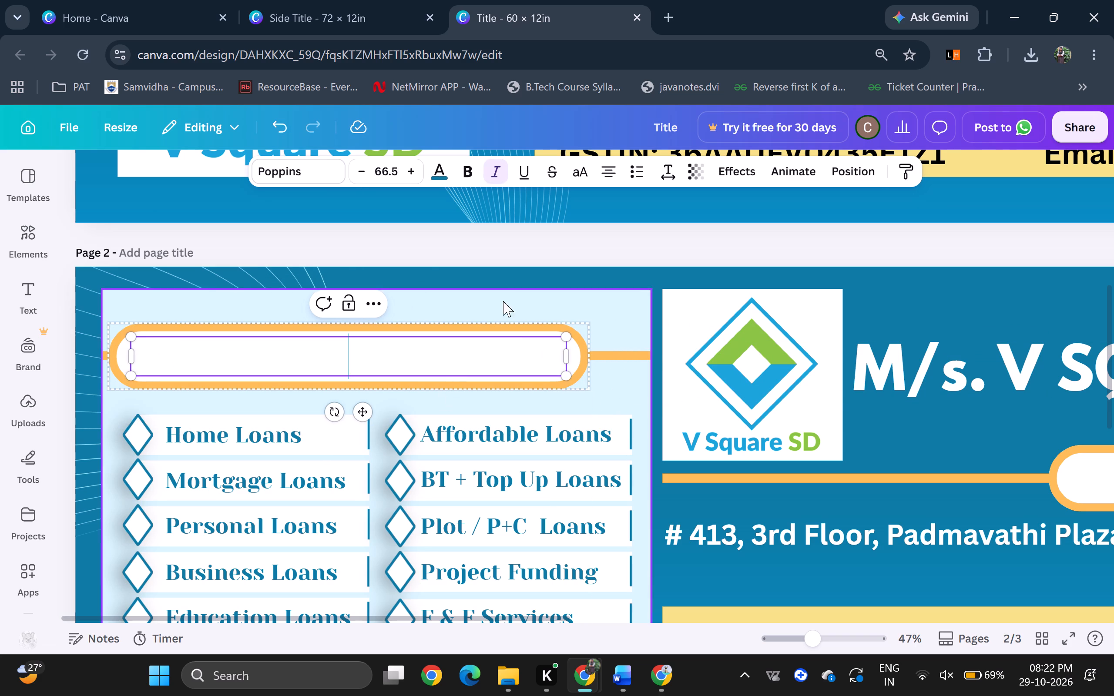
click(523, 249)
Centre the emptied pill horizontally on the light-blue panel, keeping it on the orange line.
drag(365, 365, 390, 365)
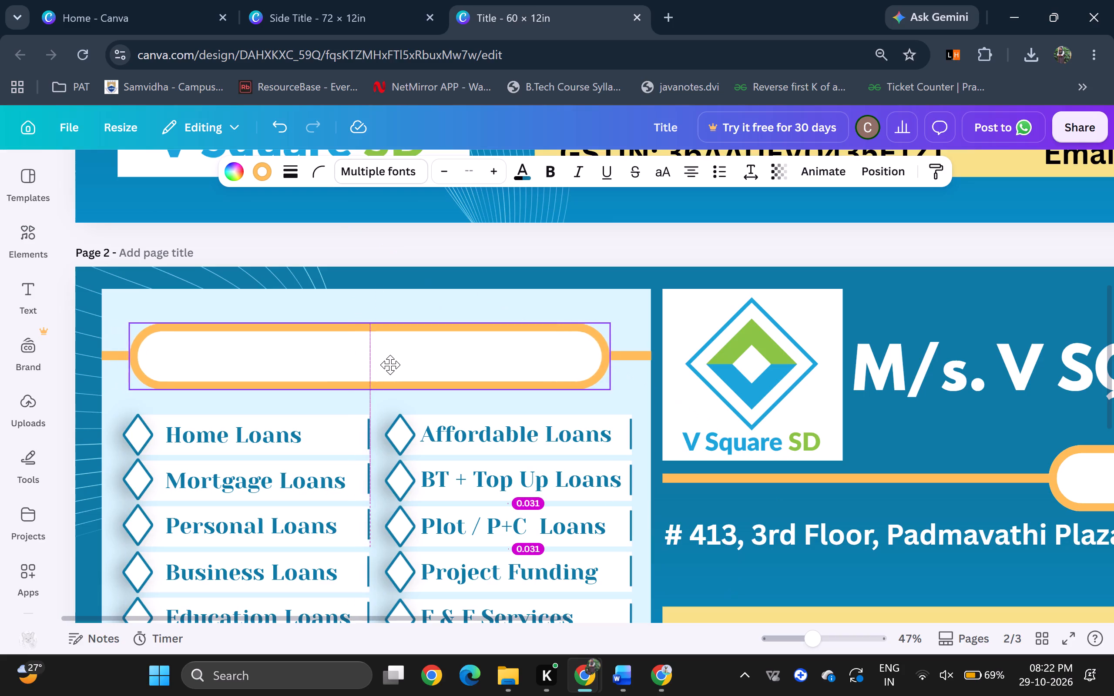
drag(390, 365, 393, 365)
click(512, 249)
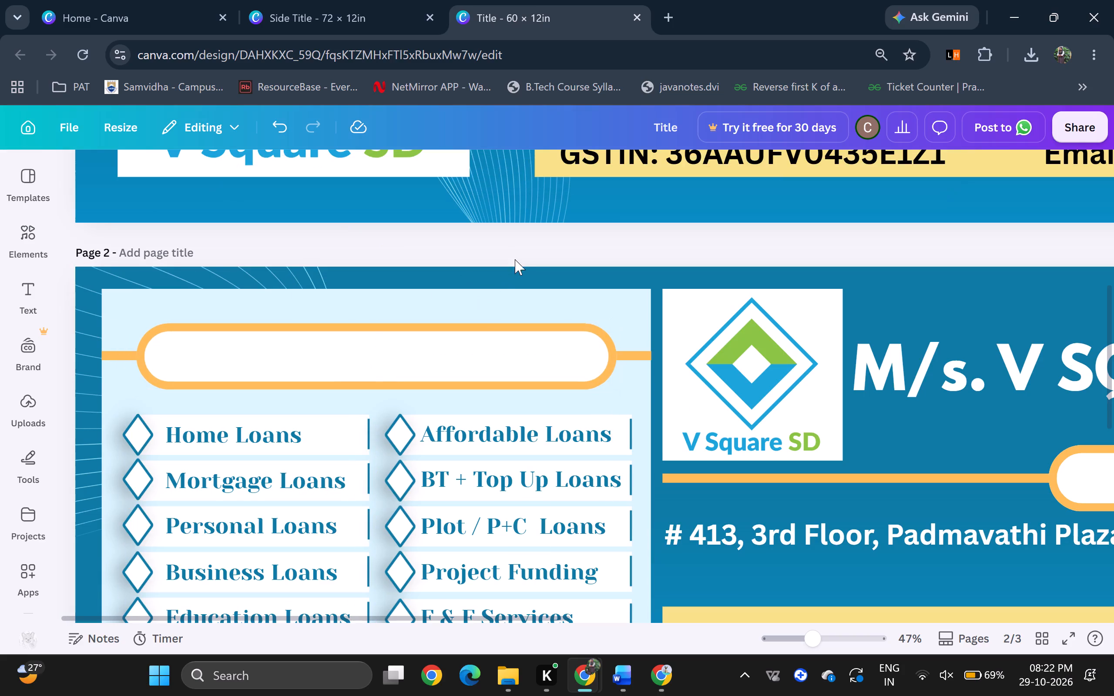
Enter "Loan Services" in blue as the text of the heading pill above the loan columns.
scroll(515, 262, down, 1)
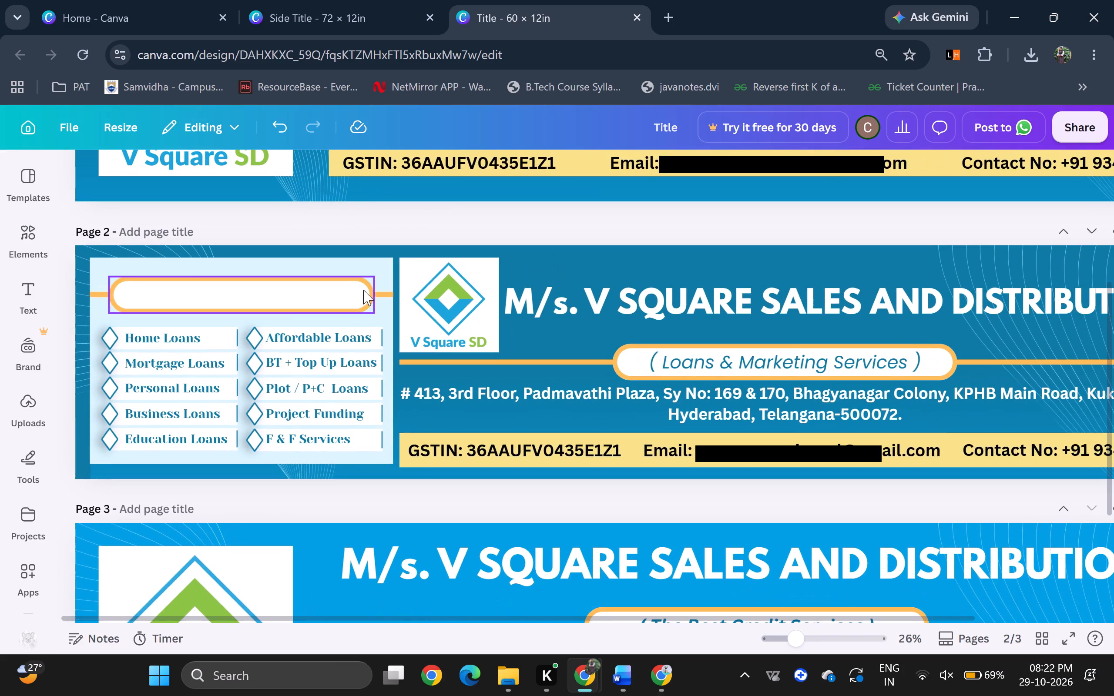
scroll(227, 313, right, 1)
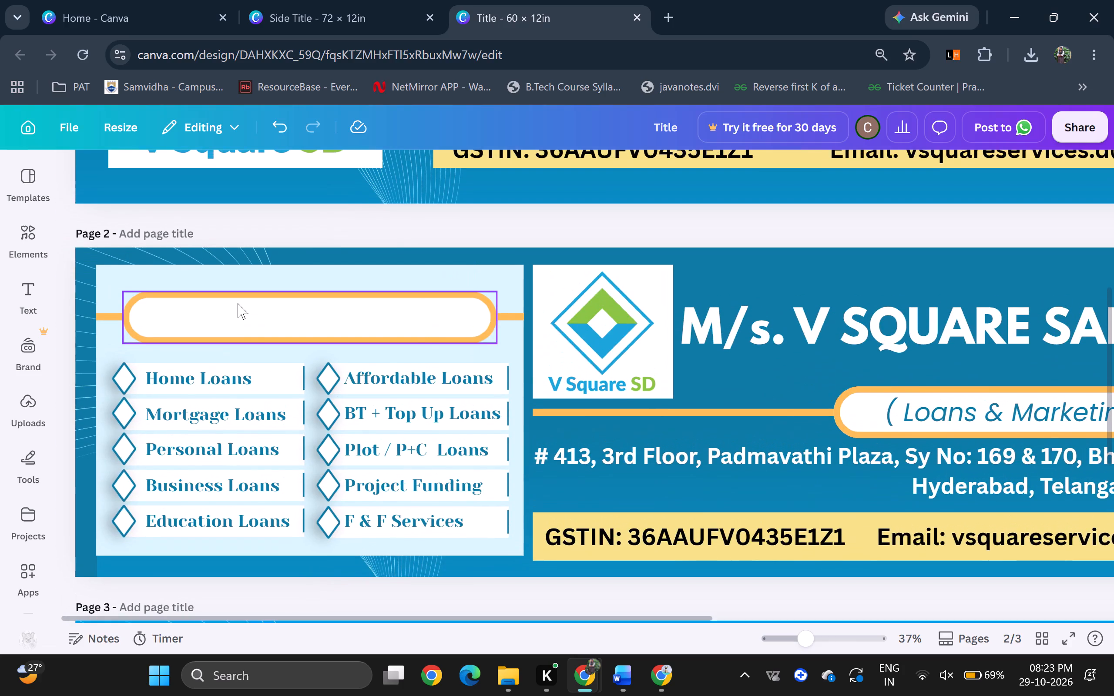
double_click(269, 313)
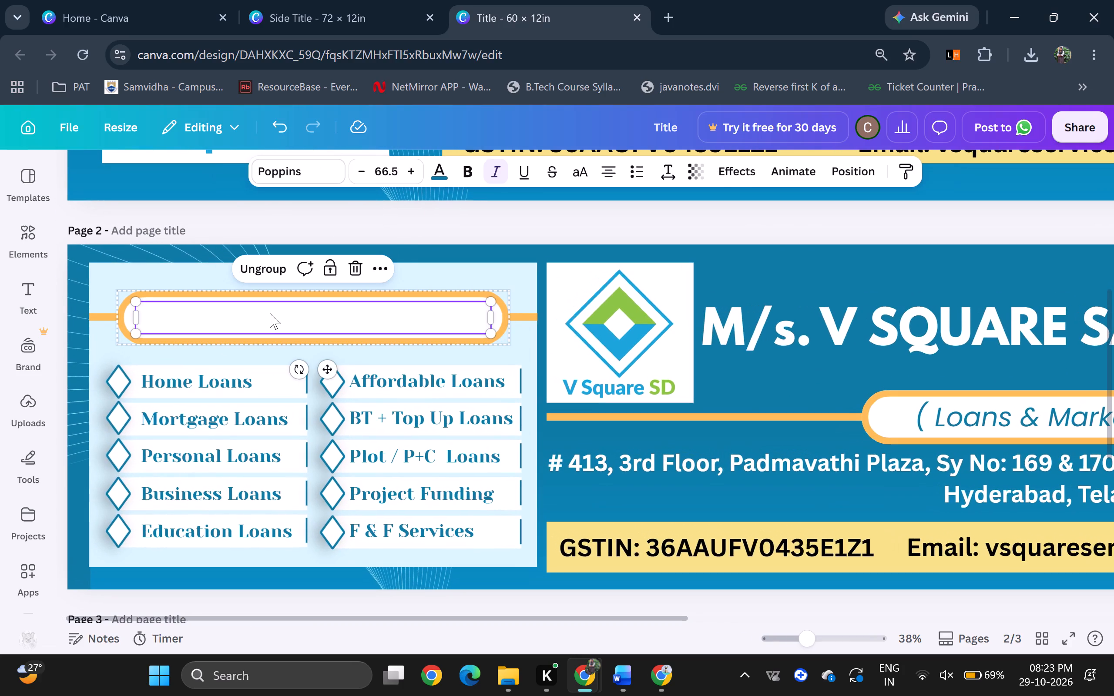
key(f)
key(d)
key(ctrl+a)
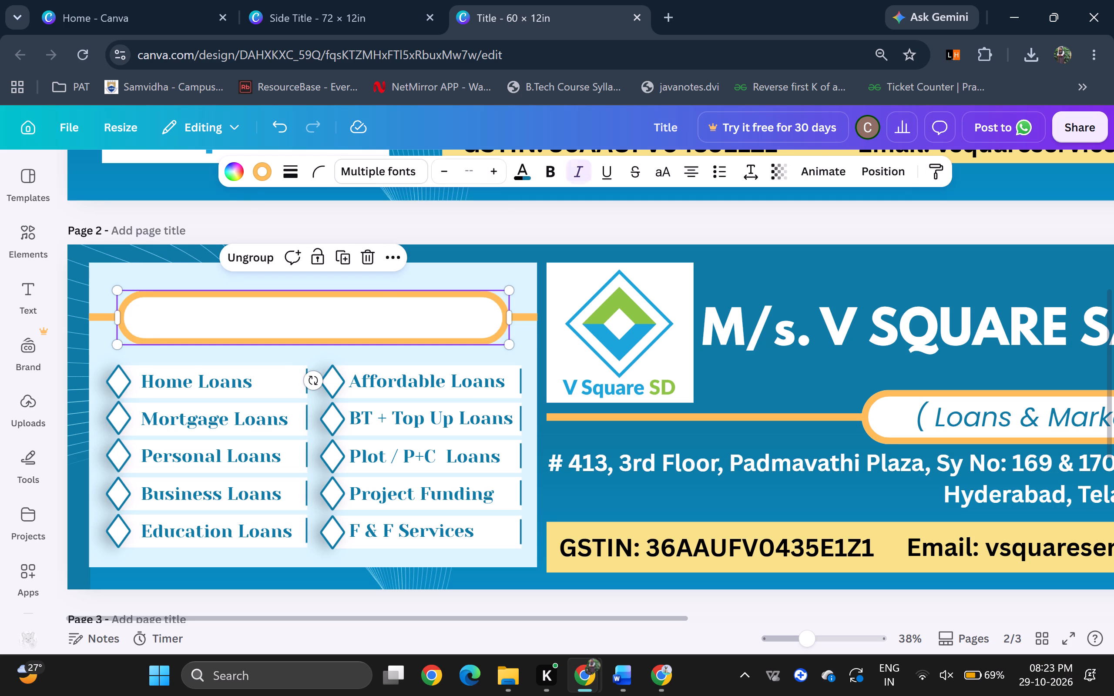
double_click(393, 328)
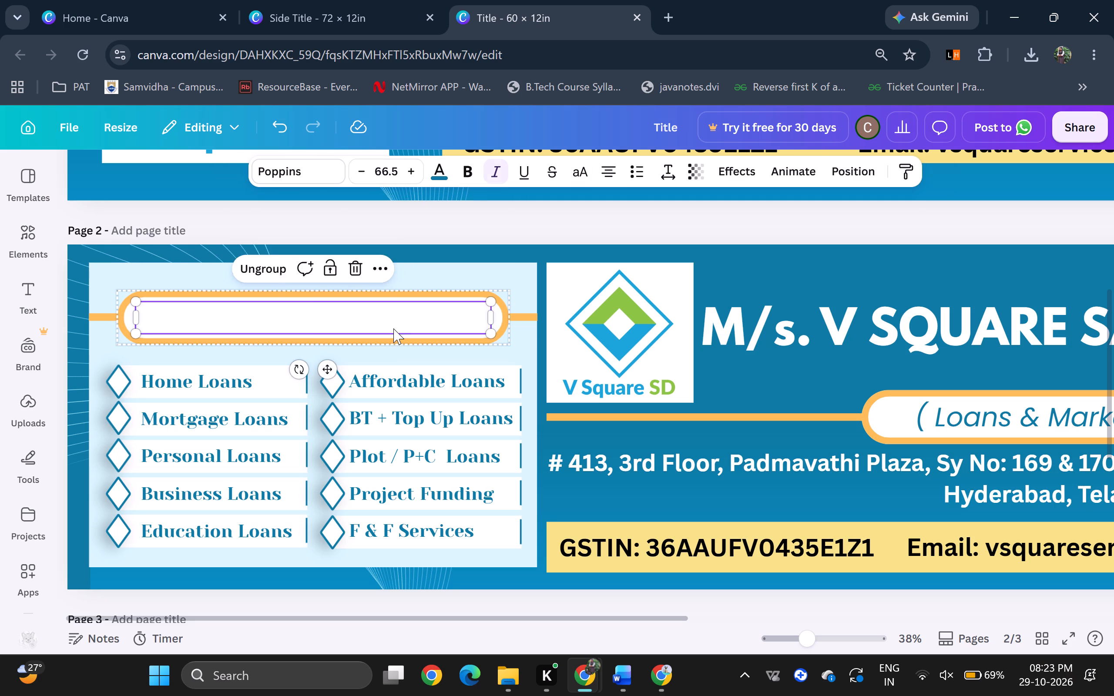
click(444, 170)
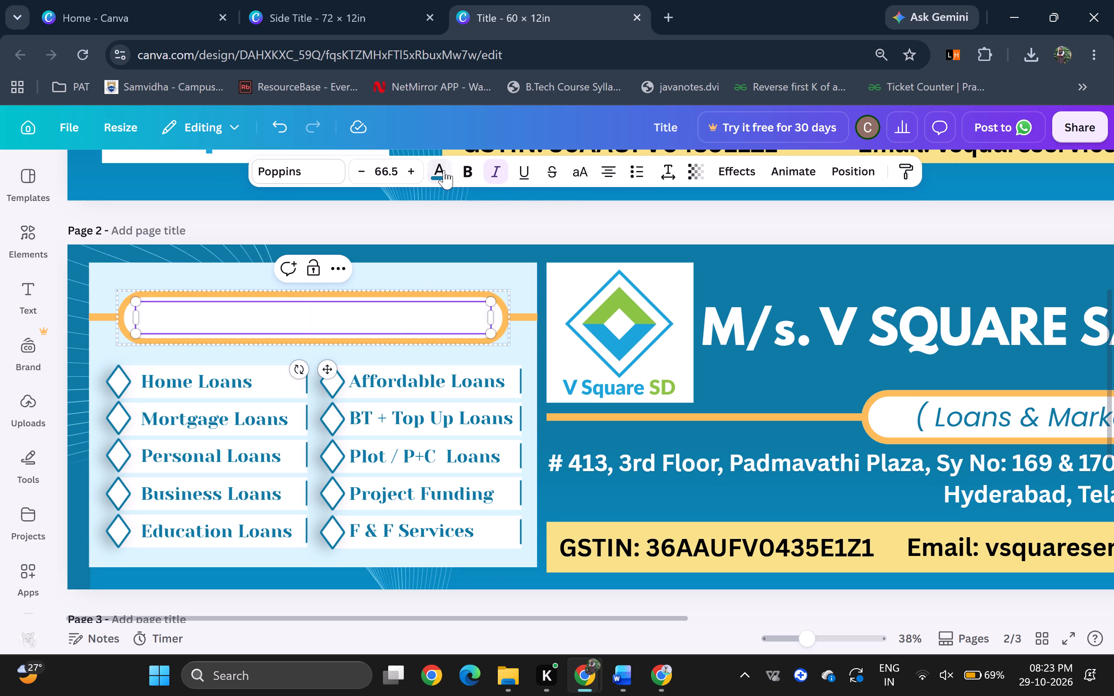
click(225, 327)
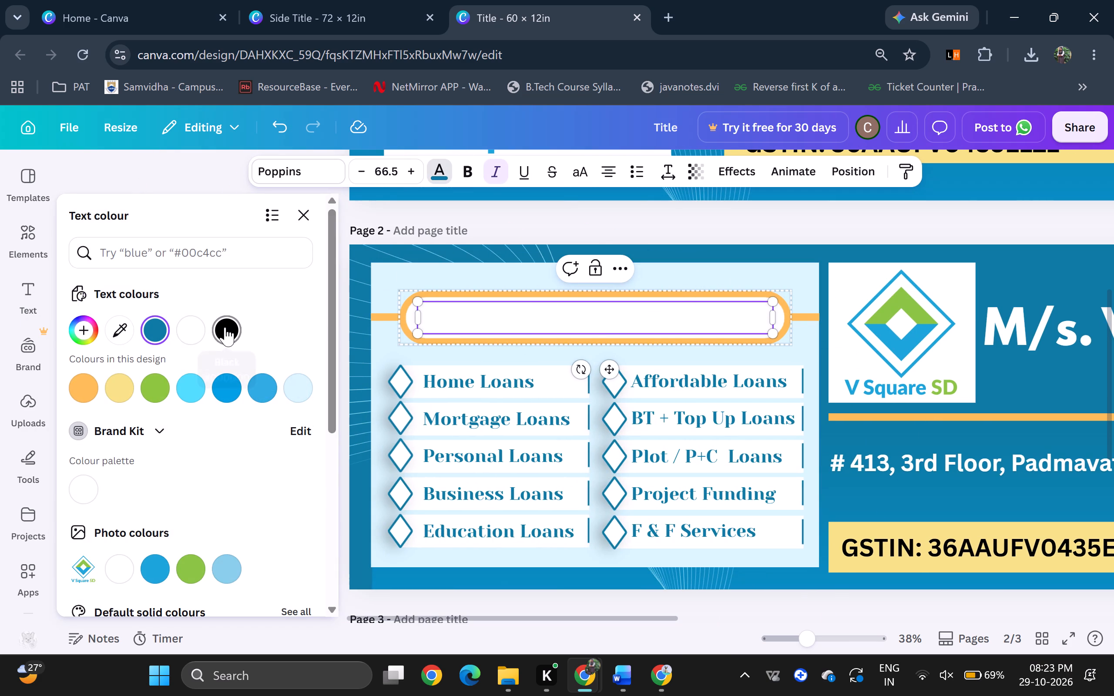
key(g)
key(d)
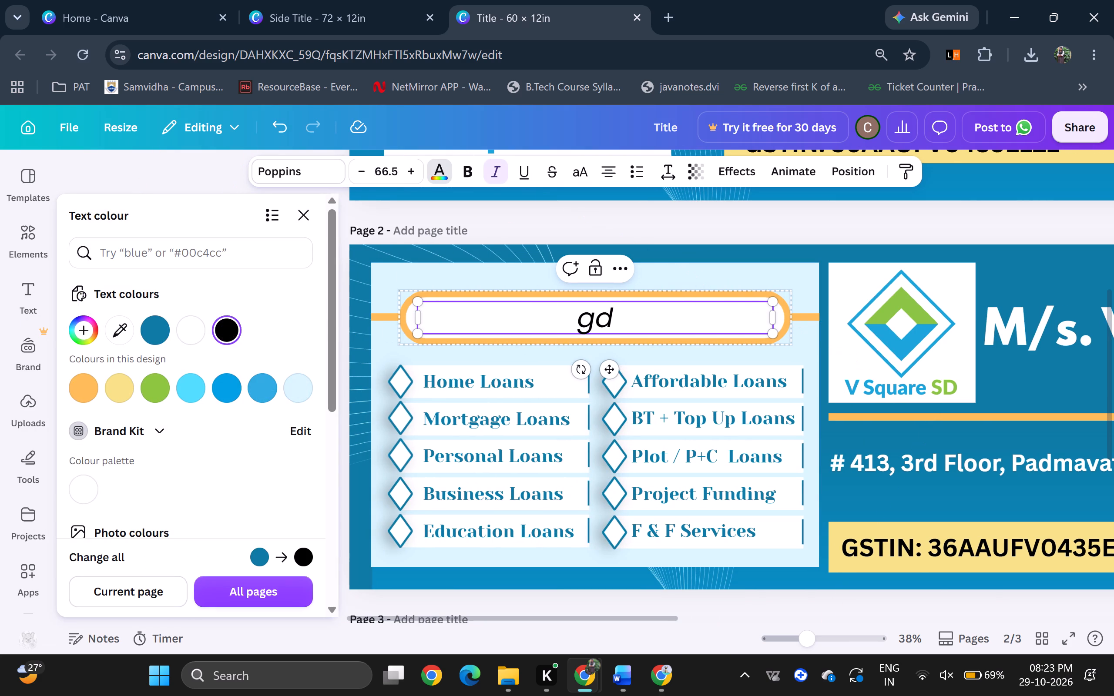
key(BackSpace)
key(BackSpace)
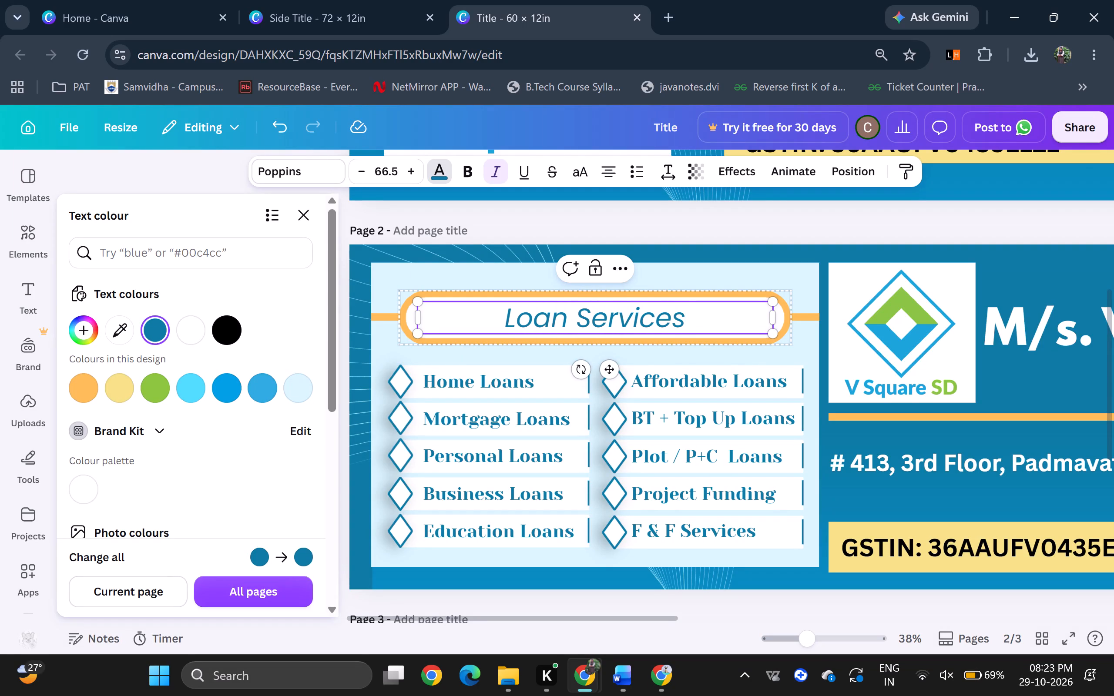
Make the "Loan Services" heading bold.
drag(499, 317, 689, 304)
click(466, 167)
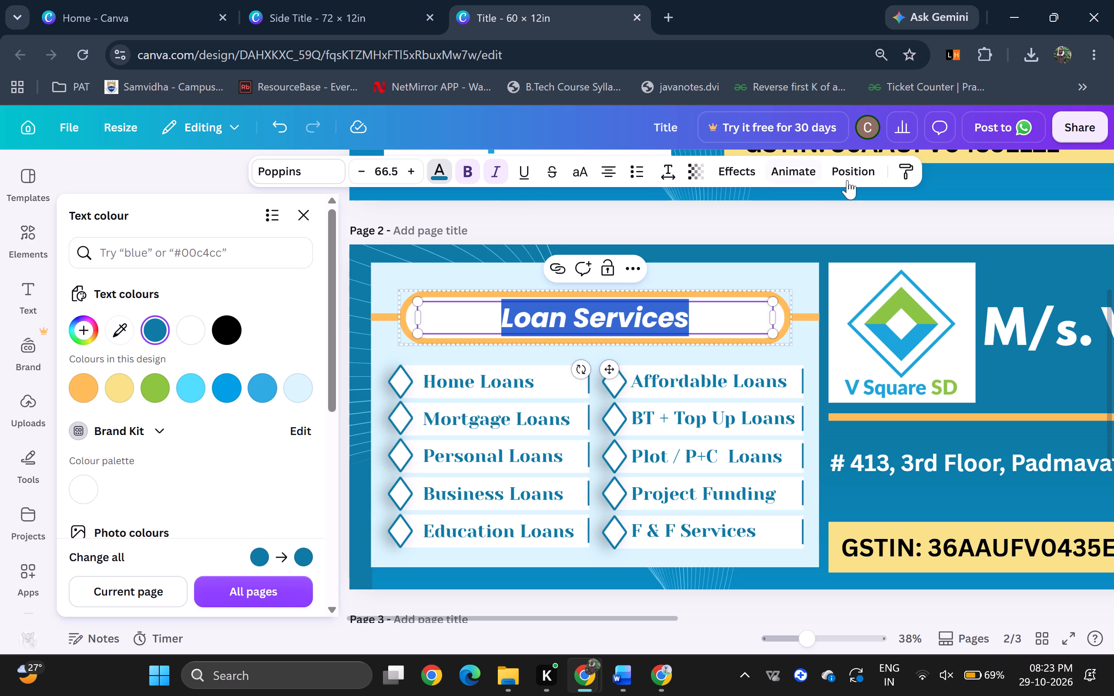
click(839, 210)
click(839, 210)
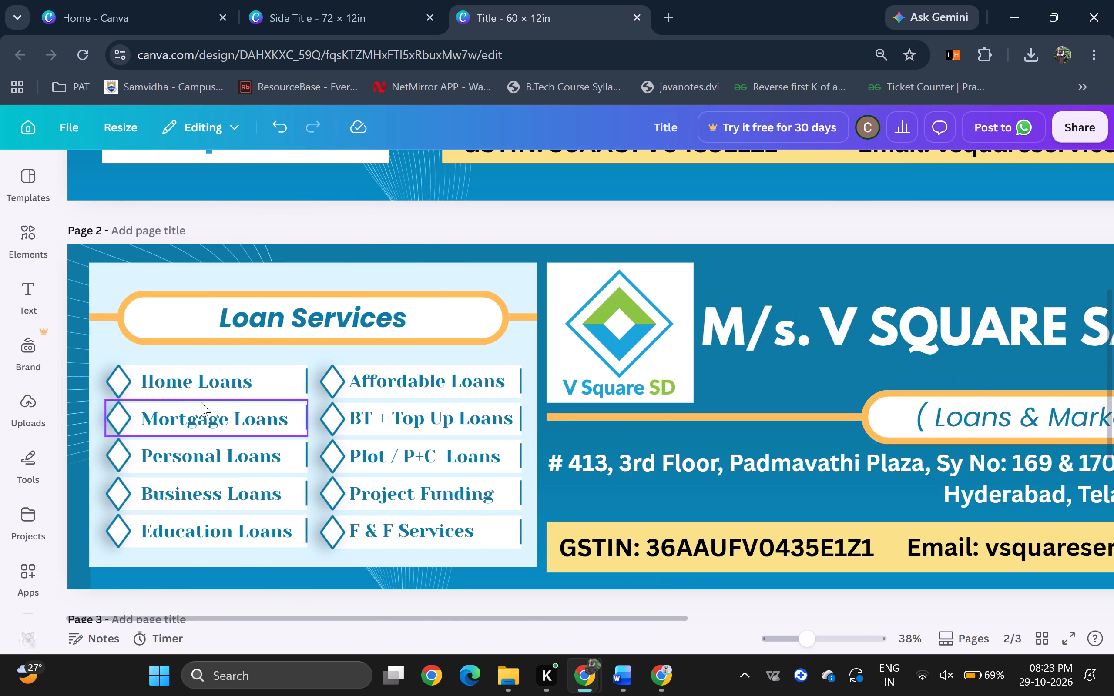
Duplicate the Home Loans diamond-and-line group and narrow the copy to roughly two-thirds or less of its width.
scroll(32, 413, right, 2)
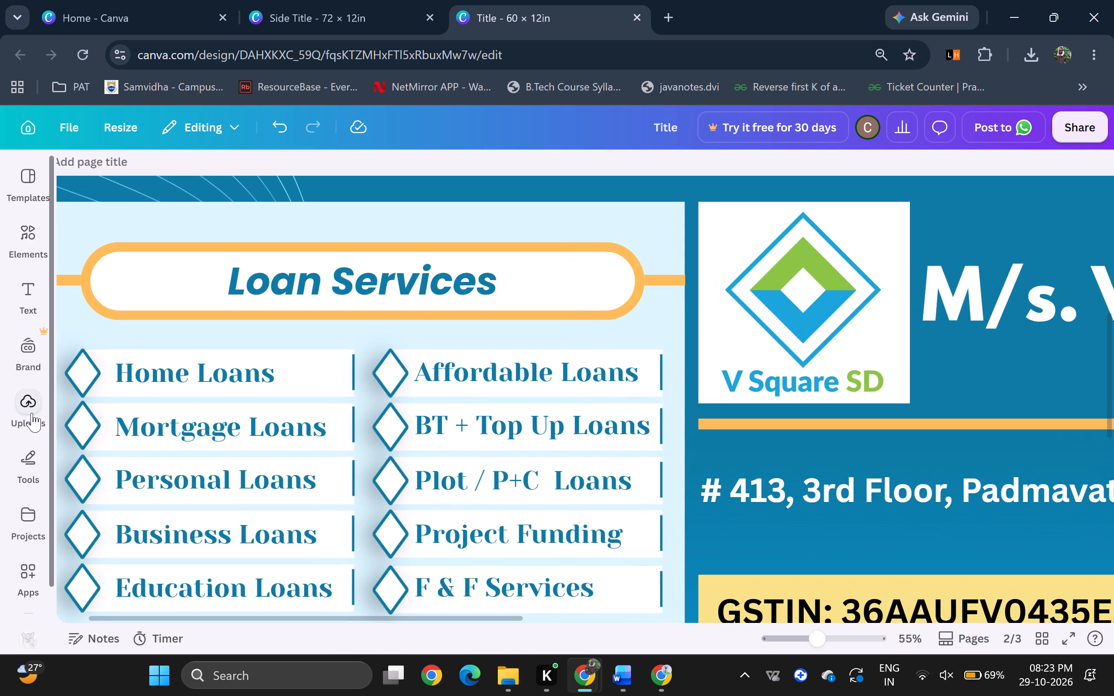
scroll(231, 409, right, 3)
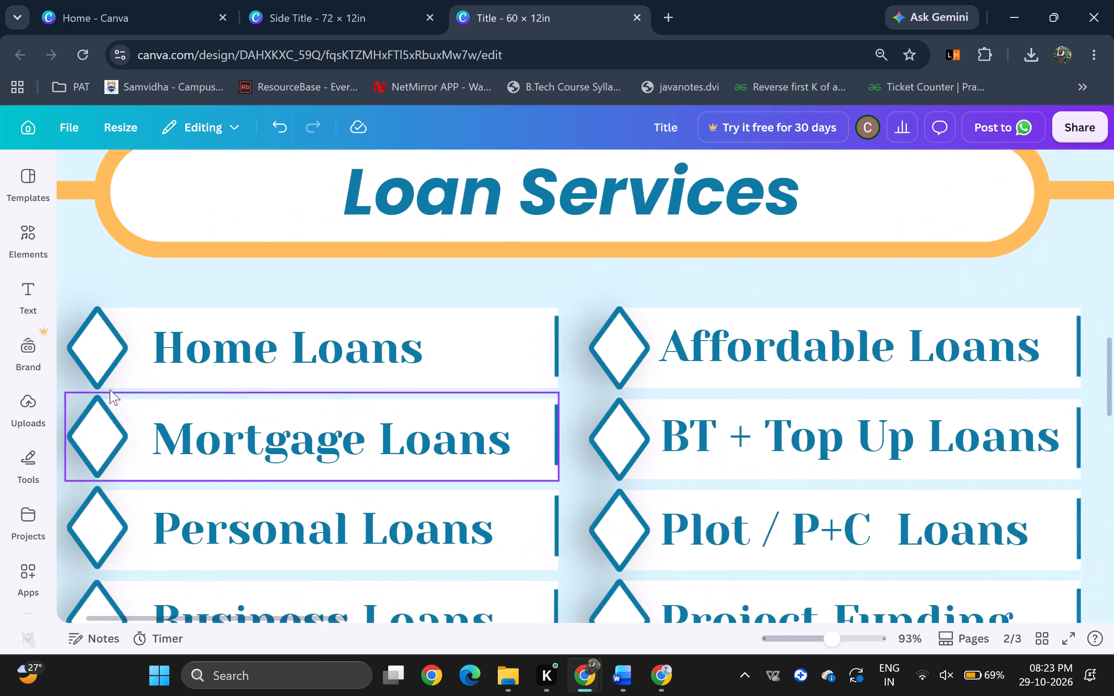
scroll(104, 387, right, 3)
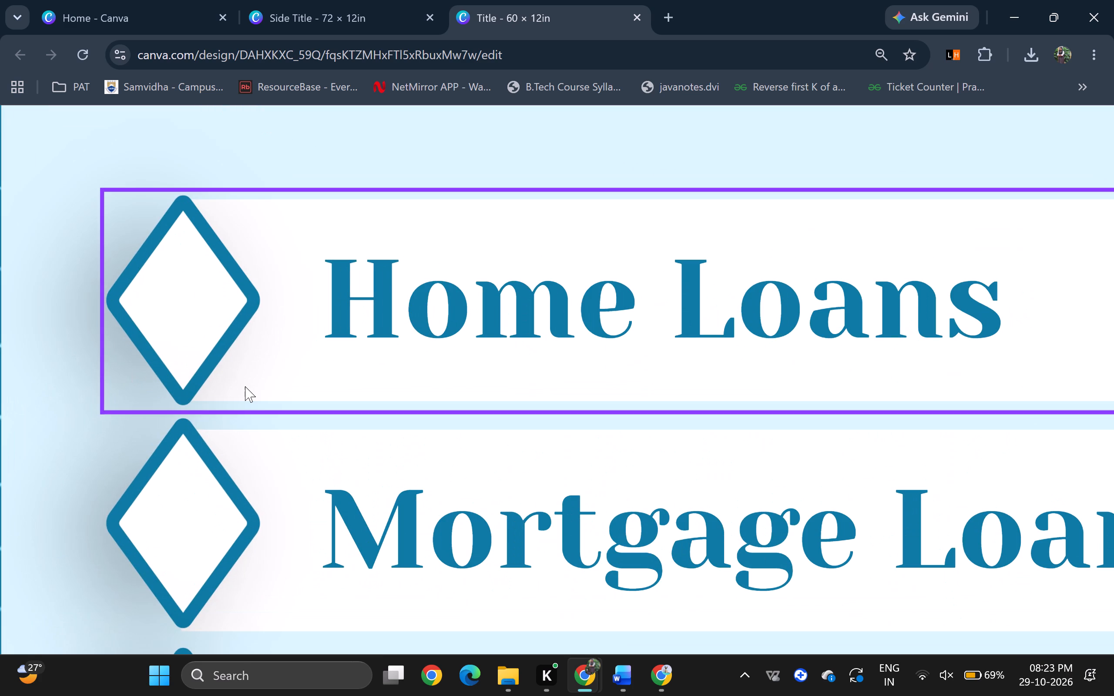
click(232, 376)
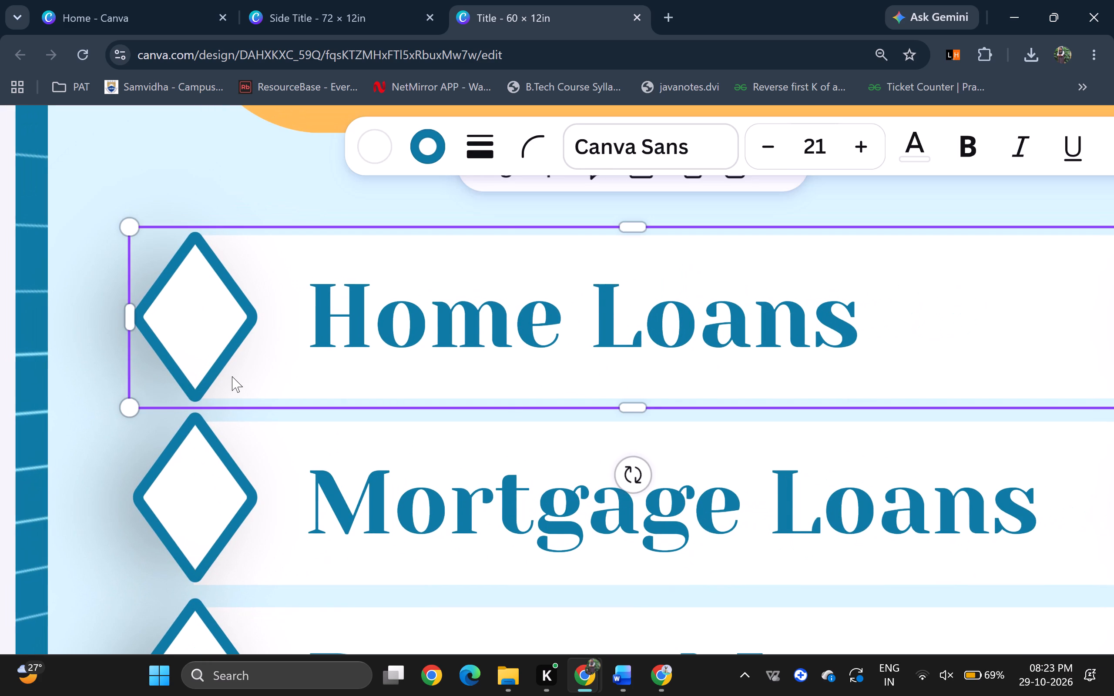
key(ctrl+c)
key(ctrl+v)
drag(218, 381, 254, 412)
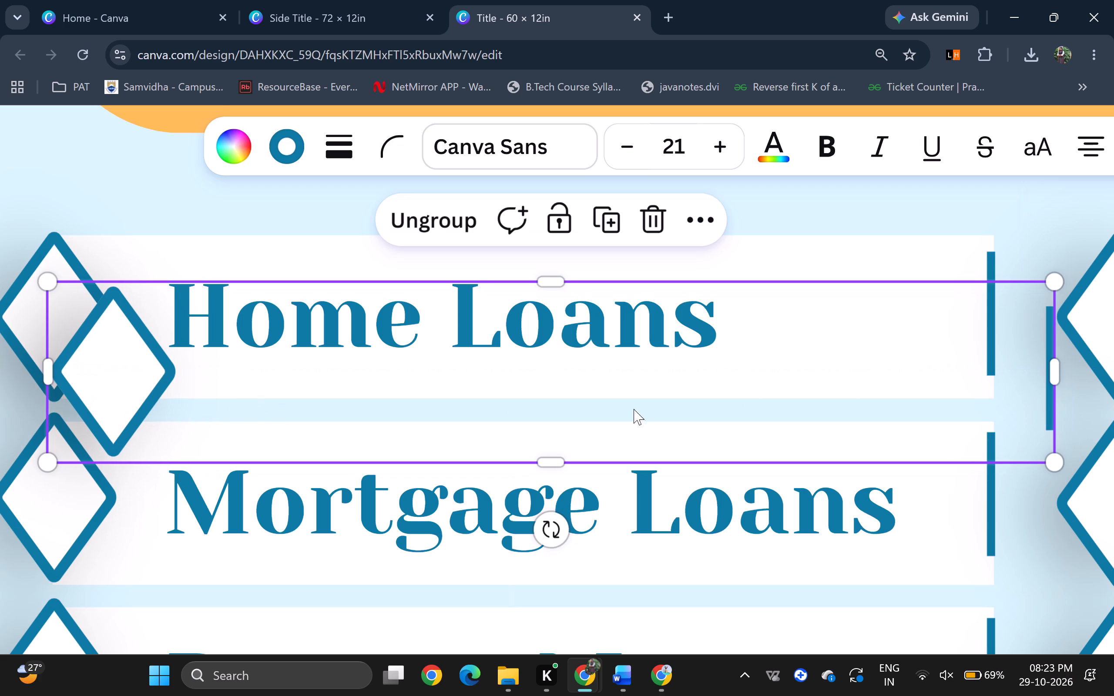
click(1050, 402)
drag(1057, 379, 1057, 378)
drag(1057, 378, 636, 365)
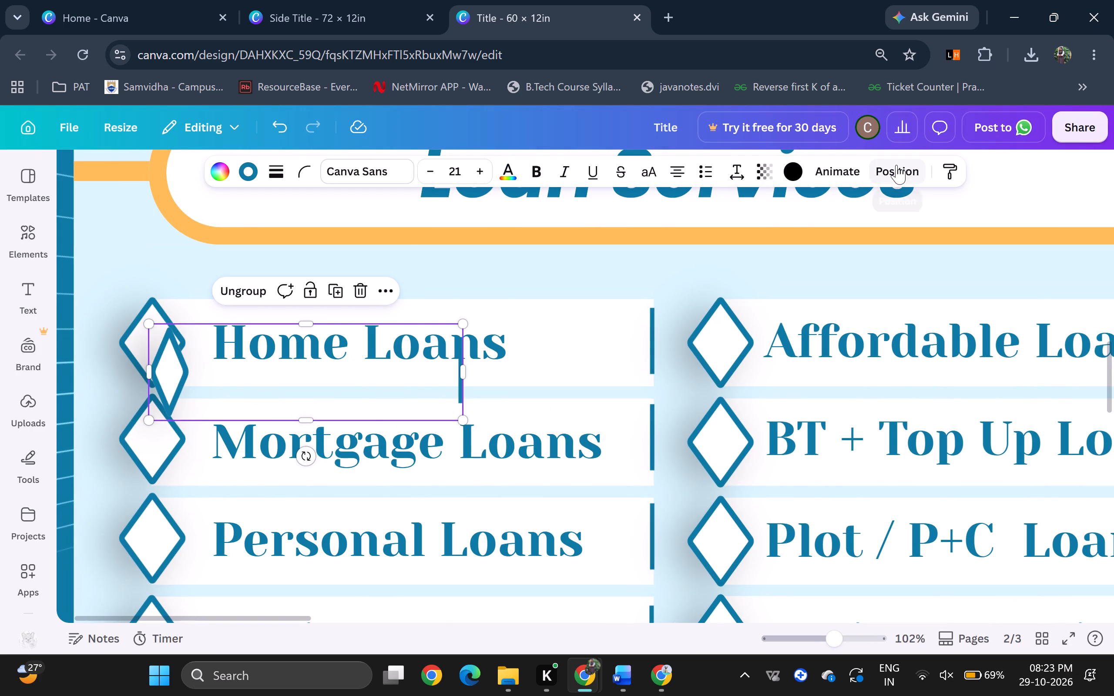
Delete the vertical line from the narrowed group copy, leaving only its diamond.
click(896, 165)
click(281, 343)
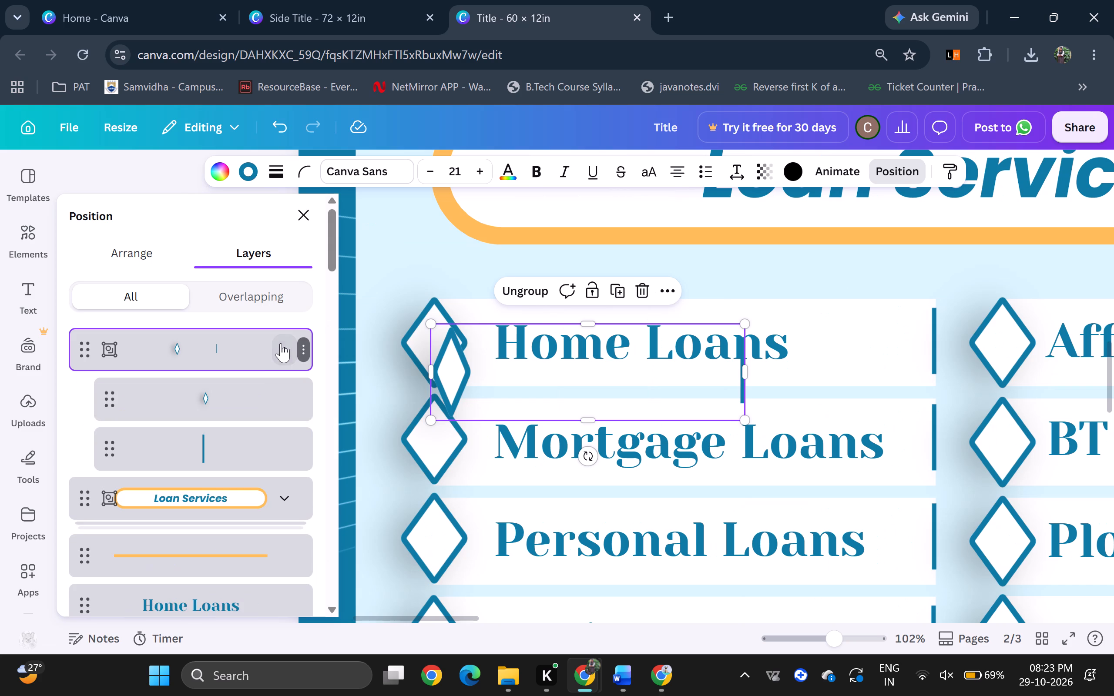
click(305, 443)
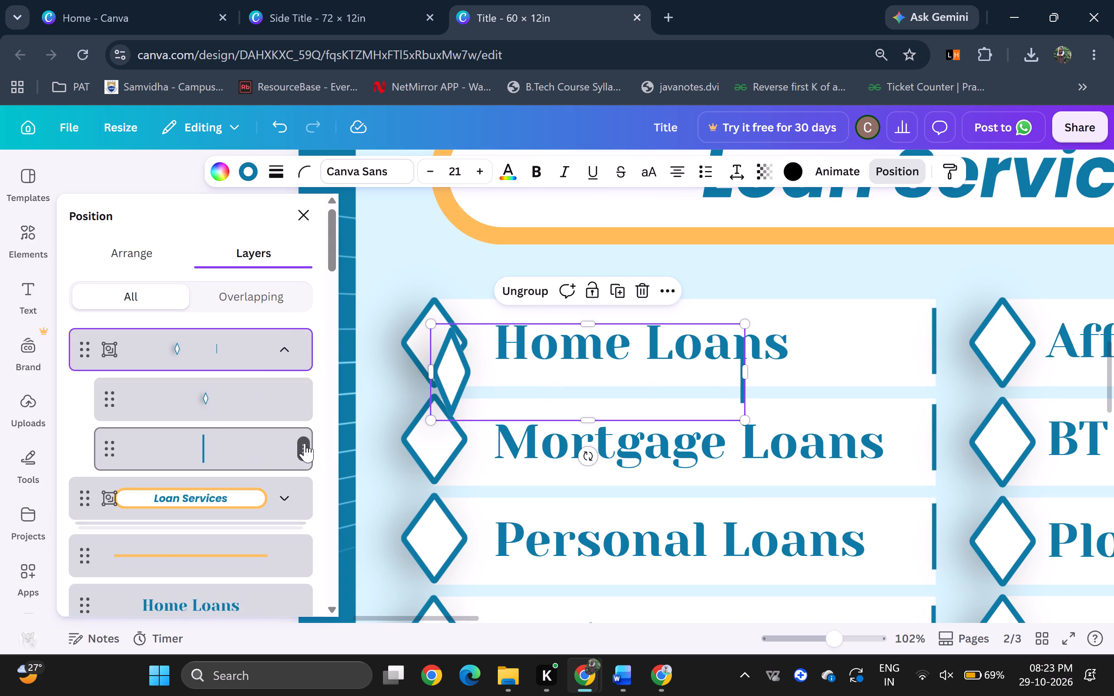
click(370, 232)
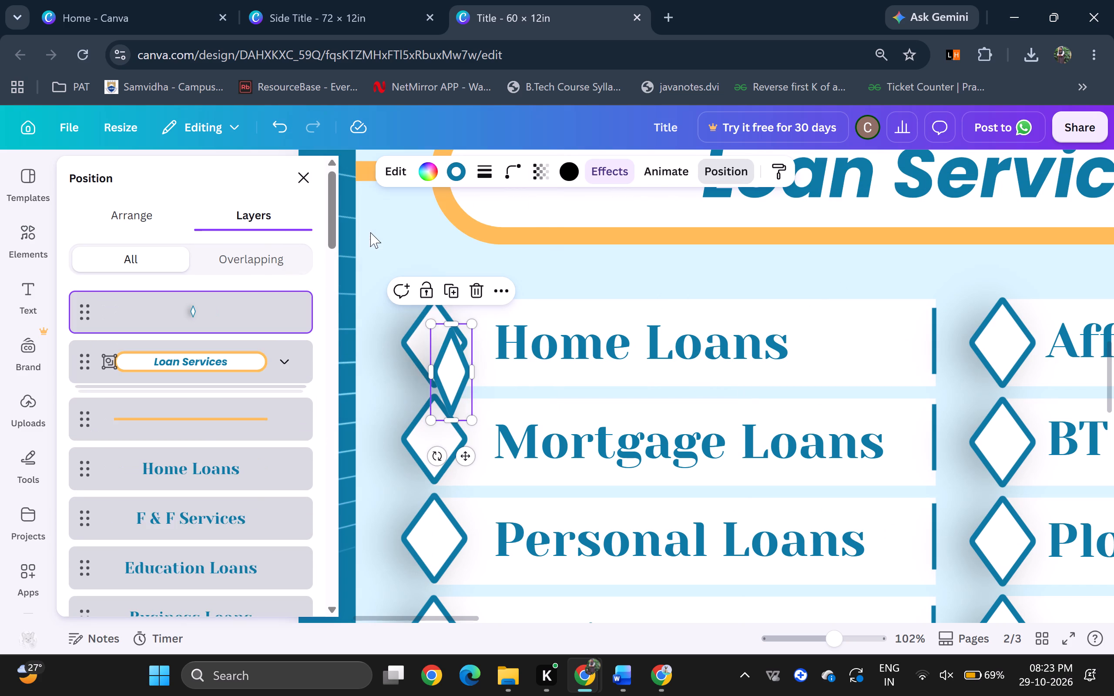
Shrink the copied diamond and centre it inside the Home Loans diamond.
click(327, 304)
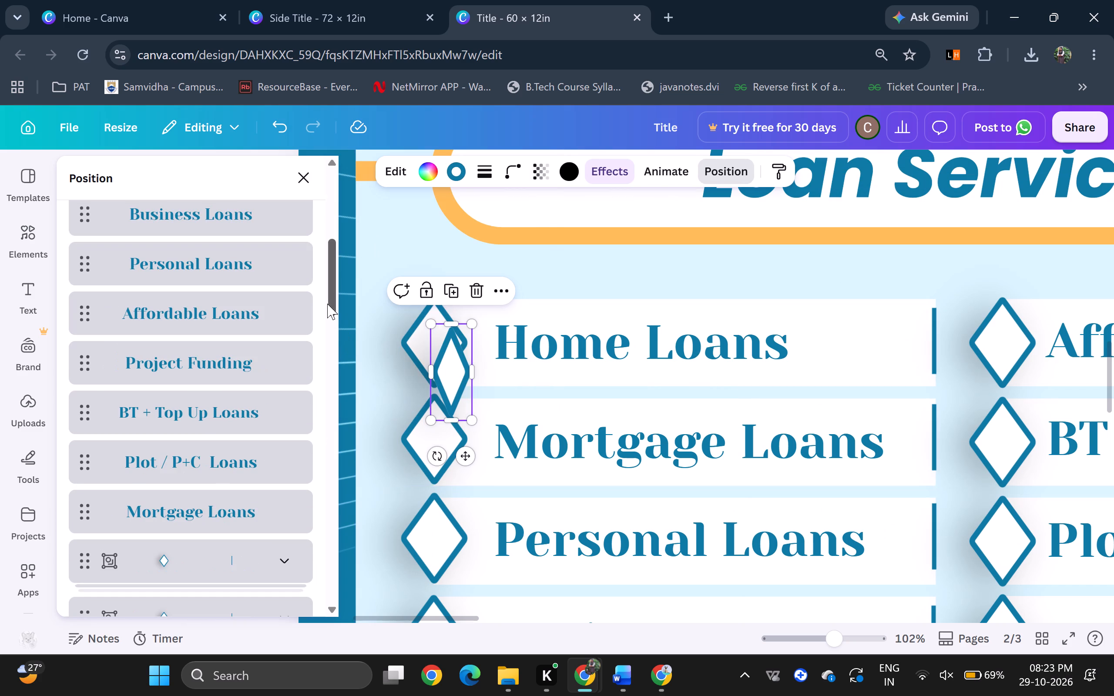
drag(500, 539, 508, 438)
drag(523, 405, 480, 399)
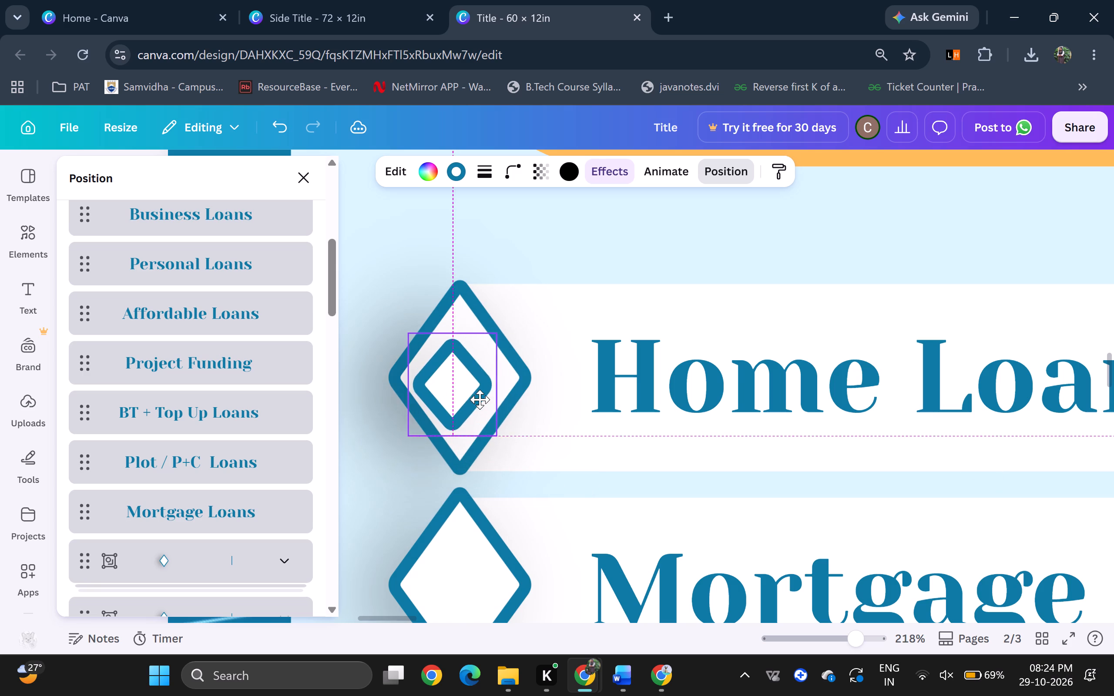
drag(480, 399, 487, 397)
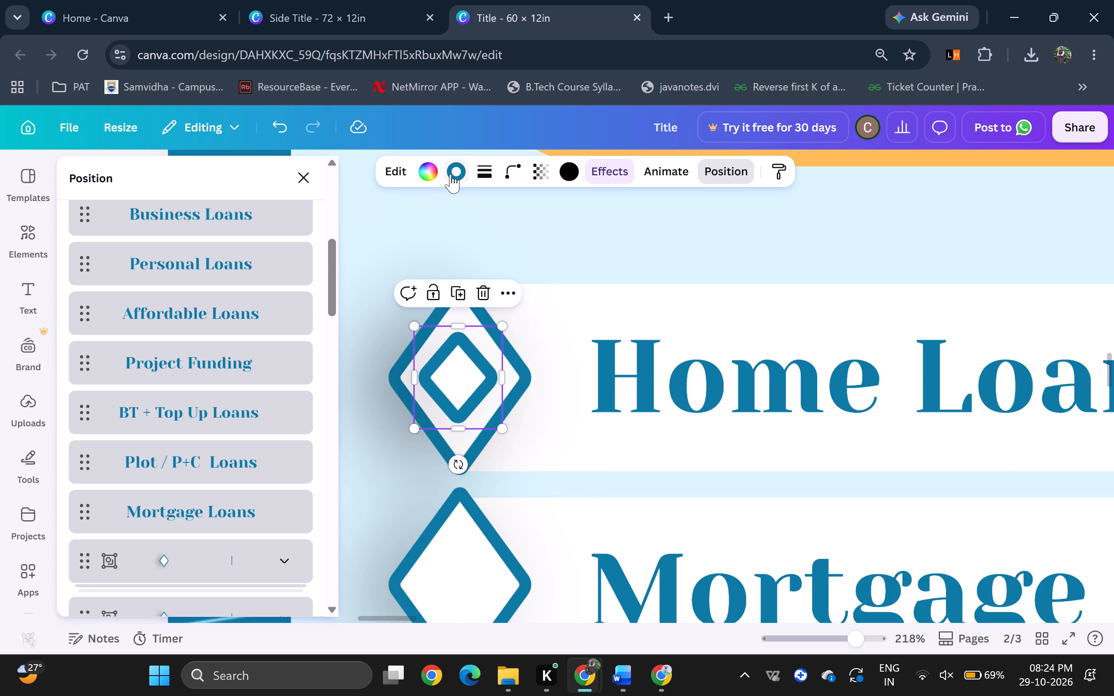
Give the small inner diamond an orange outline with a stroke weight of 4.
click(450, 174)
click(162, 287)
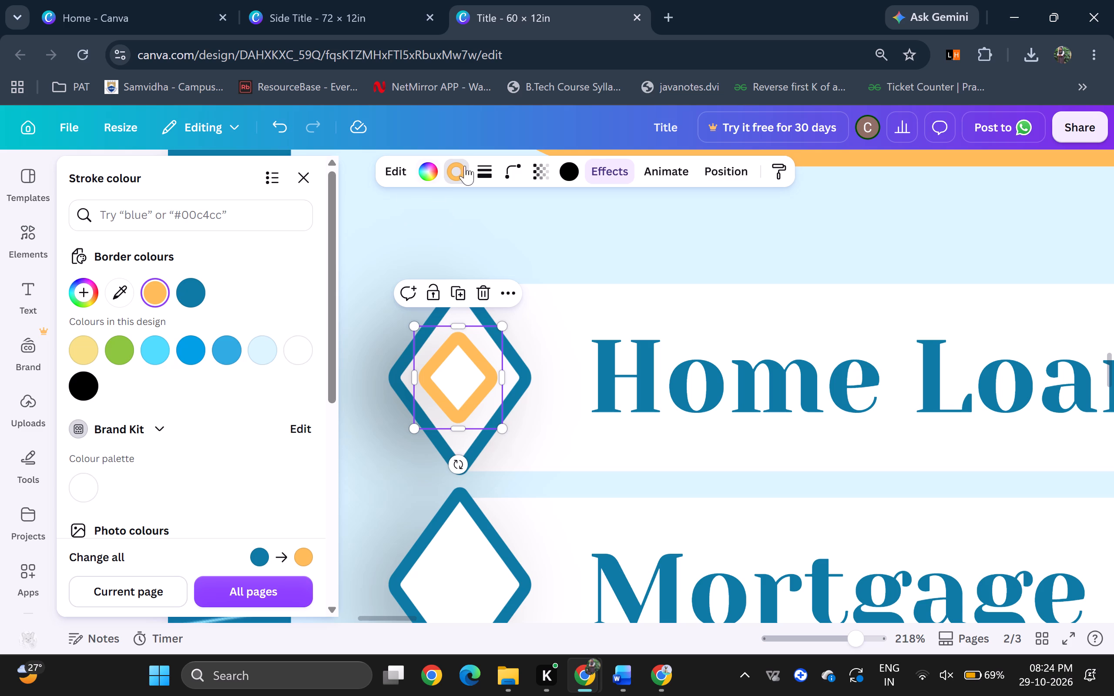
click(483, 167)
click(385, 278)
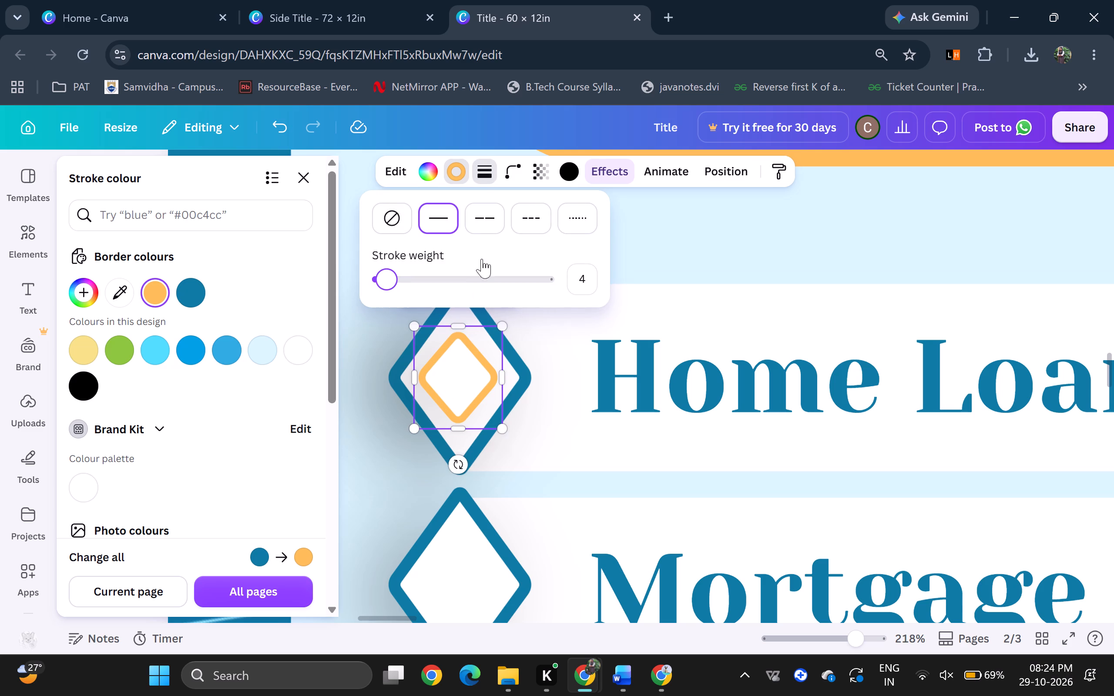
click(462, 173)
Set the small inner diamond's corner rounding to 4.
click(503, 173)
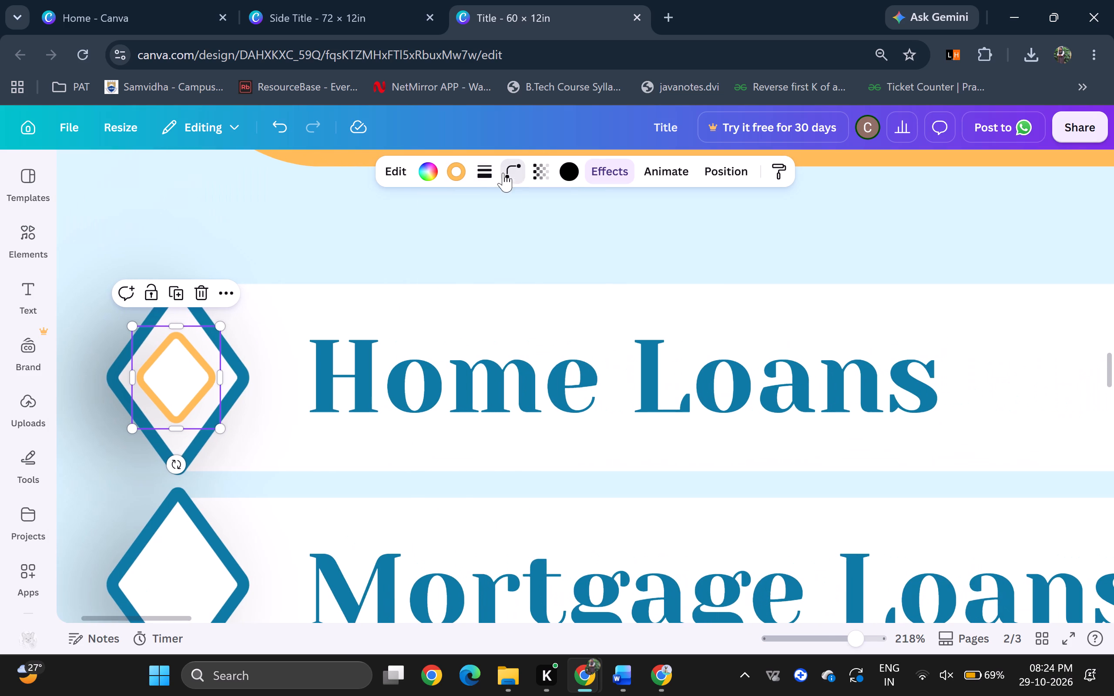
drag(450, 239, 456, 239)
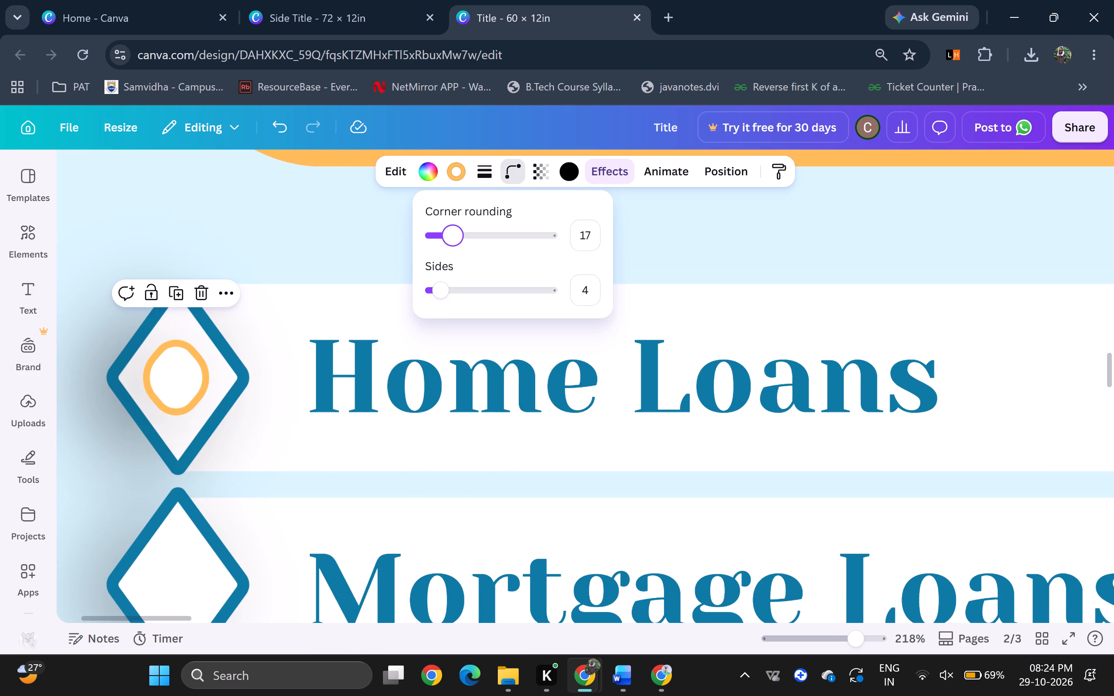
drag(456, 239, 436, 241)
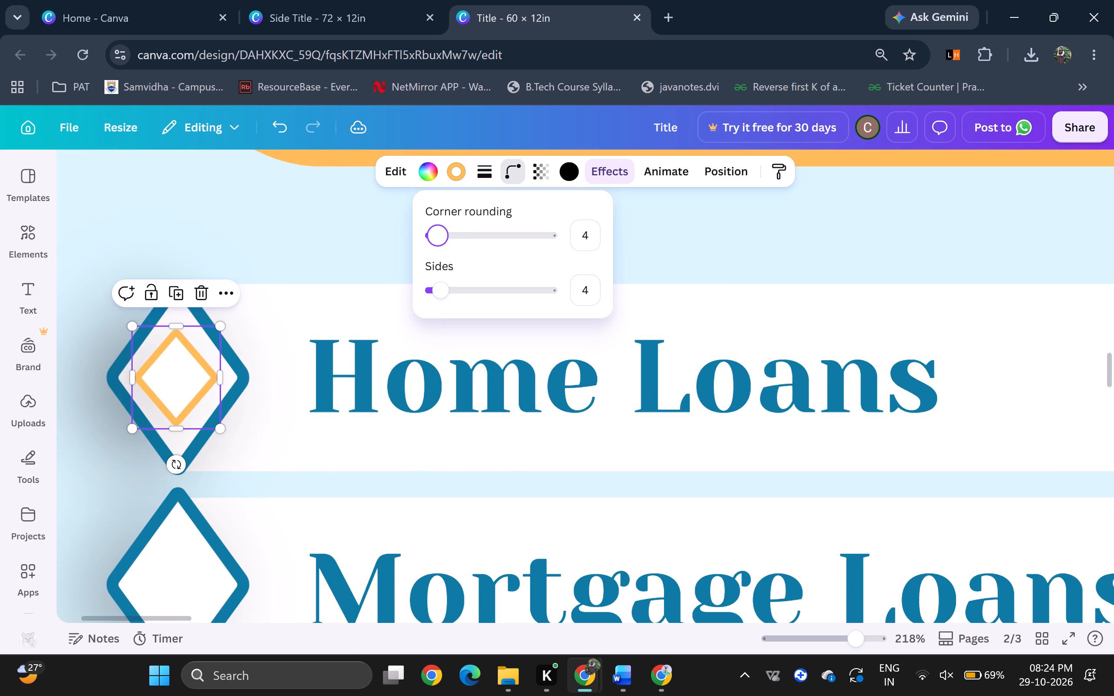
Shrink the small orange diamond further and re-centre it inside the Home Loans diamond.
click(305, 241)
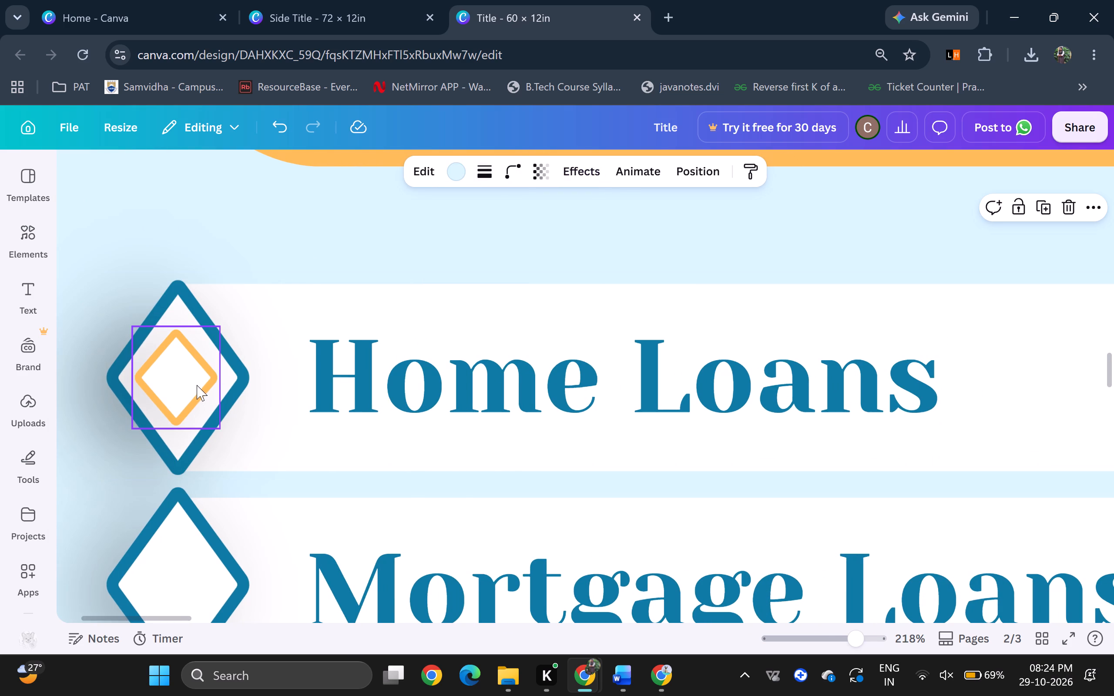
scroll(201, 381, right, 3)
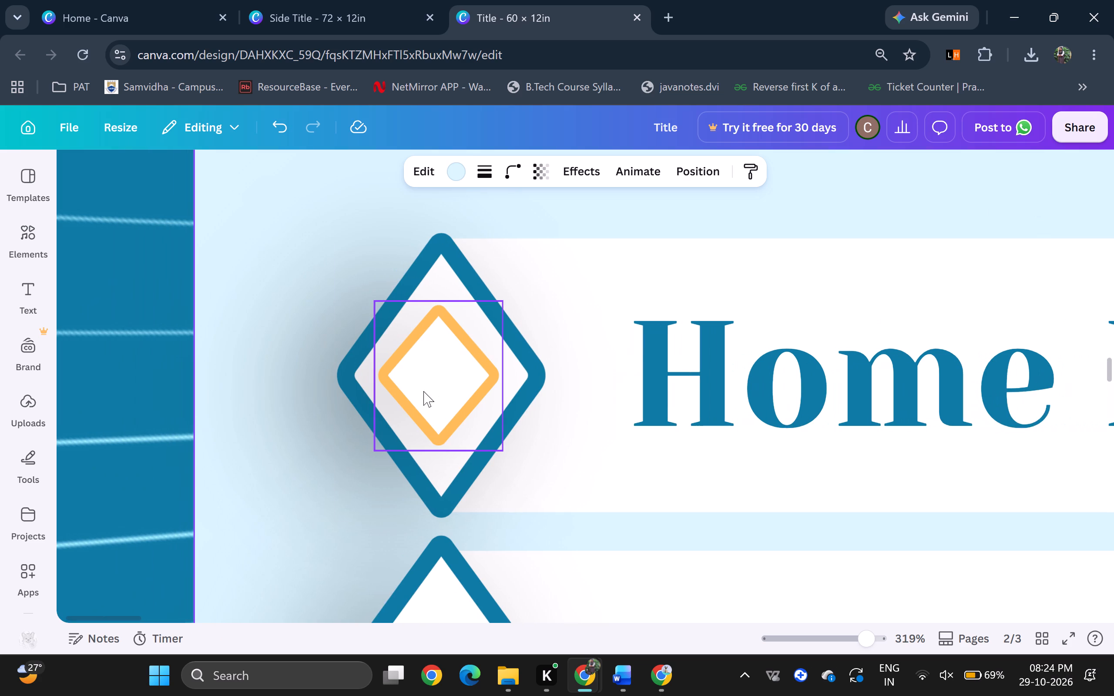
click(491, 391)
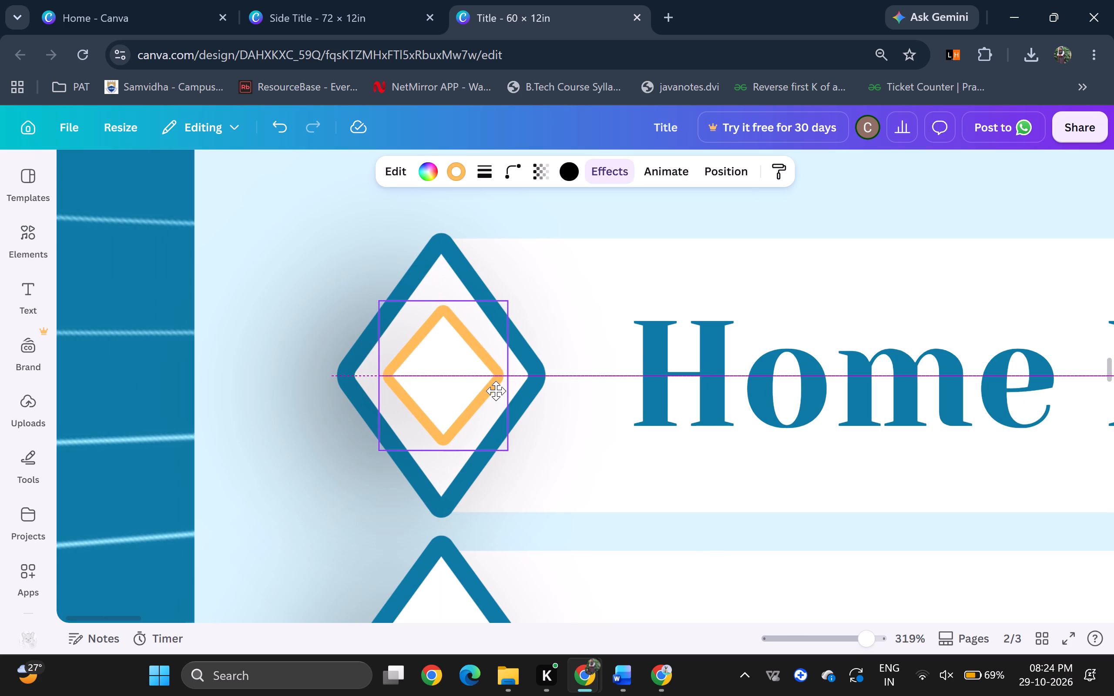
drag(505, 453, 487, 432)
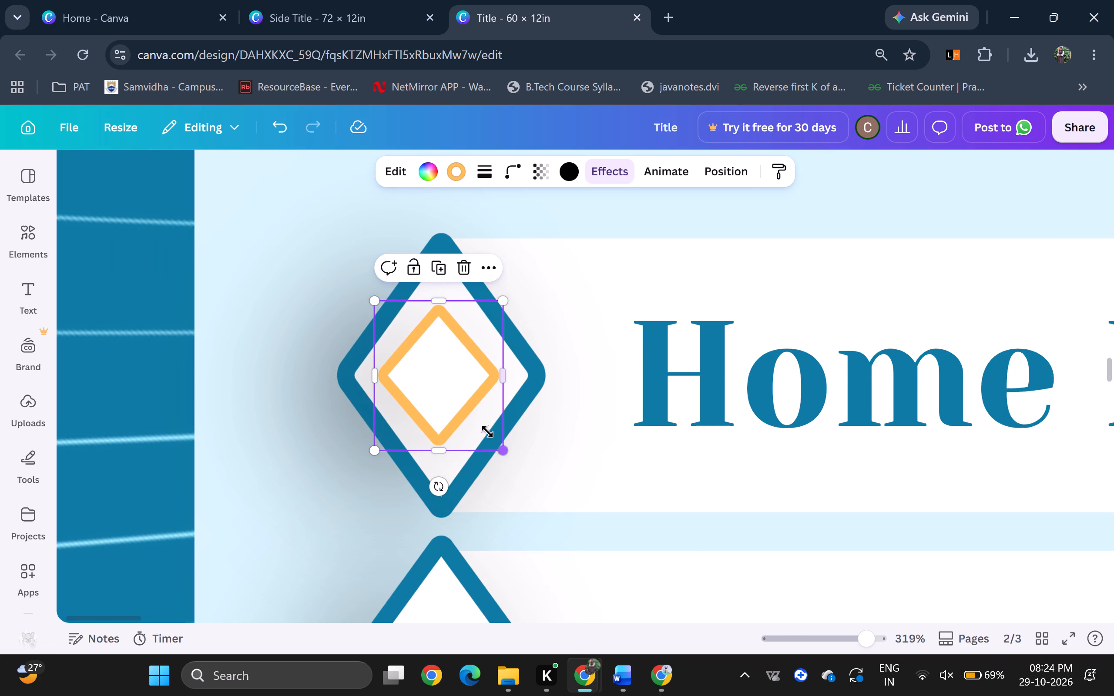
drag(487, 432, 470, 416)
drag(450, 375, 467, 400)
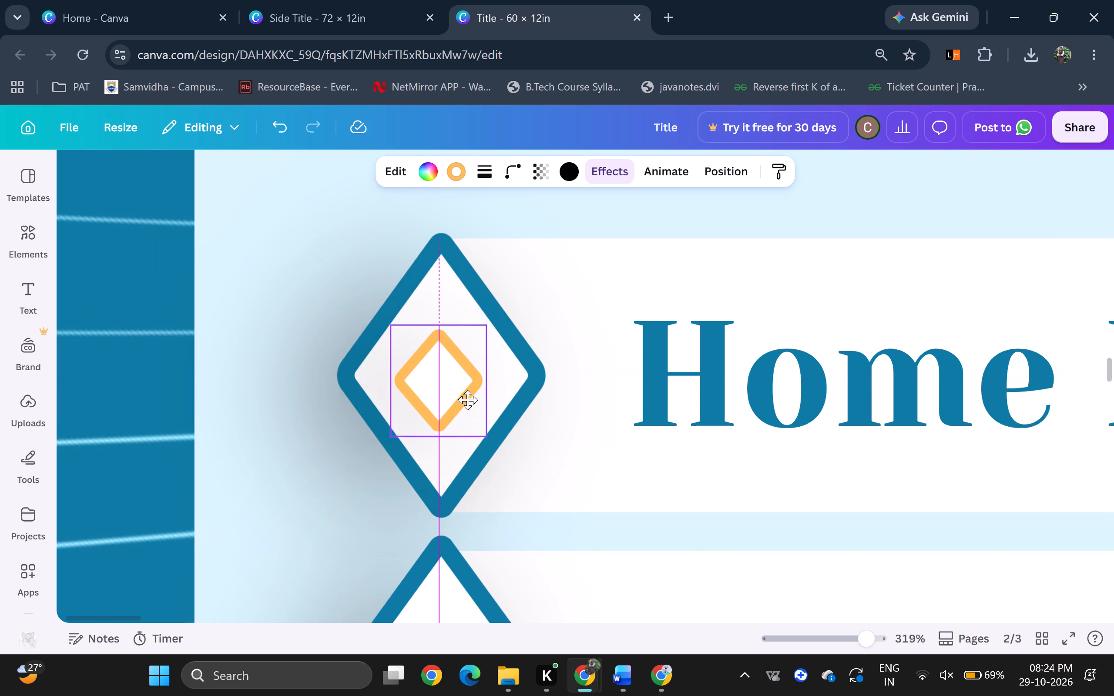
drag(467, 400, 467, 396)
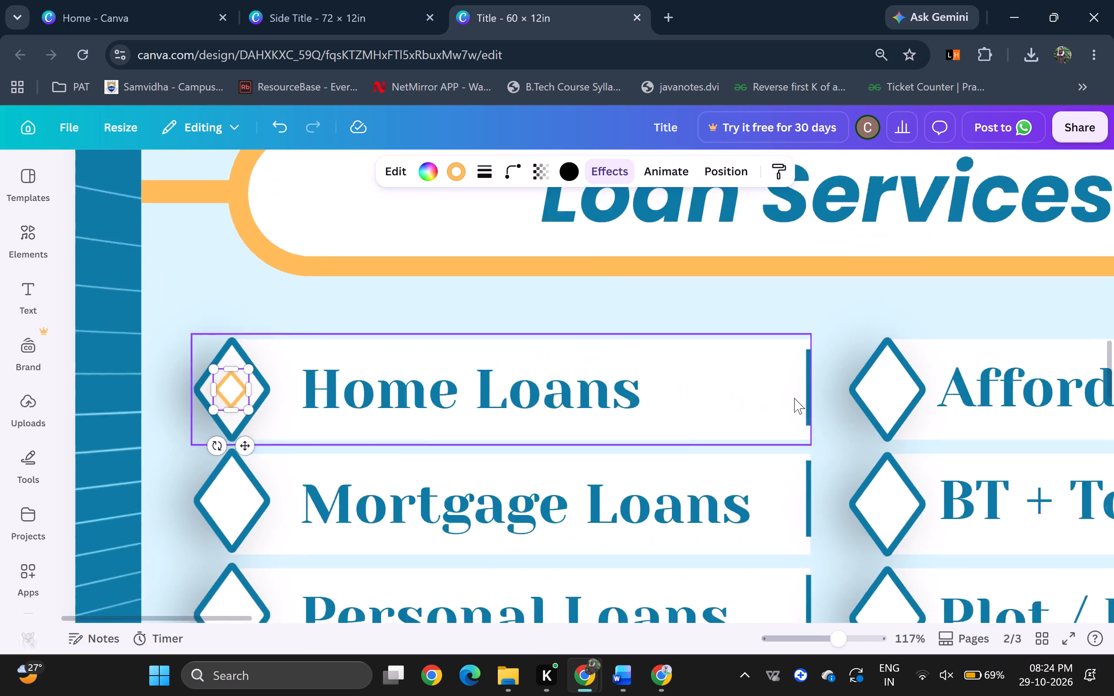
Examine how the small orange diamond looks within the loan columns at page scale.
scroll(597, 465, down, 1)
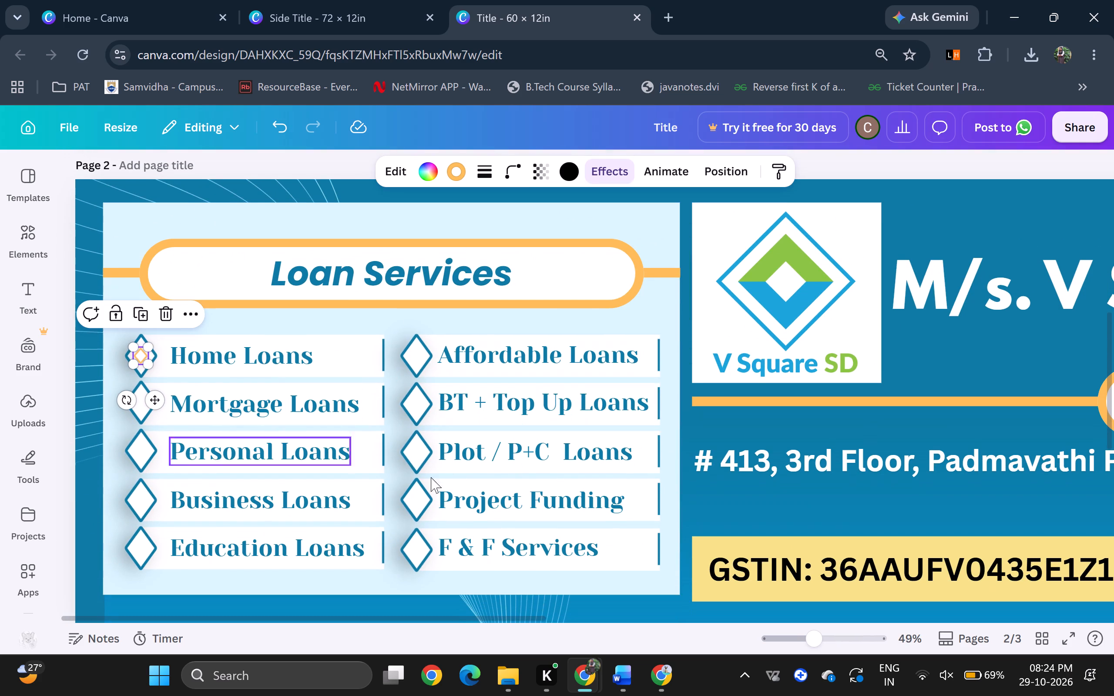
scroll(559, 629, down, 1)
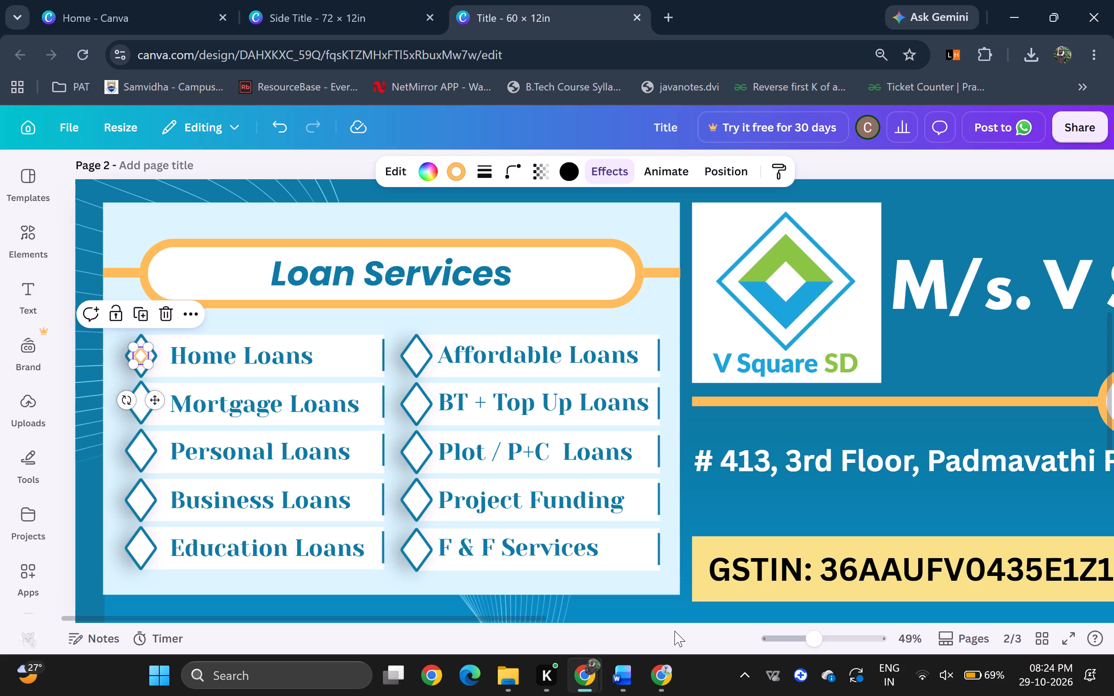
click(705, 633)
scroll(524, 310, up, 1)
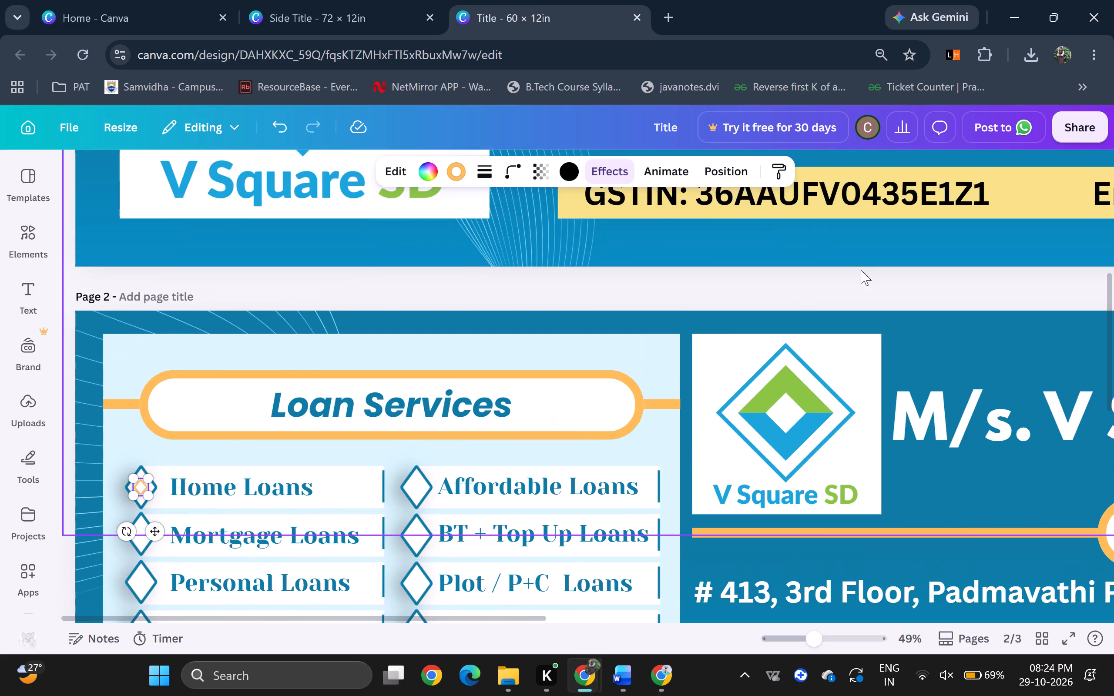
click(858, 291)
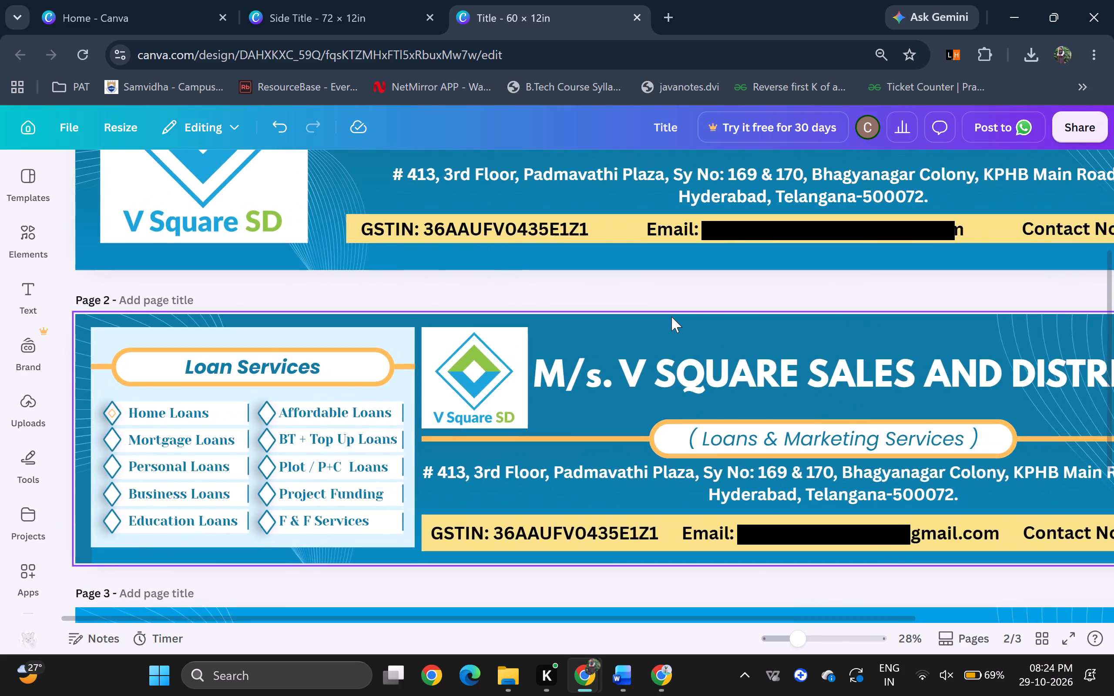
scroll(513, 326, right, 5)
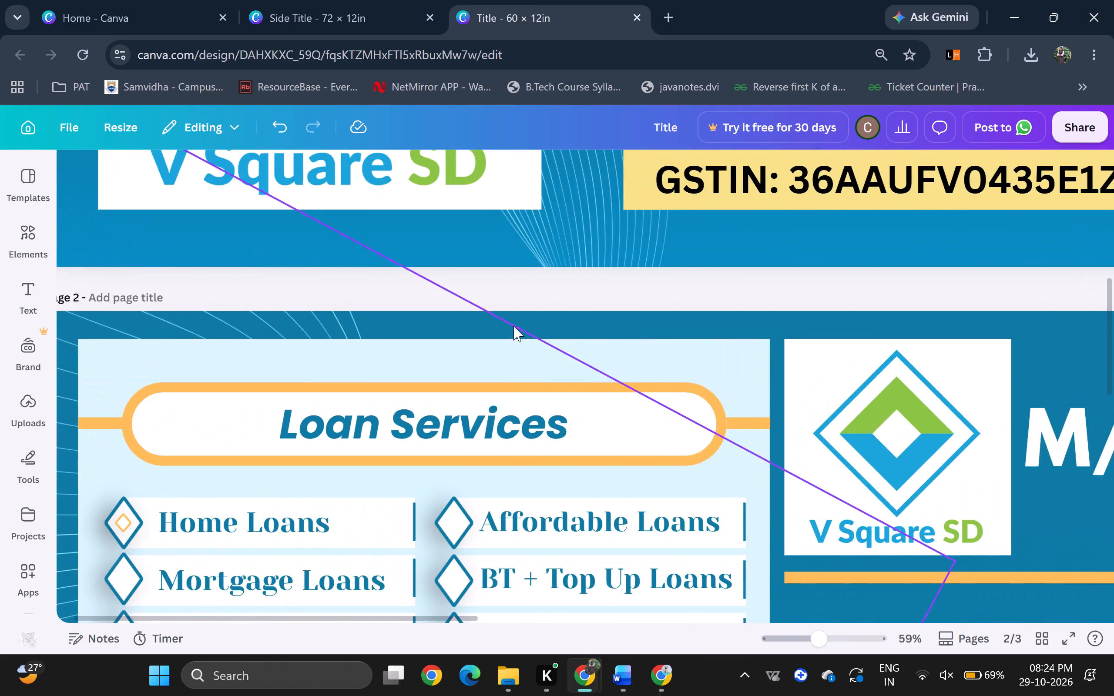
scroll(513, 326, down, 3)
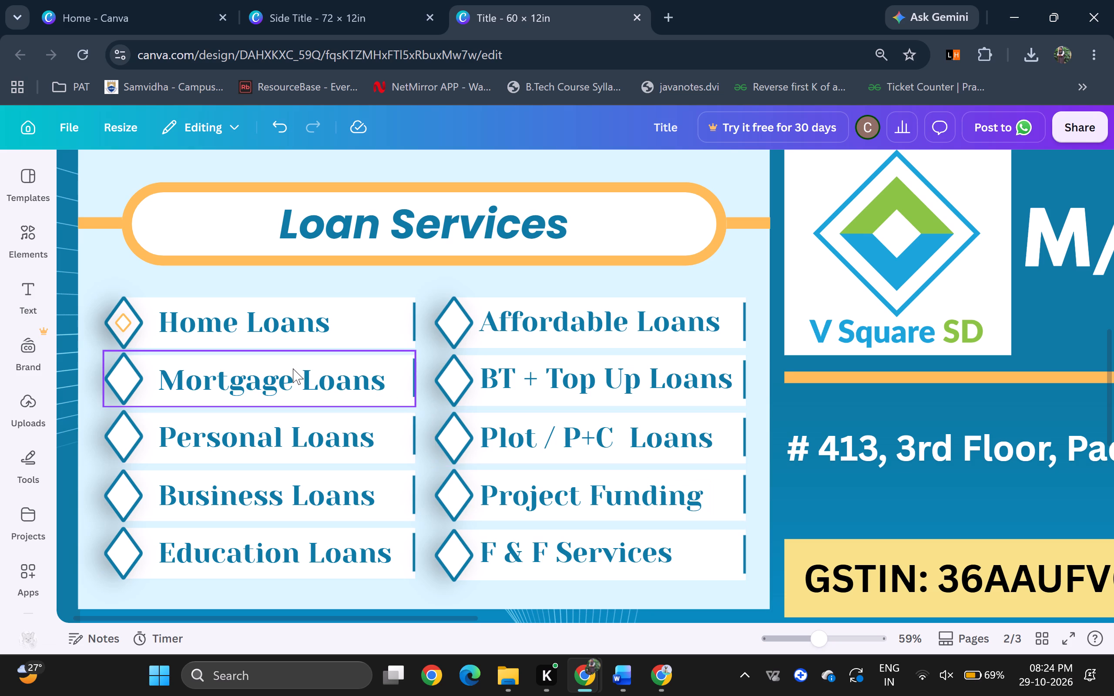
Reduce the height of the Home Loans diamond-and-line group and reposition it vertically on its white bar.
scroll(307, 360, right, 6)
click(719, 281)
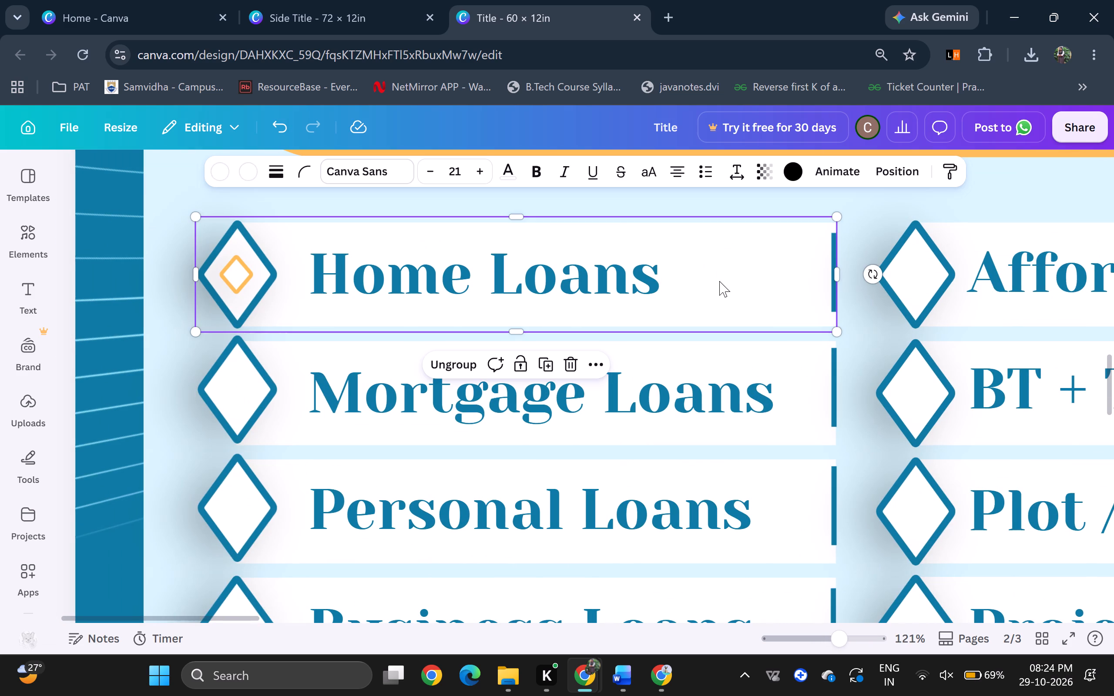
drag(516, 219, 516, 235)
drag(267, 304, 268, 295)
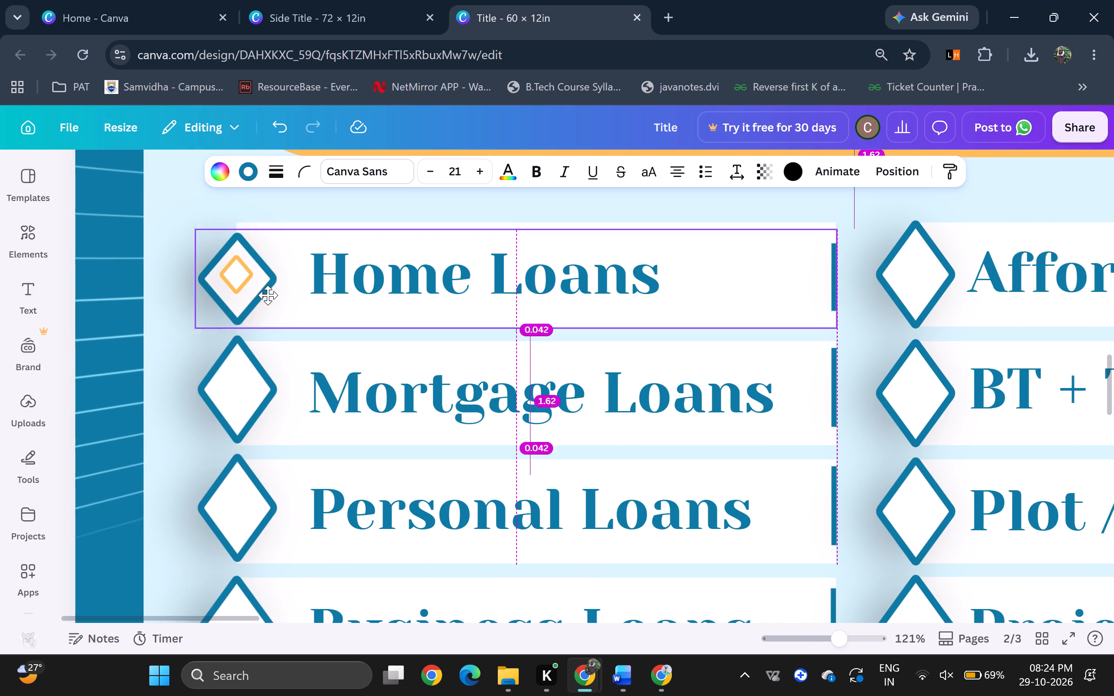
drag(268, 295, 270, 297)
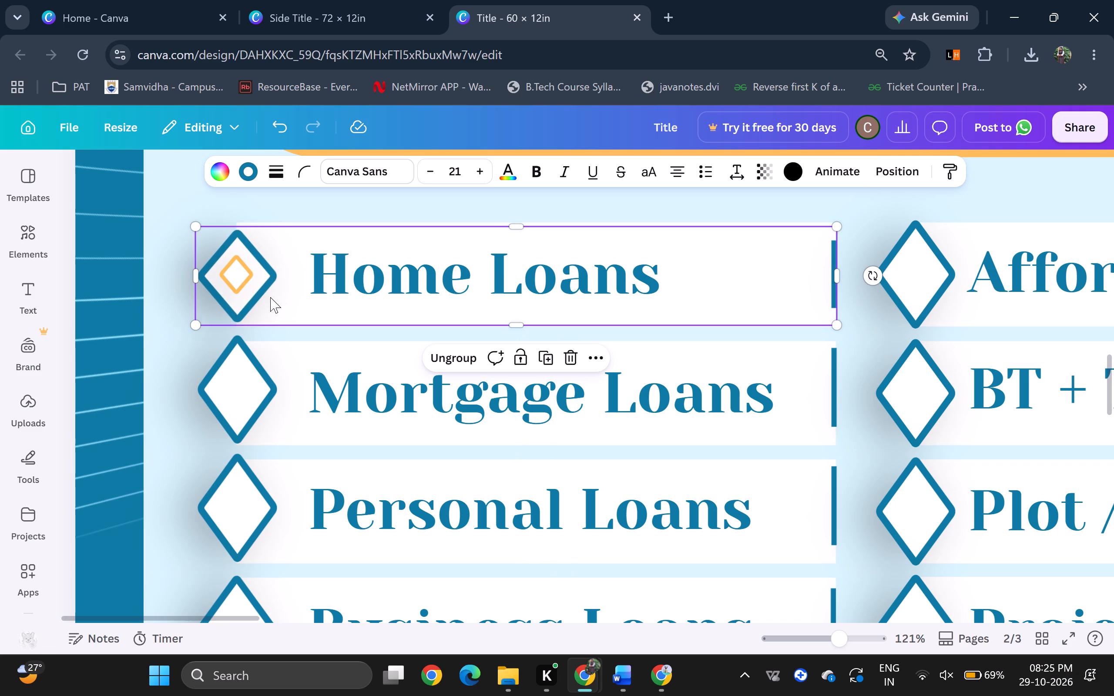
key(Escape)
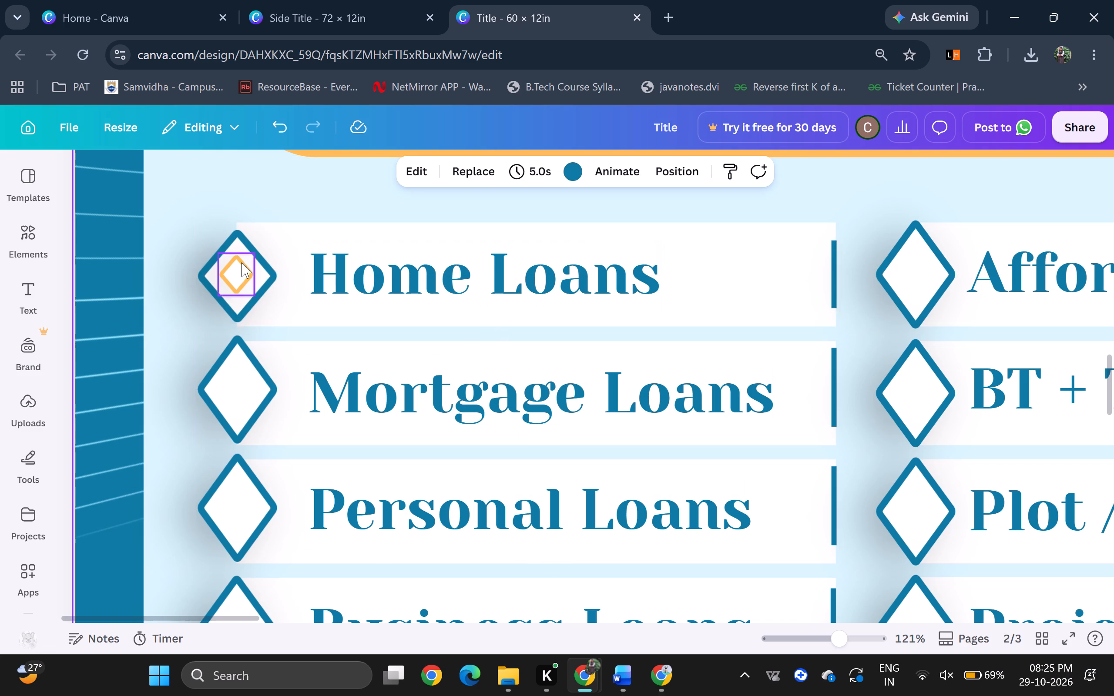
drag(277, 284, 277, 280)
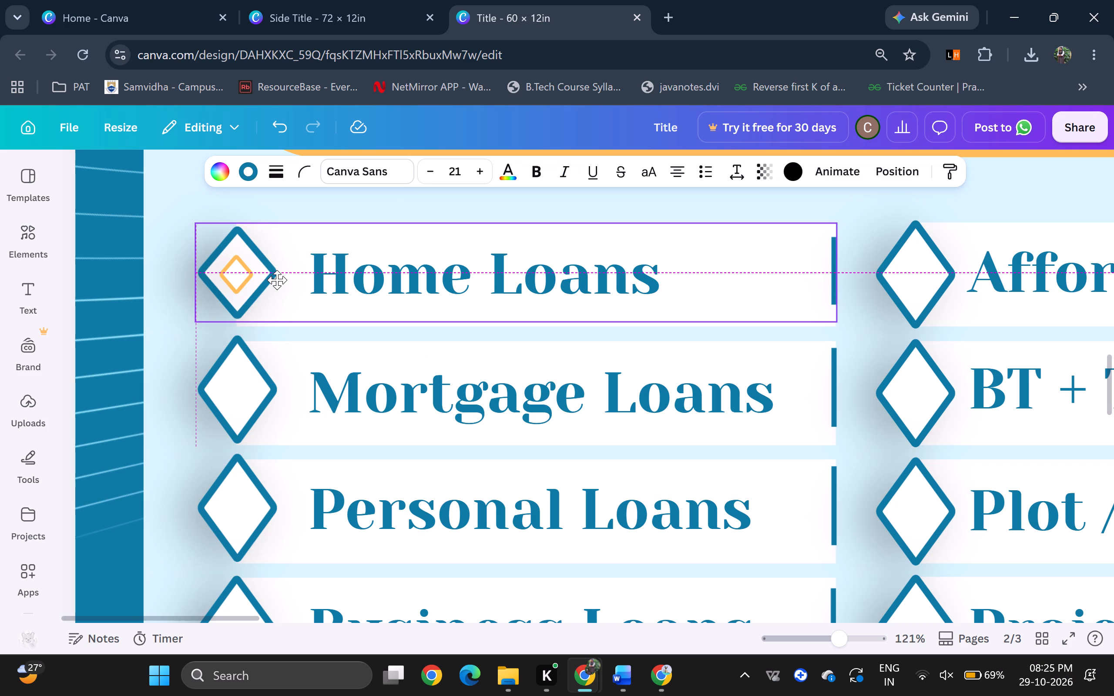
drag(277, 280, 277, 281)
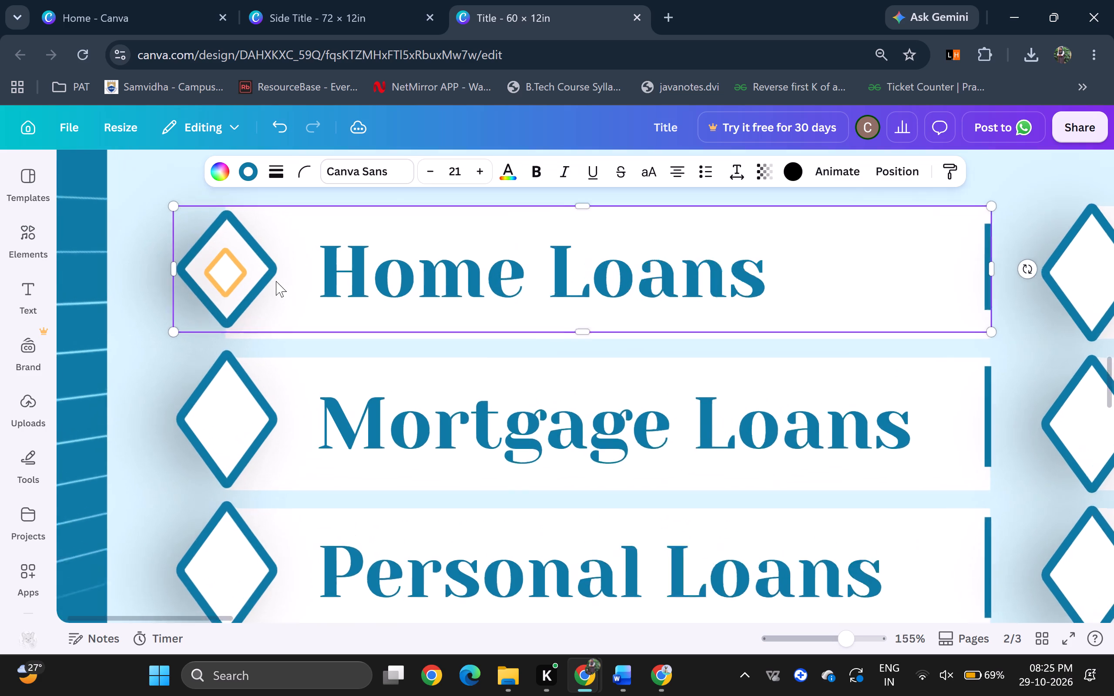
Move the small orange diamond to the centre of the shortened Home Loans diamond.
scroll(278, 281, up, 1)
drag(243, 310, 244, 306)
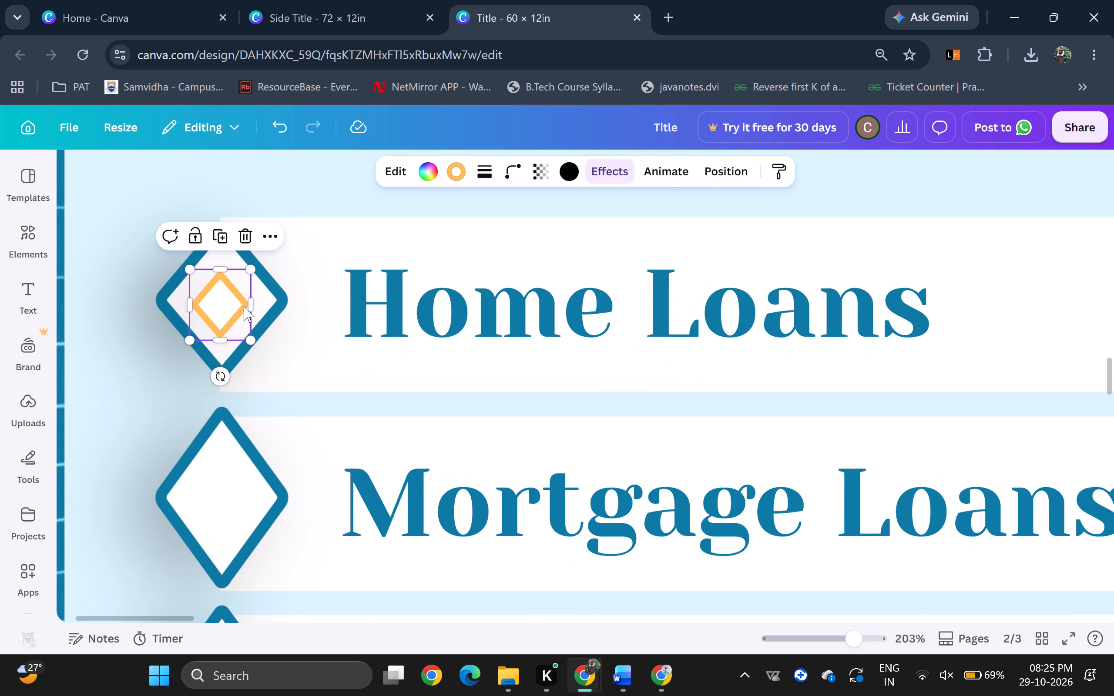
drag(244, 306, 244, 304)
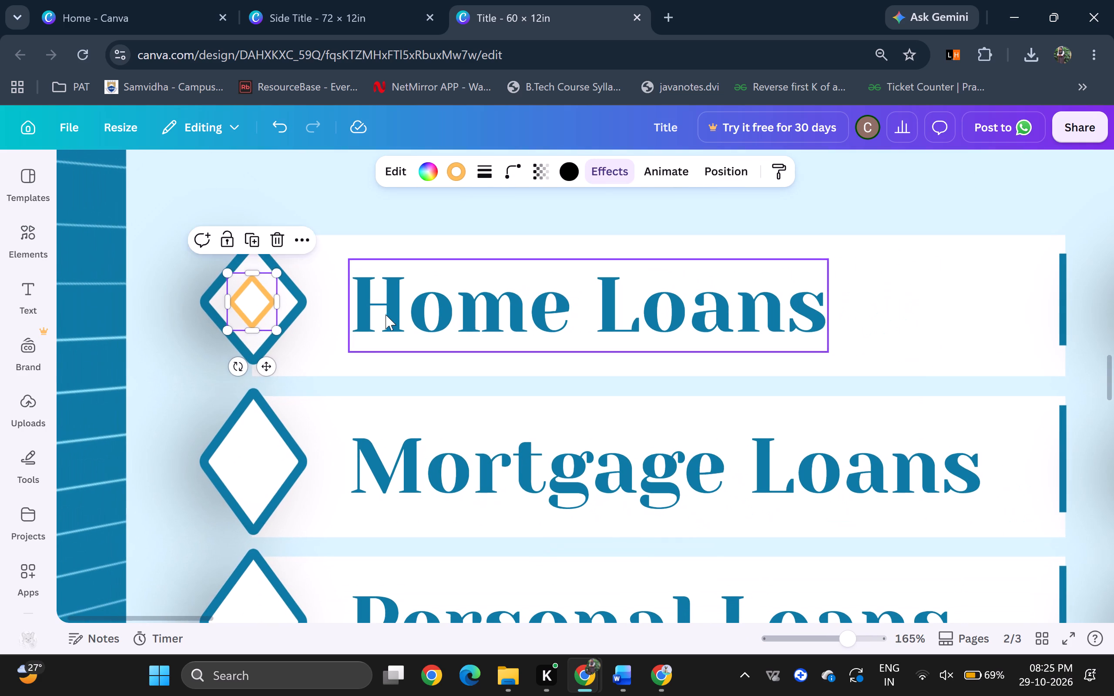
Replace the Mortgage Loans diamond-and-line group with a copy of the shortened Home Loans group, aligned on the Mortgage Loans bar.
click(302, 459)
click(275, 340)
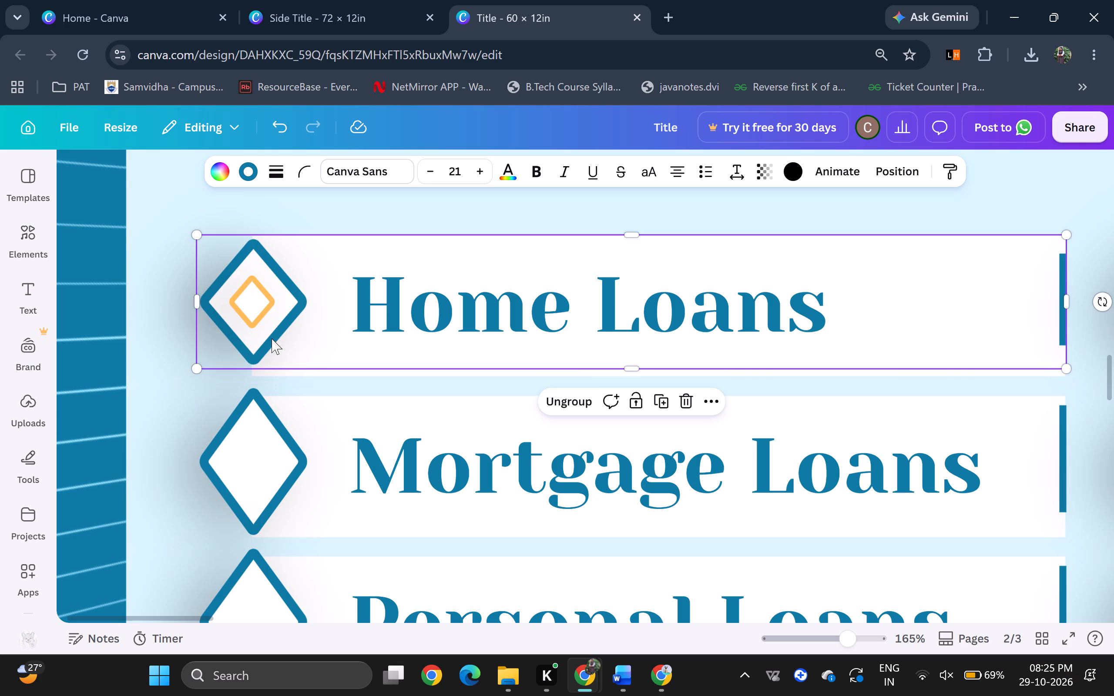
click(268, 337)
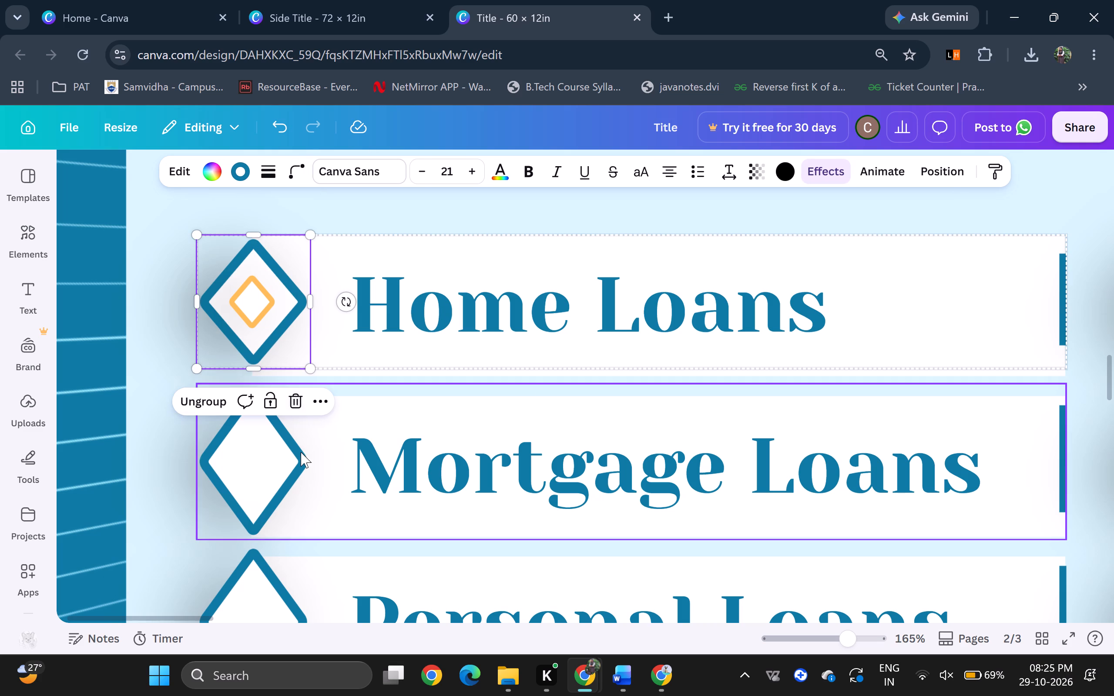
click(301, 470)
click(282, 438)
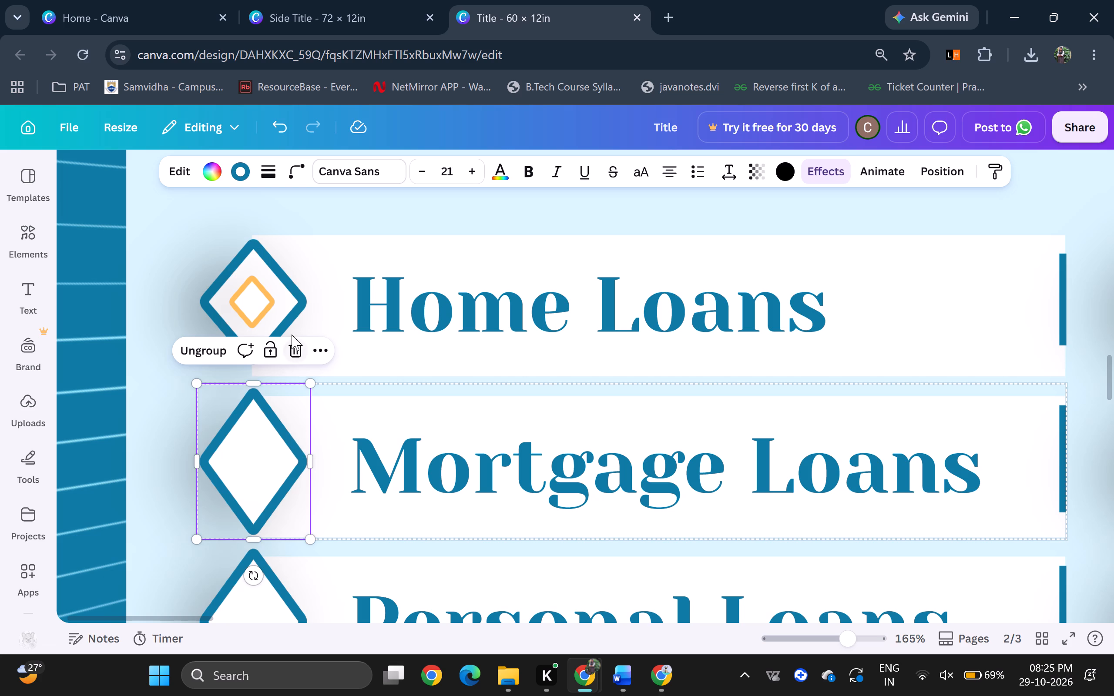
click(287, 319)
key(ctrl+c)
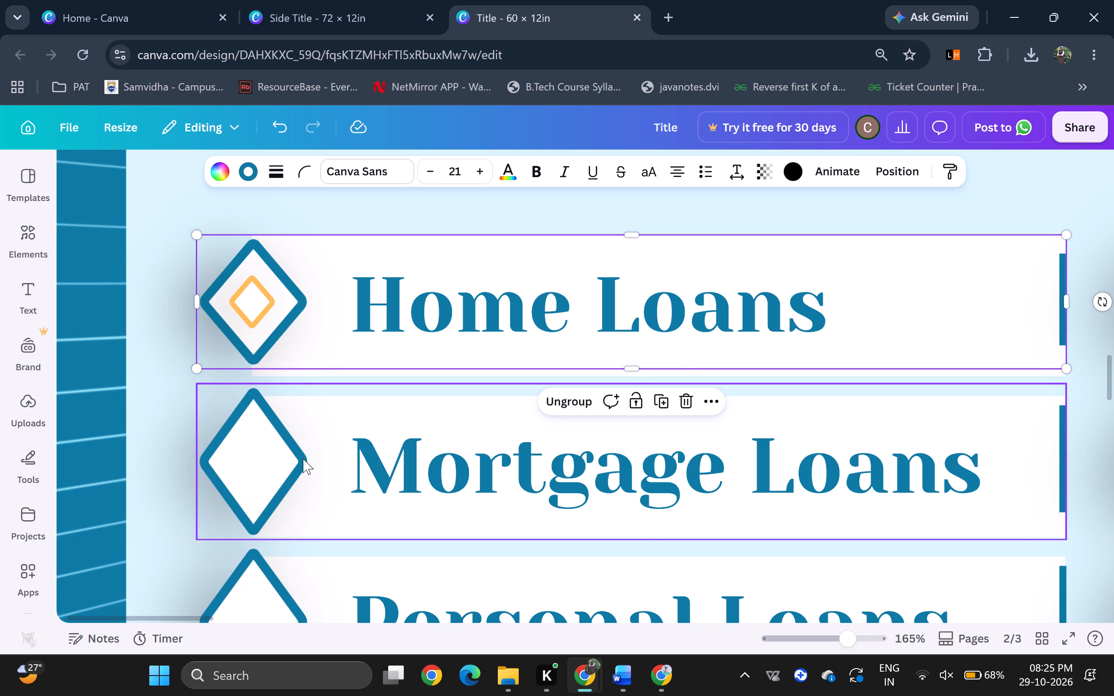
click(303, 458)
key(Delete)
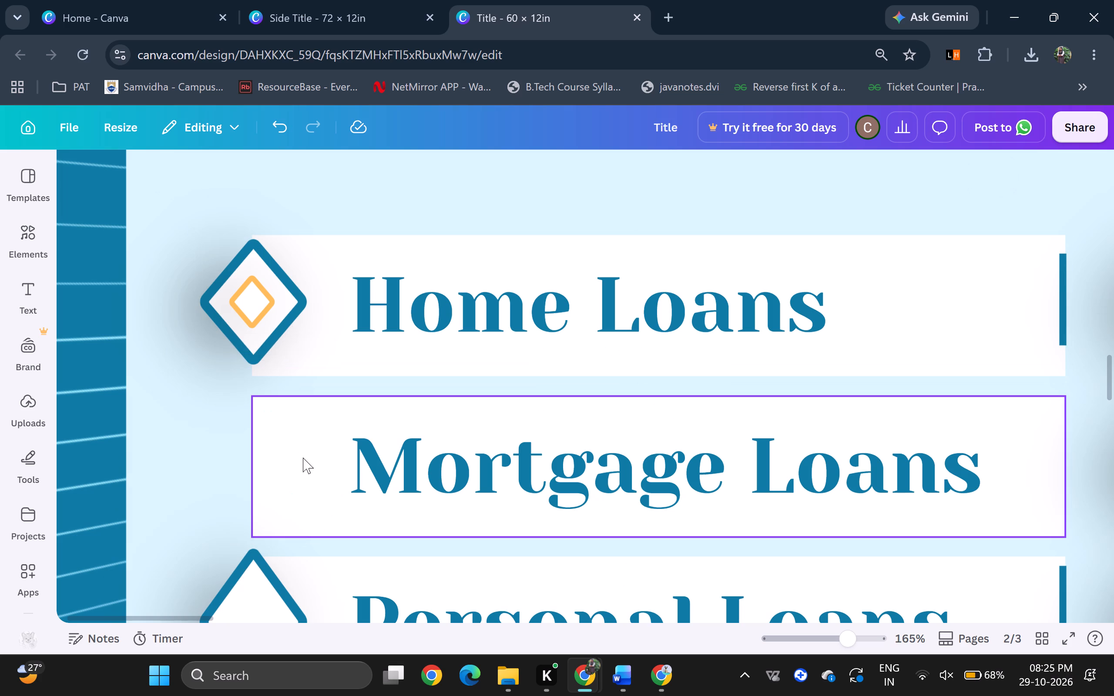
key(ctrl+v)
drag(312, 332, 302, 465)
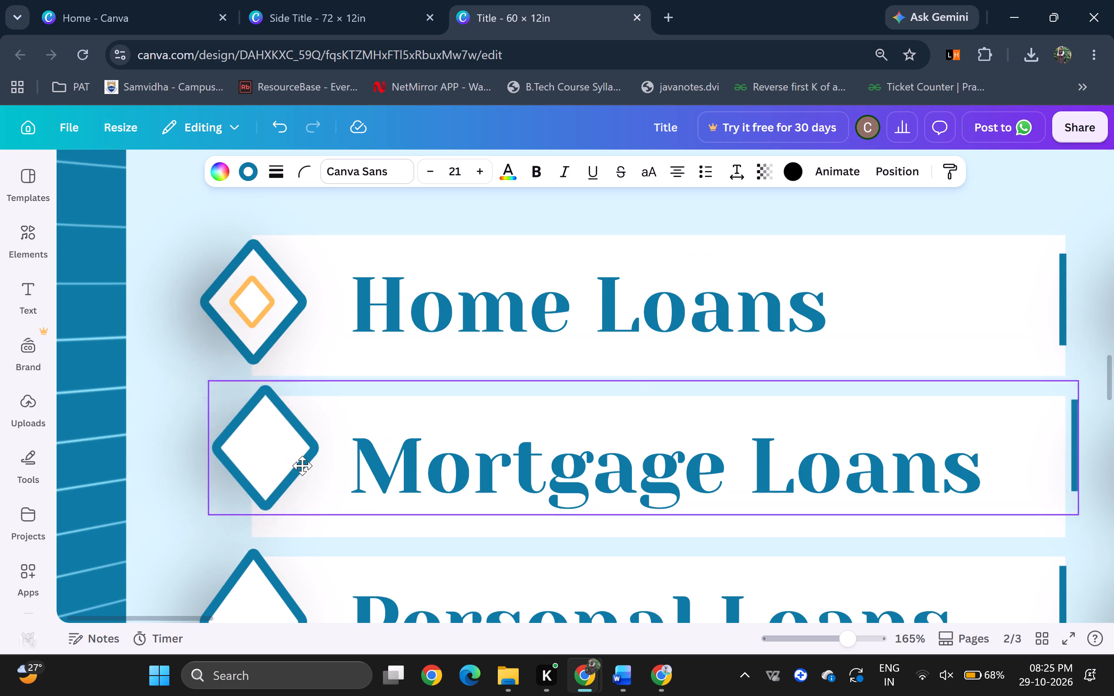
drag(302, 465, 288, 478)
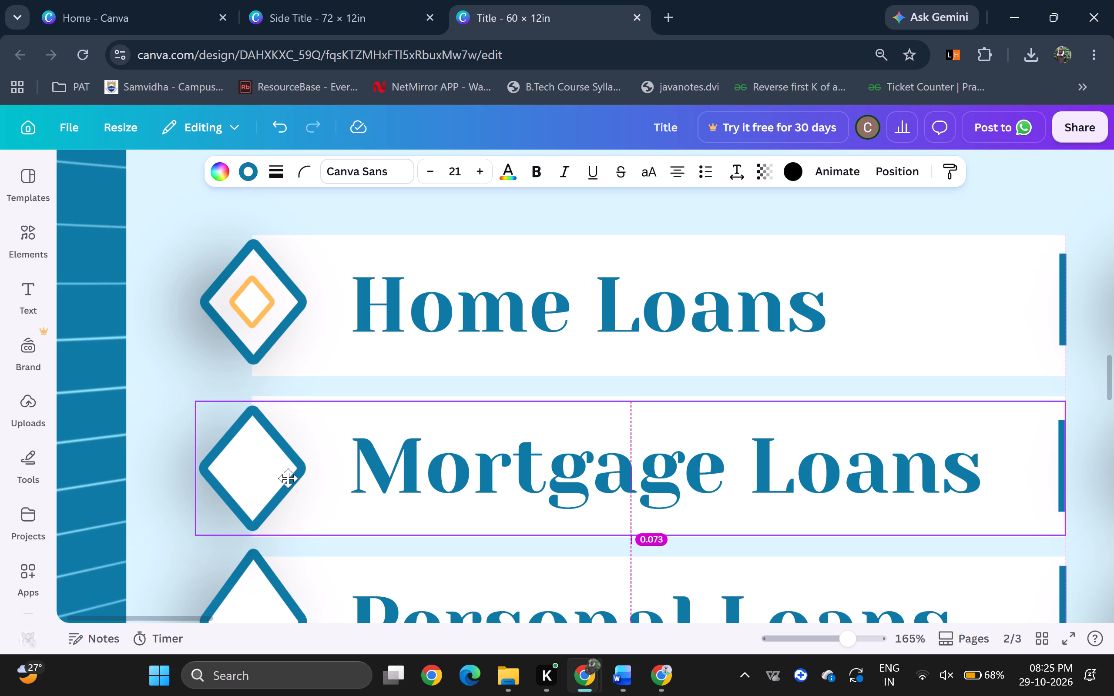
drag(288, 478, 289, 478)
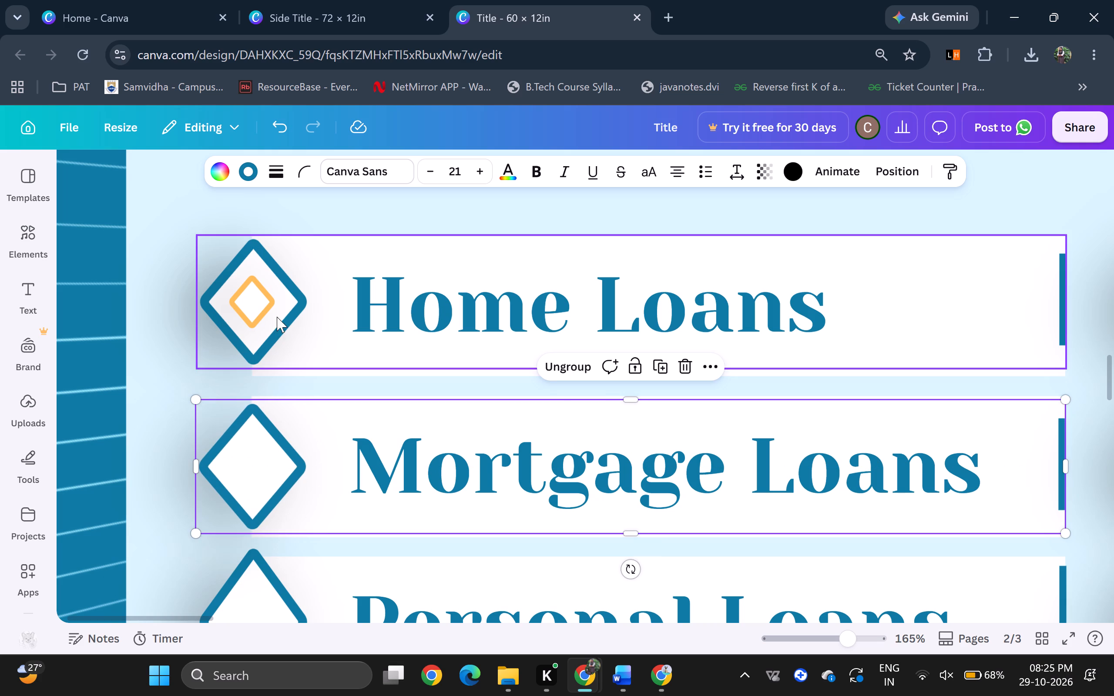
Move the Home Loans diamond-and-line group aside and shorten the white bar behind the text to about 1.1 in high.
drag(285, 321, 297, 286)
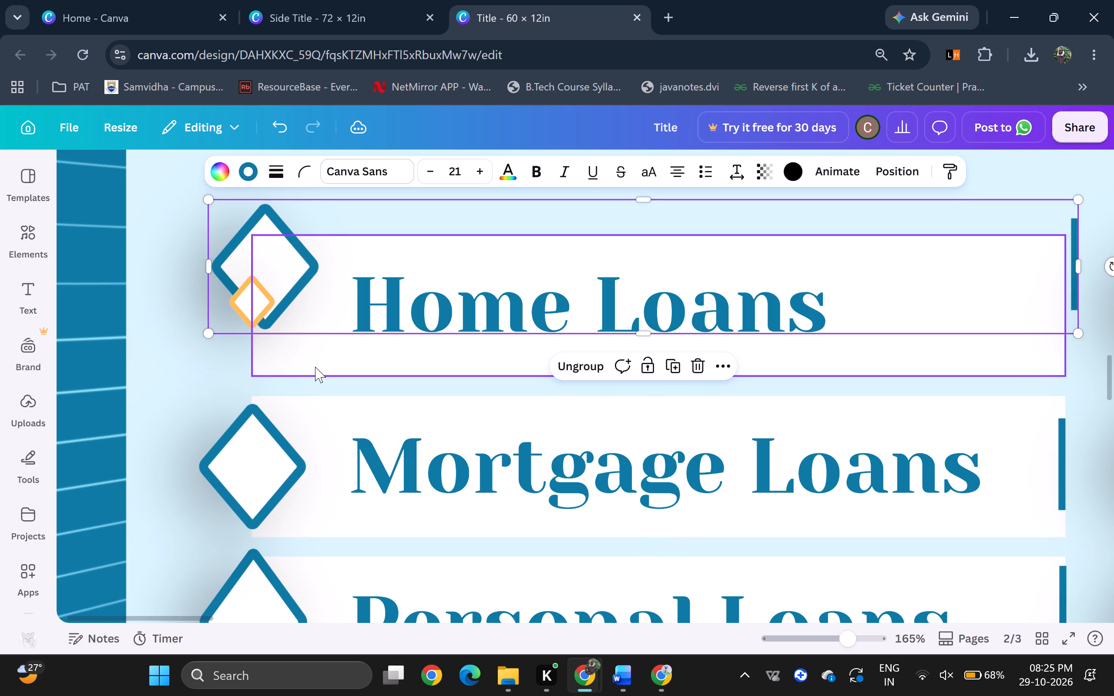
click(315, 367)
drag(658, 375, 658, 368)
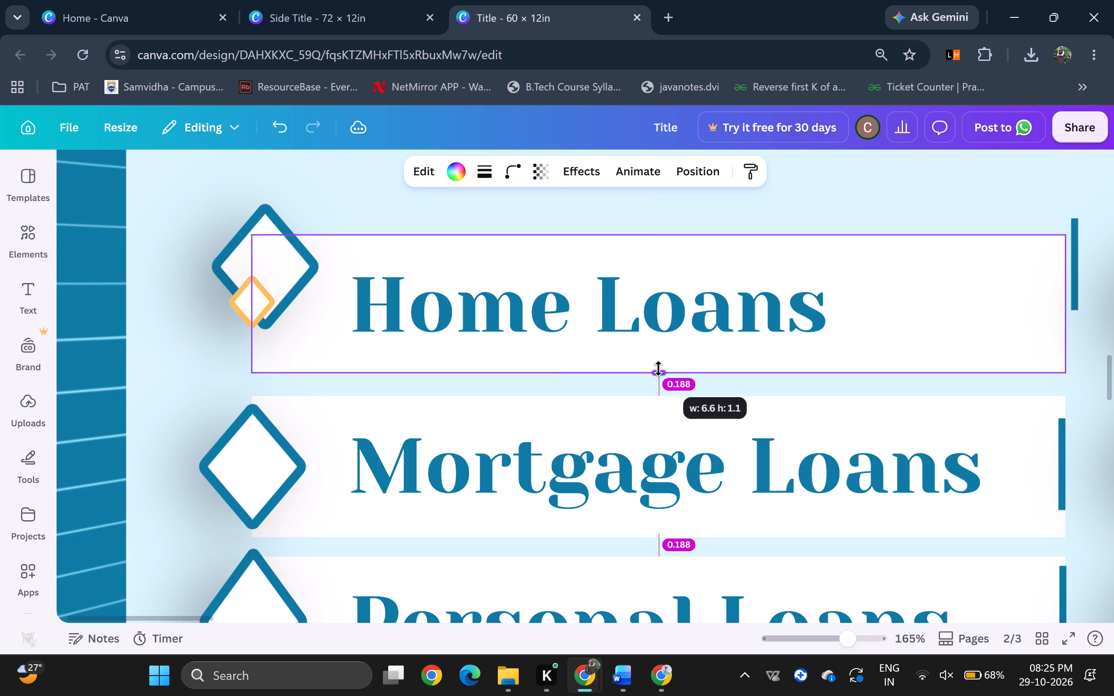
drag(658, 368, 660, 364)
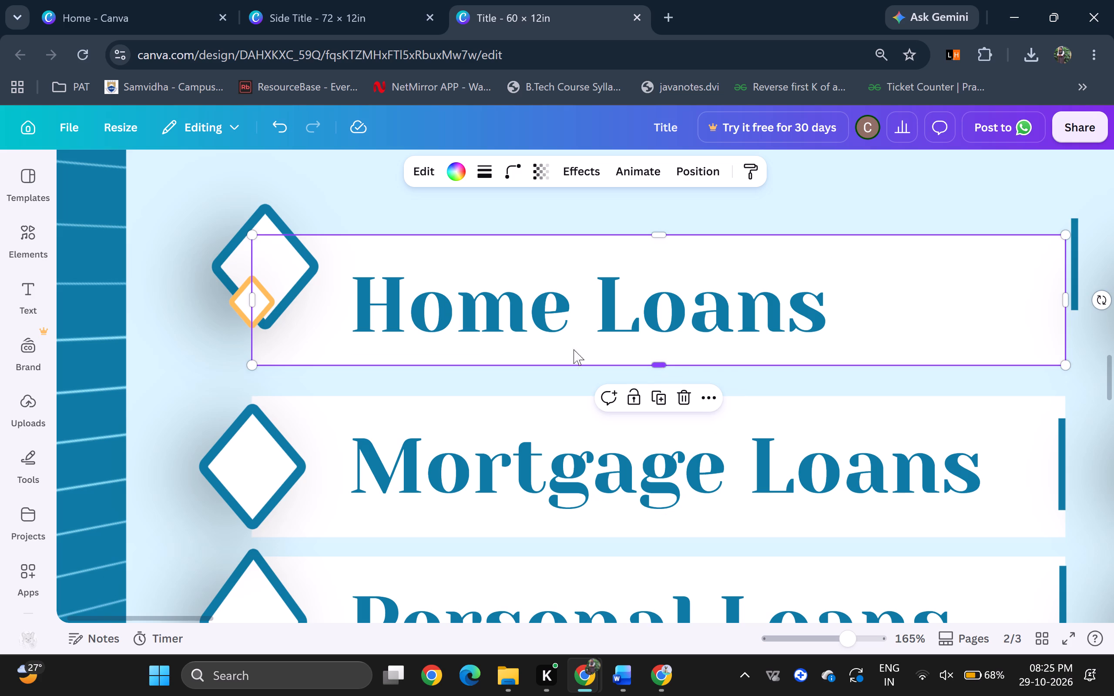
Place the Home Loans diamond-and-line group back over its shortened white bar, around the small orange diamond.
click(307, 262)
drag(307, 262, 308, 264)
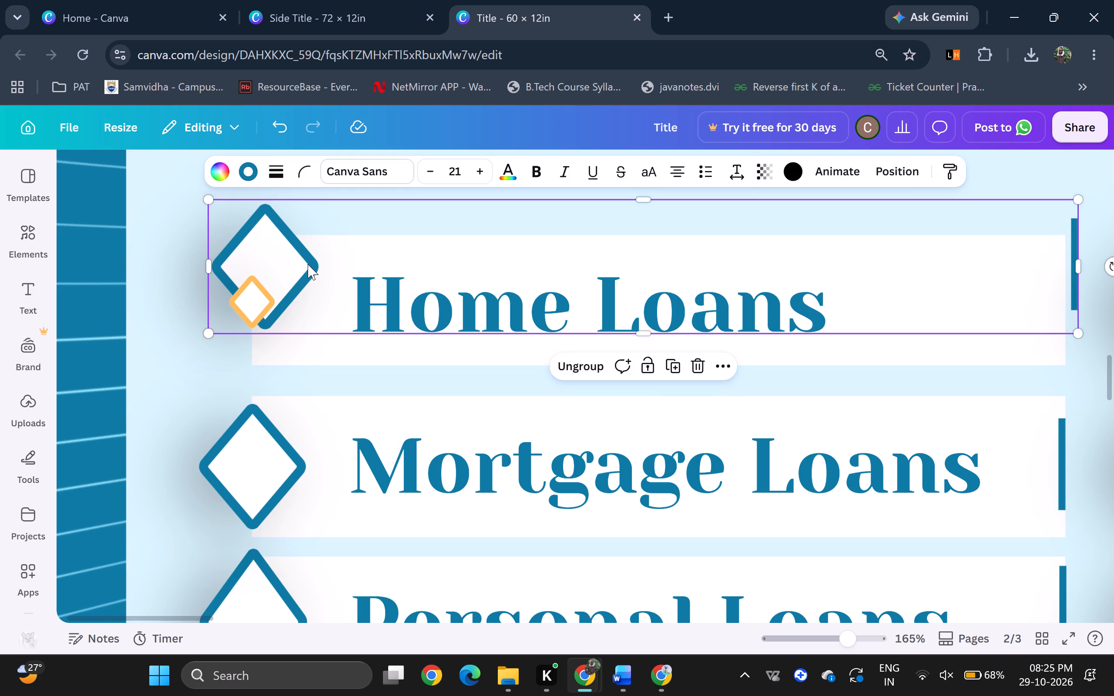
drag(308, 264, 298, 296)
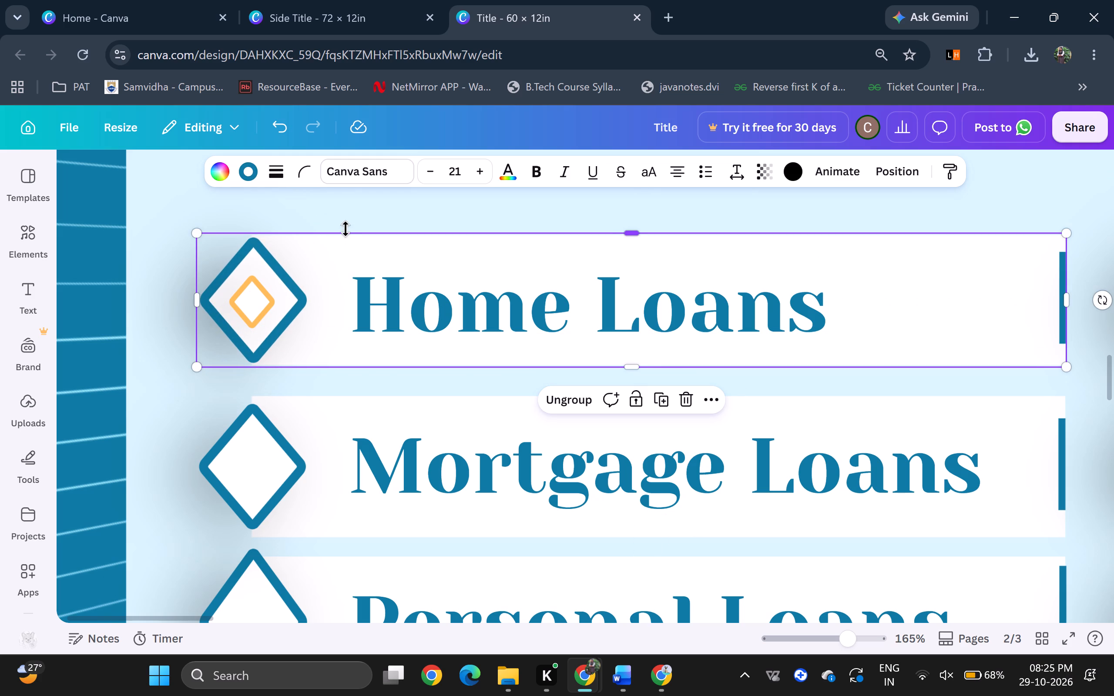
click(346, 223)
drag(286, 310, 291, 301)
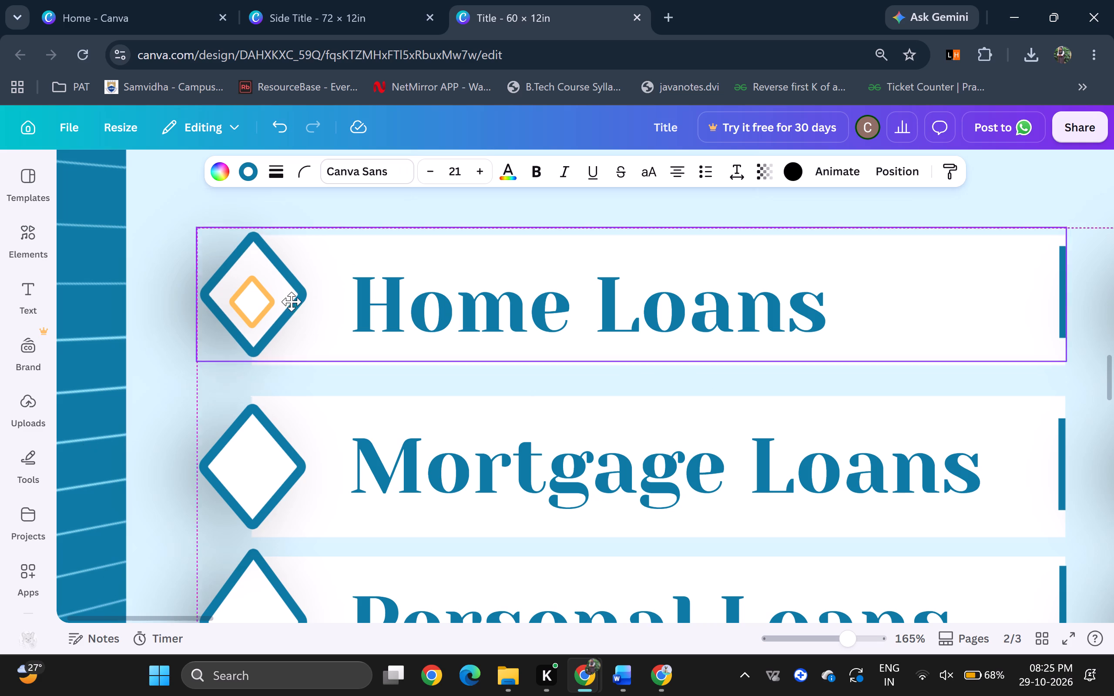
Shorten the white bar behind Home Loans to about 1 in high and re-centre the blue and orange diamonds on it.
drag(291, 301, 267, 217)
click(313, 353)
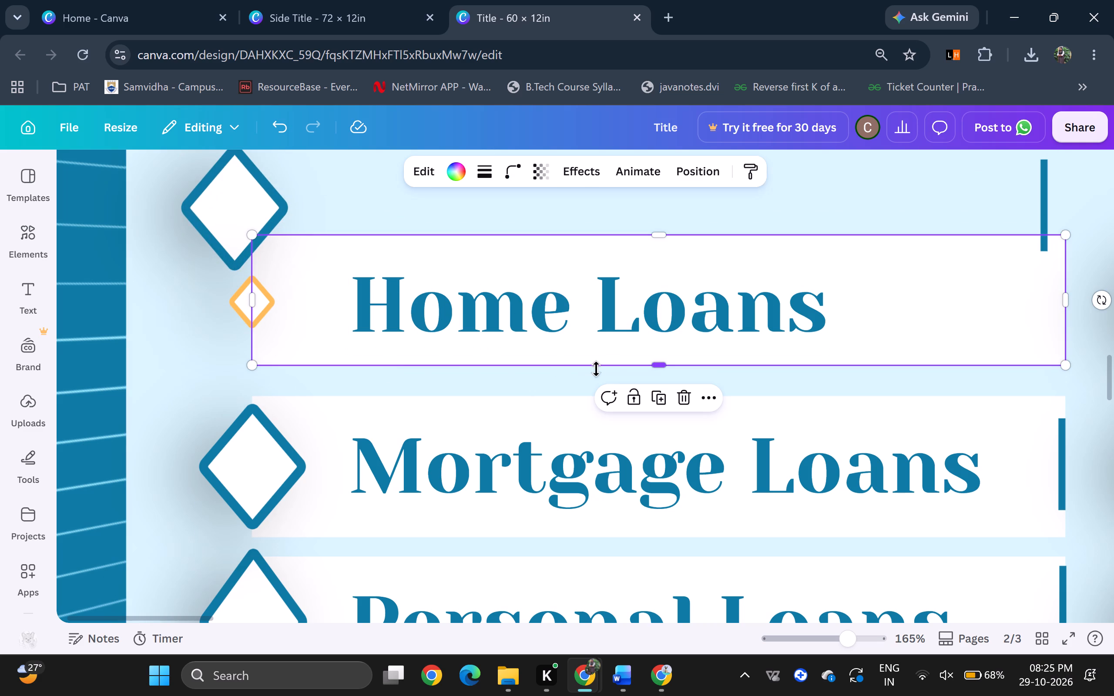
drag(662, 366, 662, 357)
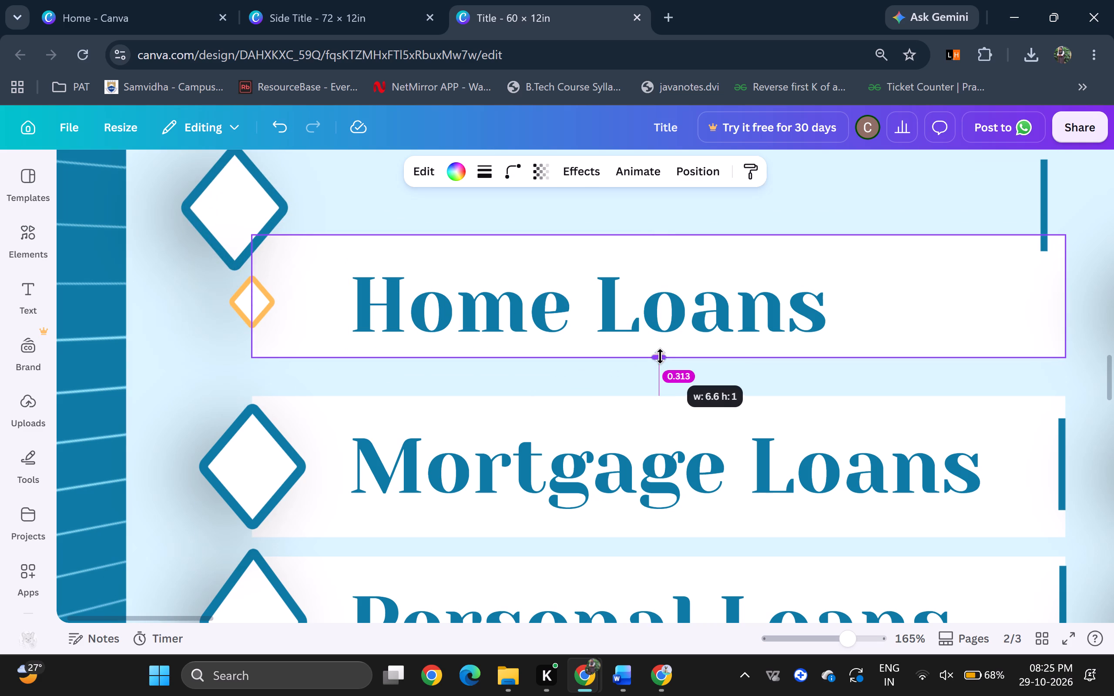
drag(278, 207, 289, 298)
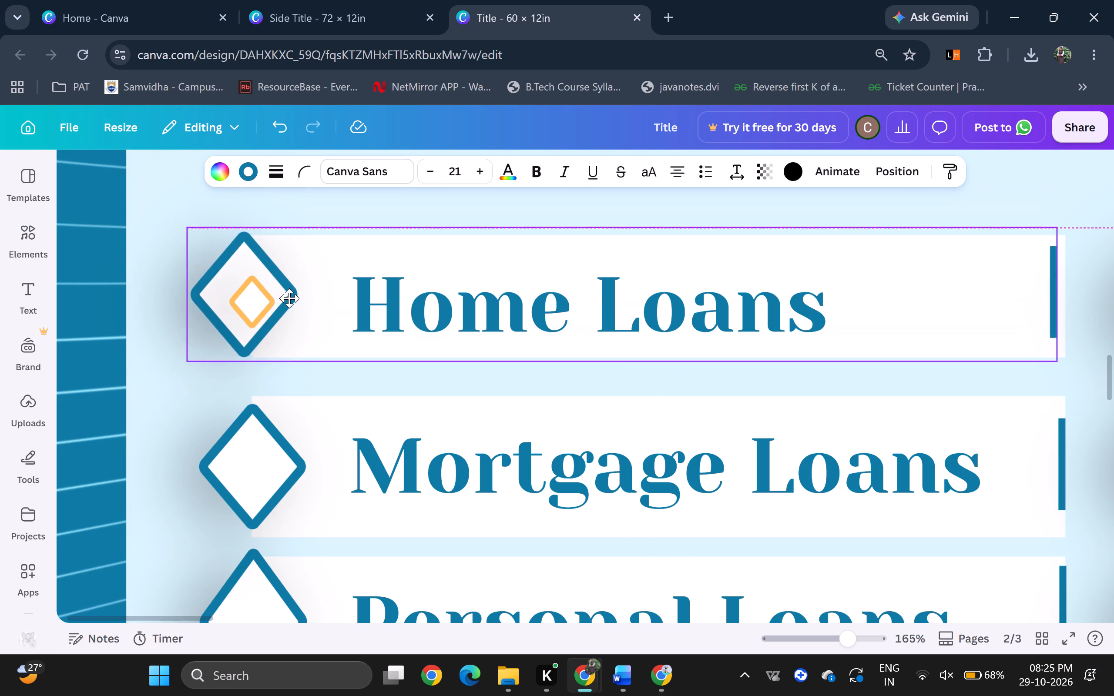
drag(289, 298, 293, 295)
drag(270, 301, 272, 293)
Move the Home Loans text up to the middle of its white bar and closer to the diamond.
drag(556, 319, 554, 304)
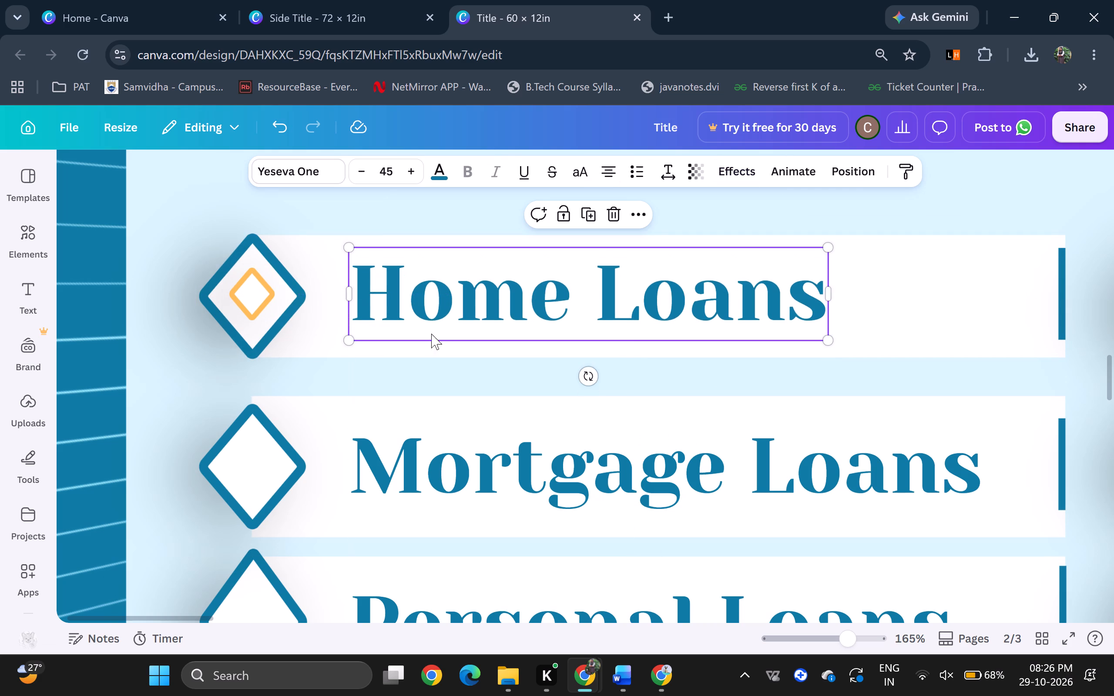
click(275, 298)
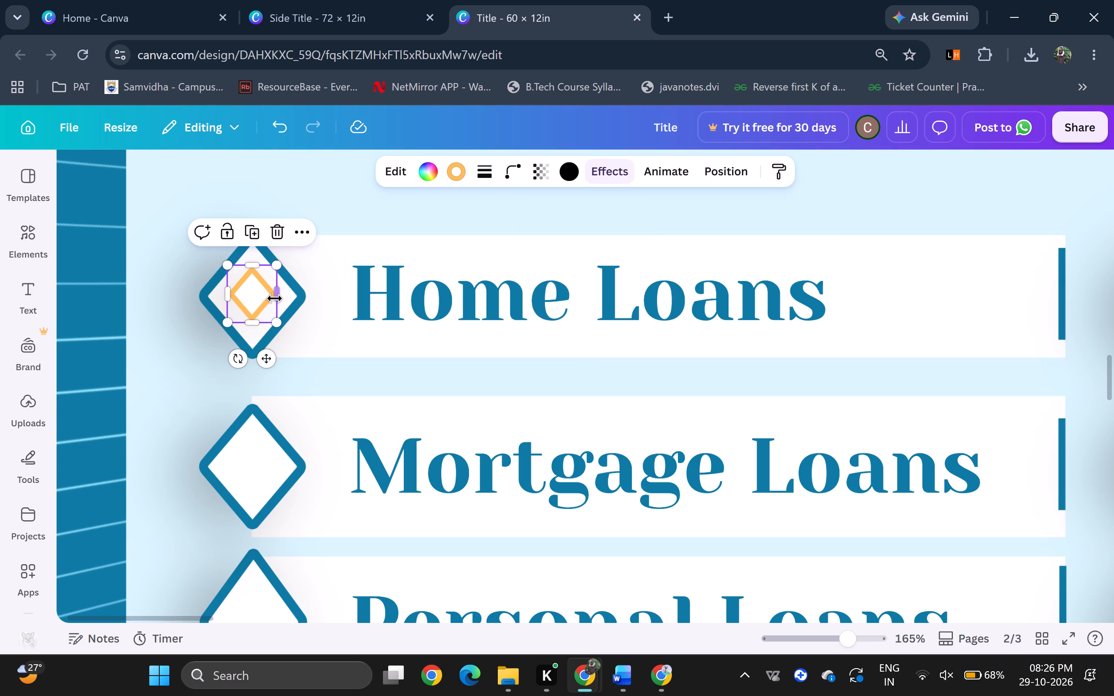
drag(552, 298, 522, 300)
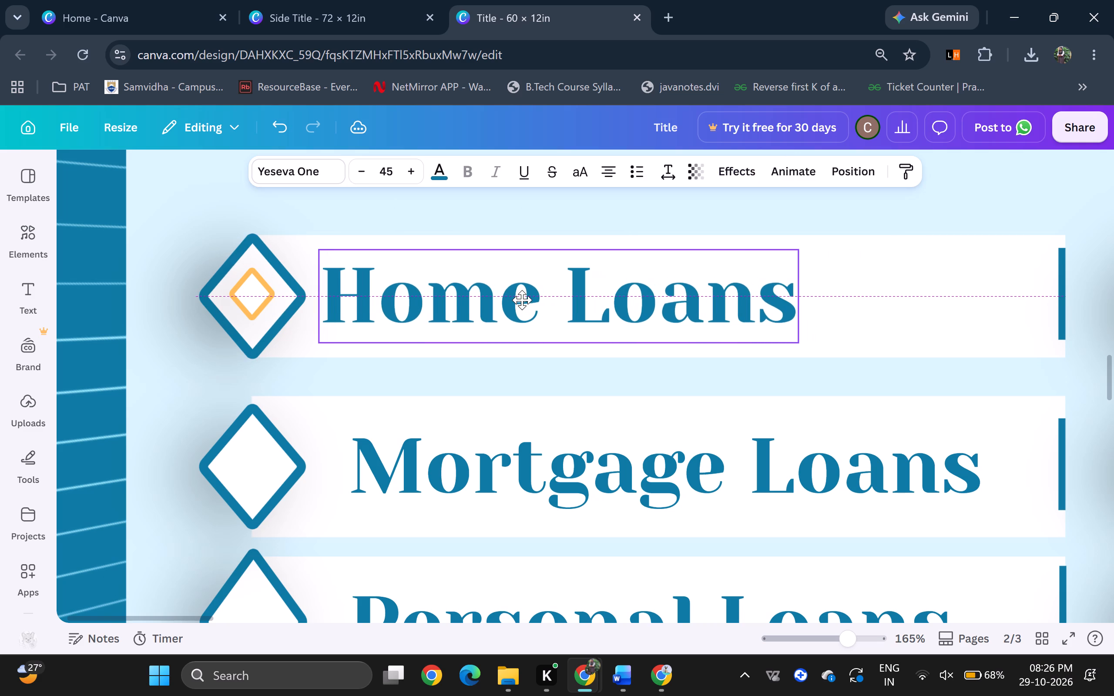
drag(522, 300, 524, 298)
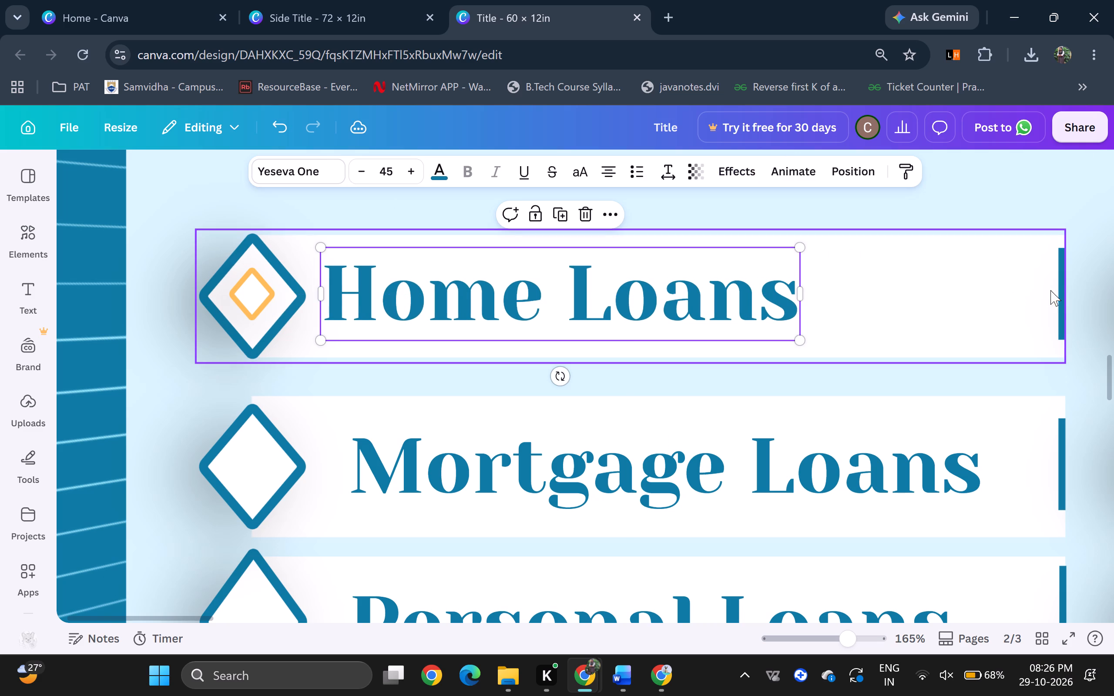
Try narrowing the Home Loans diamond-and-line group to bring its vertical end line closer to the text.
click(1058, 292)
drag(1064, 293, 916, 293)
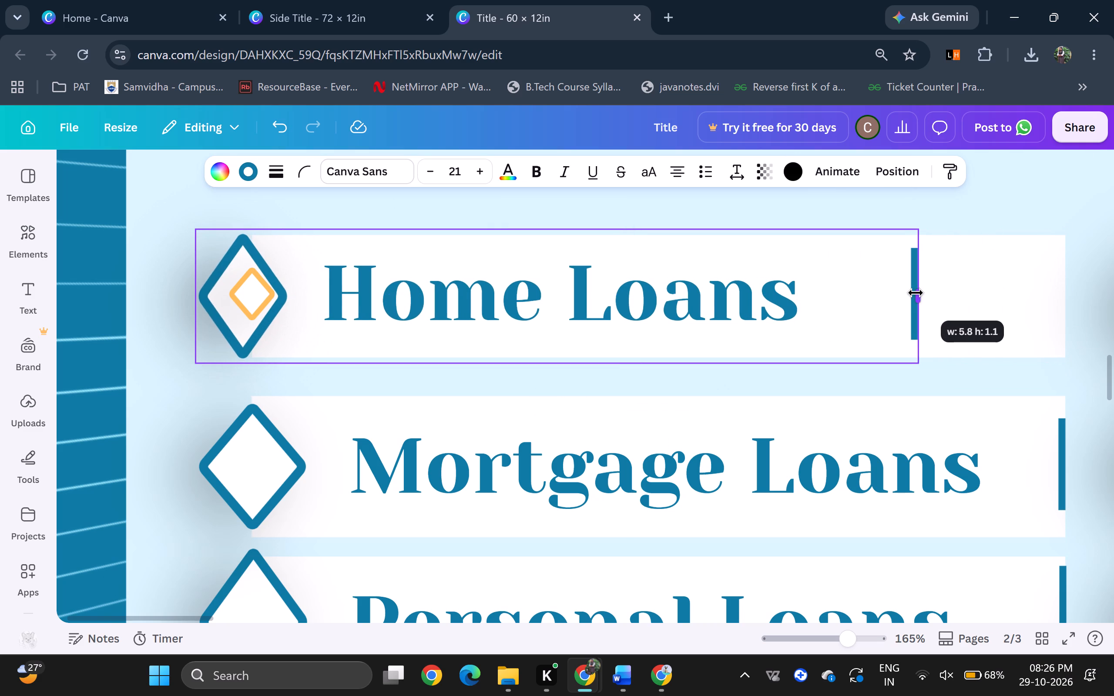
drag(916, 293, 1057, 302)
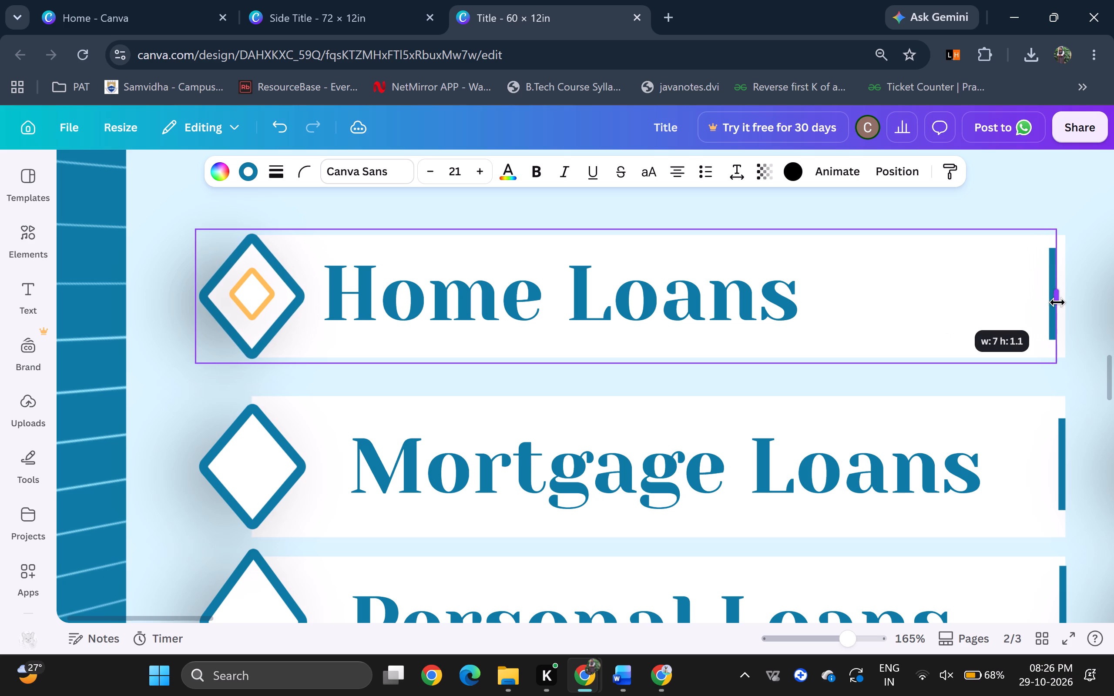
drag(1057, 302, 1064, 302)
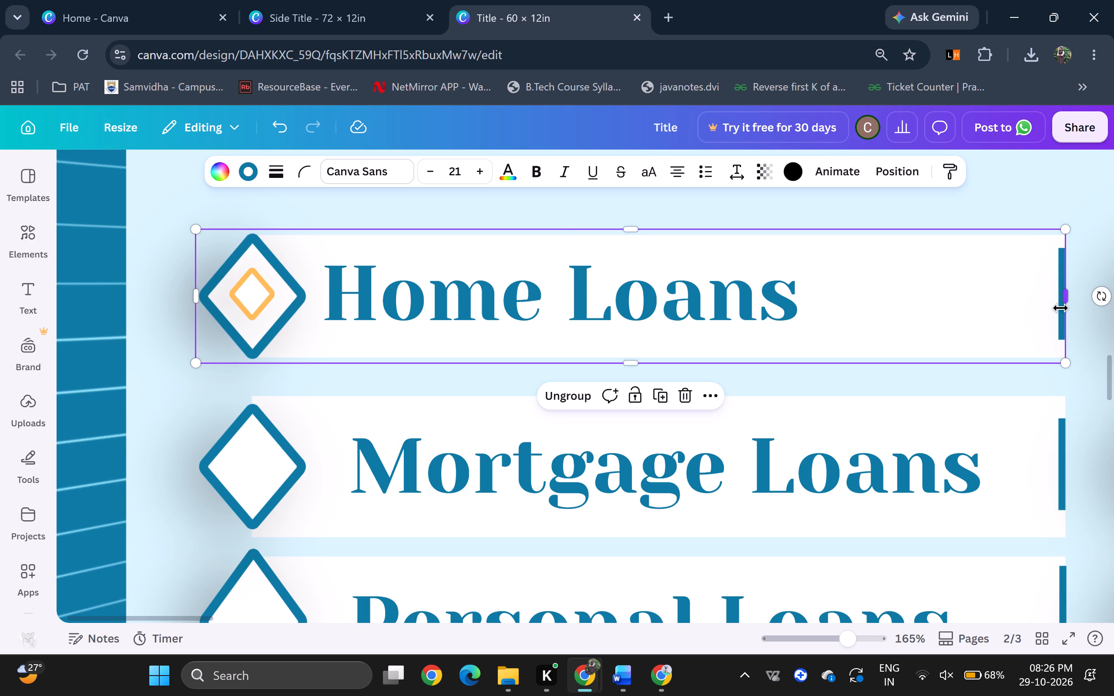
Delete the vertical blue line at the end of the Home Loans bar, keeping the diamond.
scroll(1057, 308, left, 1)
double_click(1013, 332)
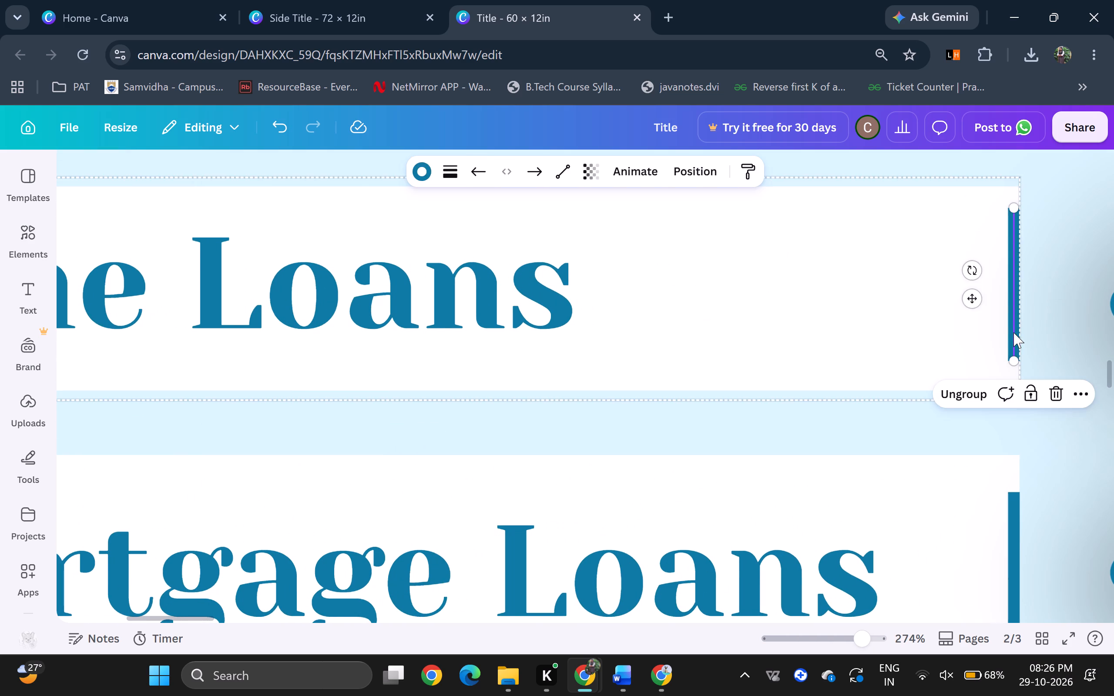
key(Delete)
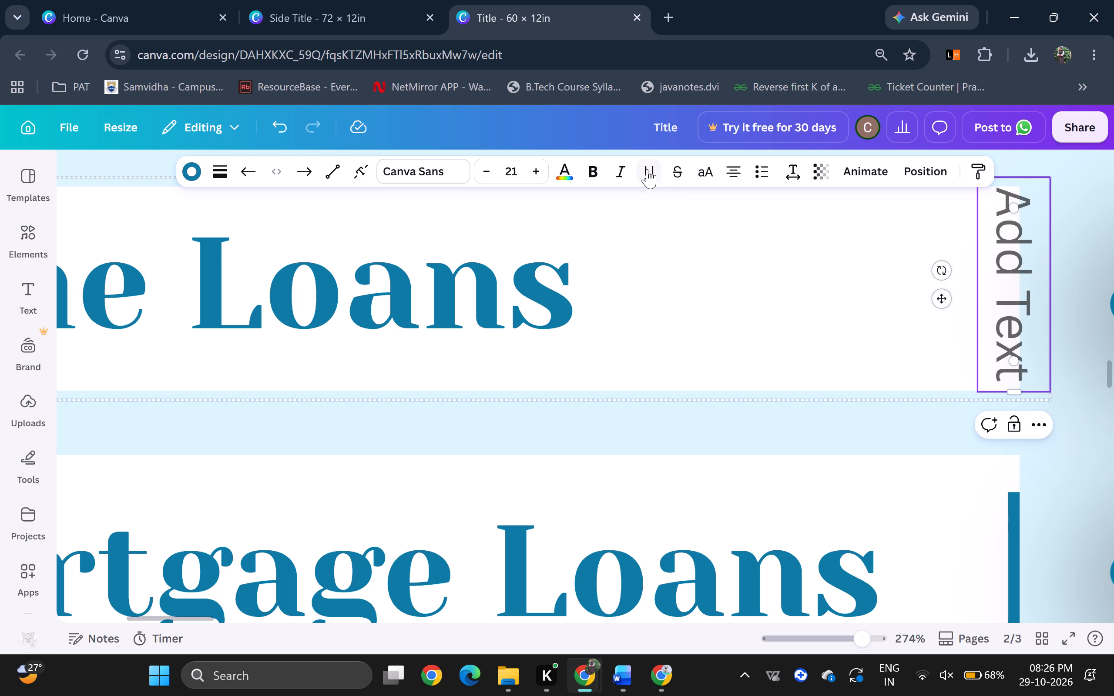
click(1038, 425)
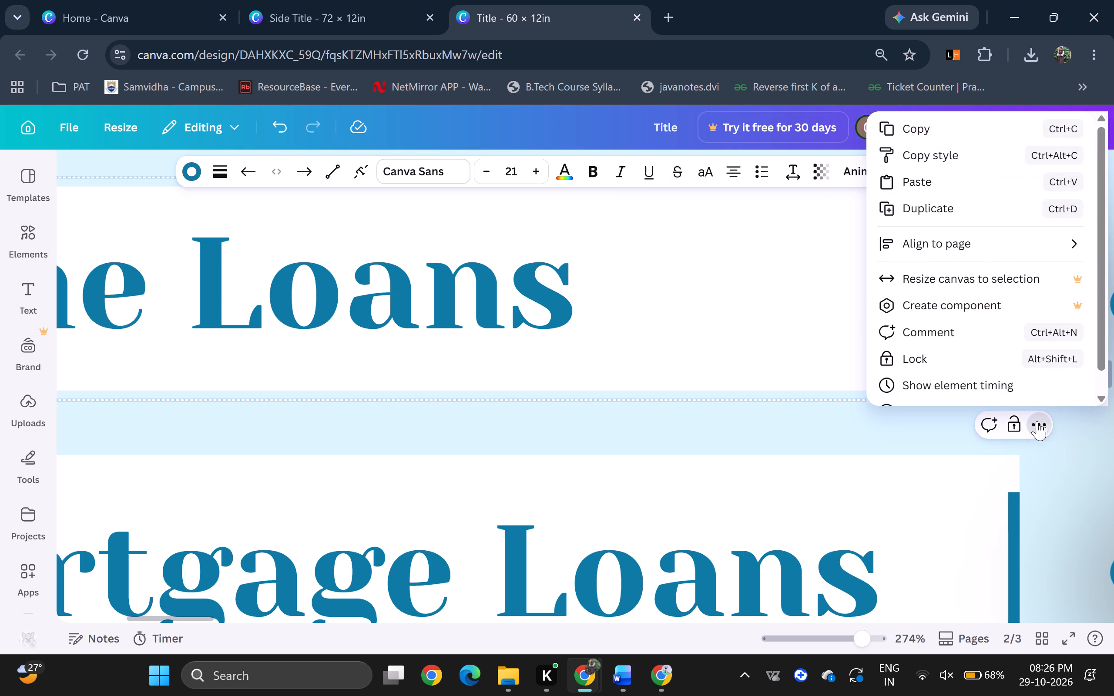
scroll(959, 189, down, 3)
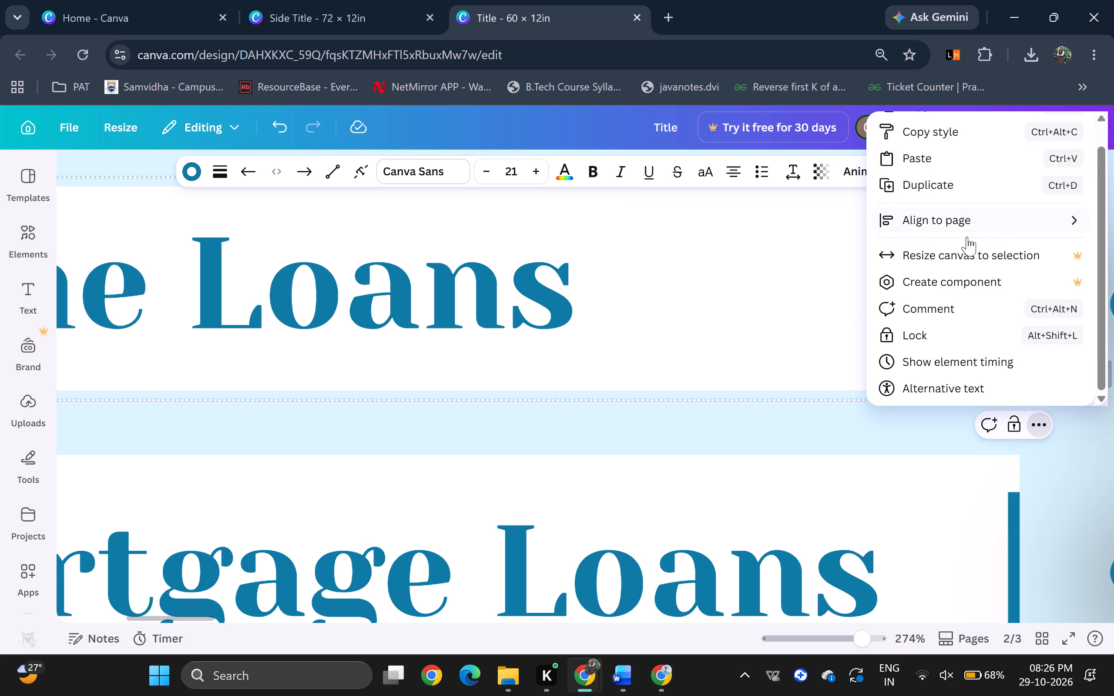
click(838, 310)
click(983, 296)
click(1016, 299)
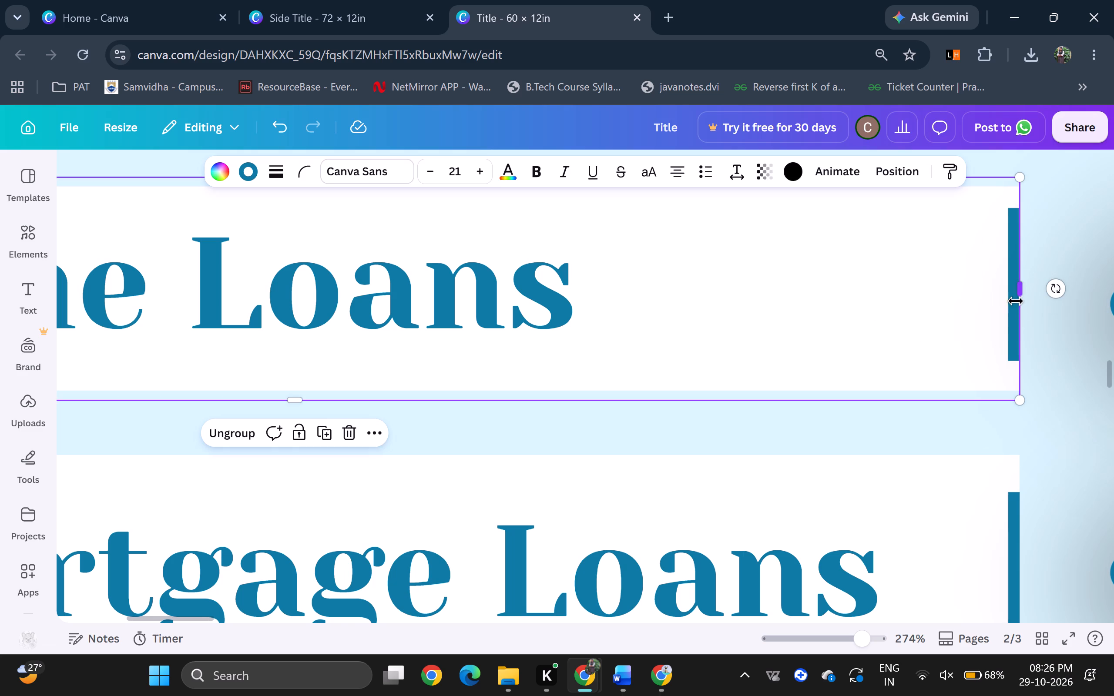
double_click(1010, 318)
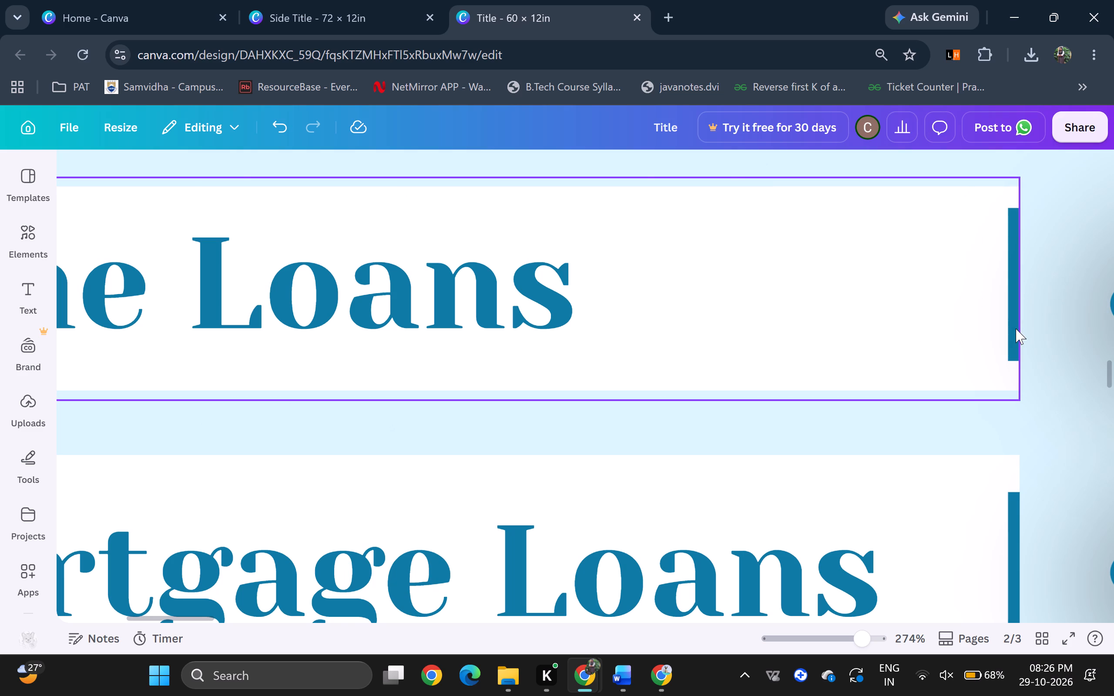
click(1016, 328)
click(1016, 328)
click(1013, 331)
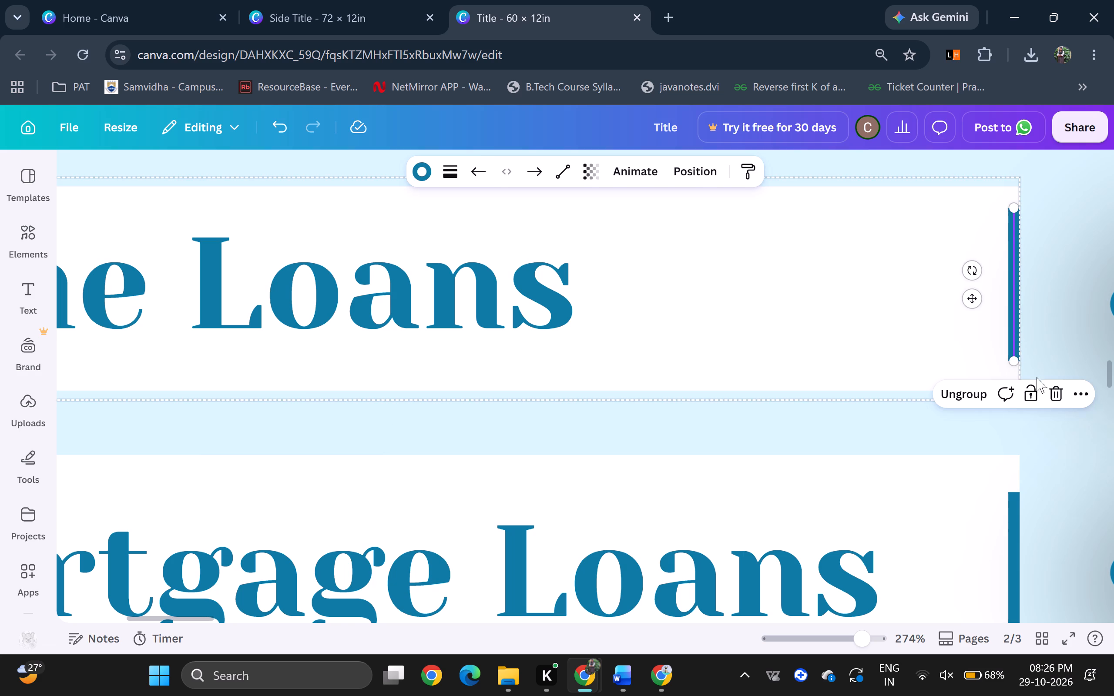
click(1047, 388)
Narrow the white Home Loans bar to about 4.6 in wide, ending just past the text.
click(954, 339)
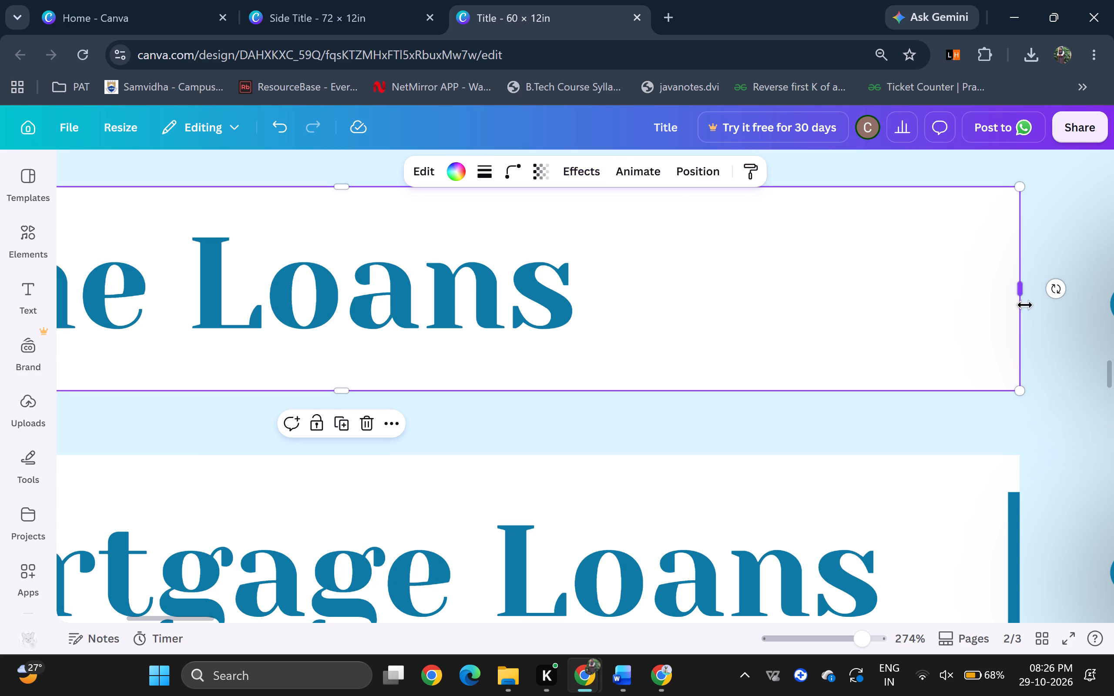
drag(1022, 294, 1008, 291)
drag(1008, 291, 607, 311)
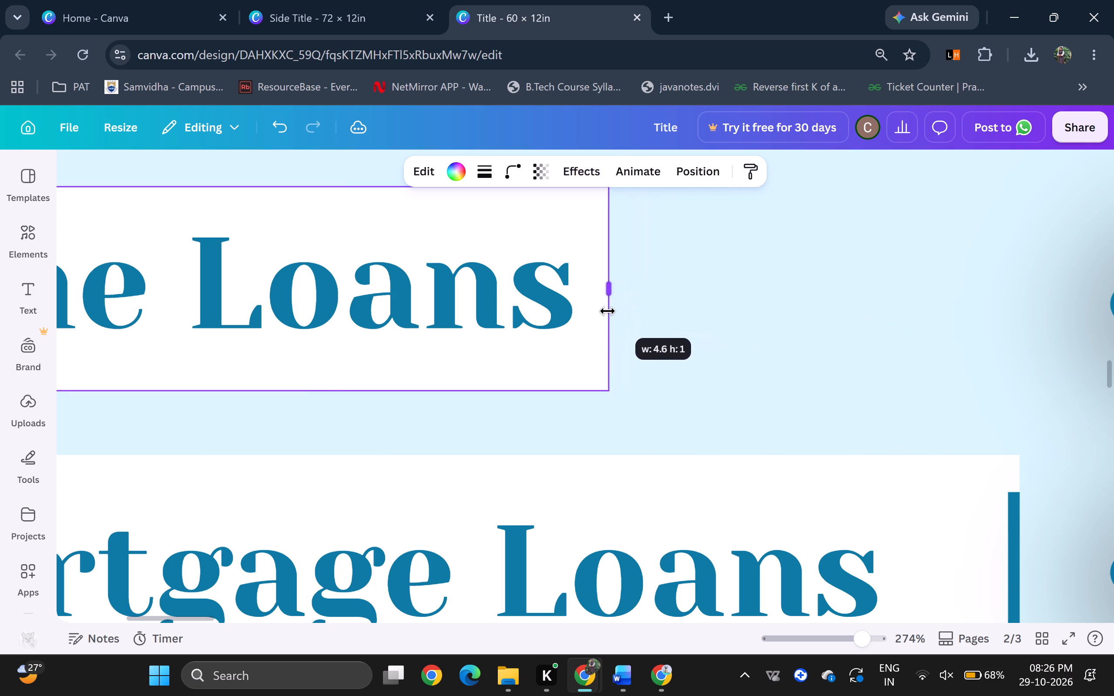
drag(607, 311, 593, 314)
click(698, 311)
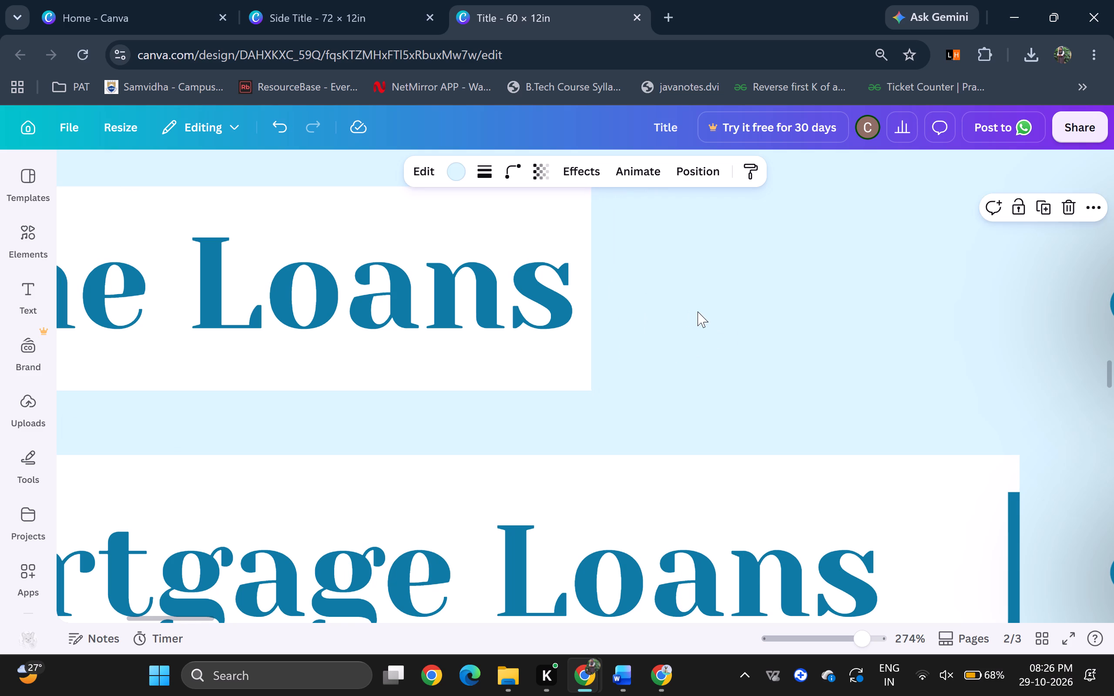
scroll(698, 311, right, 1)
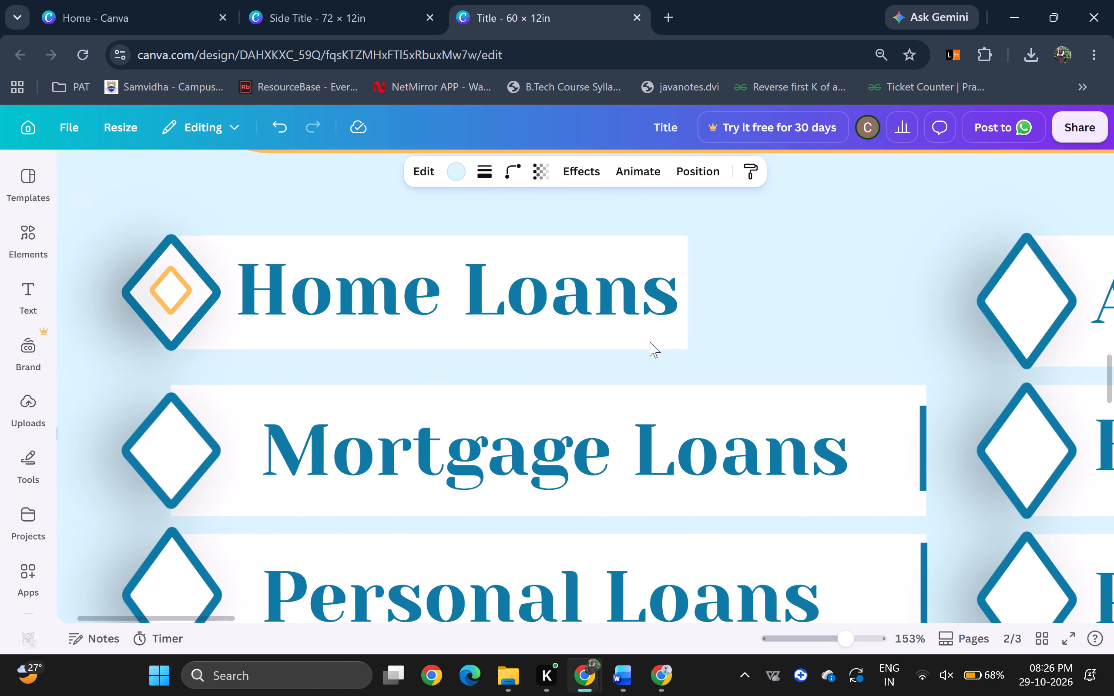
click(634, 341)
drag(689, 298, 704, 298)
click(810, 320)
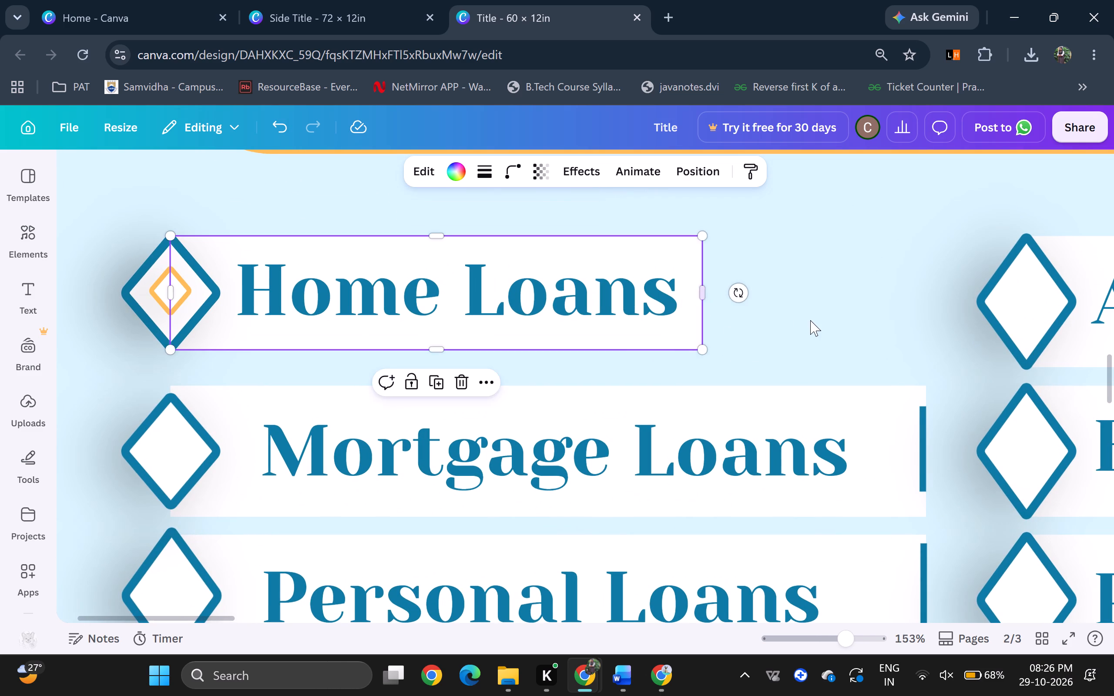
Nudge the small orange diamond down to the centre of the blue Home Loans diamond.
scroll(685, 320, right, 2)
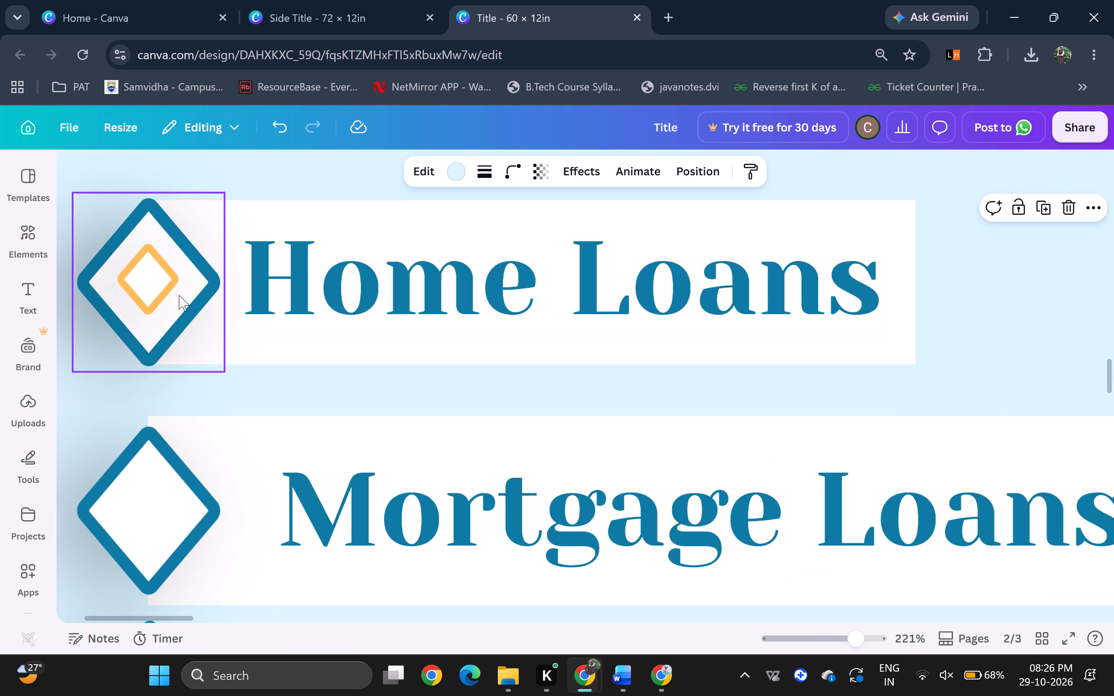
drag(165, 287, 165, 293)
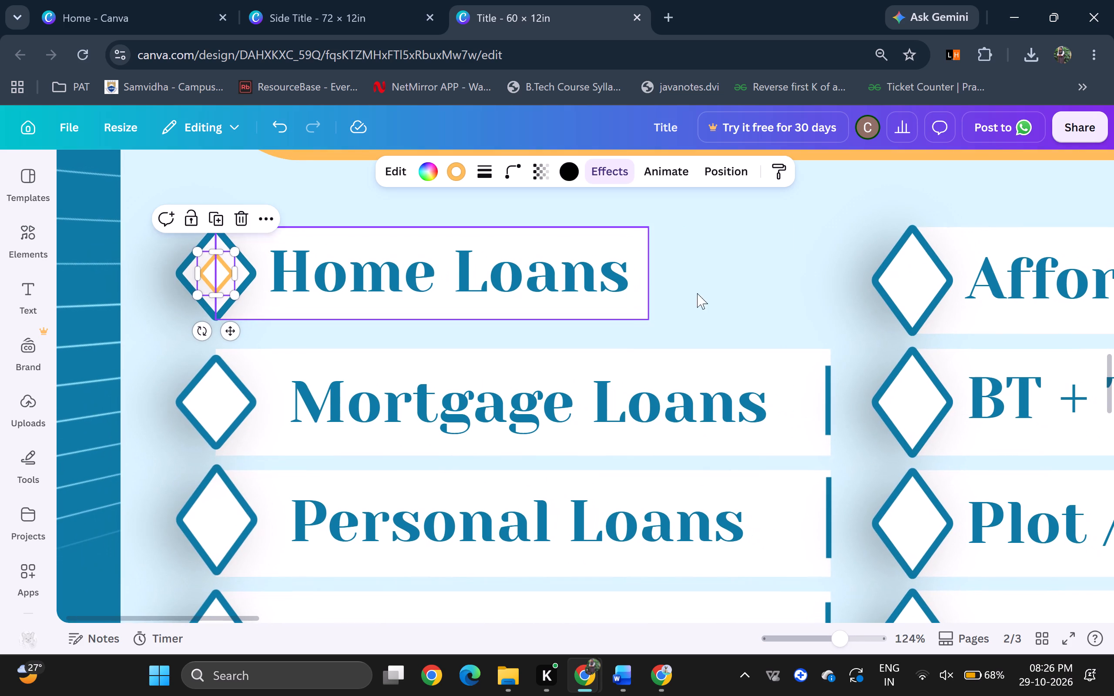
click(766, 303)
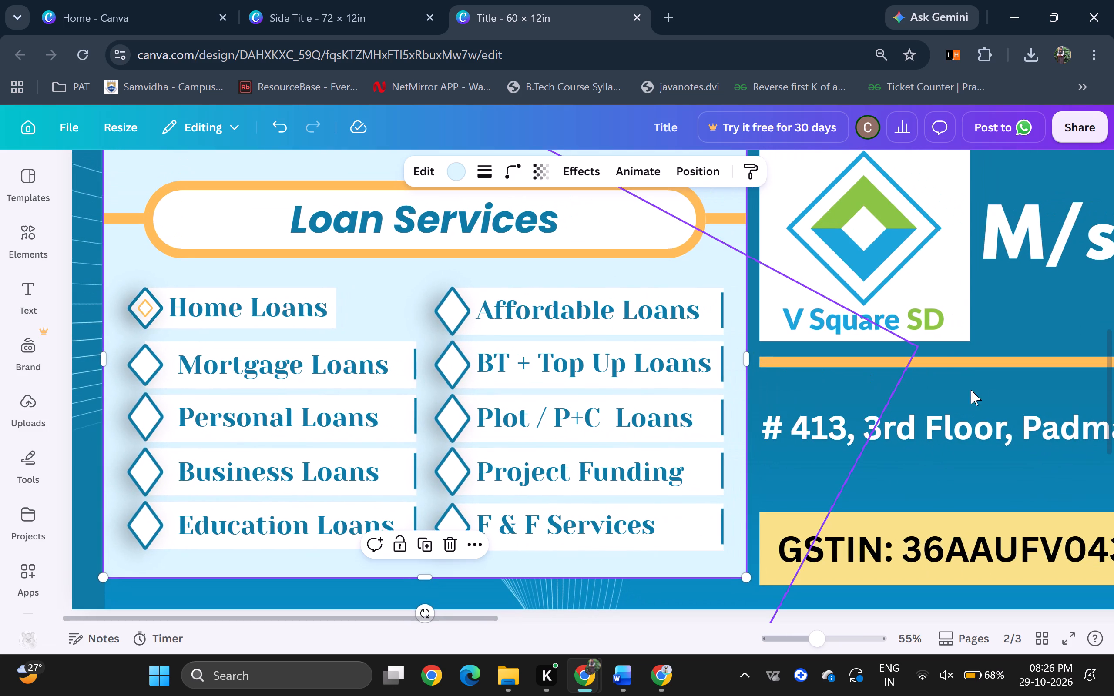
Delete the Mortgage Loans diamond-and-line group and its white bar, leaving only the text.
scroll(252, 284, down, 1)
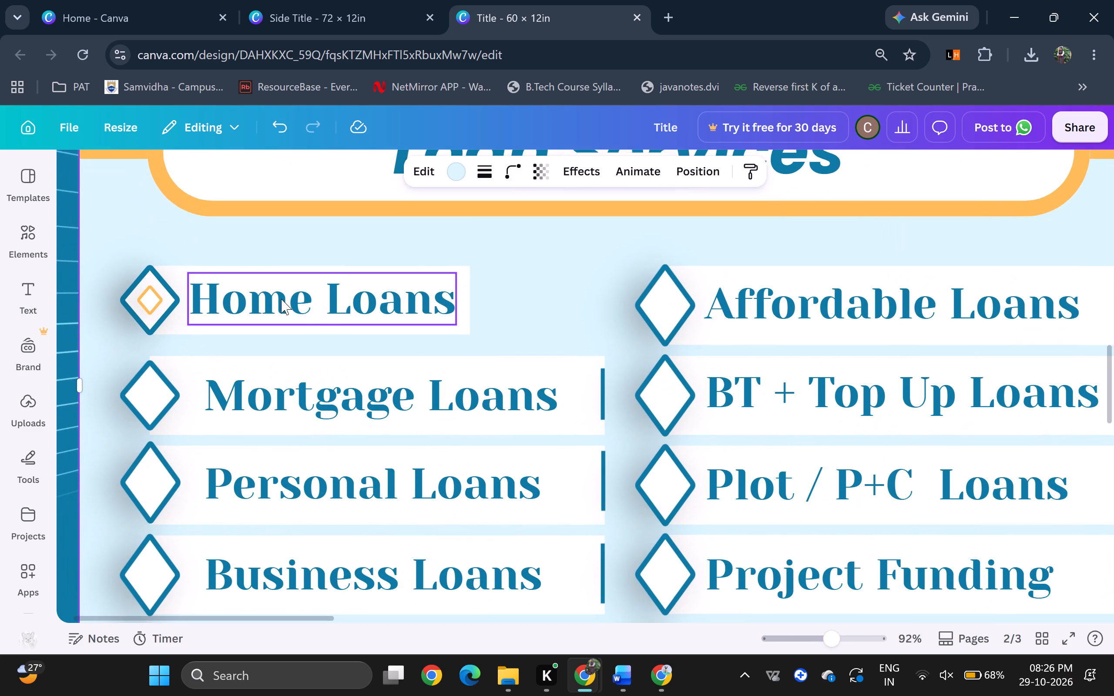
scroll(281, 299, down, 1)
scroll(483, 294, up, 1)
click(580, 301)
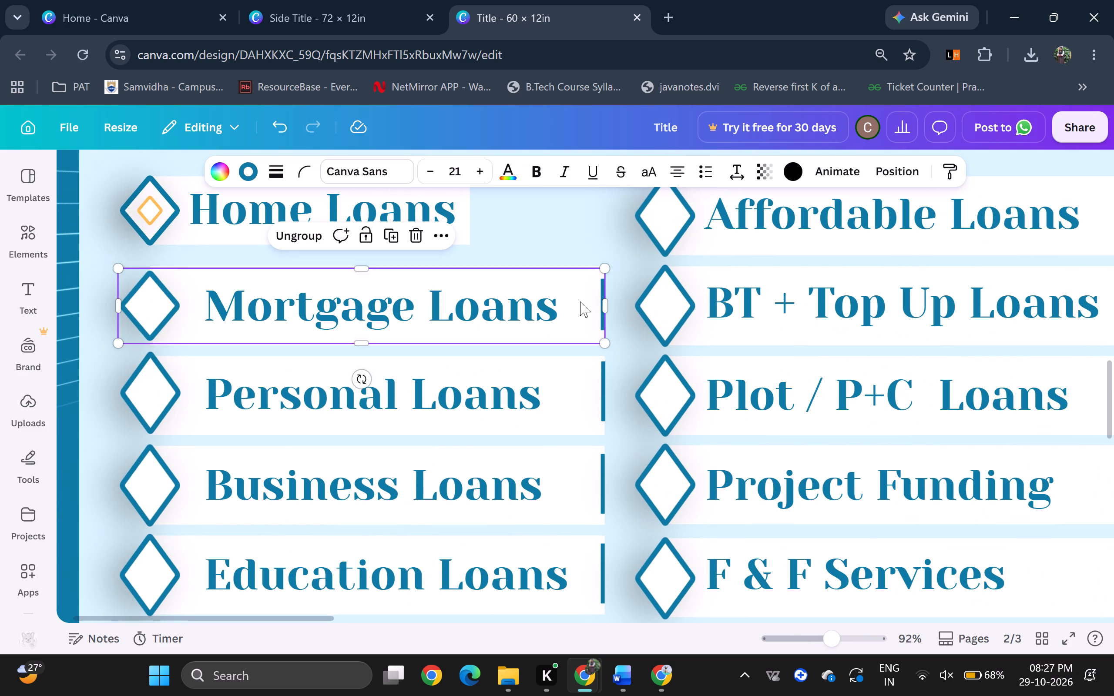
drag(580, 301, 567, 307)
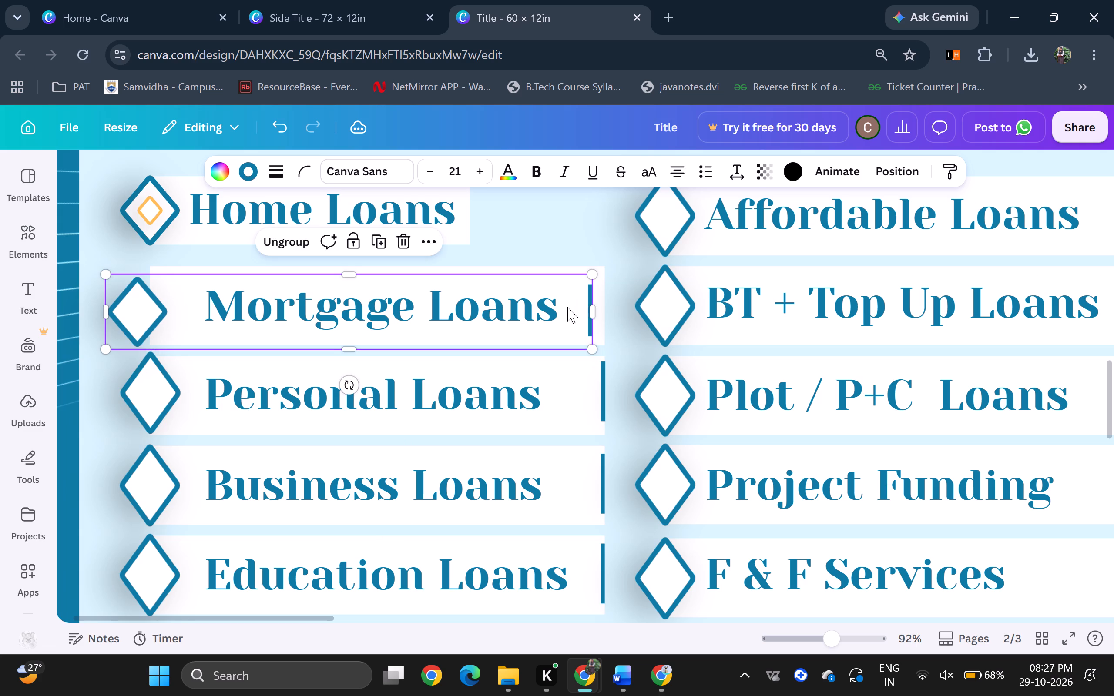
key(Delete)
click(582, 318)
key(Delete)
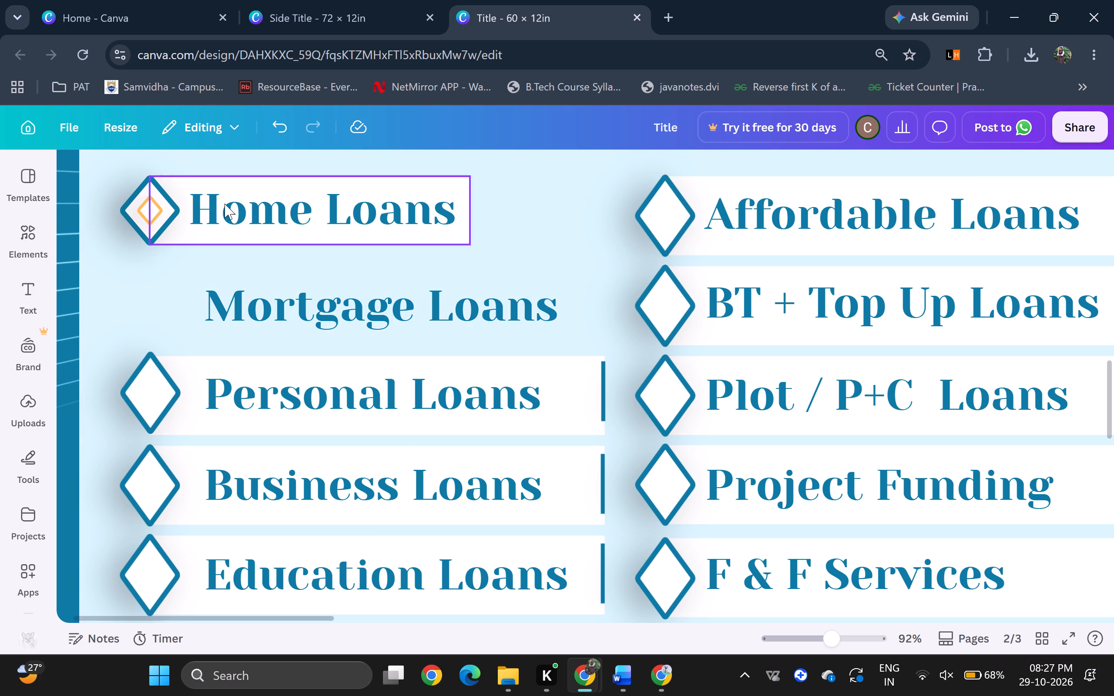
Copy the Home Loans double diamond and white bar and place the copy over the Mortgage Loans row, aligned beneath the original.
click(171, 212)
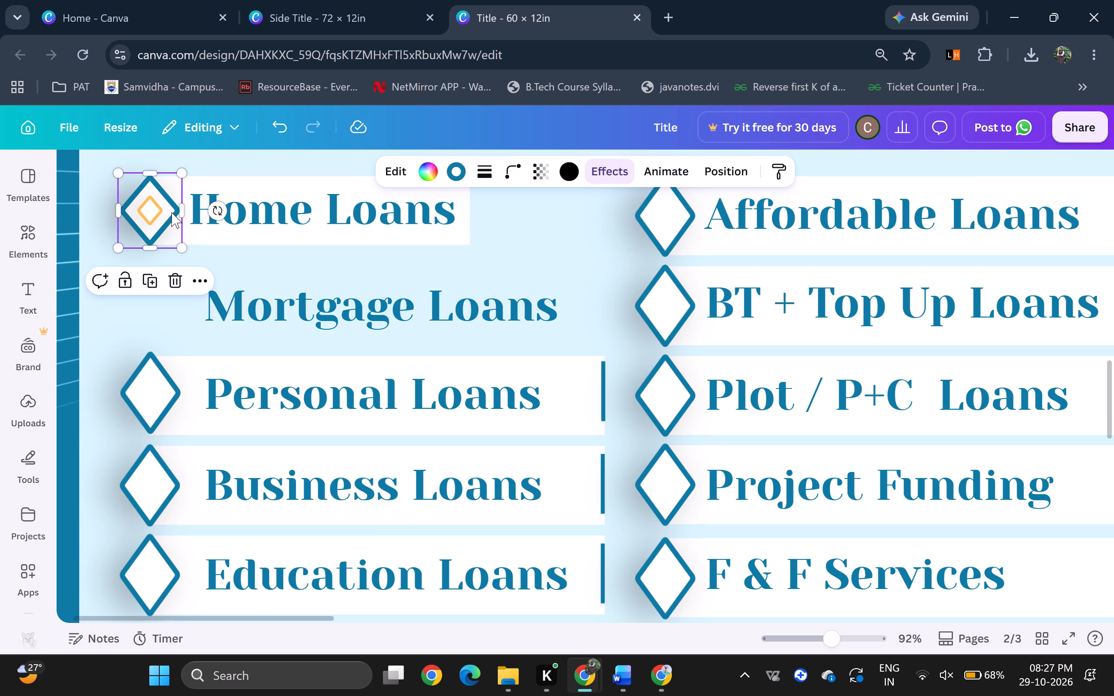
shift+click(149, 212)
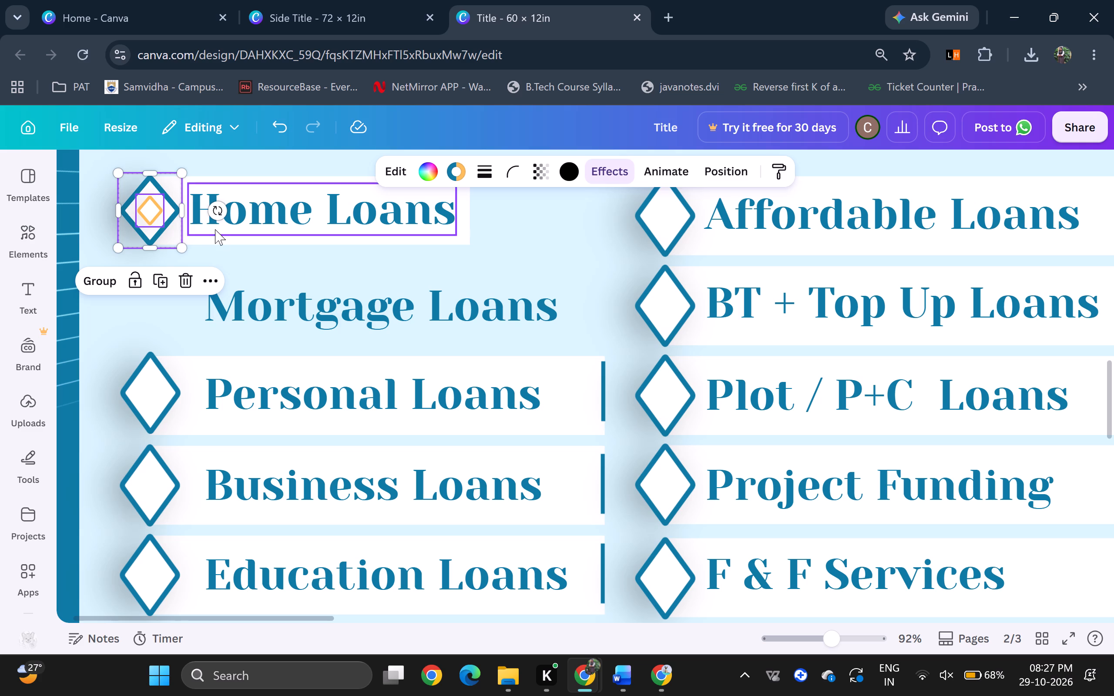
shift+click(239, 240)
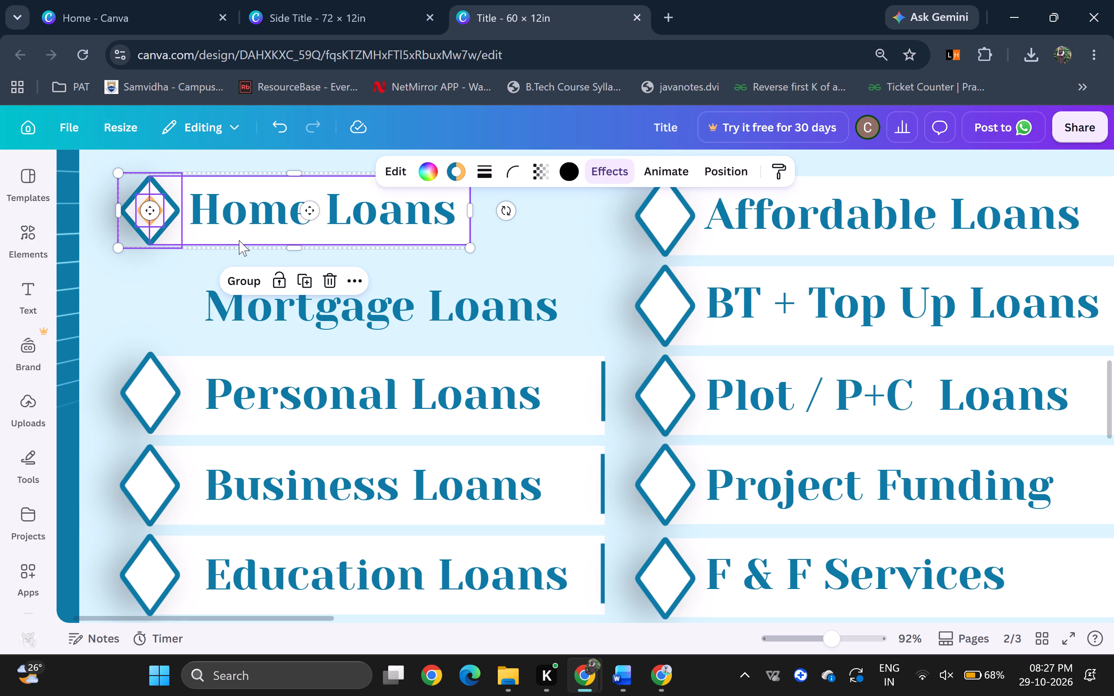
key(ctrl+c)
key(ctrl+v)
drag(243, 233, 243, 275)
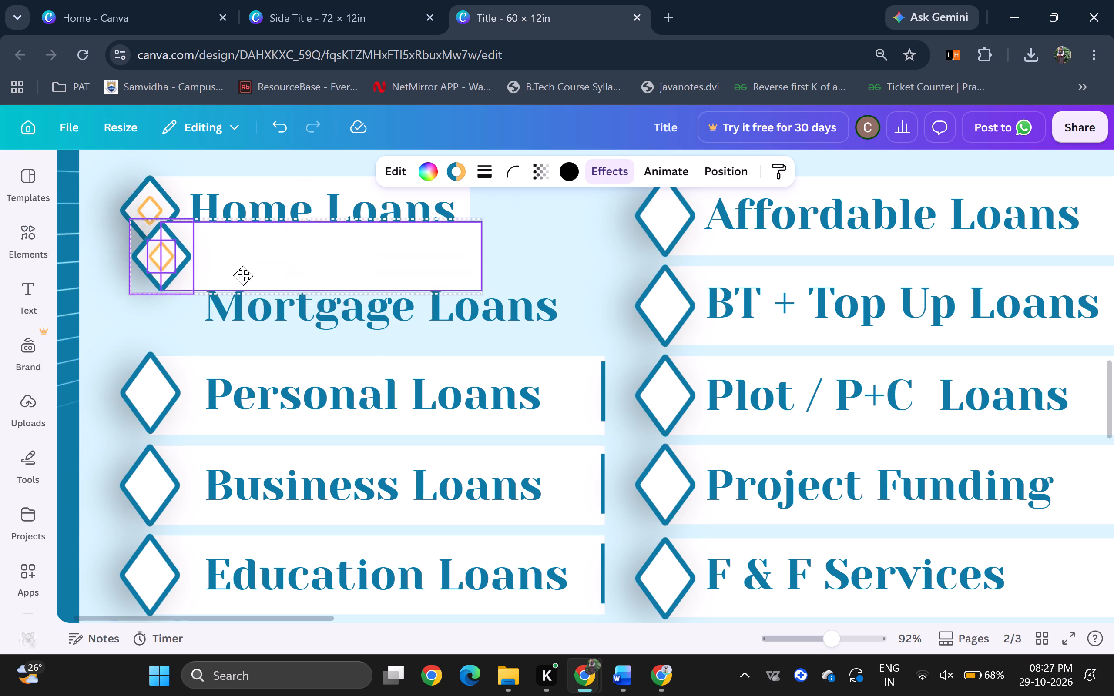
drag(243, 275, 233, 304)
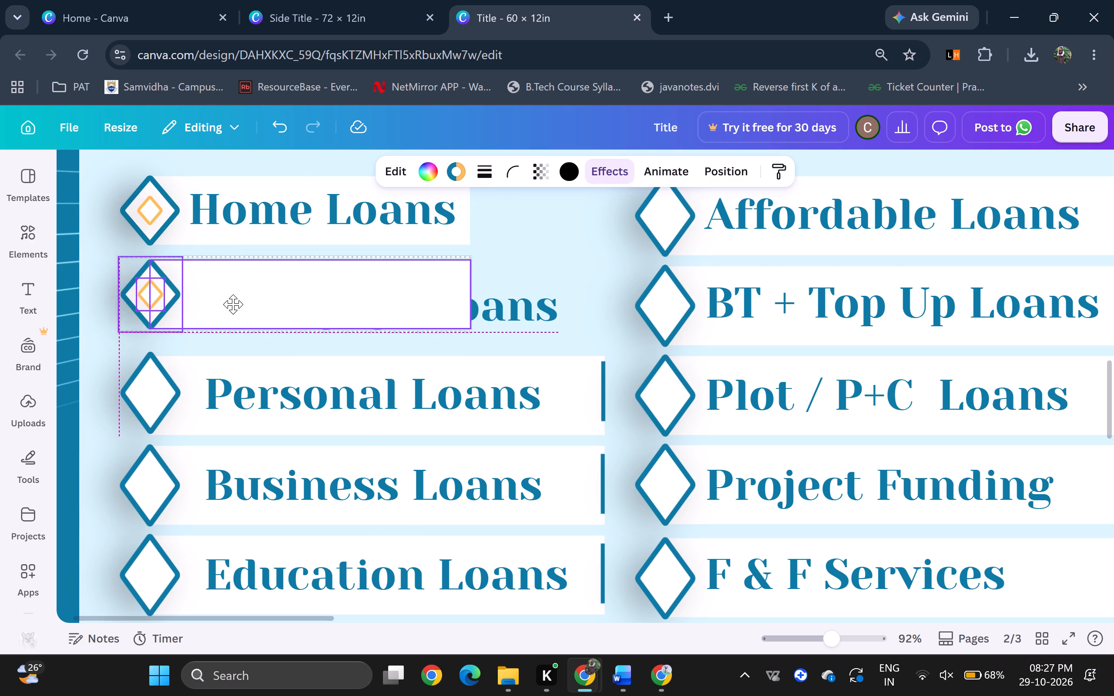
drag(233, 304, 232, 309)
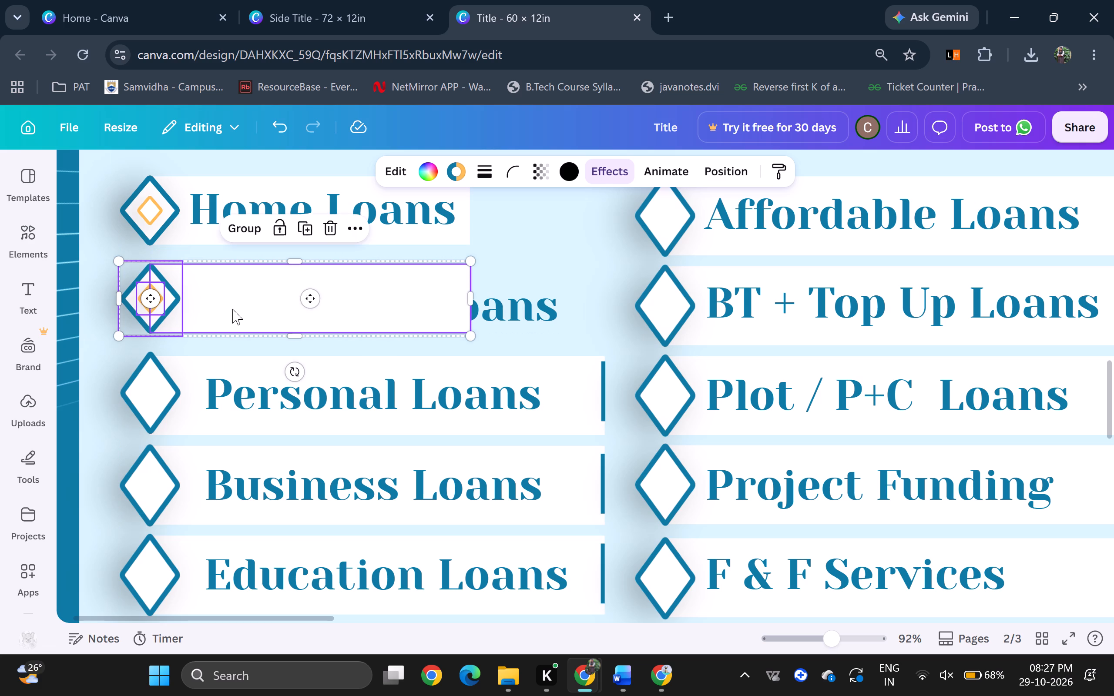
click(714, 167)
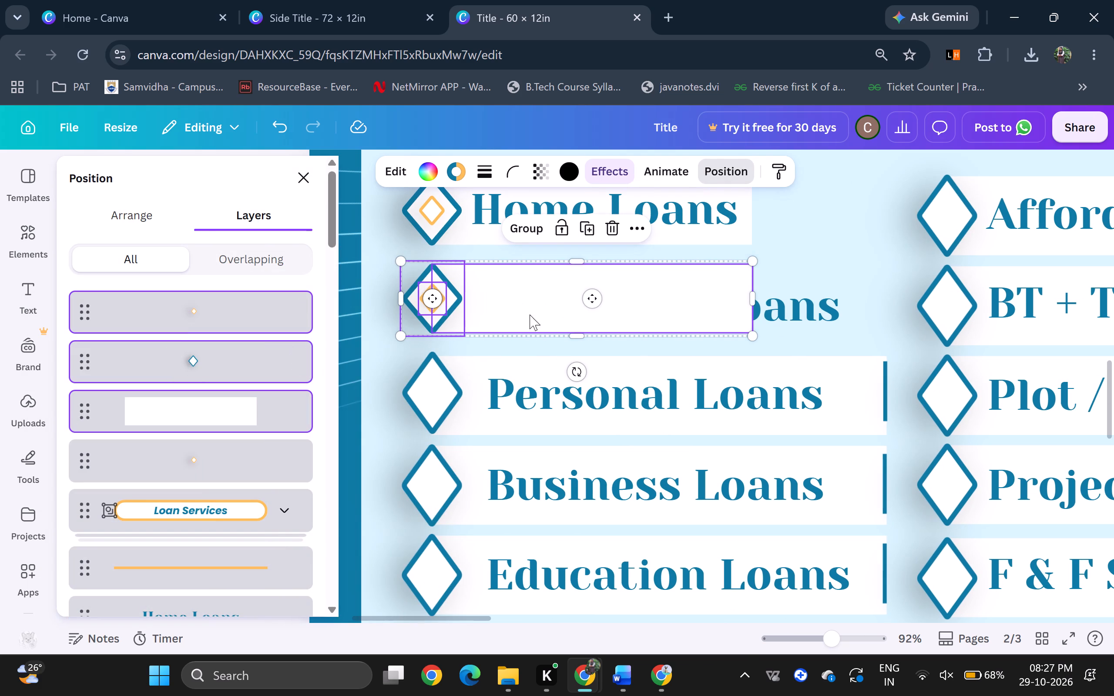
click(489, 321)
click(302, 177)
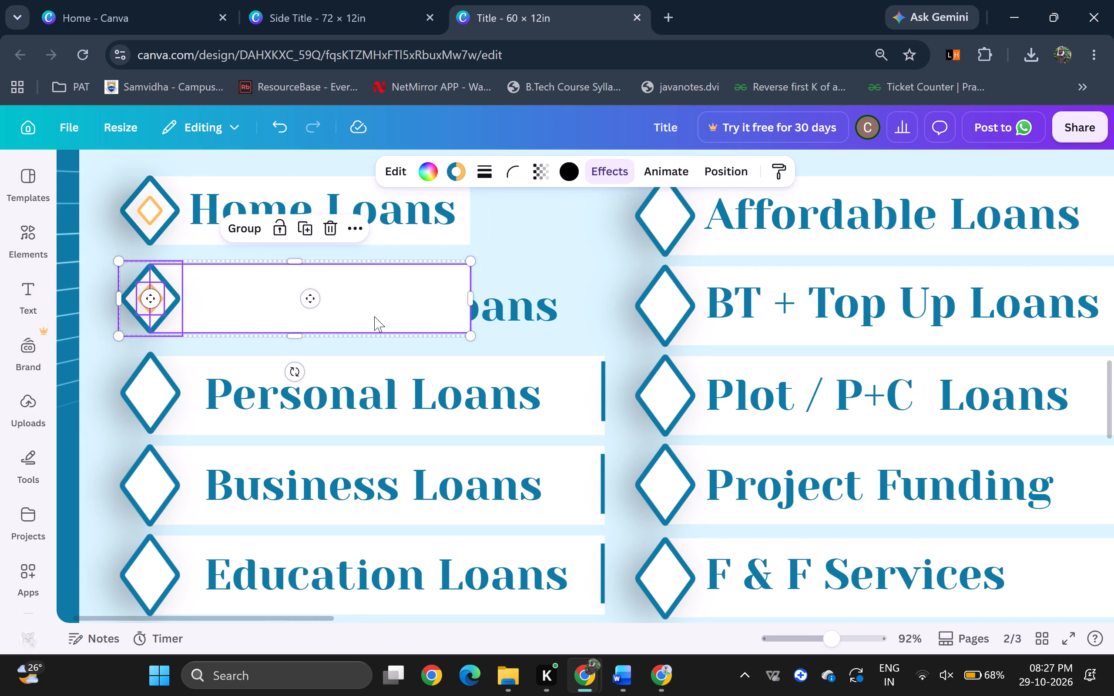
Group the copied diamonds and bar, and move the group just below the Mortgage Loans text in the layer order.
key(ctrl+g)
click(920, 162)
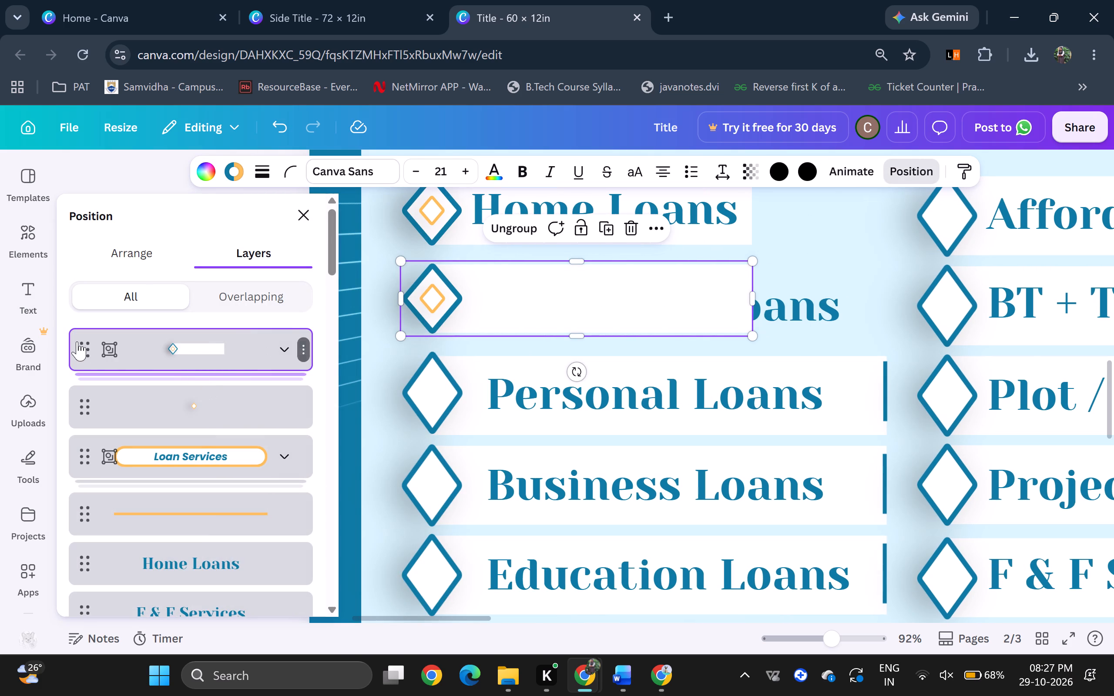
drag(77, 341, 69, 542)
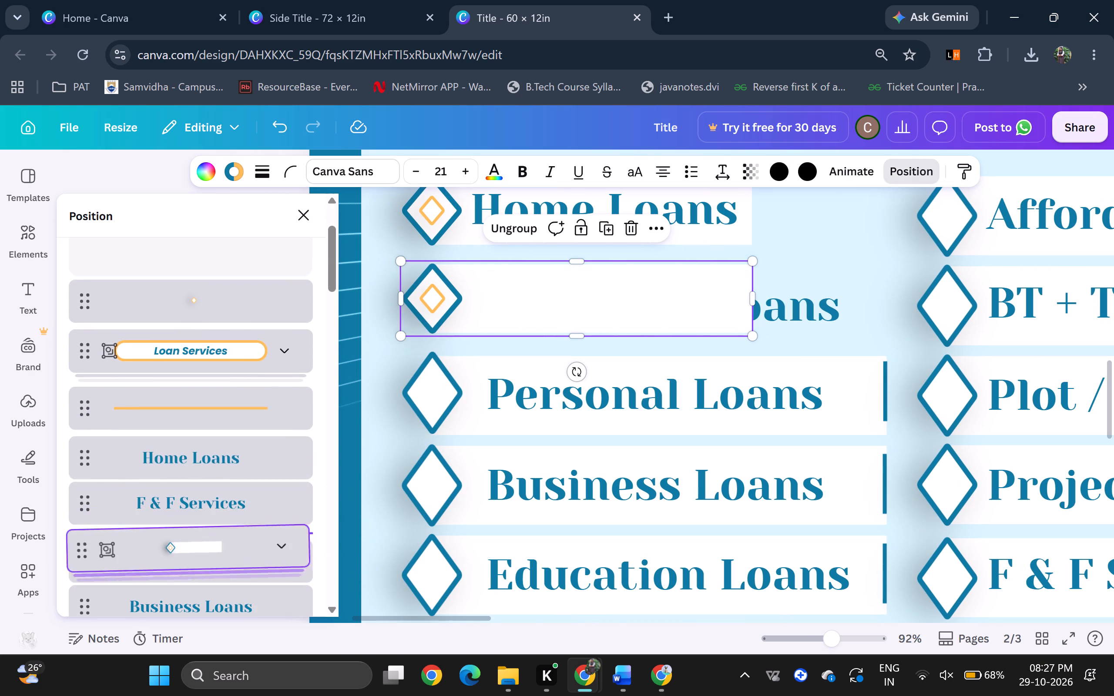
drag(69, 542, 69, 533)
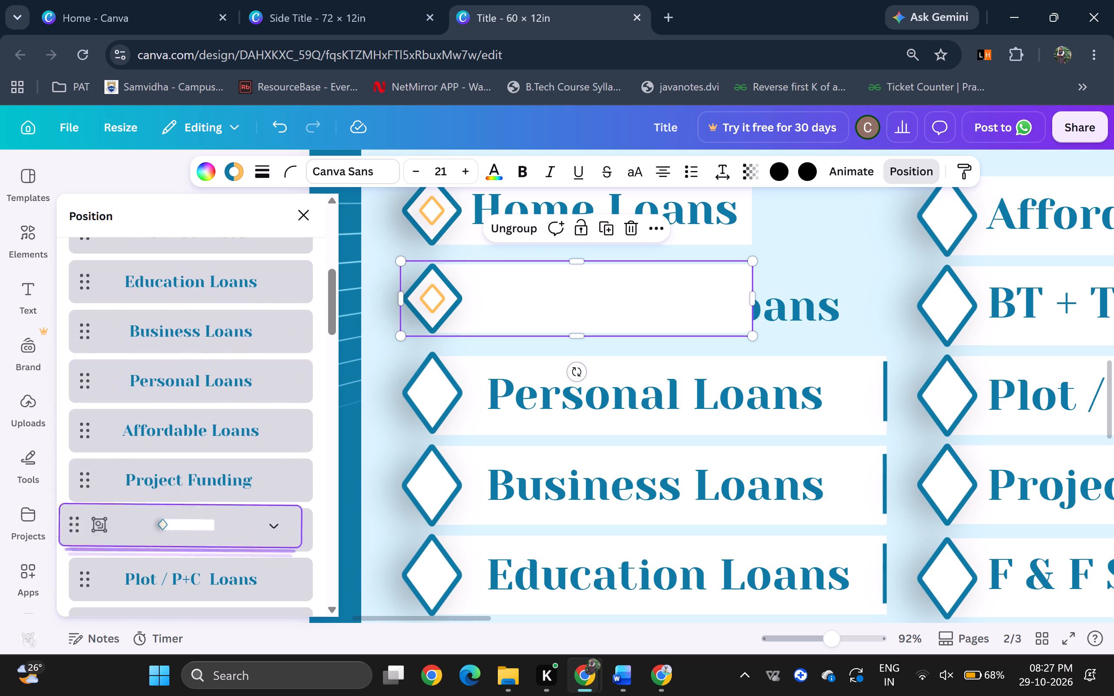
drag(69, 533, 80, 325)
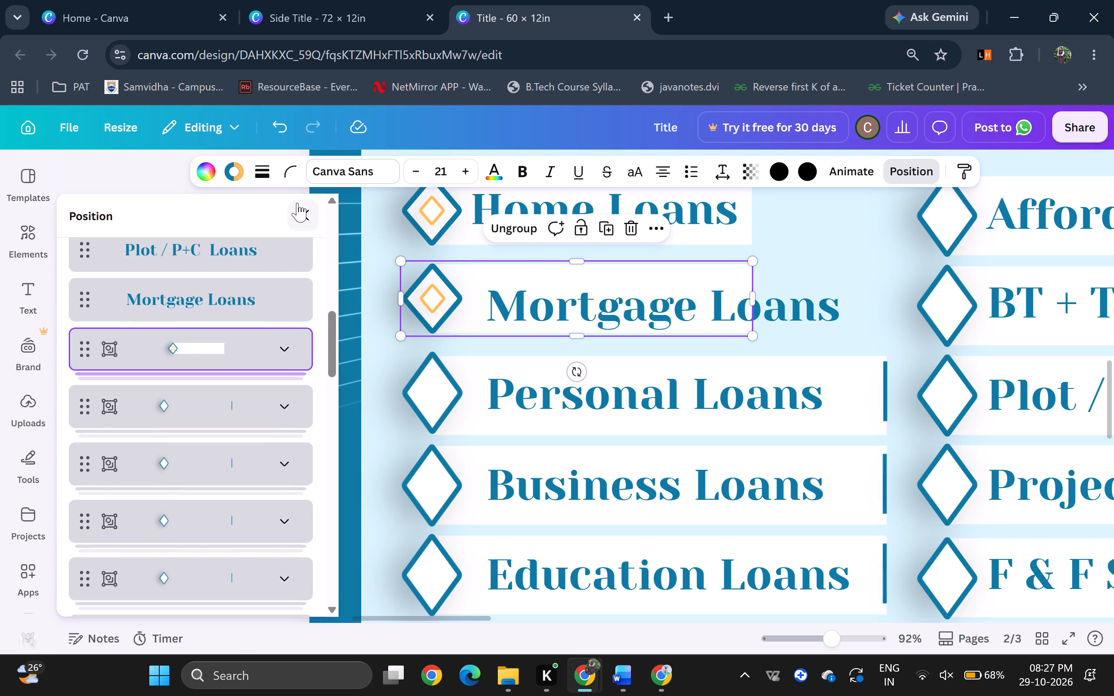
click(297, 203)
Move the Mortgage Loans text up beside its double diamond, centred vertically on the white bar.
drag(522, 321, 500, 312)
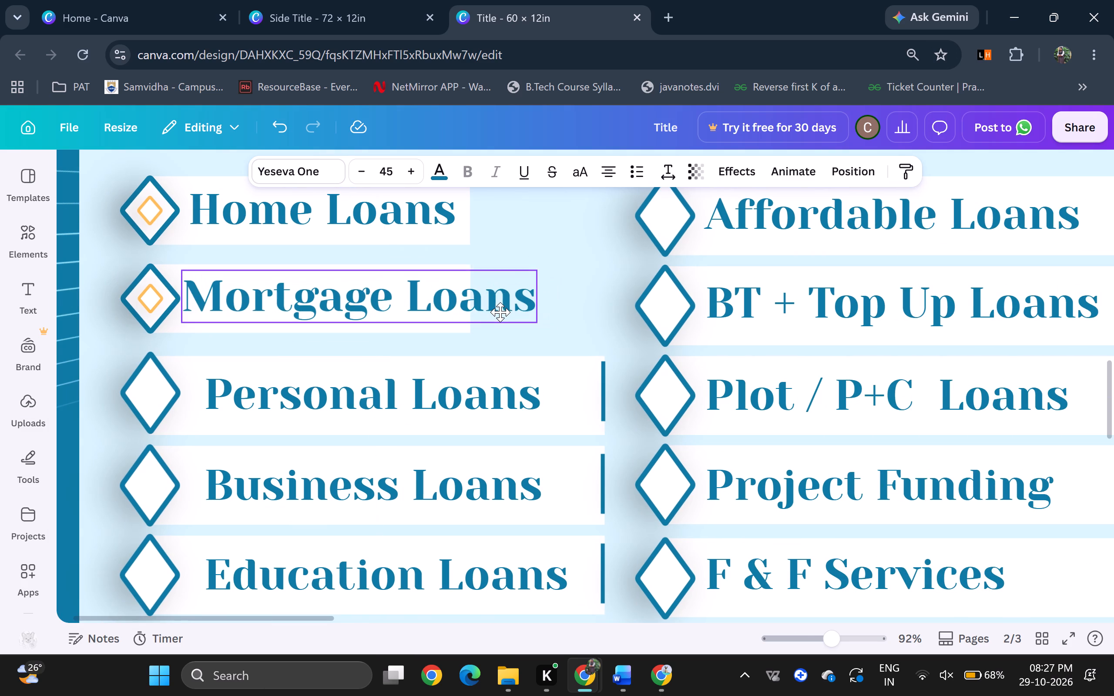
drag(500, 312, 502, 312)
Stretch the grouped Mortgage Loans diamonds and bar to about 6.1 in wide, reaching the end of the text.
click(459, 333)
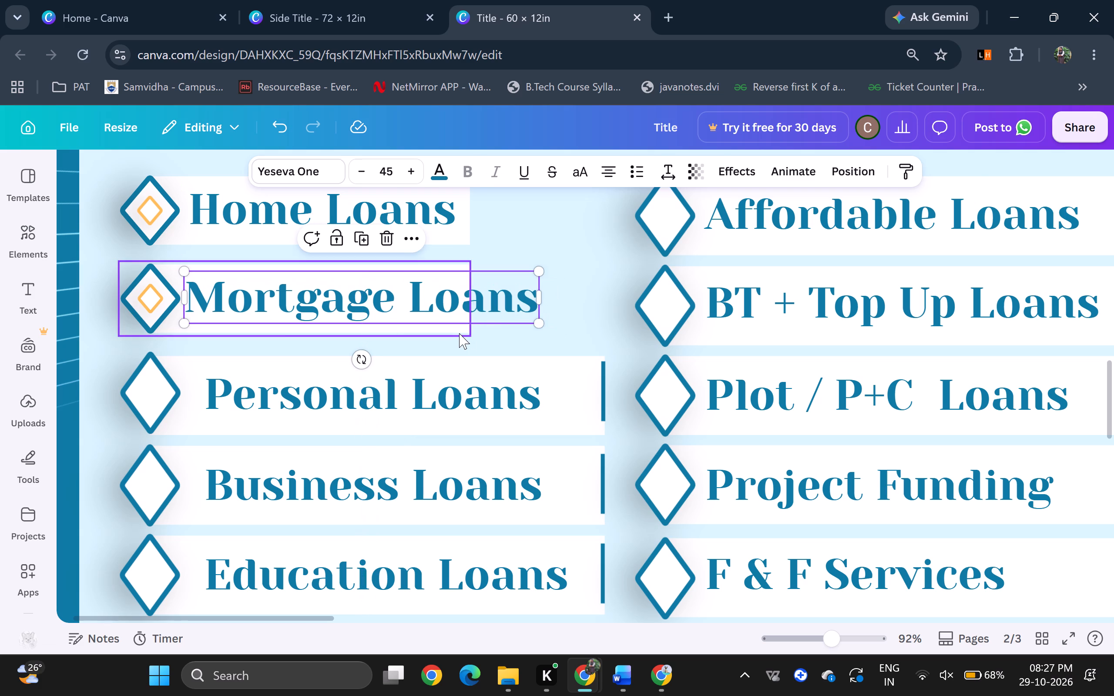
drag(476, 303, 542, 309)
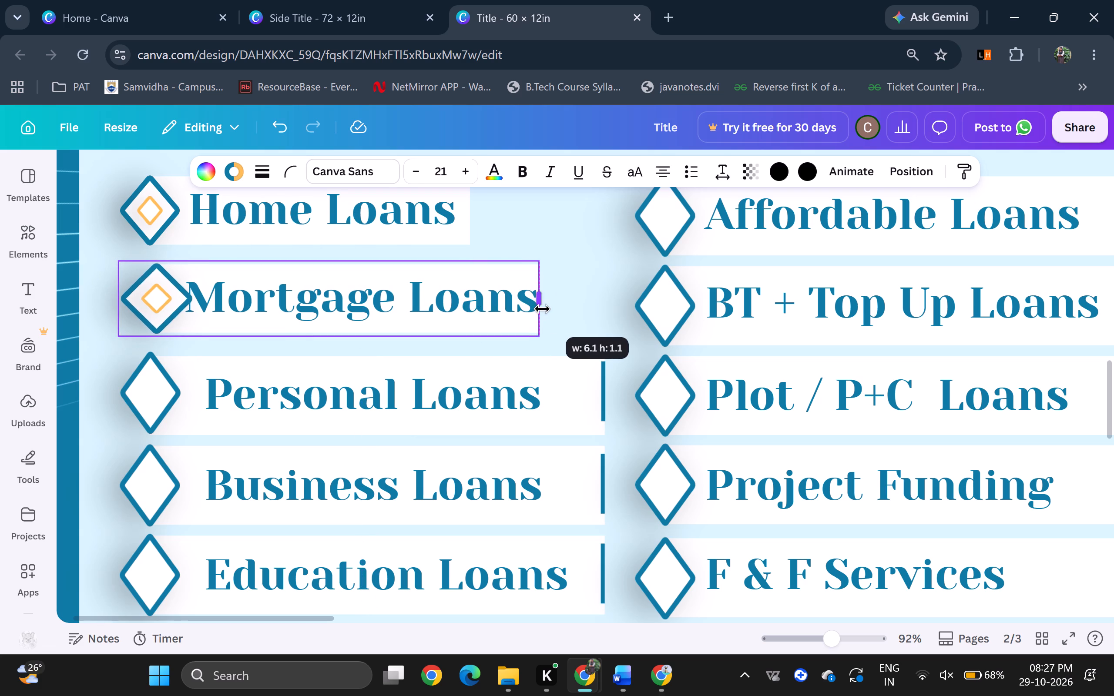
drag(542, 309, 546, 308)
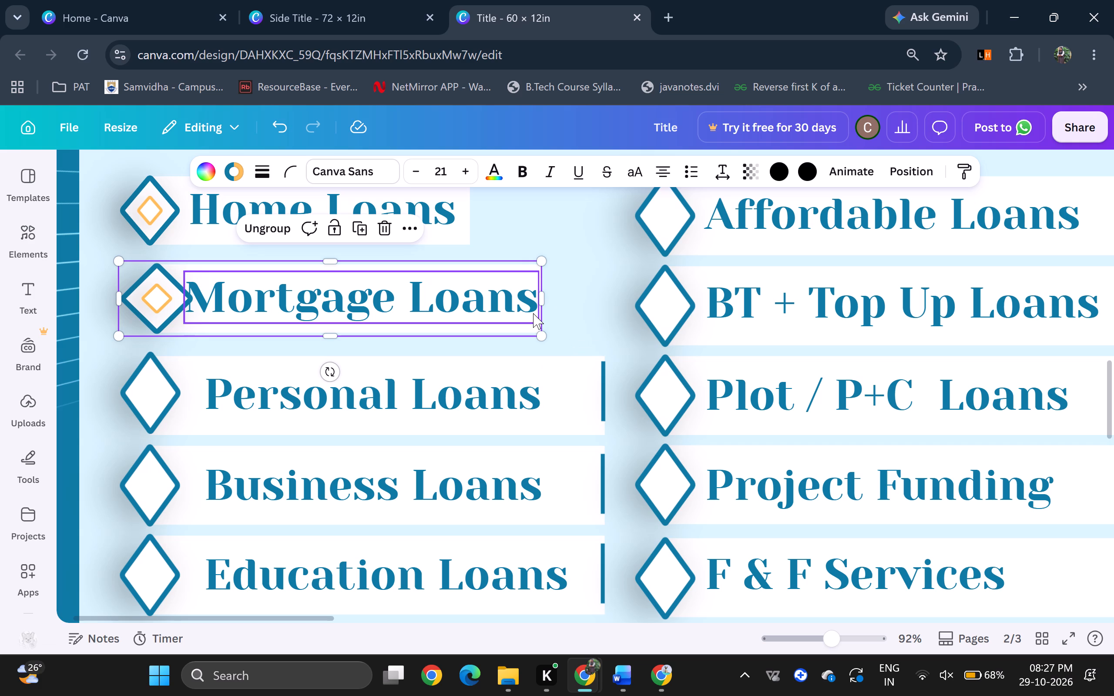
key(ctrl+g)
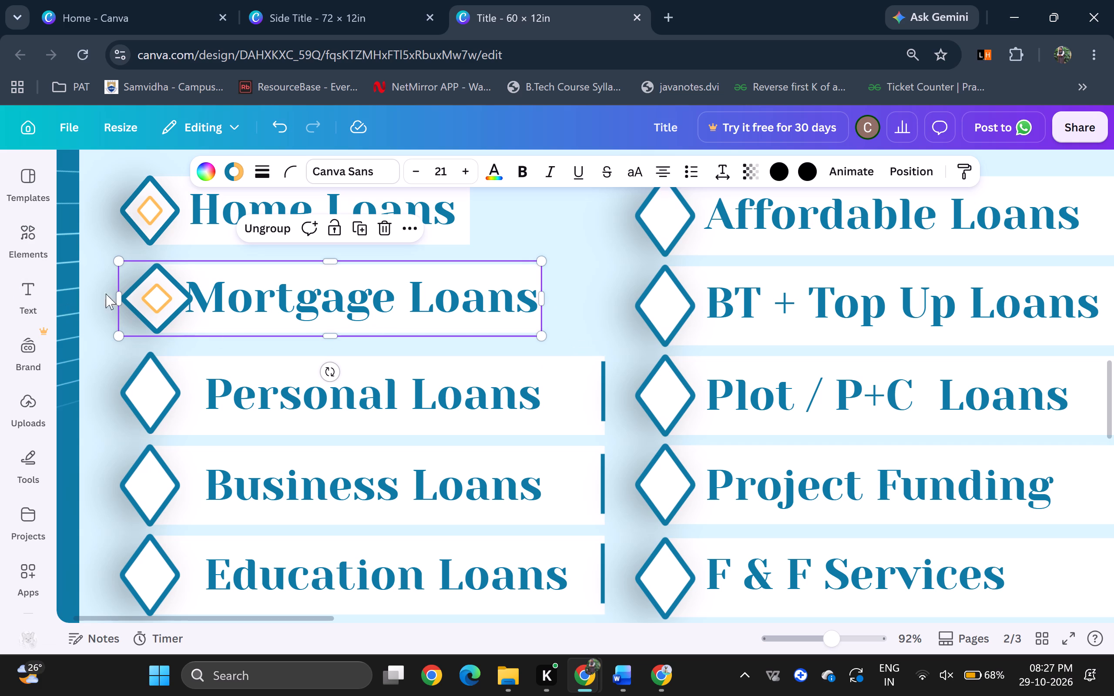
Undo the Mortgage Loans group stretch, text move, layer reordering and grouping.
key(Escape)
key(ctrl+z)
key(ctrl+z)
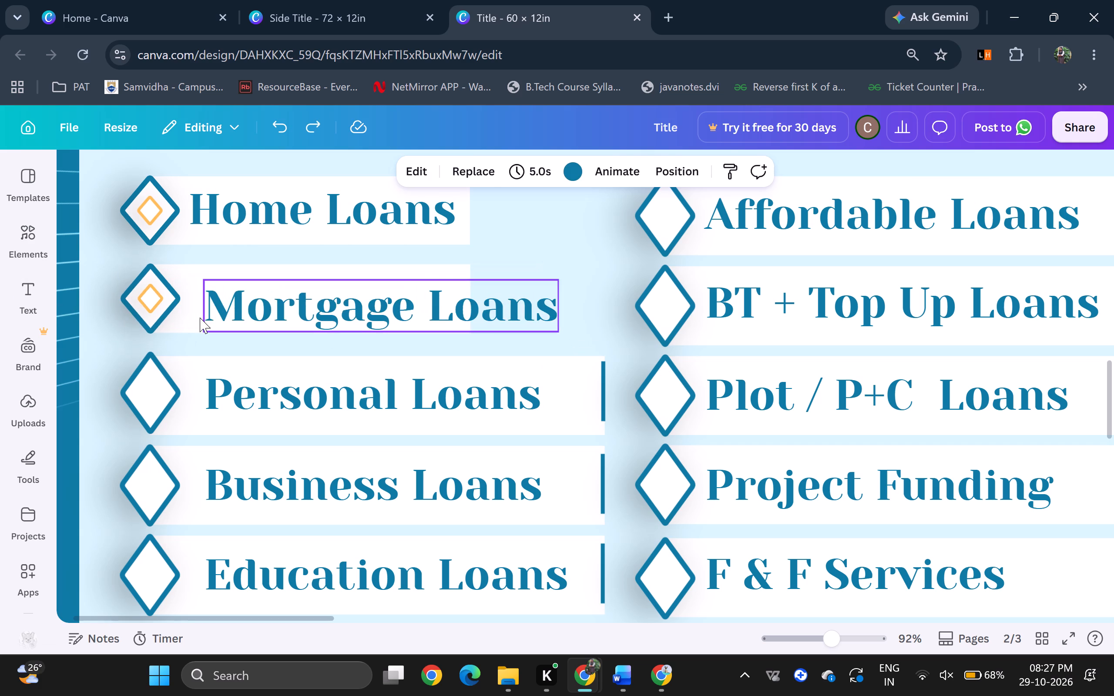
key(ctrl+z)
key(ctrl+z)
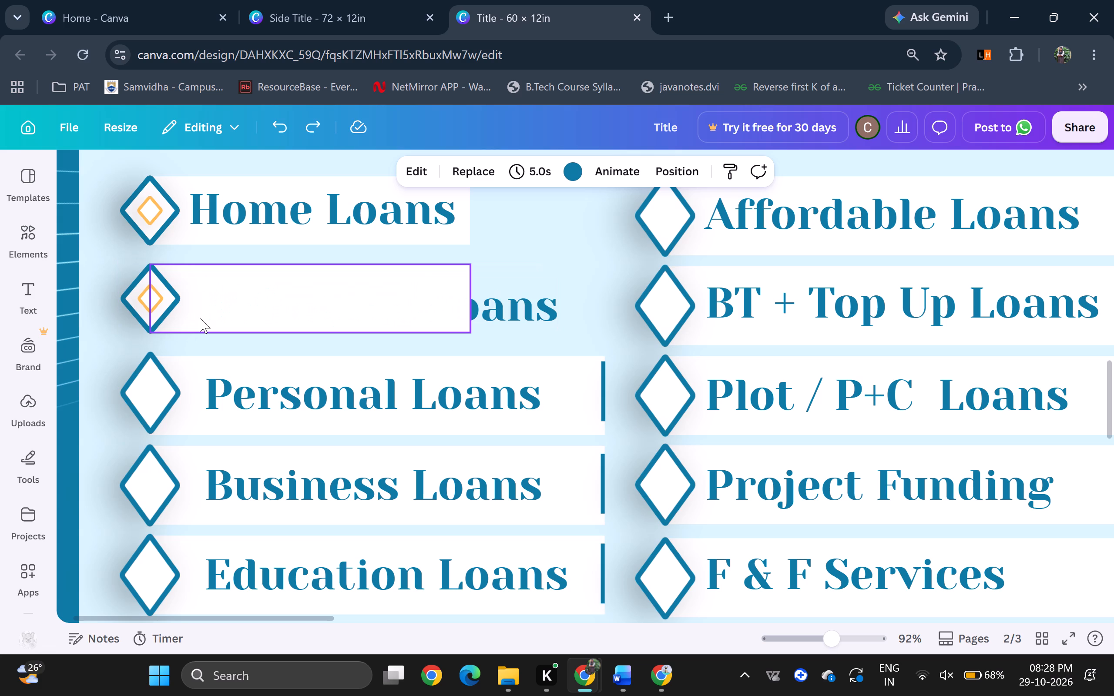
Move the Mortgage Loans text to the very top of the layer order, in front of the copied bar and diamonds.
click(527, 304)
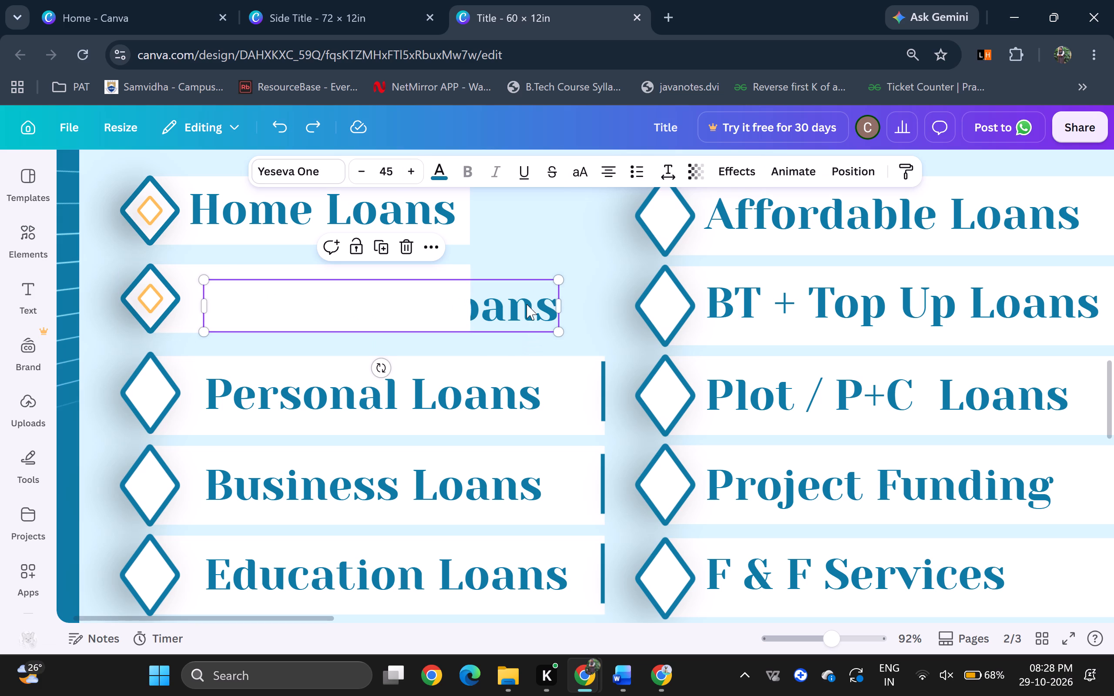
click(847, 172)
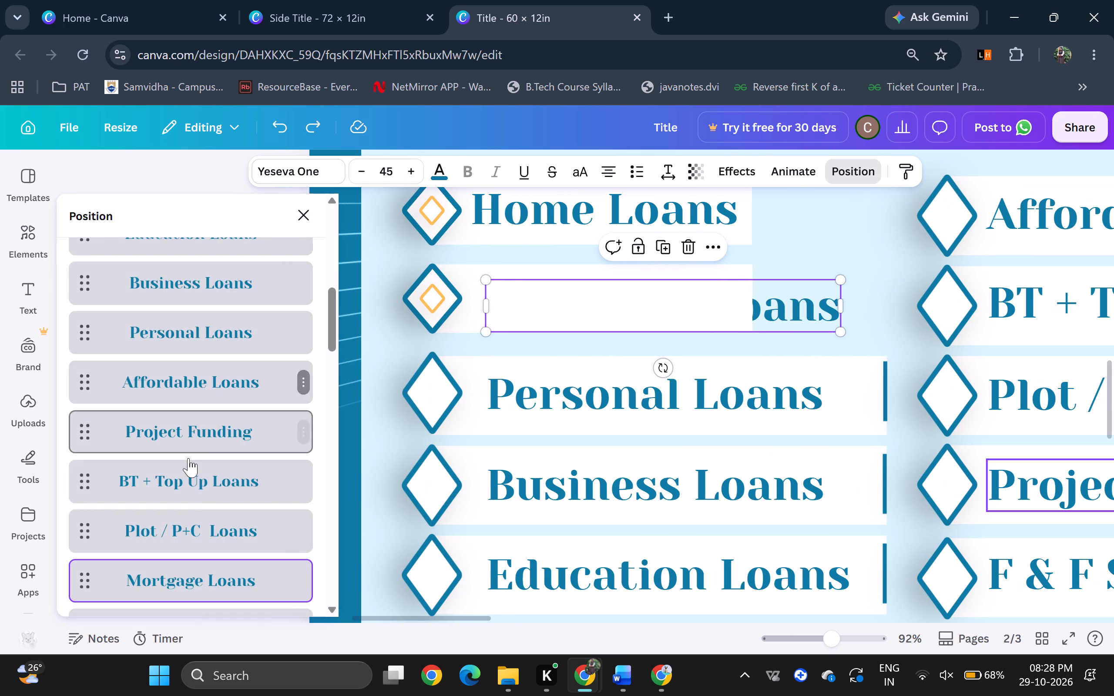
drag(87, 586, 82, 218)
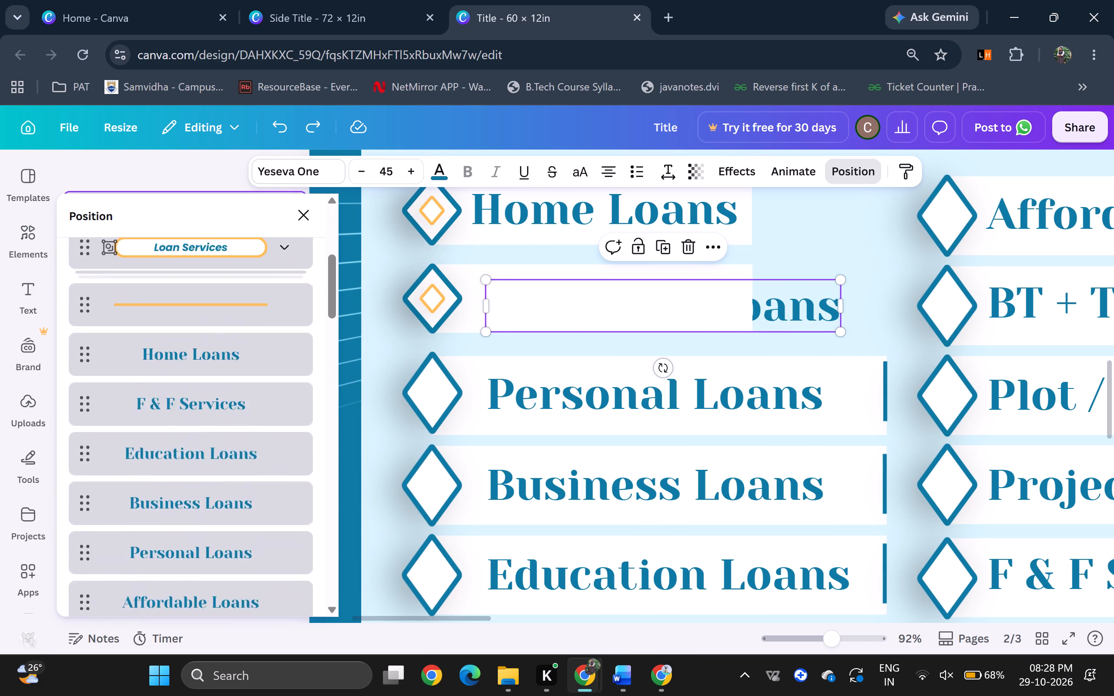
drag(82, 218, 109, 360)
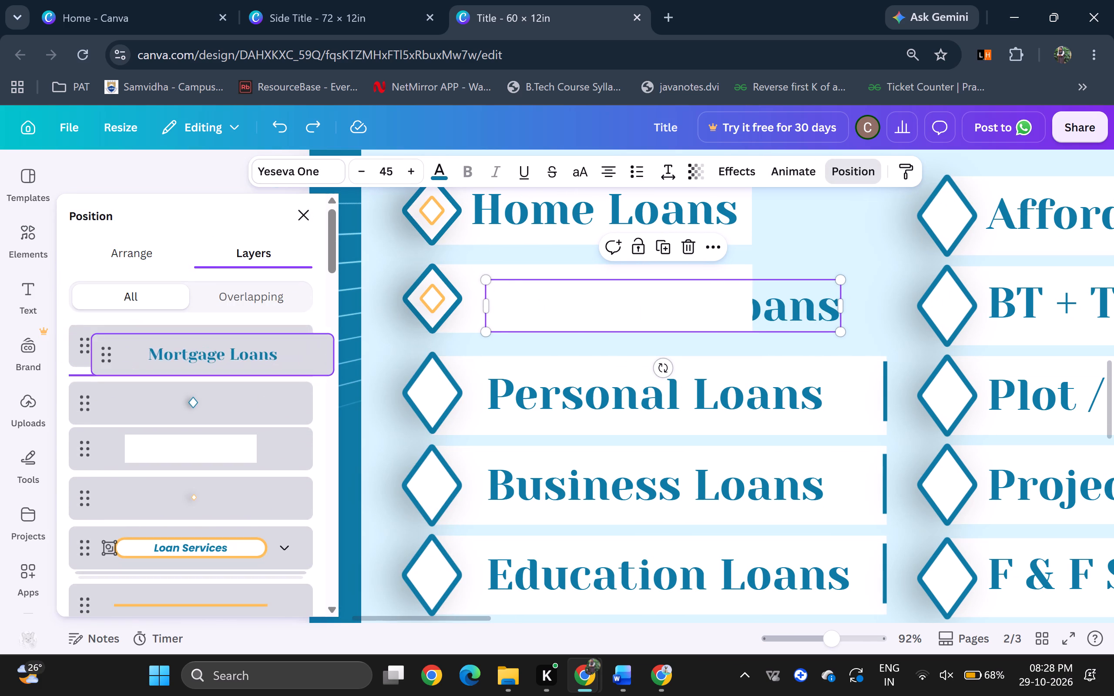
drag(109, 360, 94, 341)
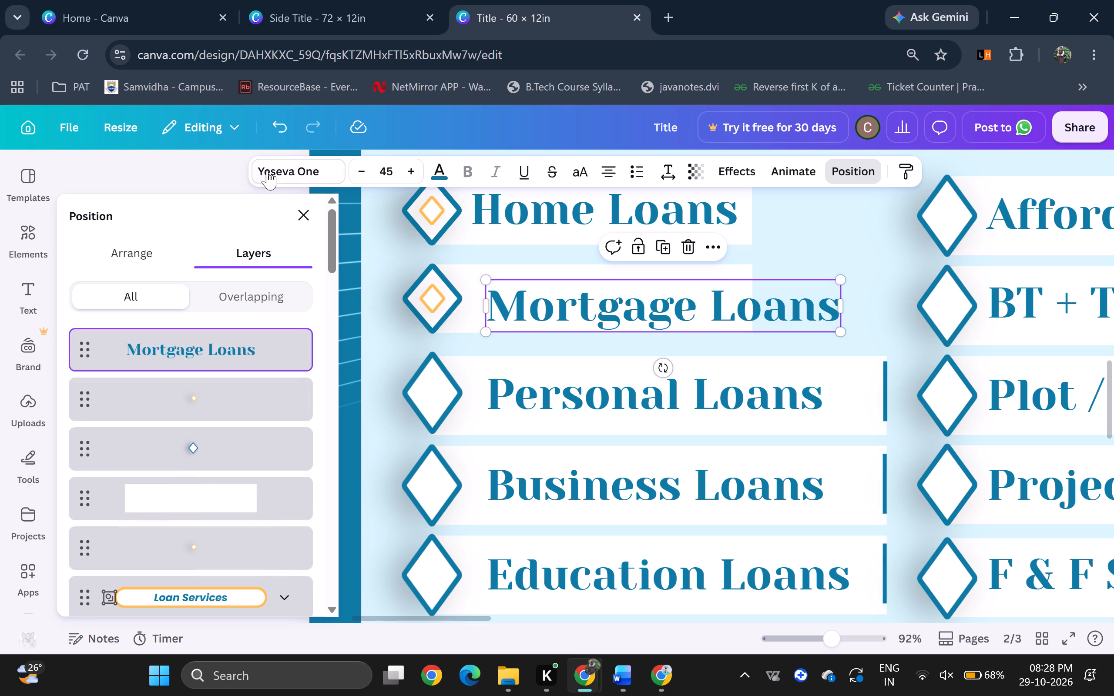
click(211, 173)
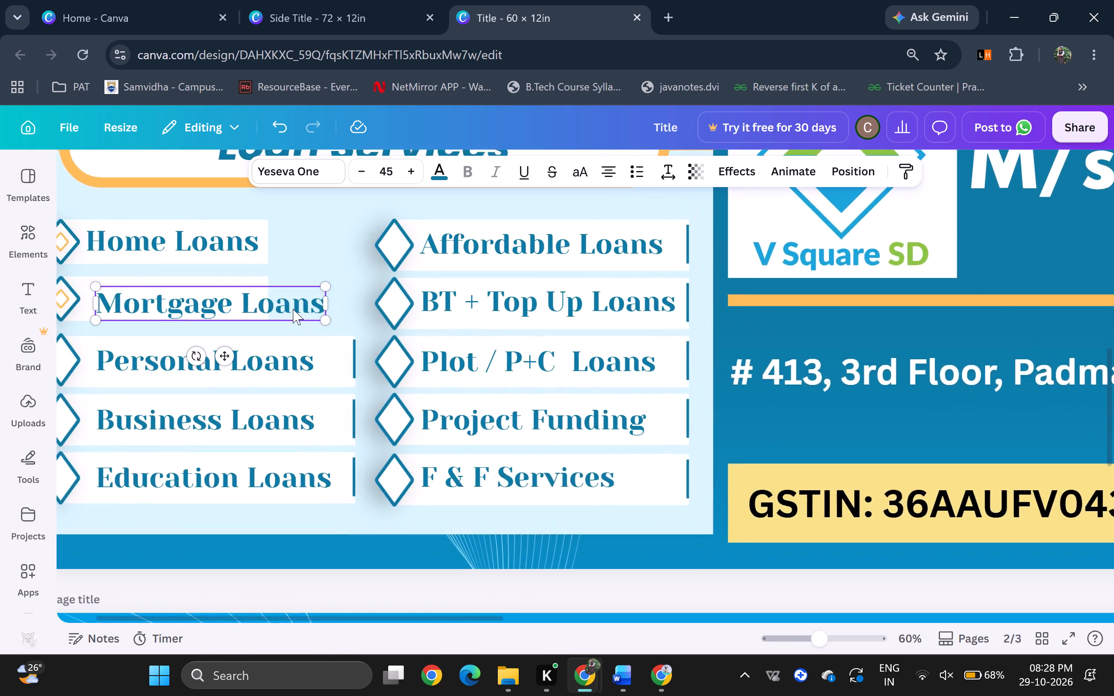
Move the Mortgage Loans text beside its double diamond, centred on the bar and left-aligned with the Home Loans text.
scroll(344, 482, right, 2)
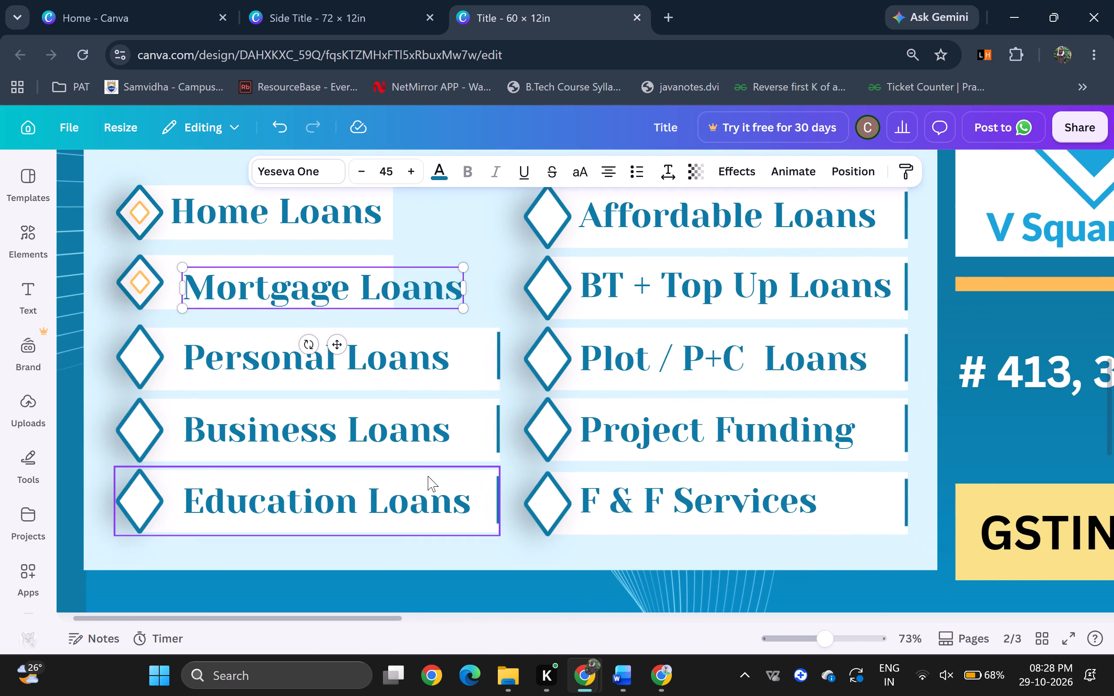
scroll(428, 476, right, 1)
scroll(453, 455, up, 2)
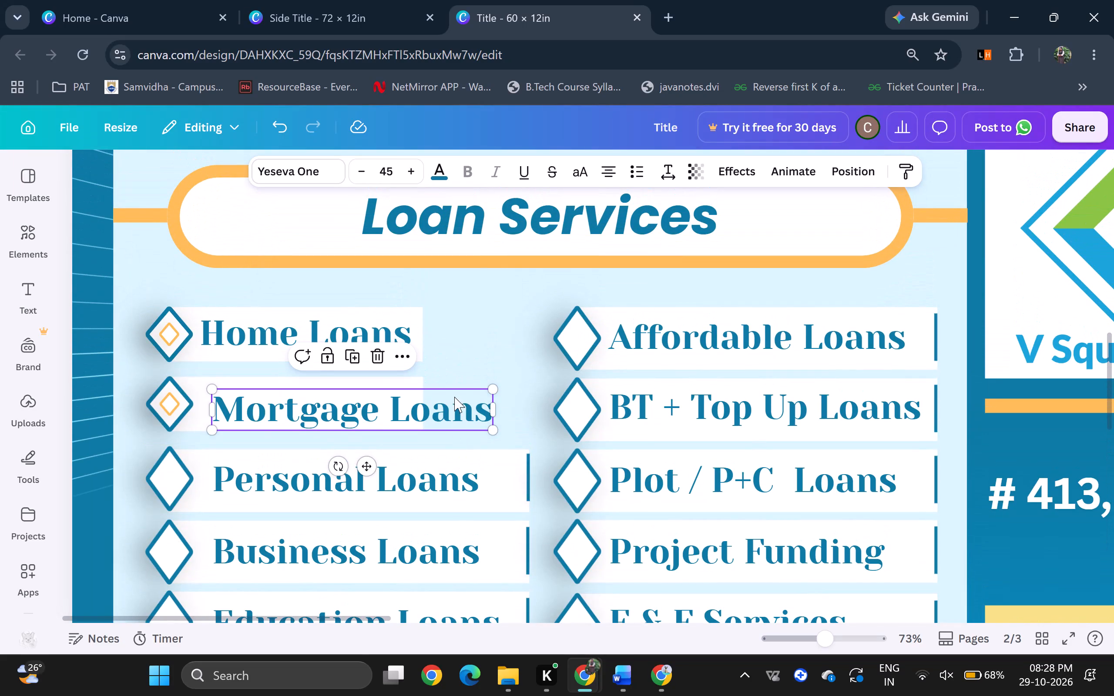
drag(442, 410, 443, 405)
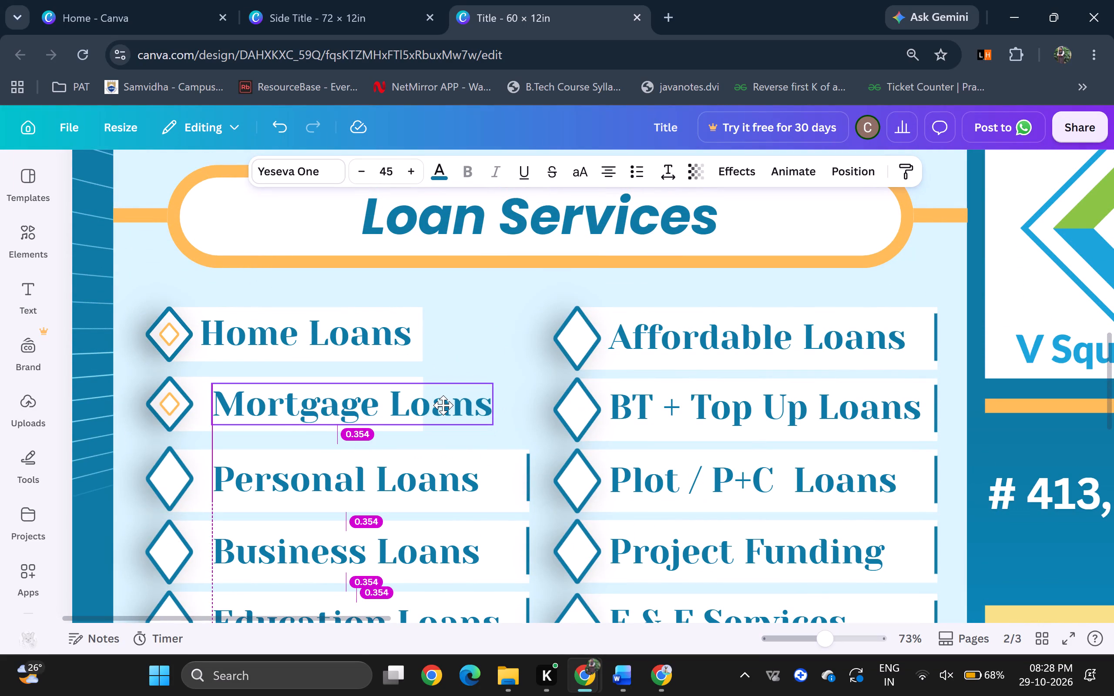
drag(443, 405, 429, 403)
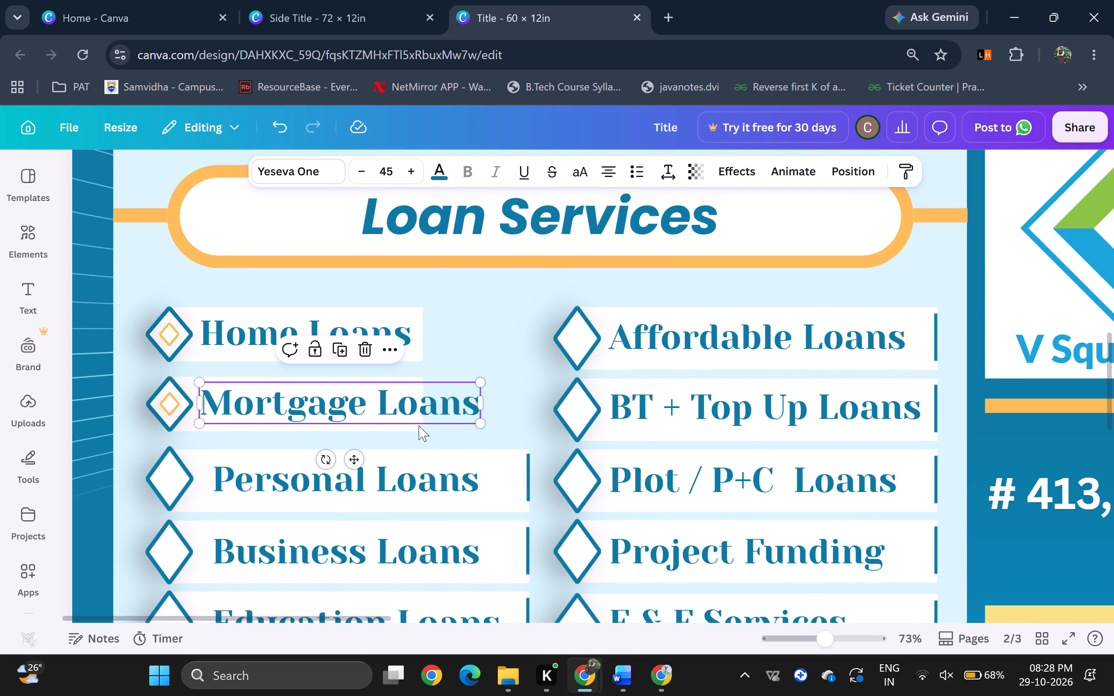
Widen the white Mortgage Loans bar so it ends just past the text.
click(417, 428)
drag(426, 409, 483, 407)
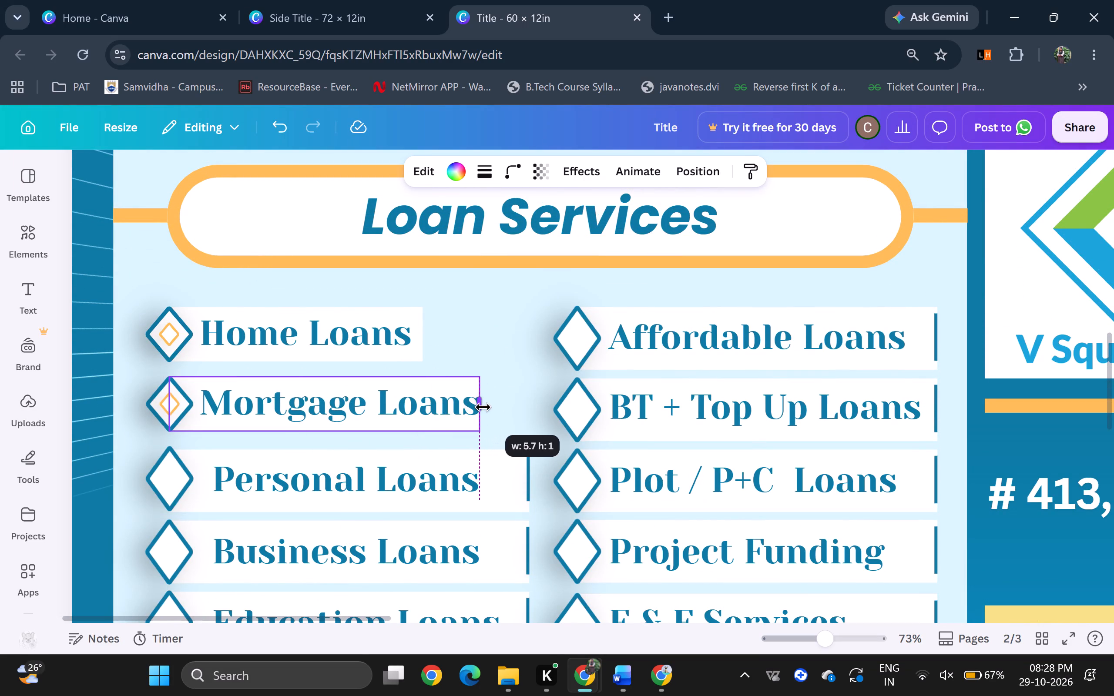
drag(483, 407, 490, 407)
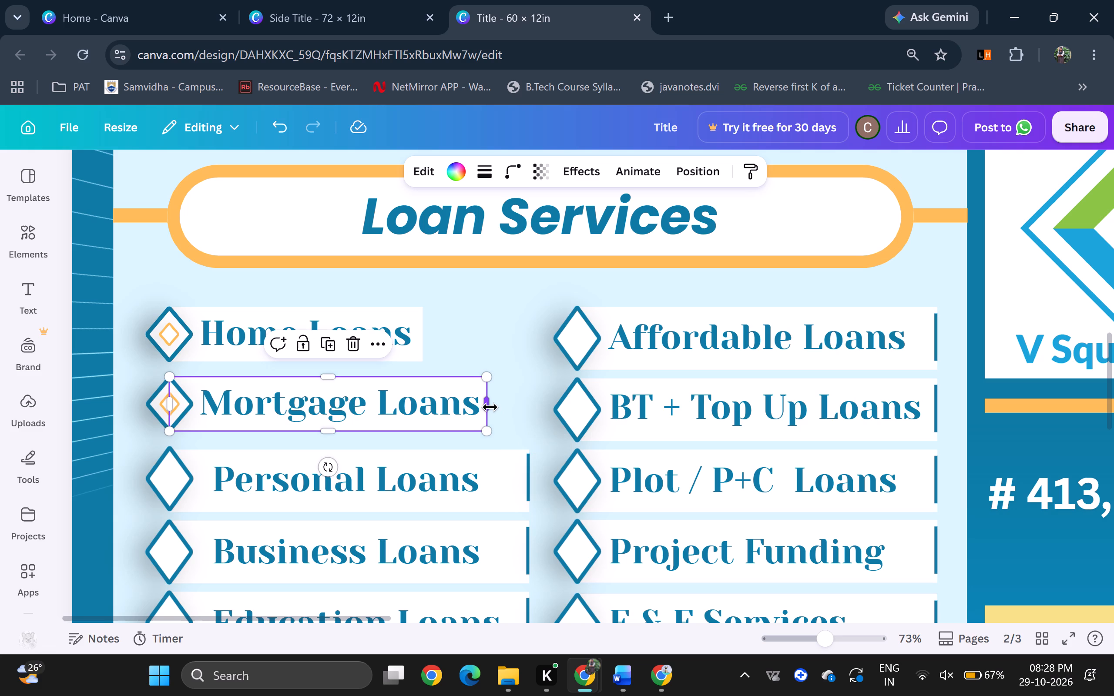
drag(490, 407, 496, 407)
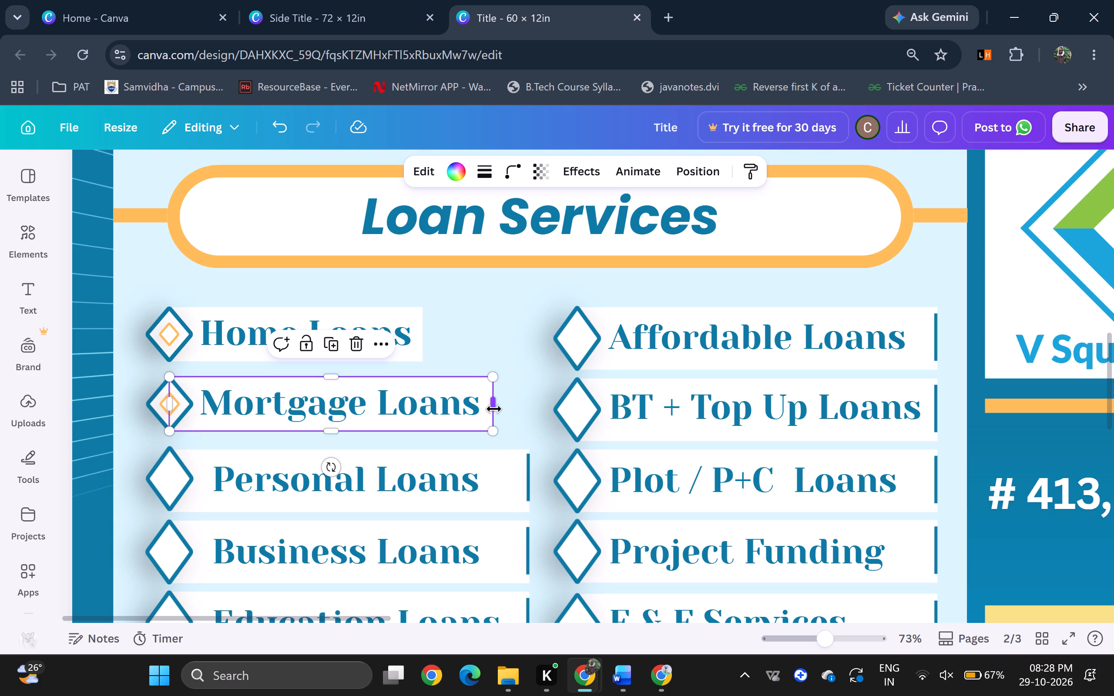
Widen the white Home Loans bar to match the width of the Mortgage Loans bar.
click(413, 356)
drag(423, 334, 469, 336)
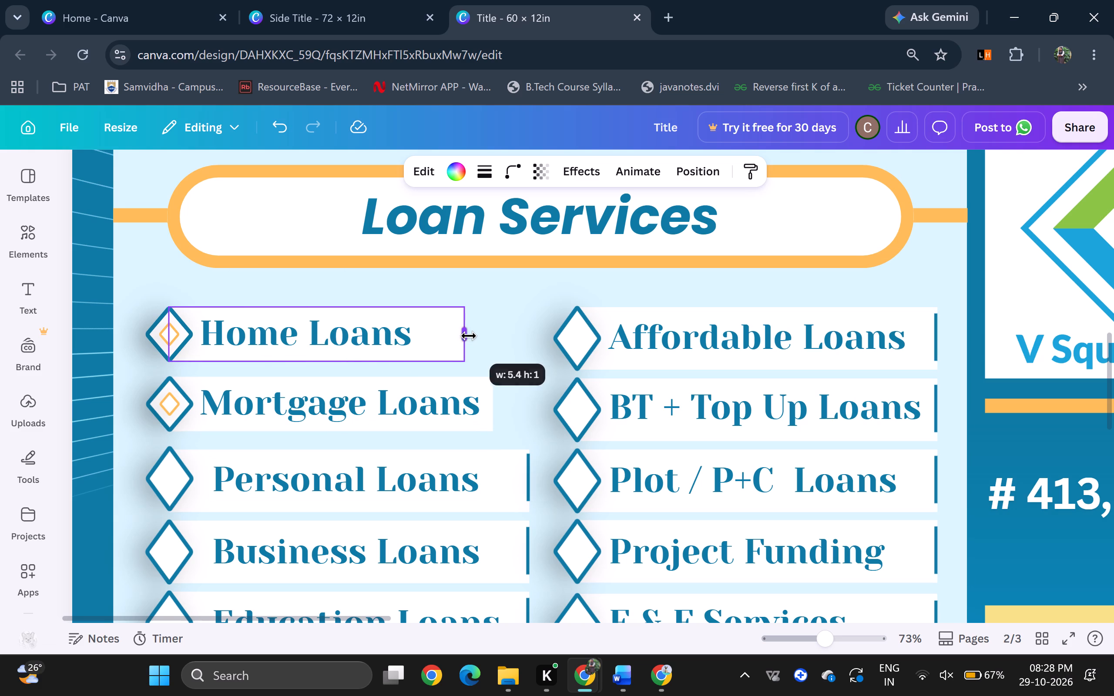
drag(469, 336, 491, 336)
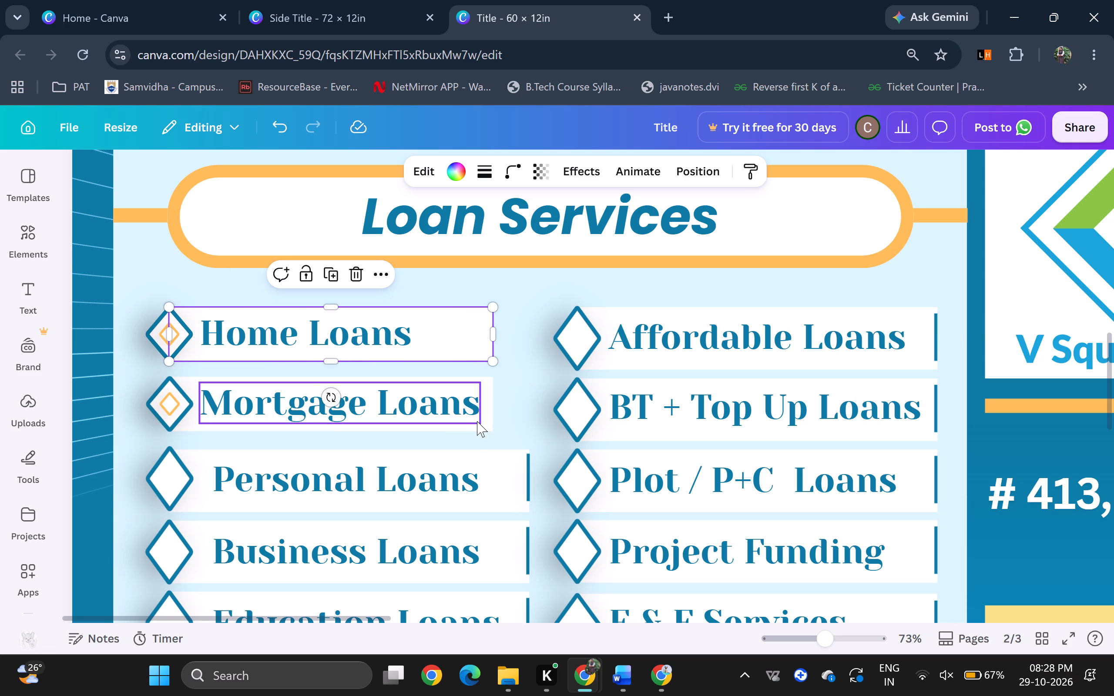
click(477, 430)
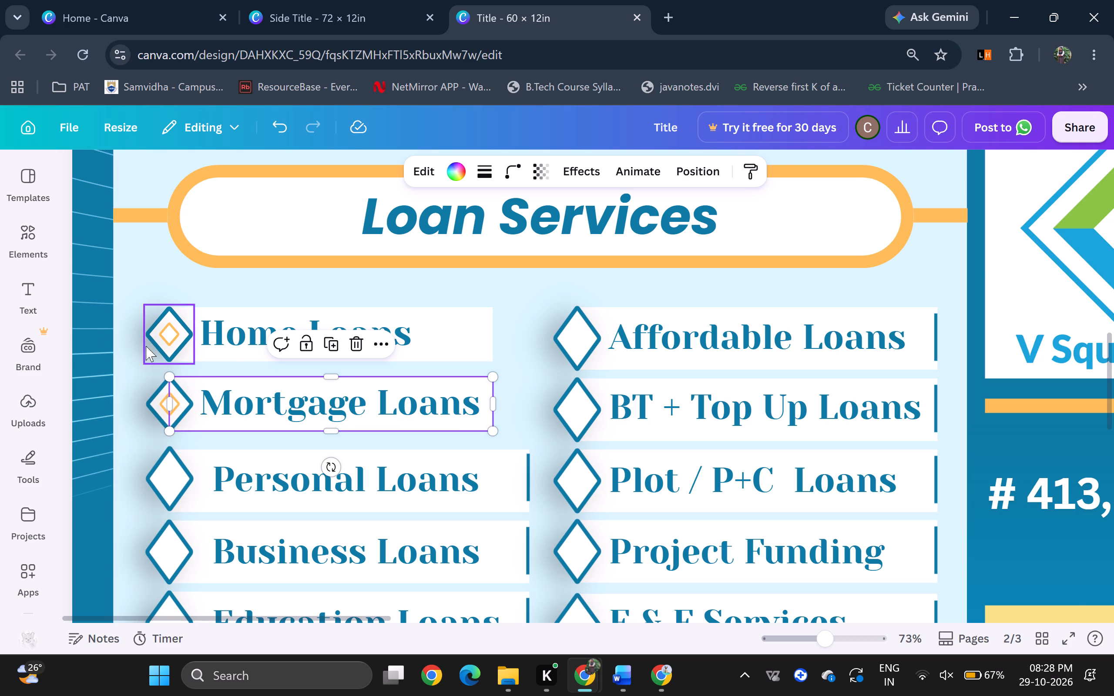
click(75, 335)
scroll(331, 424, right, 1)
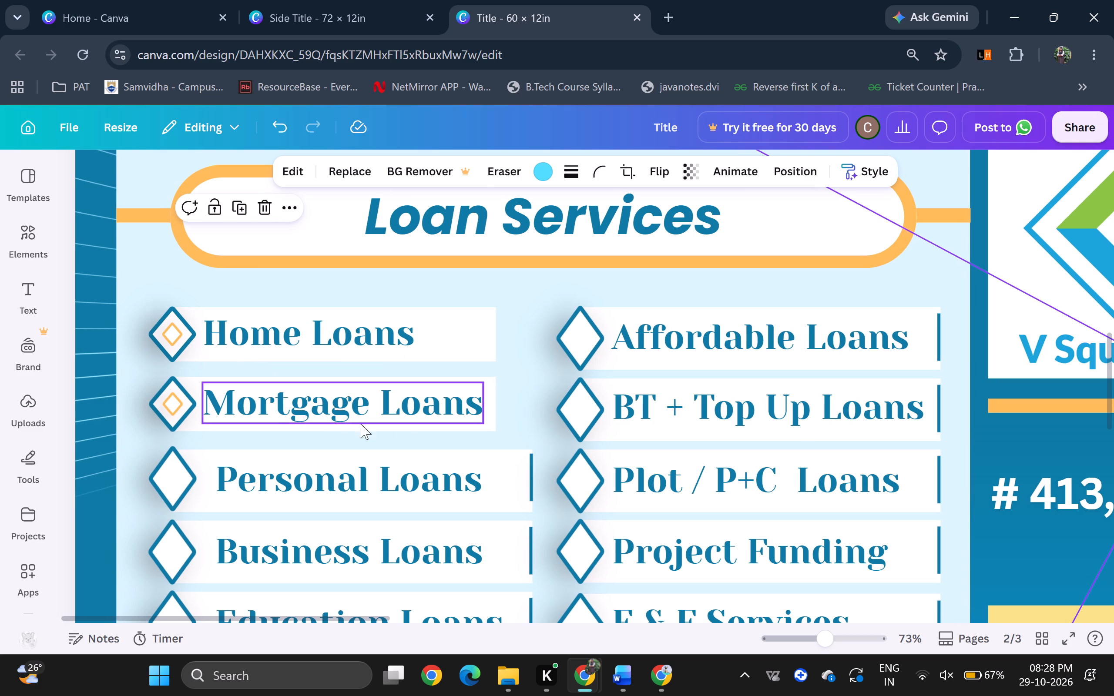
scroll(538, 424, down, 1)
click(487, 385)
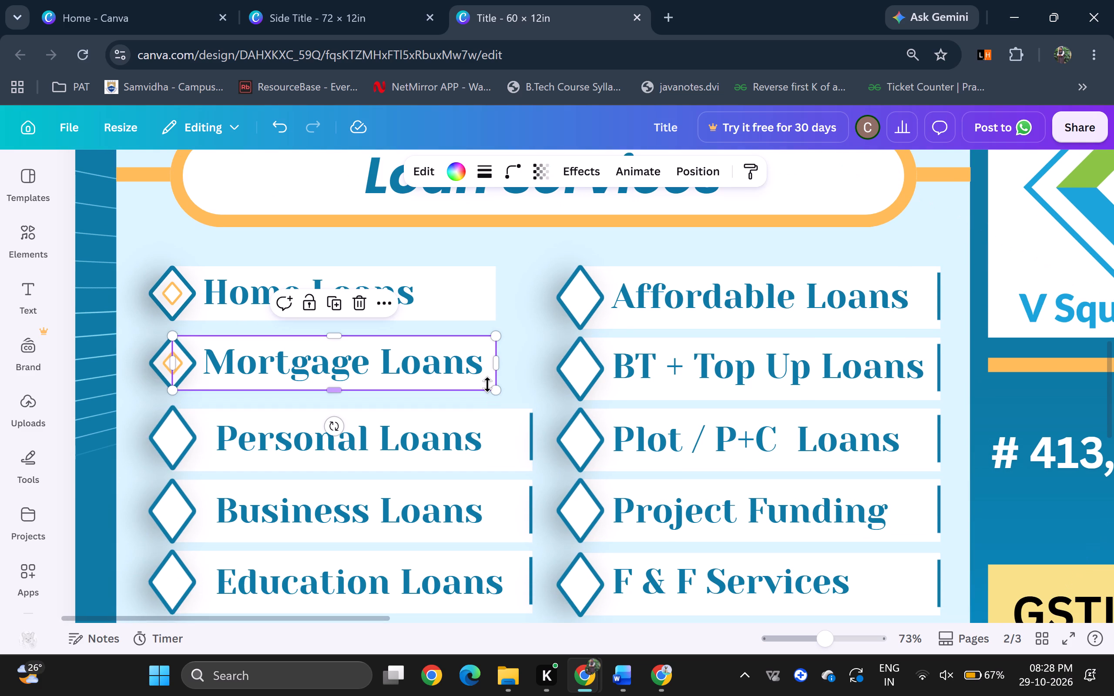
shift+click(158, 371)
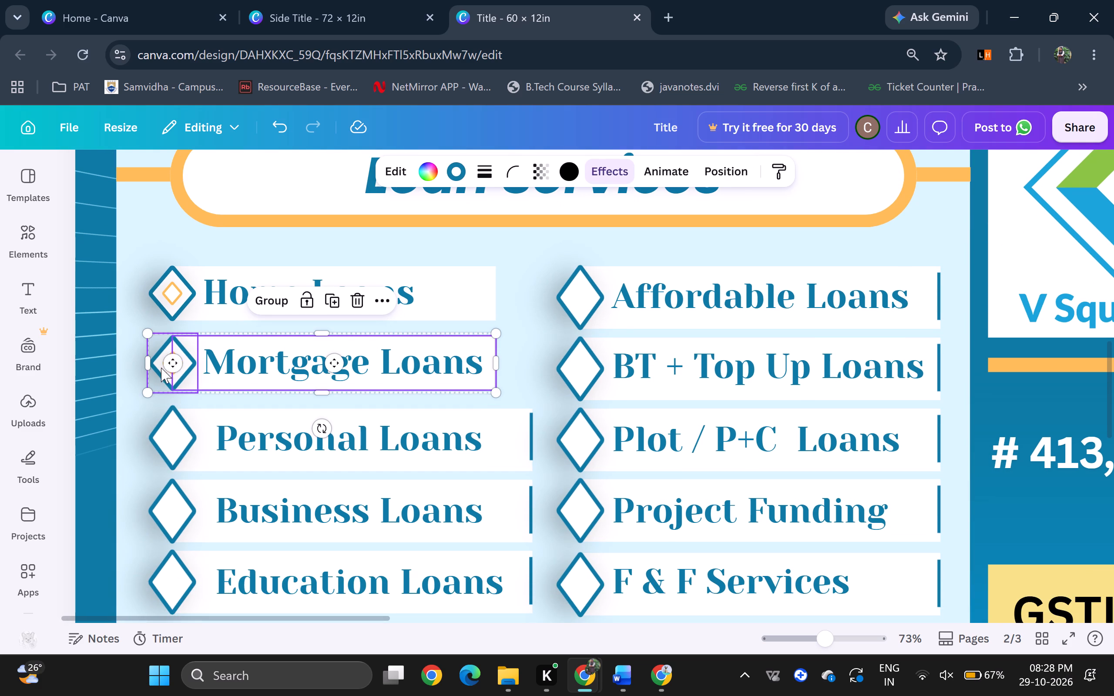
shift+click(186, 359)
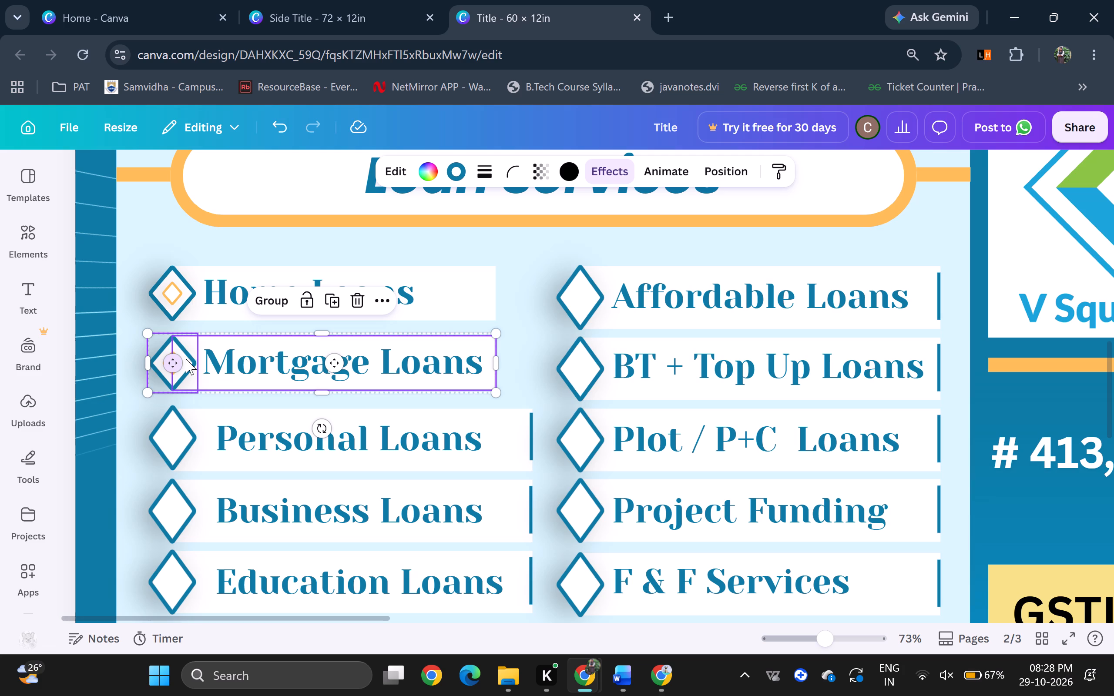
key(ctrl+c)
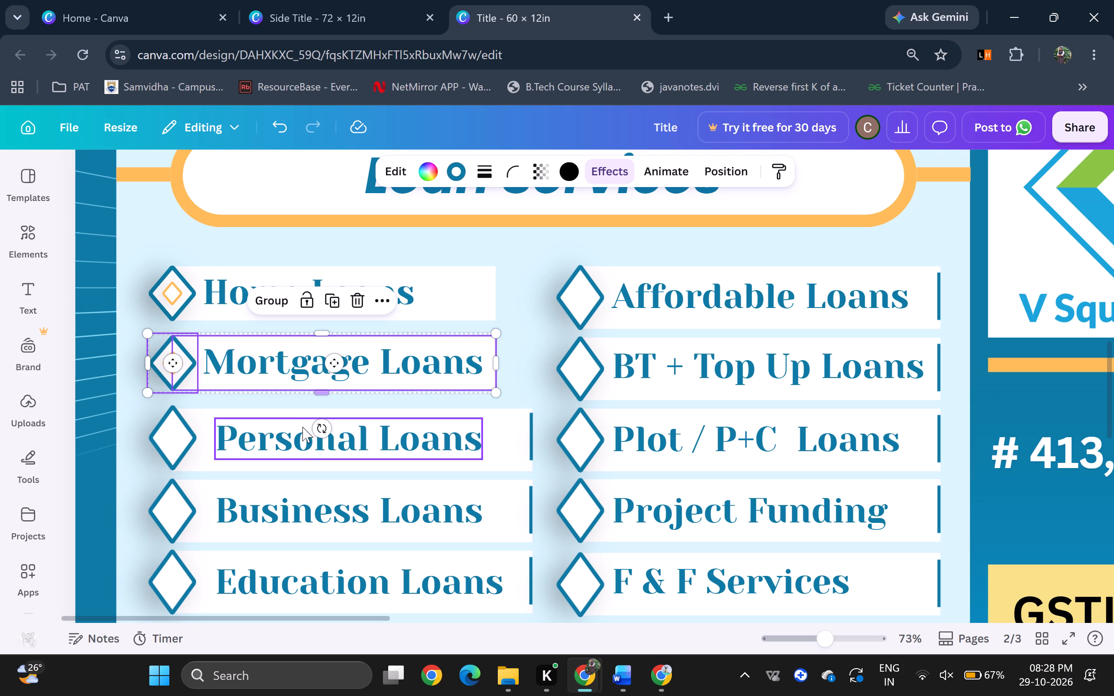
Delete the old single diamond and vertical end line from the Personal Loans row.
click(428, 471)
key(Delete)
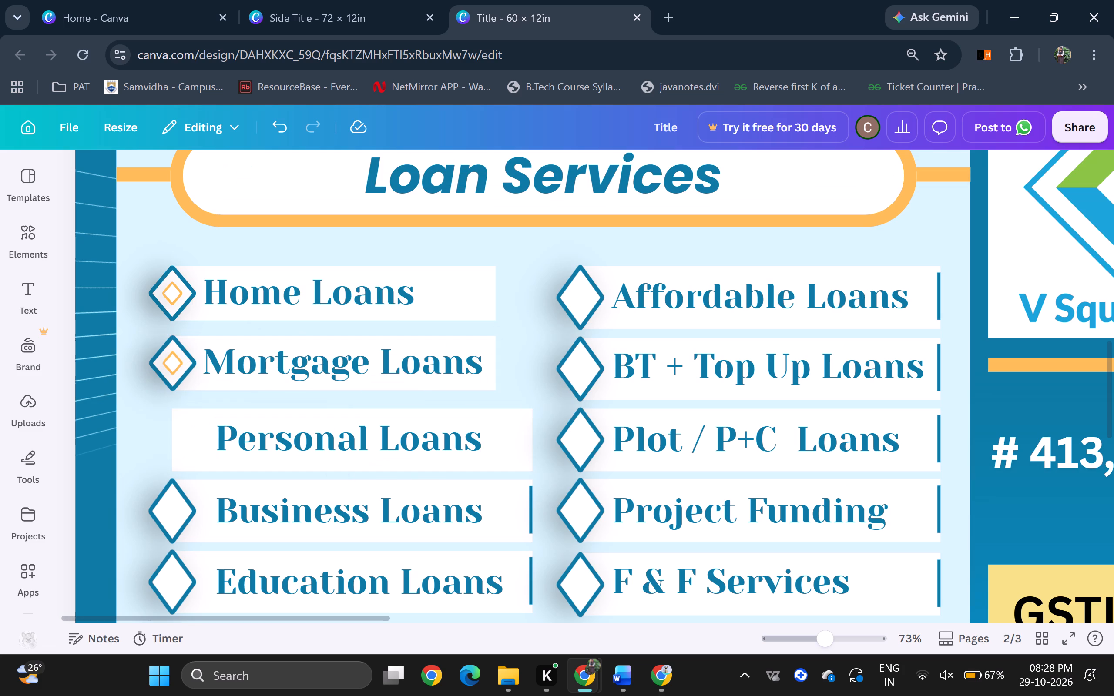
click(437, 465)
key(Escape)
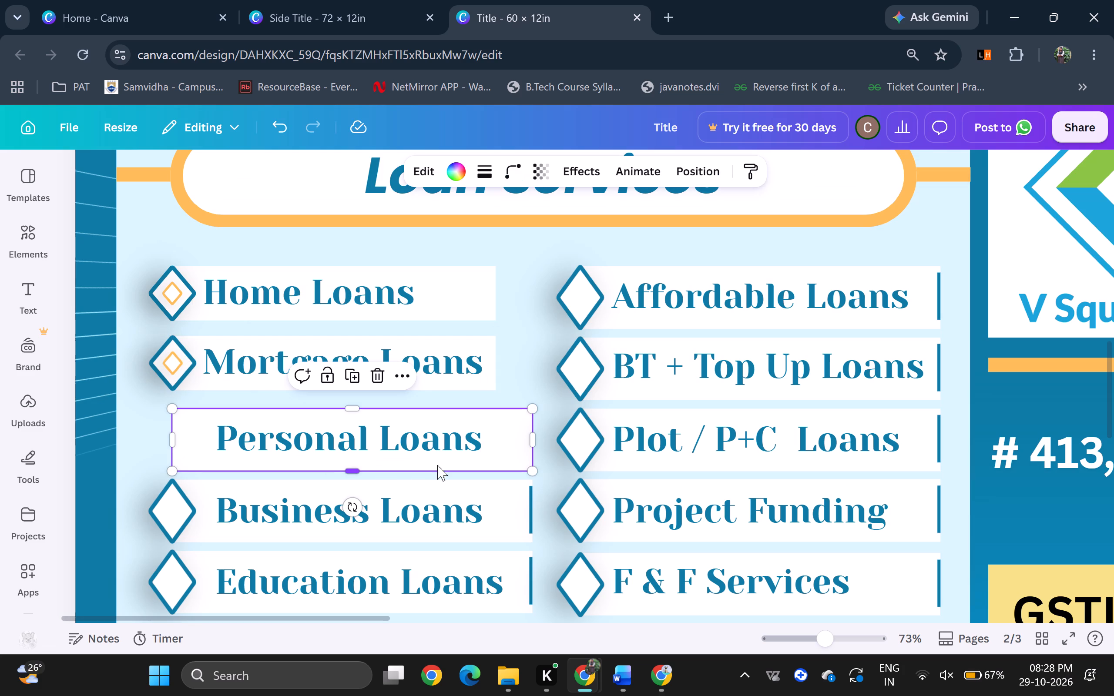
Copy the Mortgage Loans double diamond and place the copy in the Personal Loans row, aligned with the diamonds above.
click(162, 380)
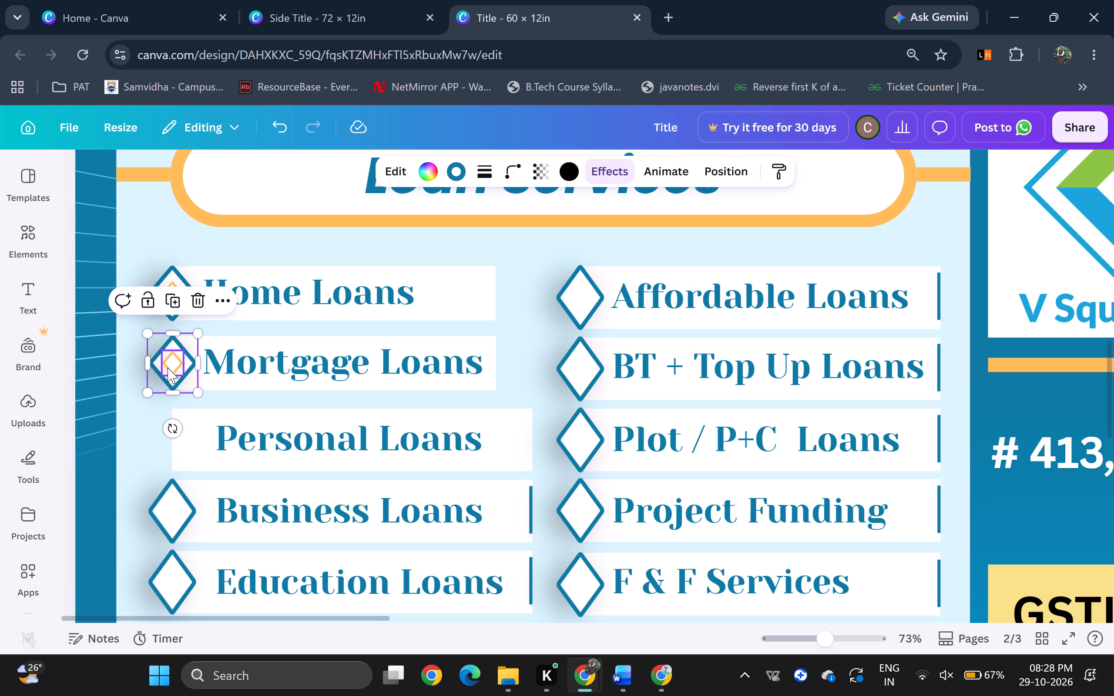
shift+click(168, 368)
key(ctrl+c)
key(ctrl+v)
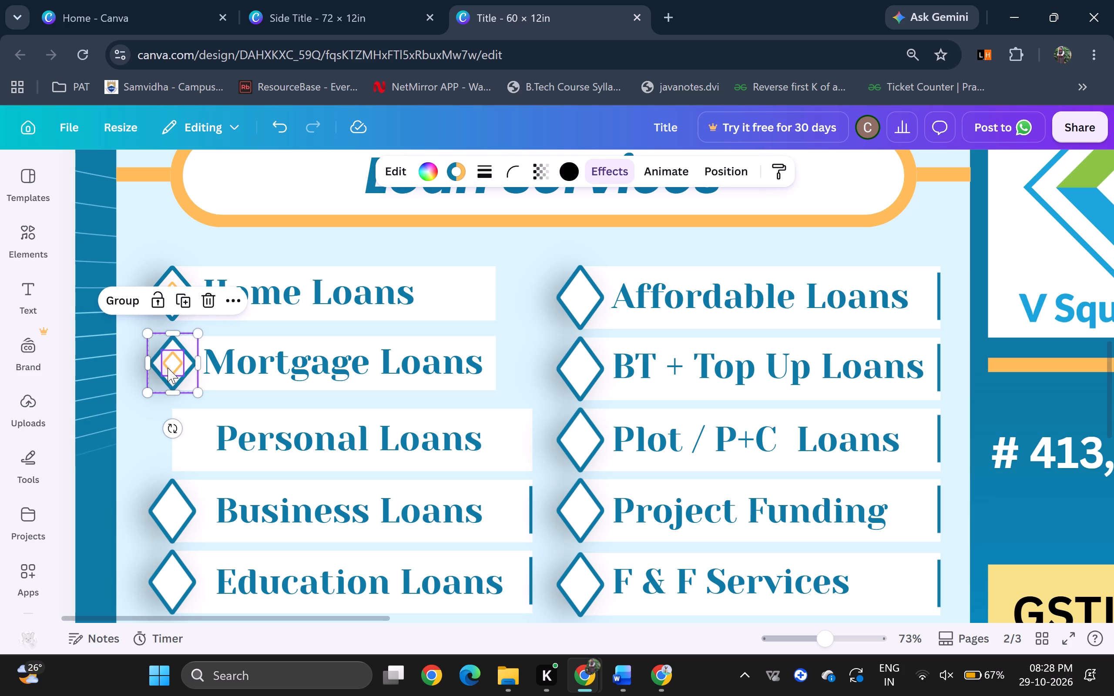
drag(194, 389, 190, 438)
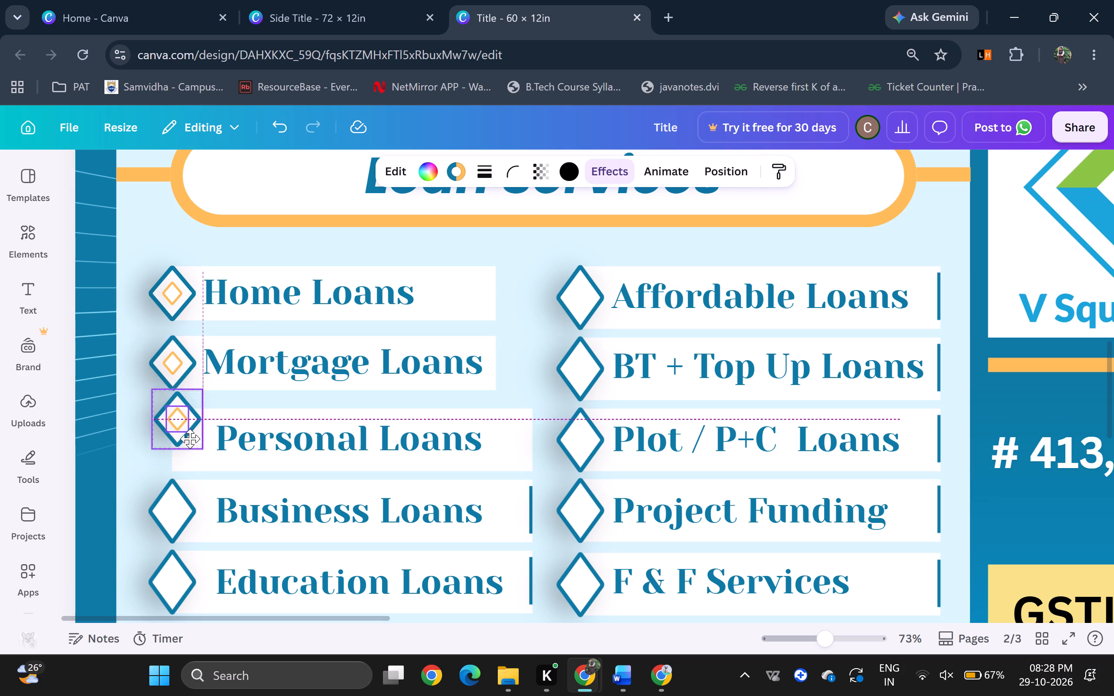
drag(190, 438, 185, 457)
Delete the old wide white bar behind the Personal Loans text.
click(295, 465)
key(Delete)
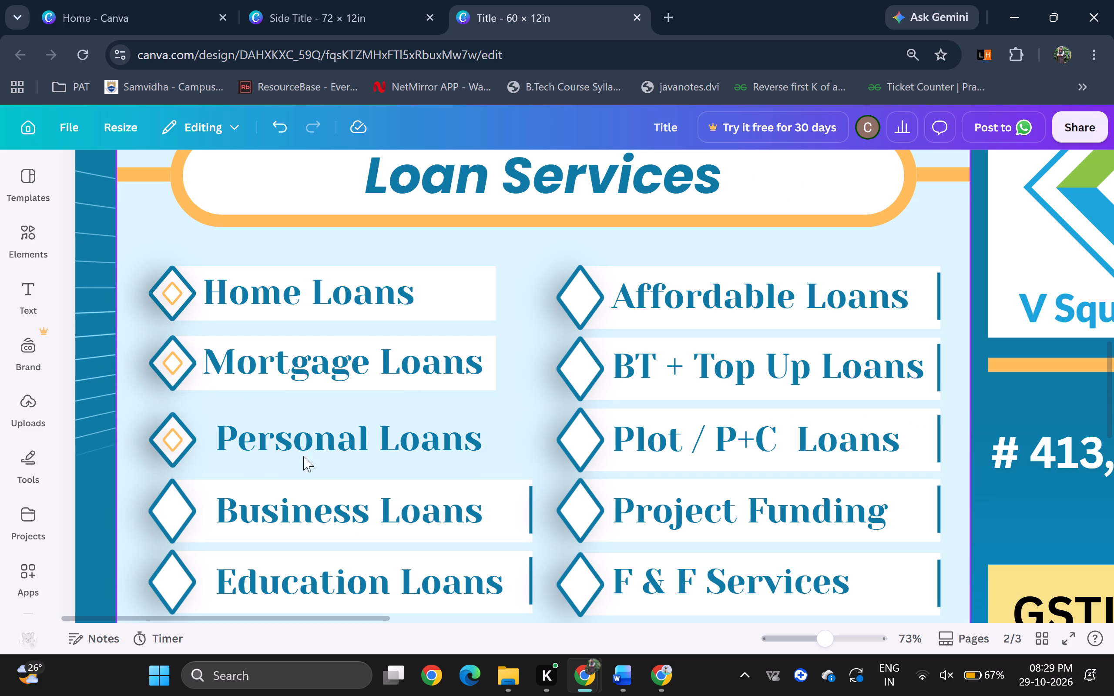
Copy the white Mortgage Loans bar and place the copy across the Personal Loans row, vertically centred on its diamond.
click(487, 386)
key(ctrl+c)
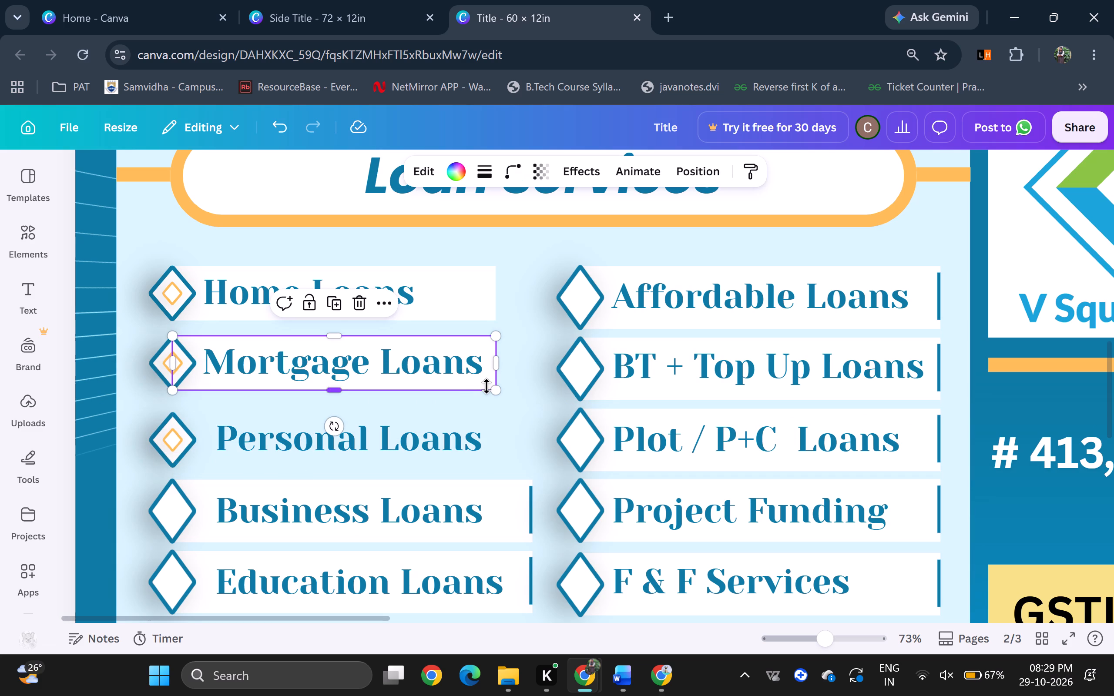
key(ctrl+v)
drag(463, 379, 453, 448)
Move the copied white bar below the Personal Loans double diamond in the layer order.
click(161, 447)
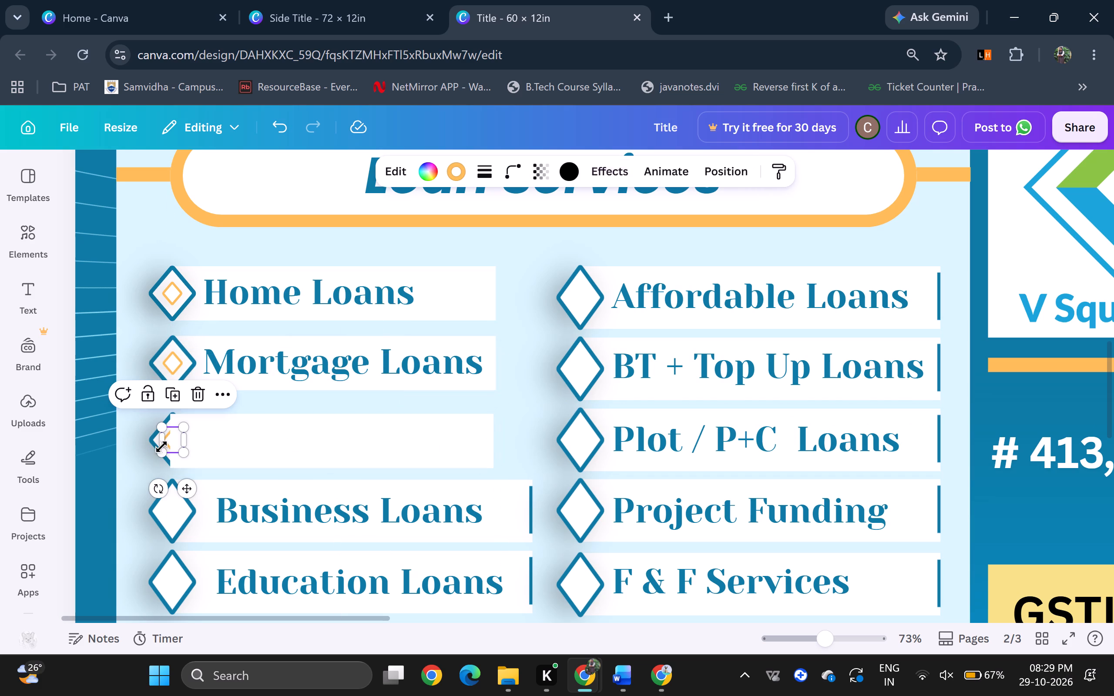
click(394, 456)
click(695, 164)
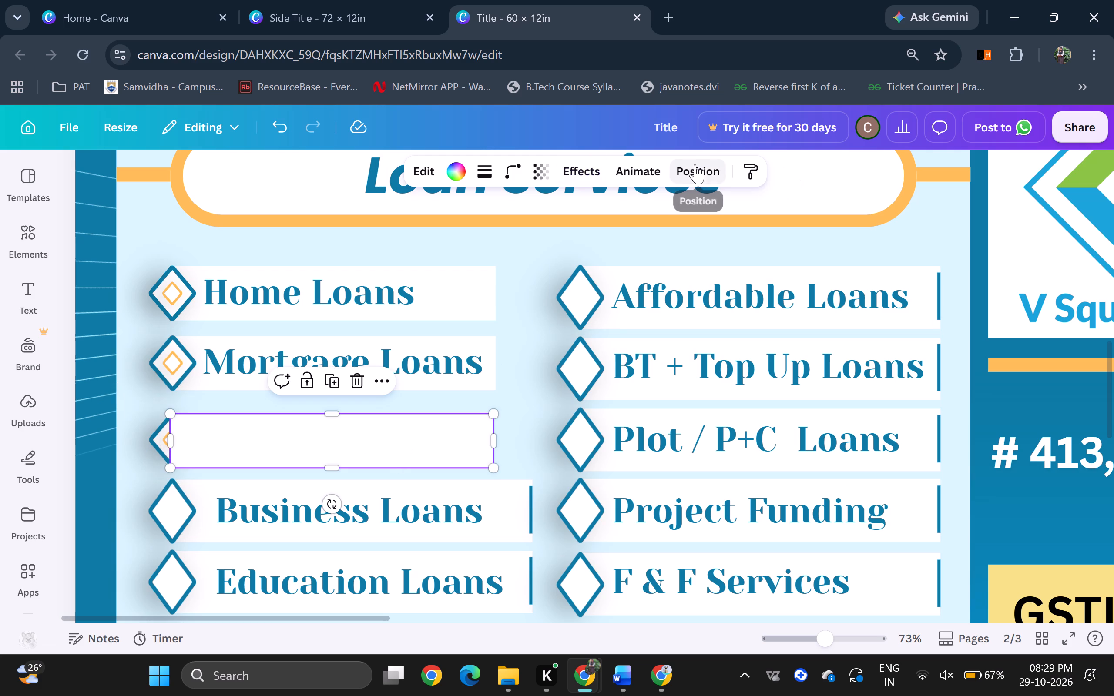
drag(87, 307, 106, 419)
click(349, 379)
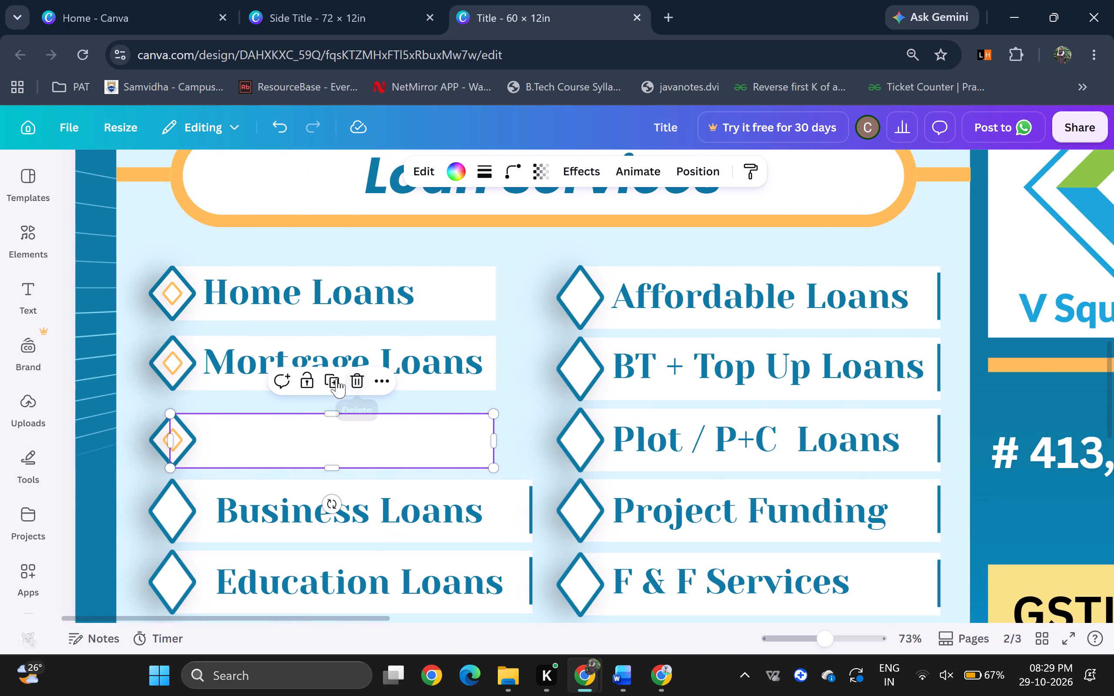
scroll(530, 420, down, 4)
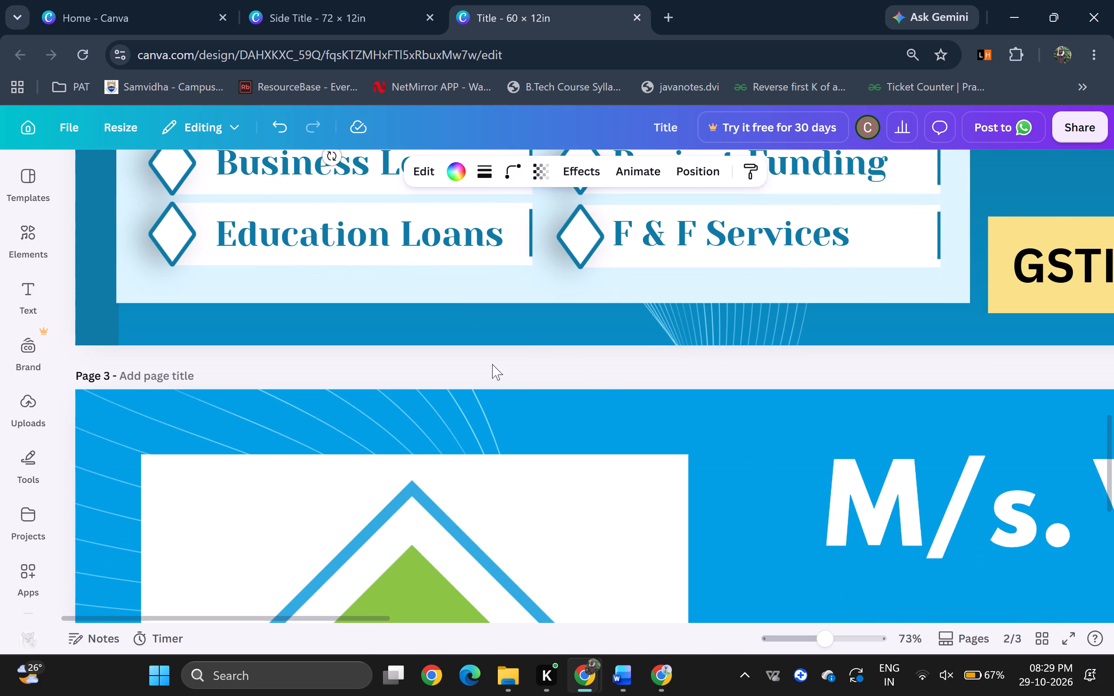
click(492, 364)
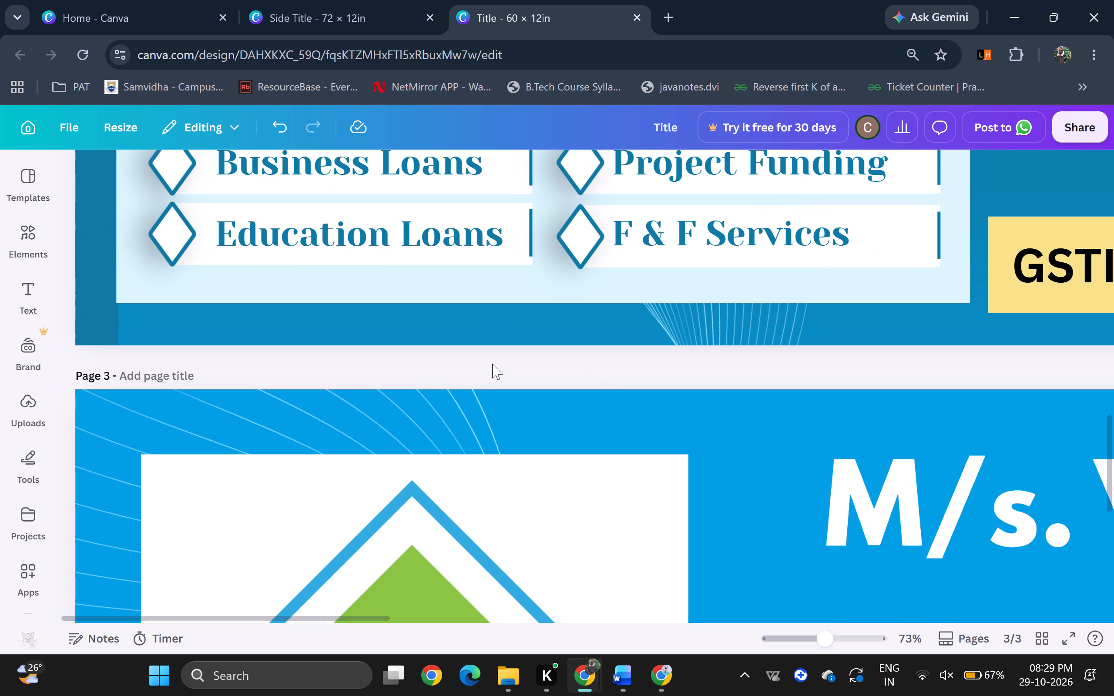
Move the Plot / P+C Loans text up the layer order, placing it between the copied white bar and the Mortgage Loans text.
scroll(442, 311, up, 4)
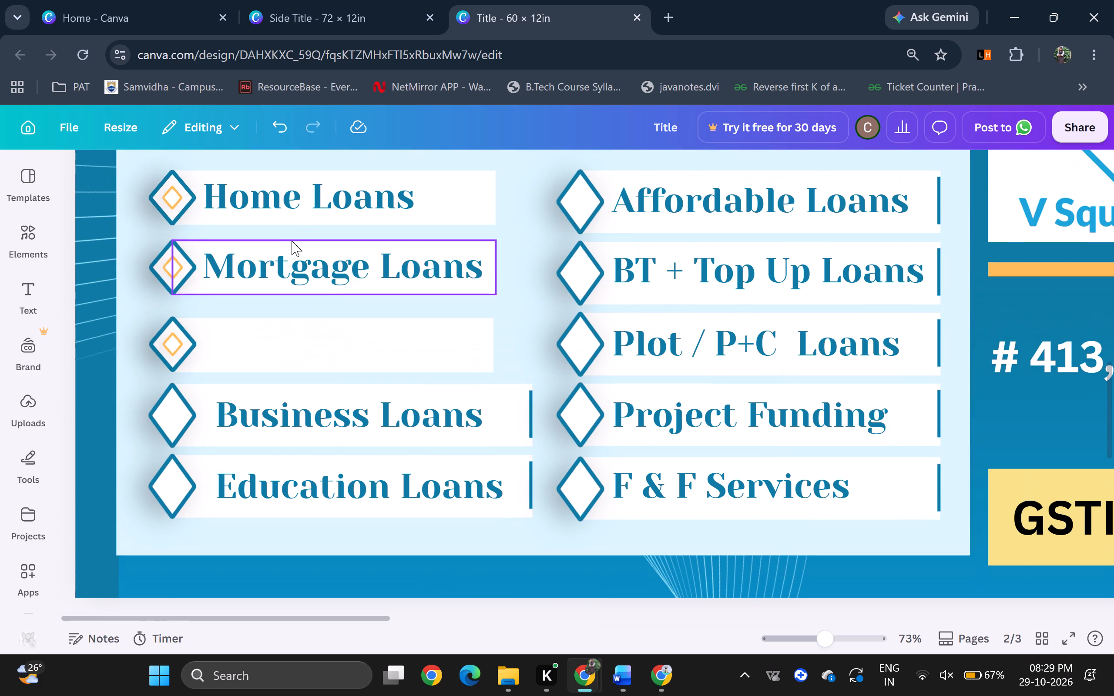
scroll(298, 242, down, 1)
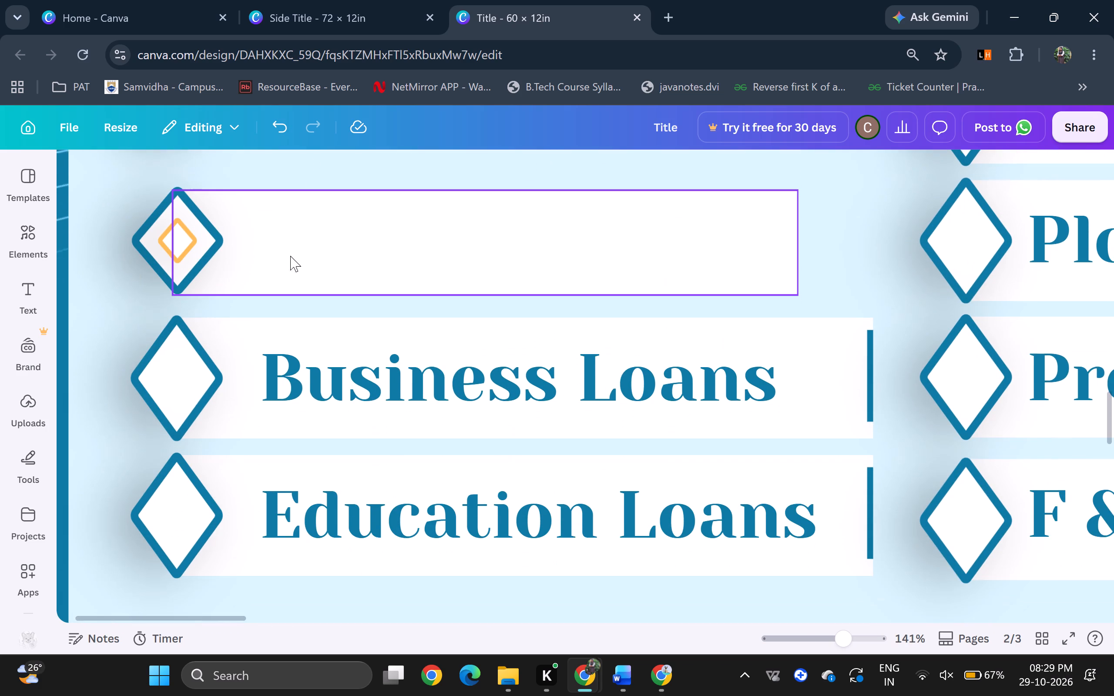
scroll(290, 256, down, 2)
click(578, 343)
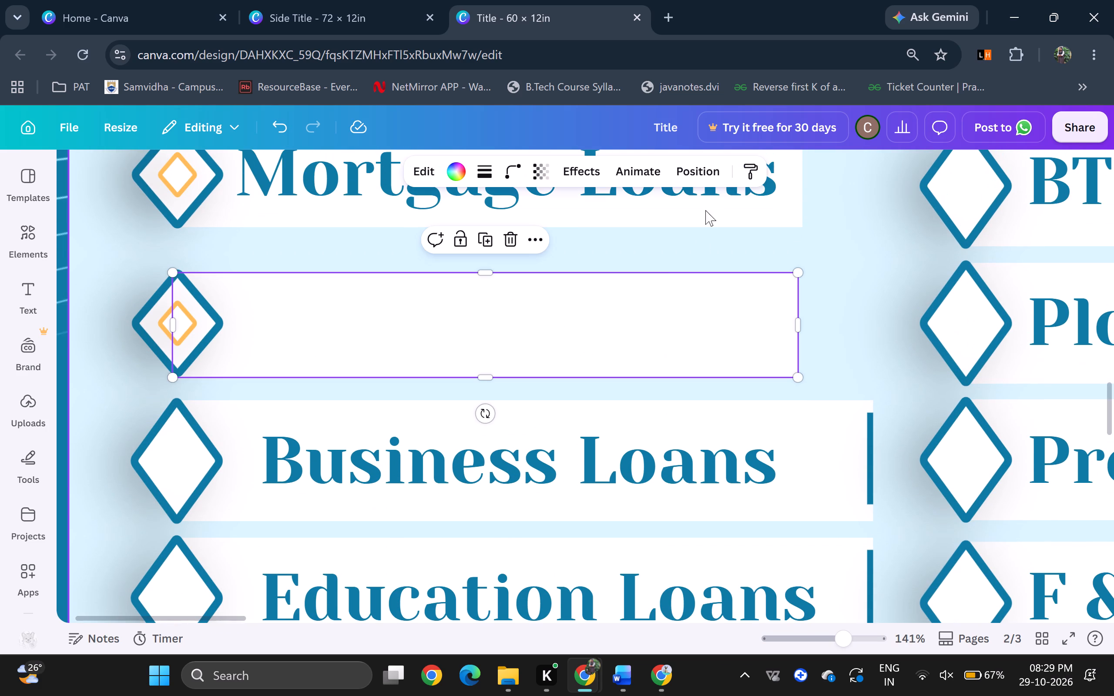
click(695, 173)
scroll(185, 431, down, 2)
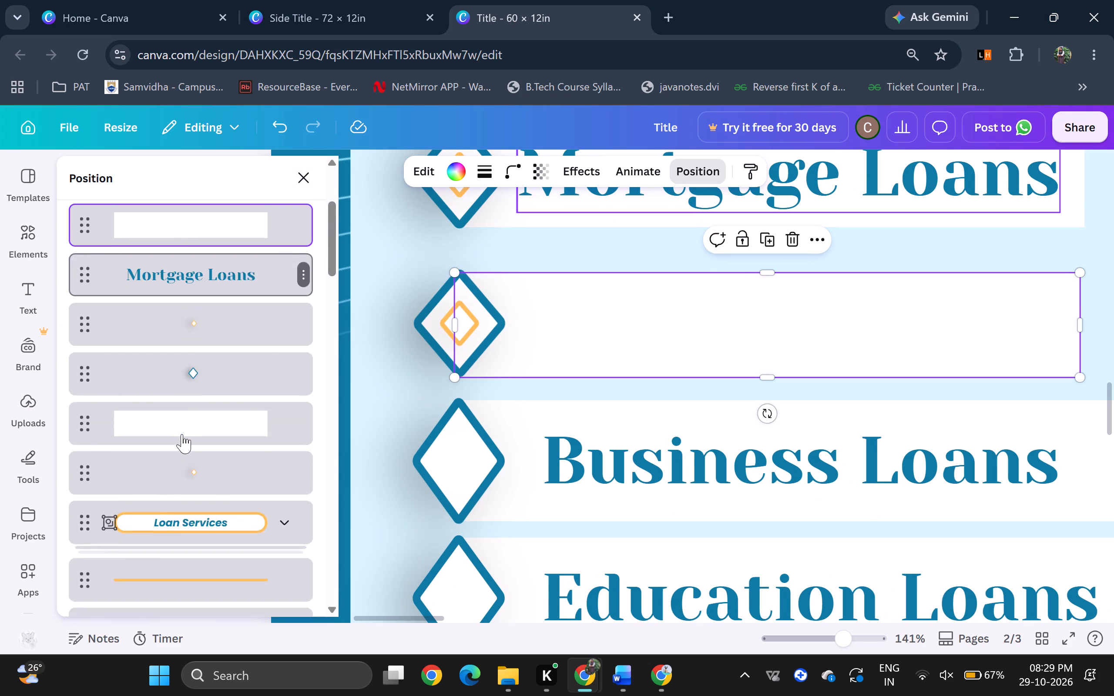
scroll(182, 434, down, 3)
scroll(231, 422, down, 3)
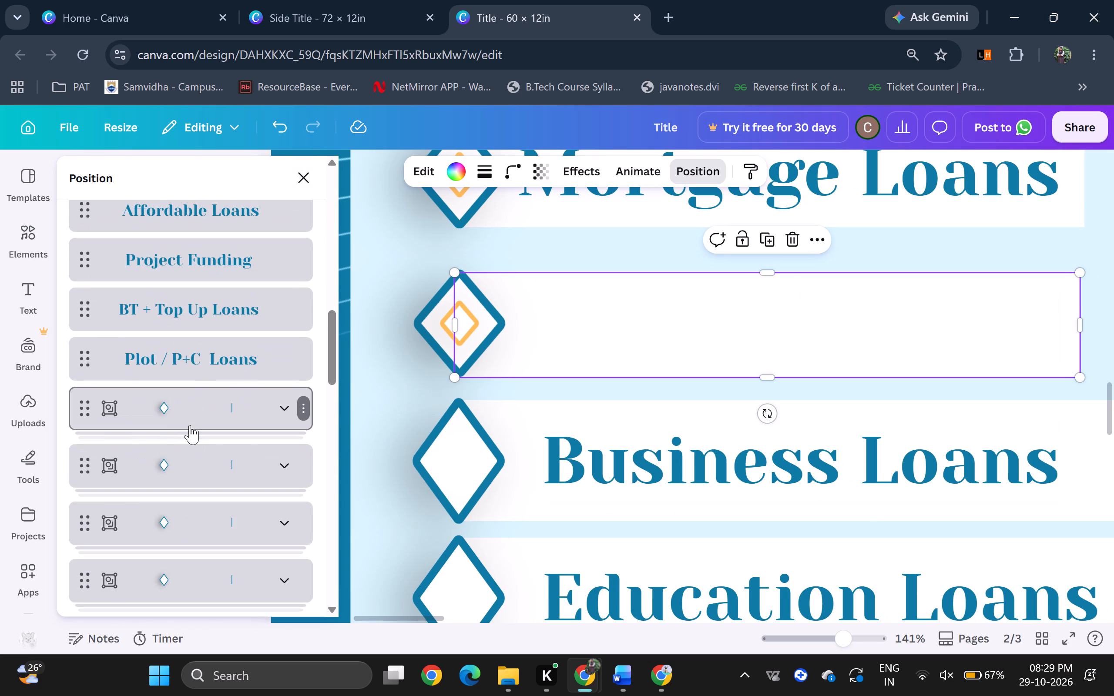
scroll(80, 396, up, 1)
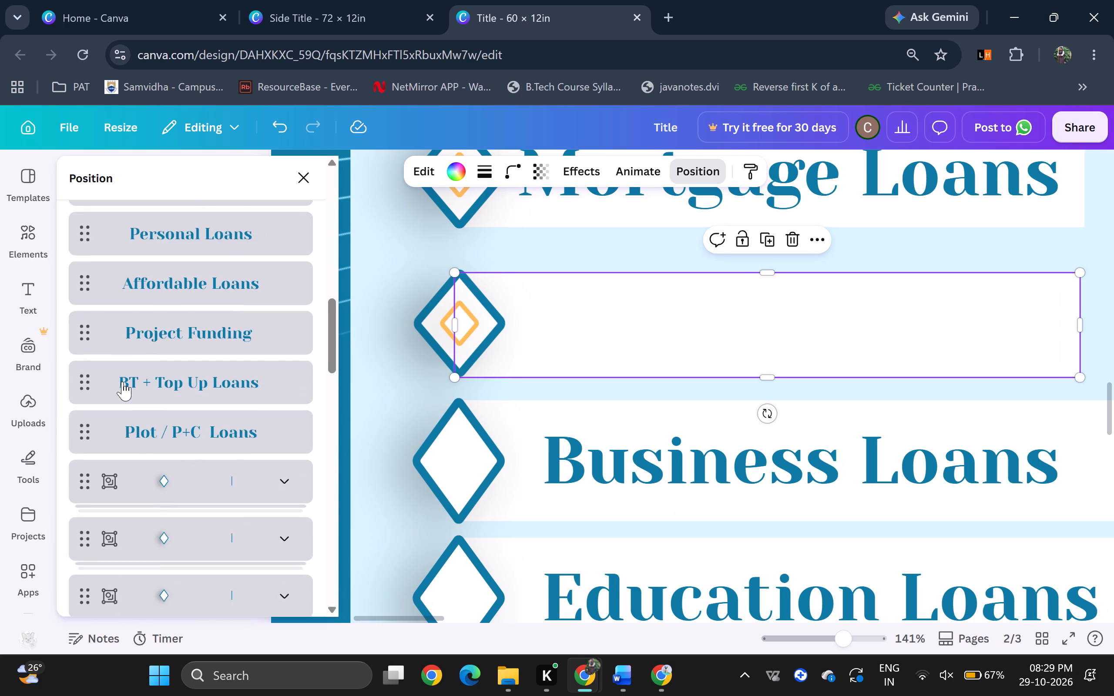
scroll(122, 381, up, 1)
scroll(84, 402, up, 1)
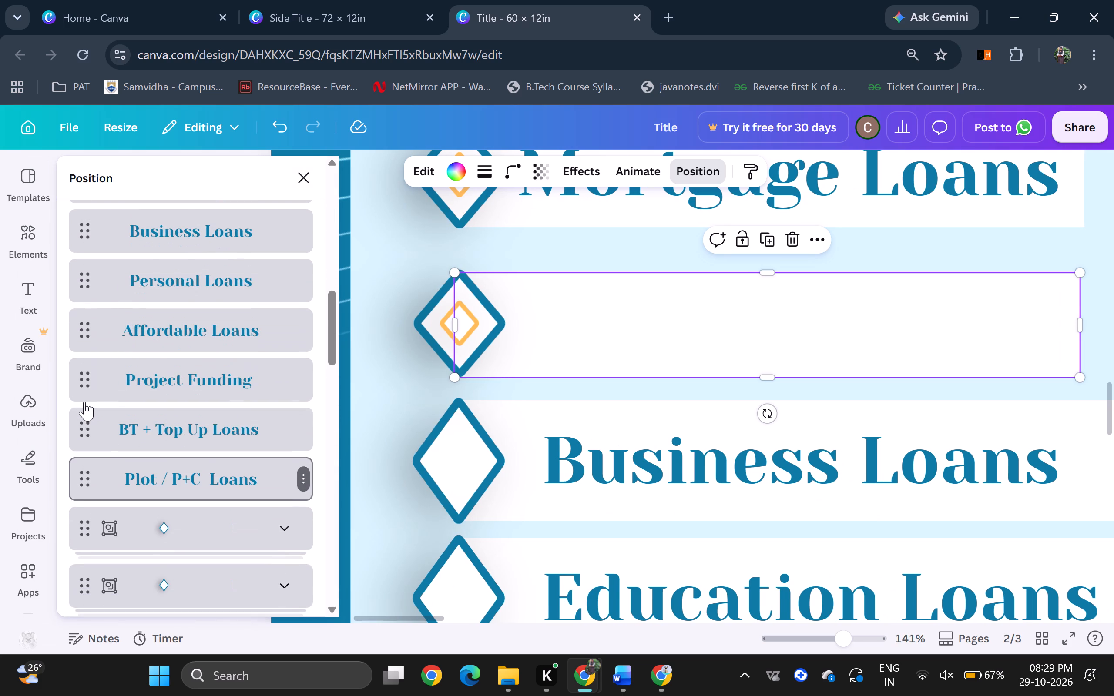
scroll(84, 402, up, 3)
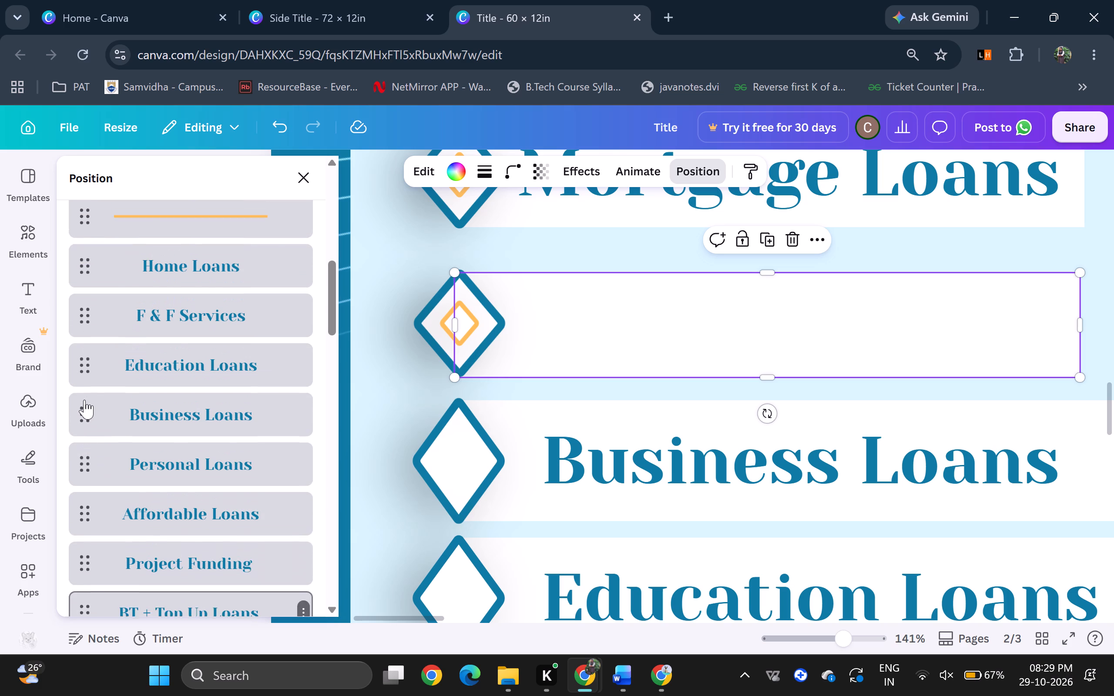
scroll(84, 400, up, 1)
scroll(94, 374, down, 1)
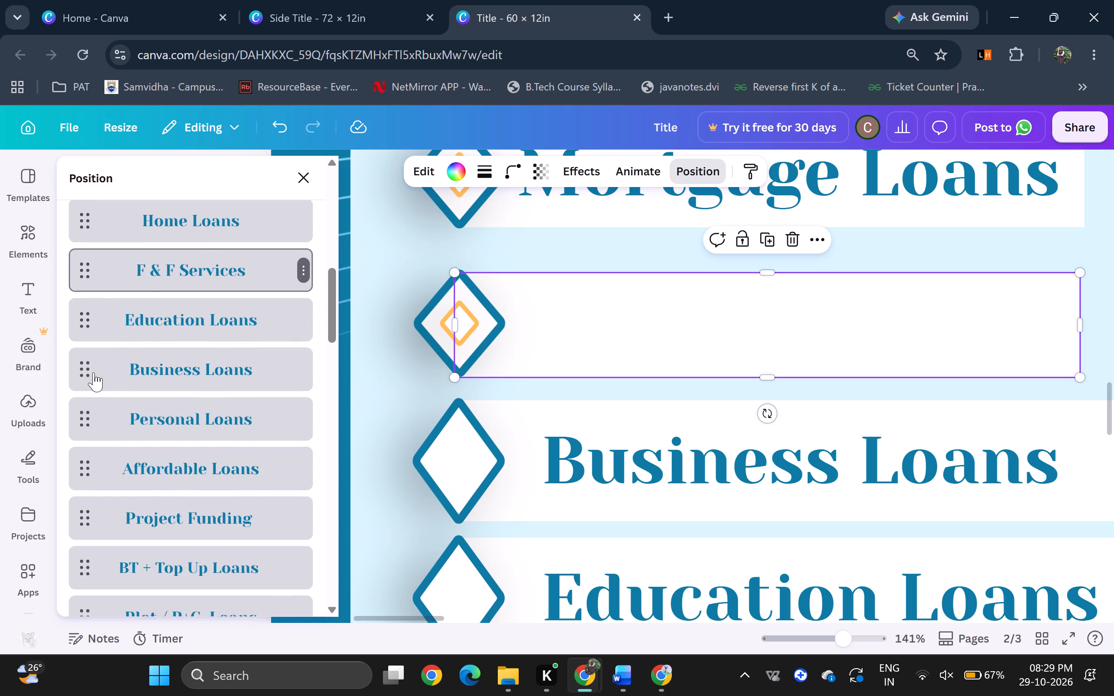
scroll(94, 372, down, 2)
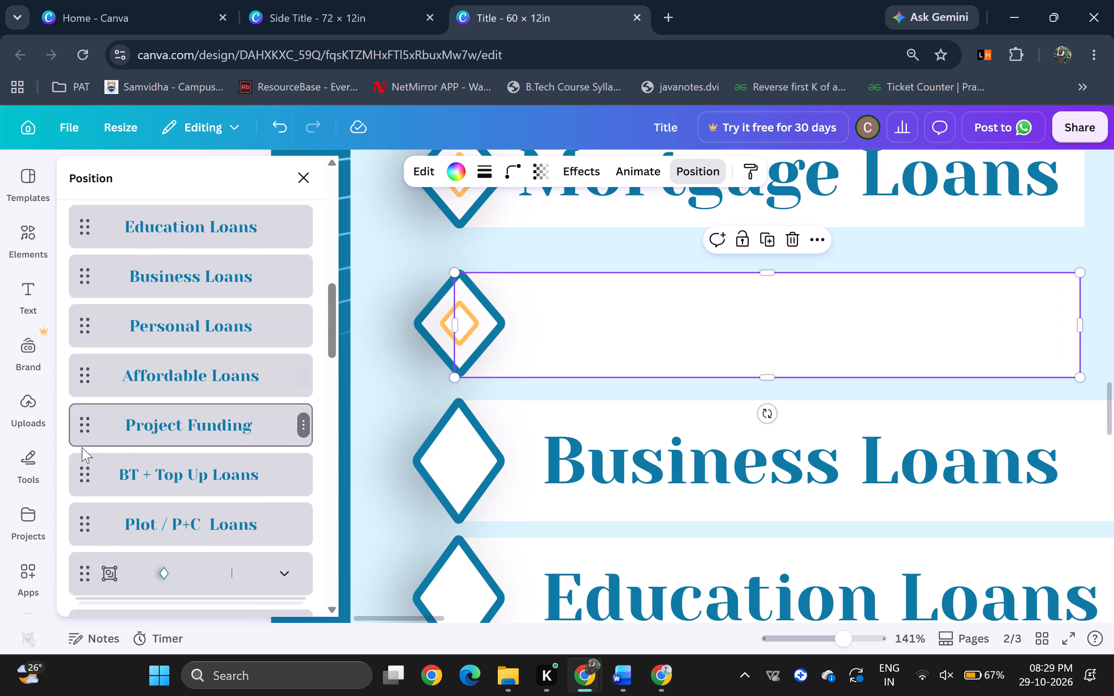
scroll(82, 447, down, 1)
drag(76, 522, 70, 240)
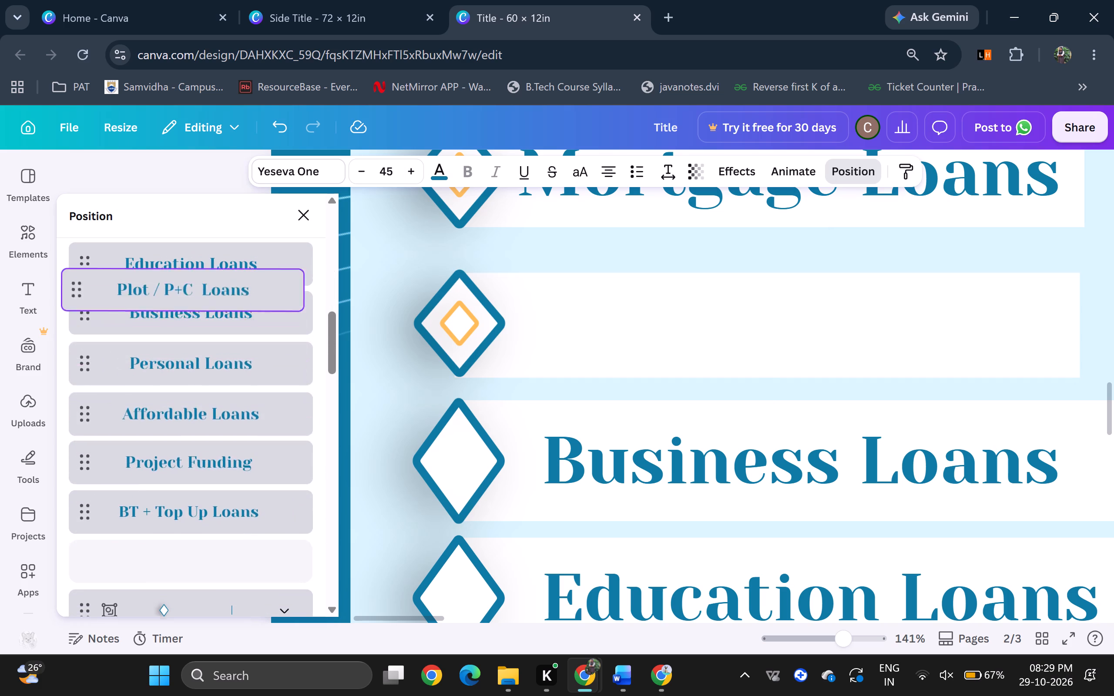
drag(70, 240, 81, 447)
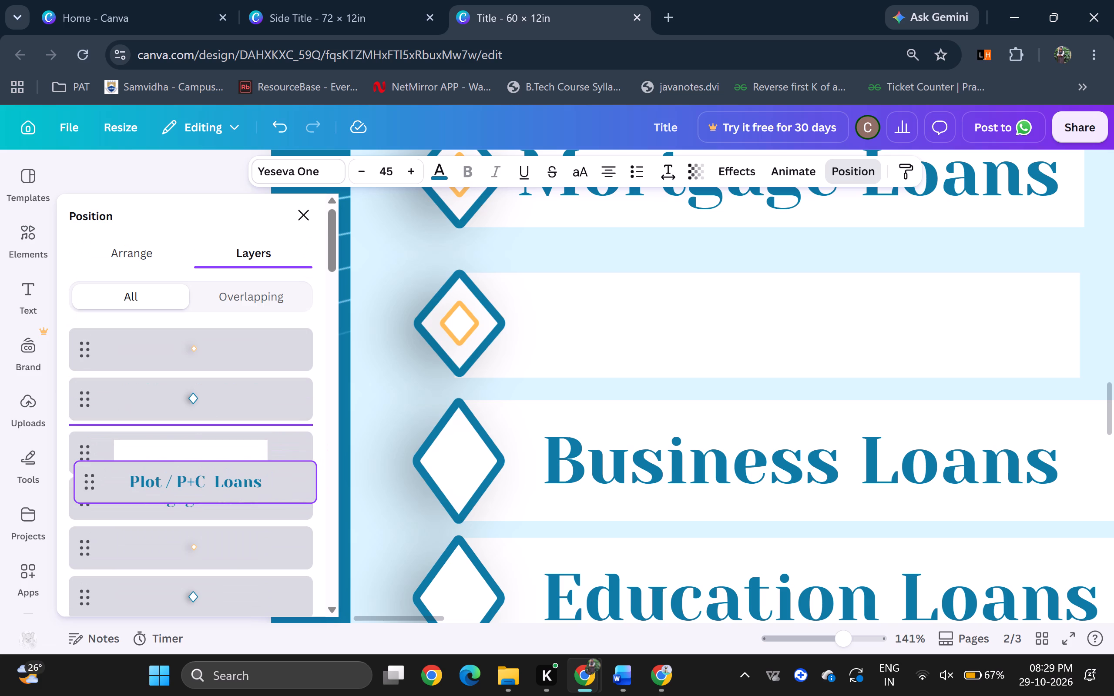
drag(81, 447, 71, 459)
Move the Personal Loans text to the top of the layer order, above its double diamond and white bar.
scroll(109, 475, down, 1)
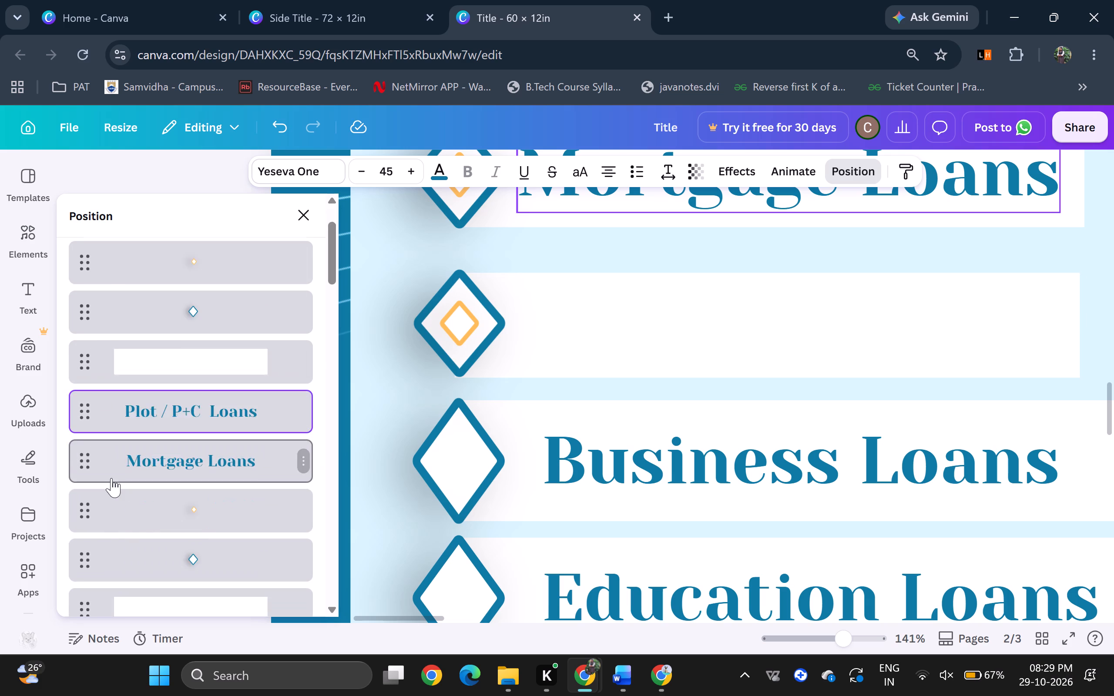
scroll(111, 478, down, 1)
scroll(111, 478, up, 1)
scroll(111, 478, down, 4)
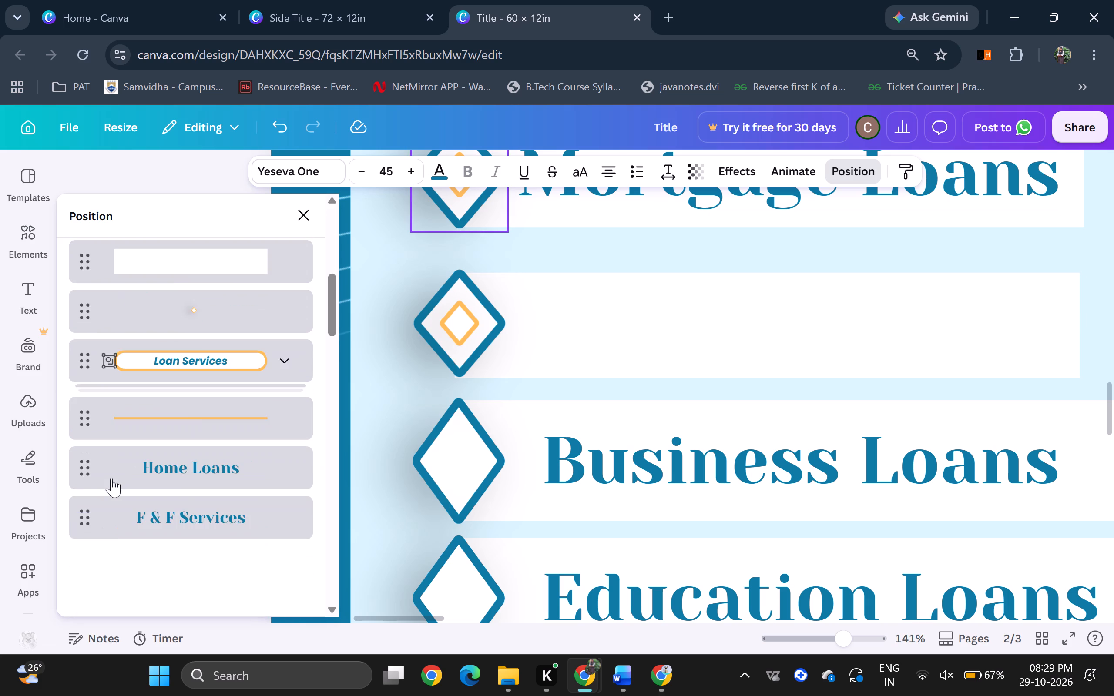
scroll(111, 478, down, 6)
scroll(111, 478, up, 2)
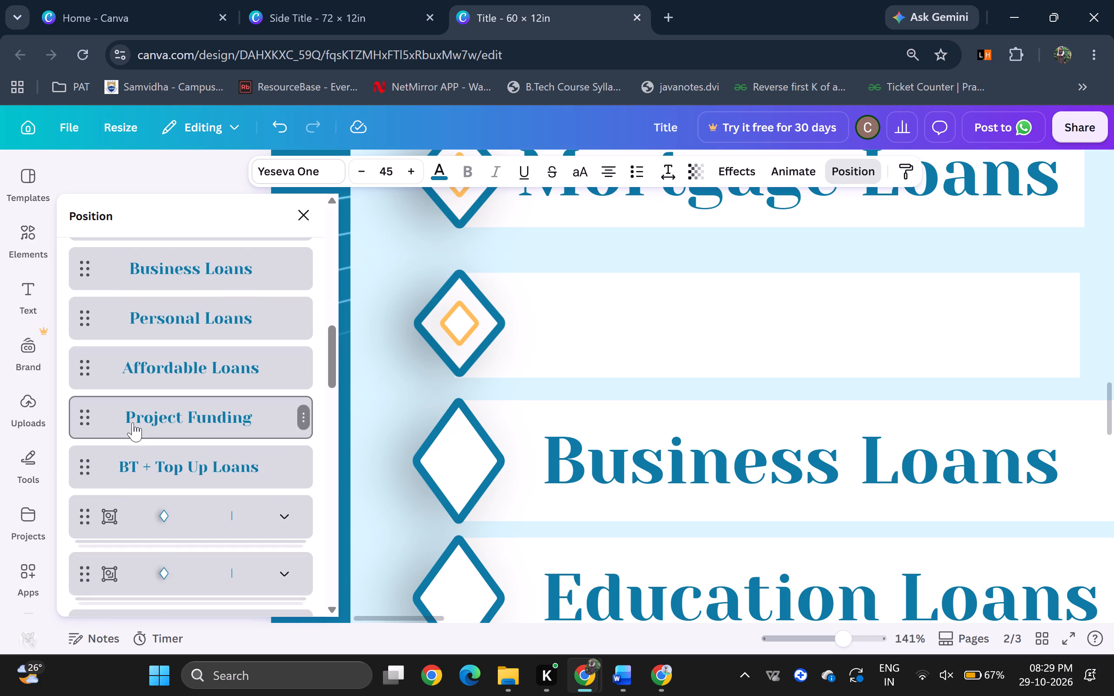
scroll(119, 371, up, 1)
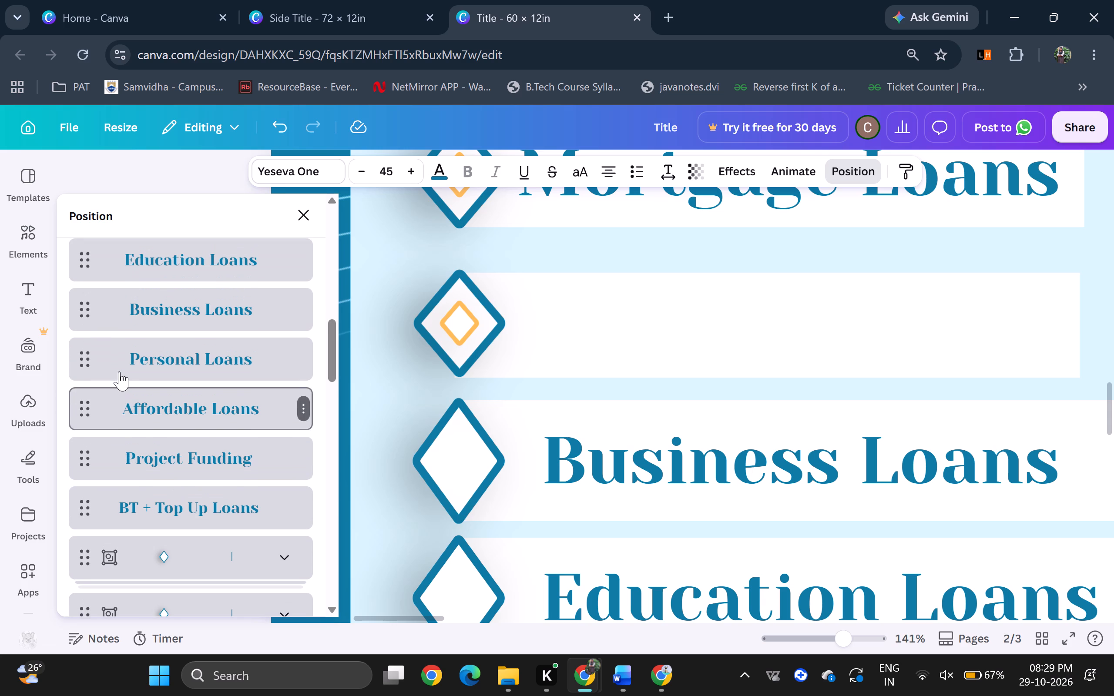
scroll(132, 380, up, 1)
scroll(171, 364, up, 1)
drag(85, 365, 87, 223)
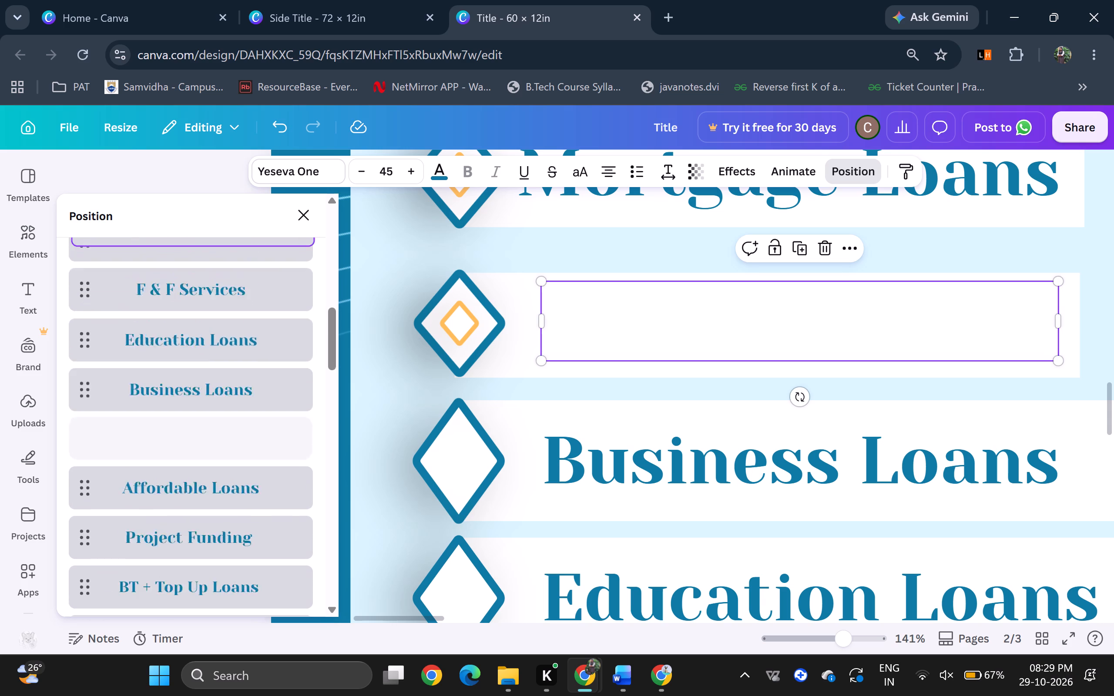
drag(87, 223, 94, 424)
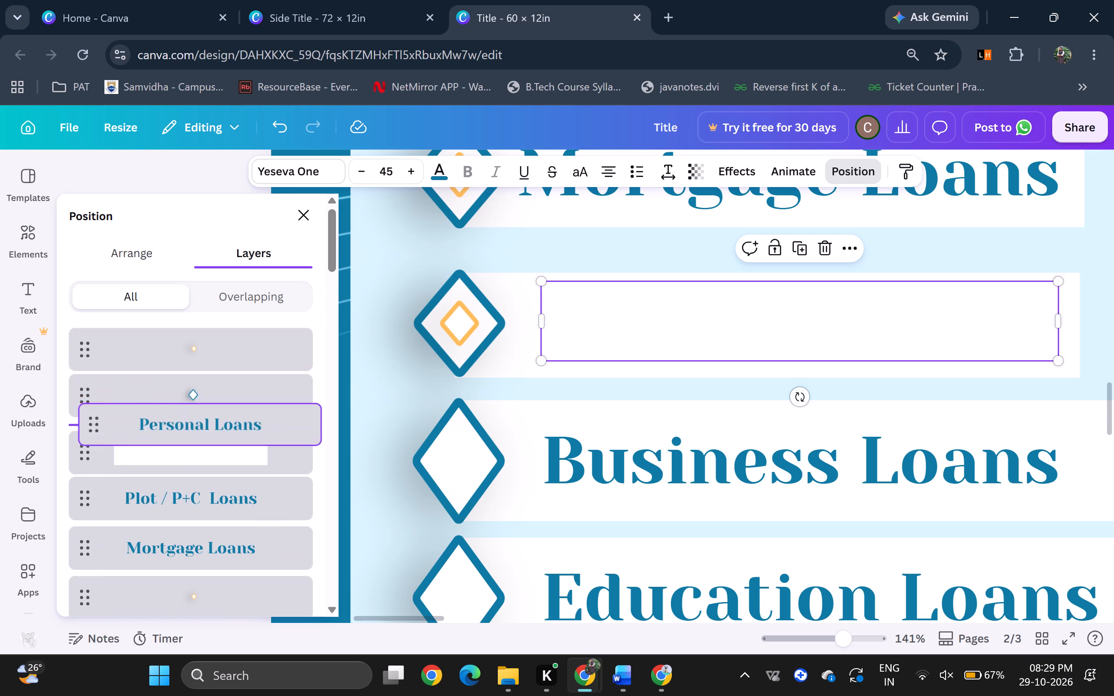
drag(94, 424, 87, 341)
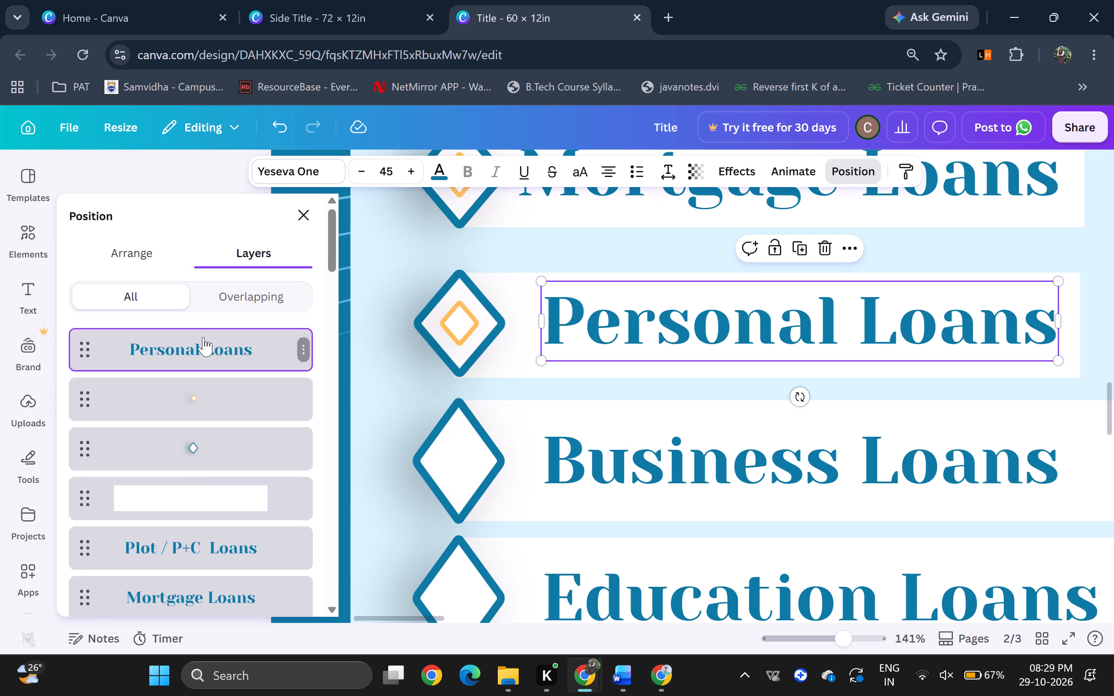
scroll(353, 345, down, 5)
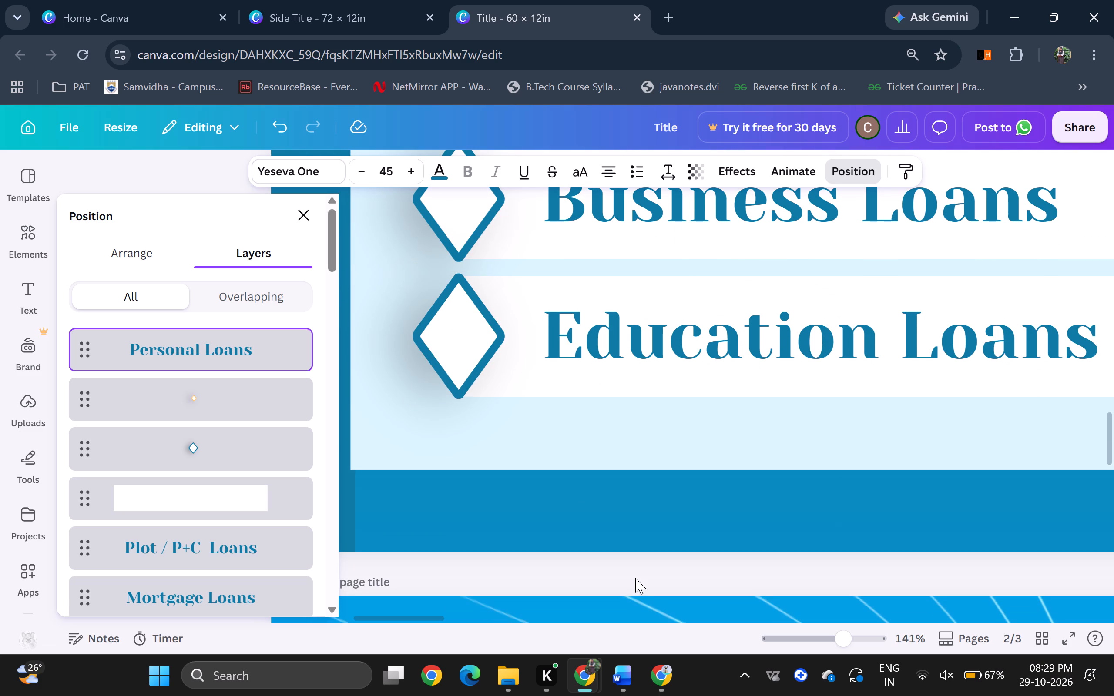
scroll(635, 507, up, 4)
key(Escape)
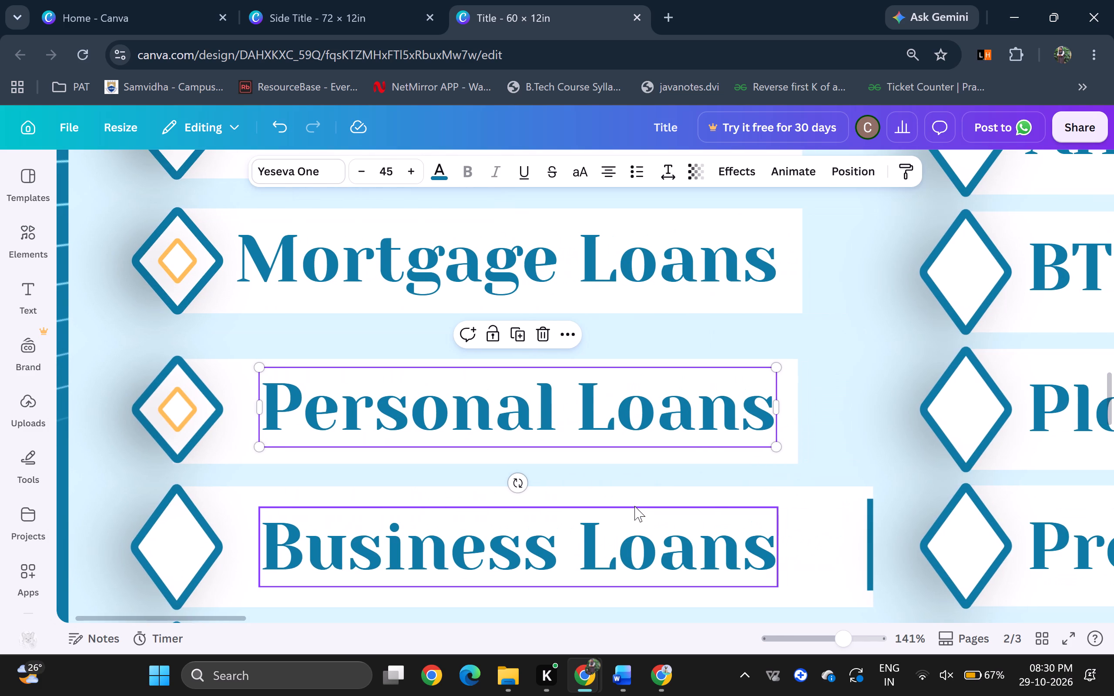
key(Escape)
key(Escape)
key(Escape)
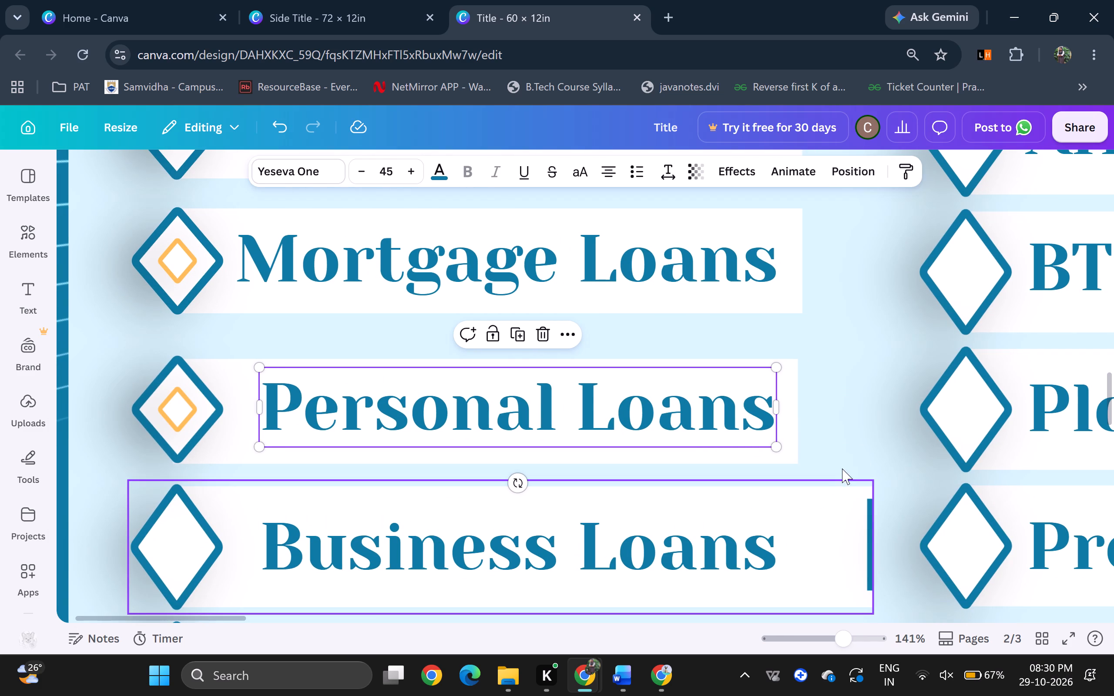
key(Escape)
key(Escape)
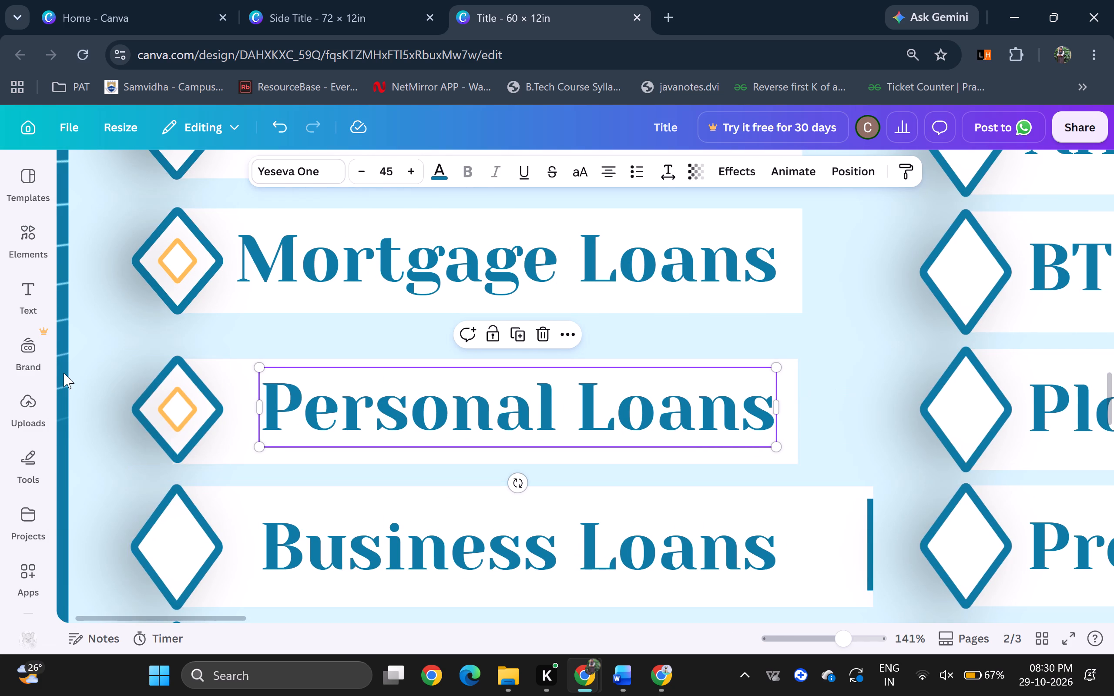
click(64, 373)
Delete the old diamond-and-divider group and the wide white bar behind the Business Loans text.
scroll(243, 394, down, 1)
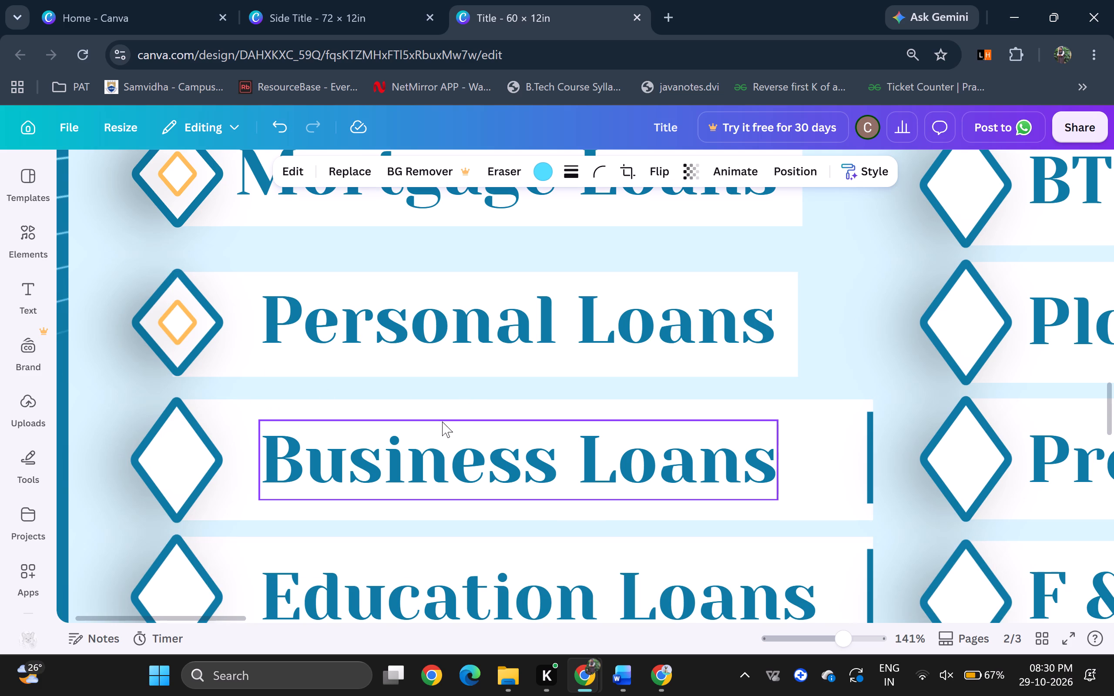
click(445, 408)
key(Delete)
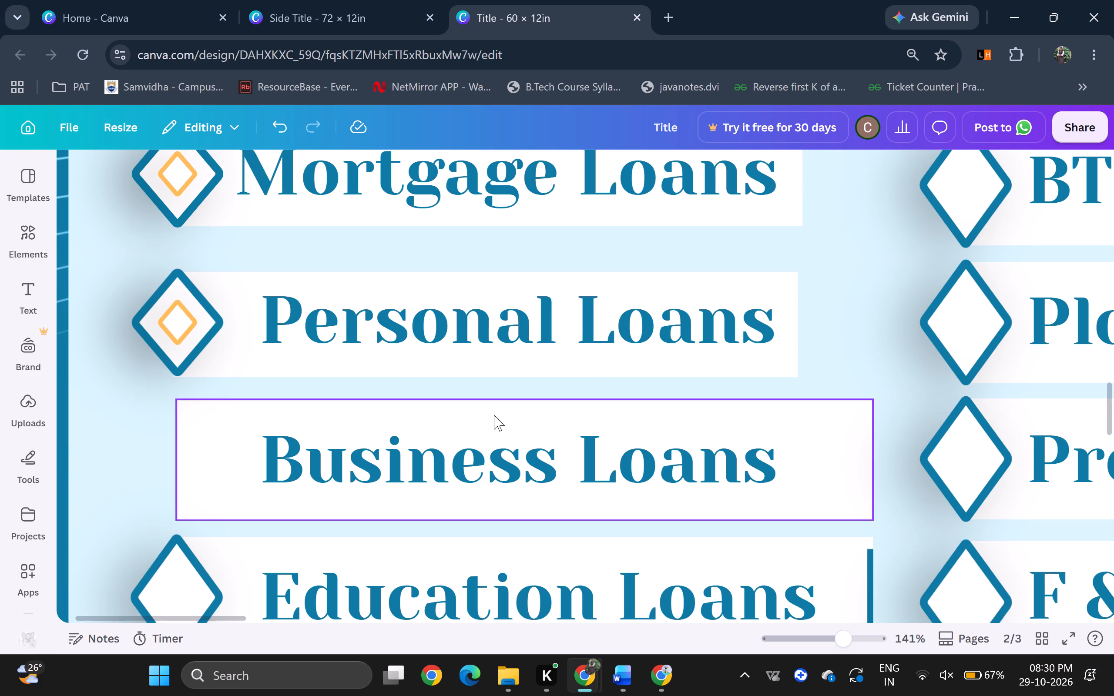
click(836, 454)
key(Delete)
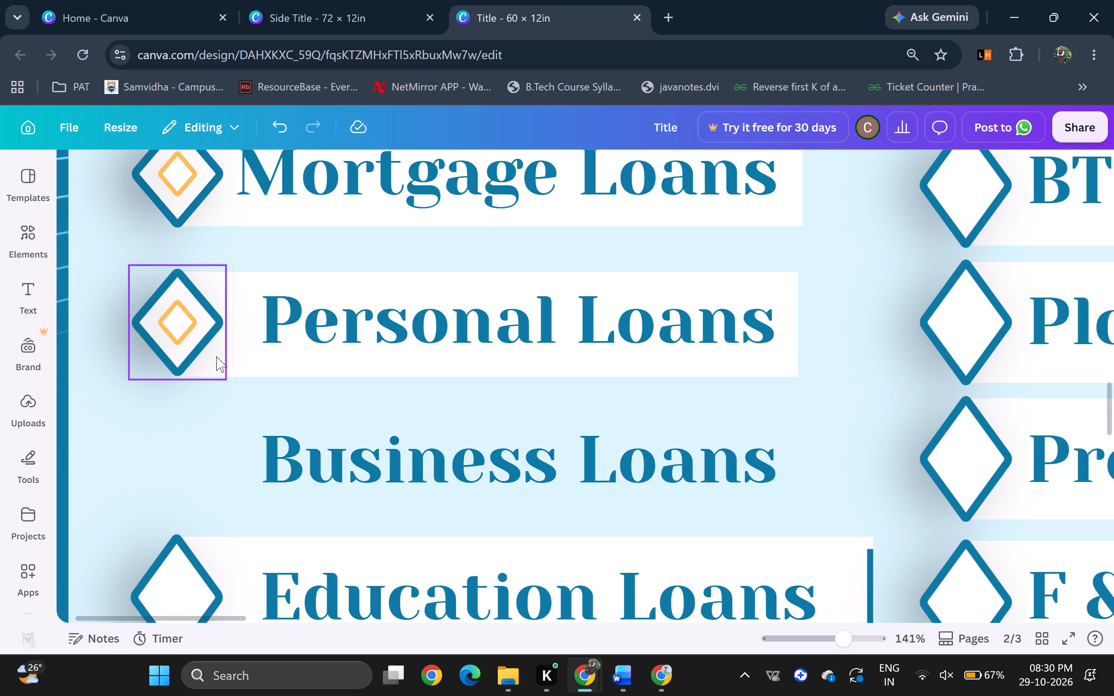
Copy the Personal Loans double diamond and white bar together and place the copy across the Business Loans row.
click(219, 357)
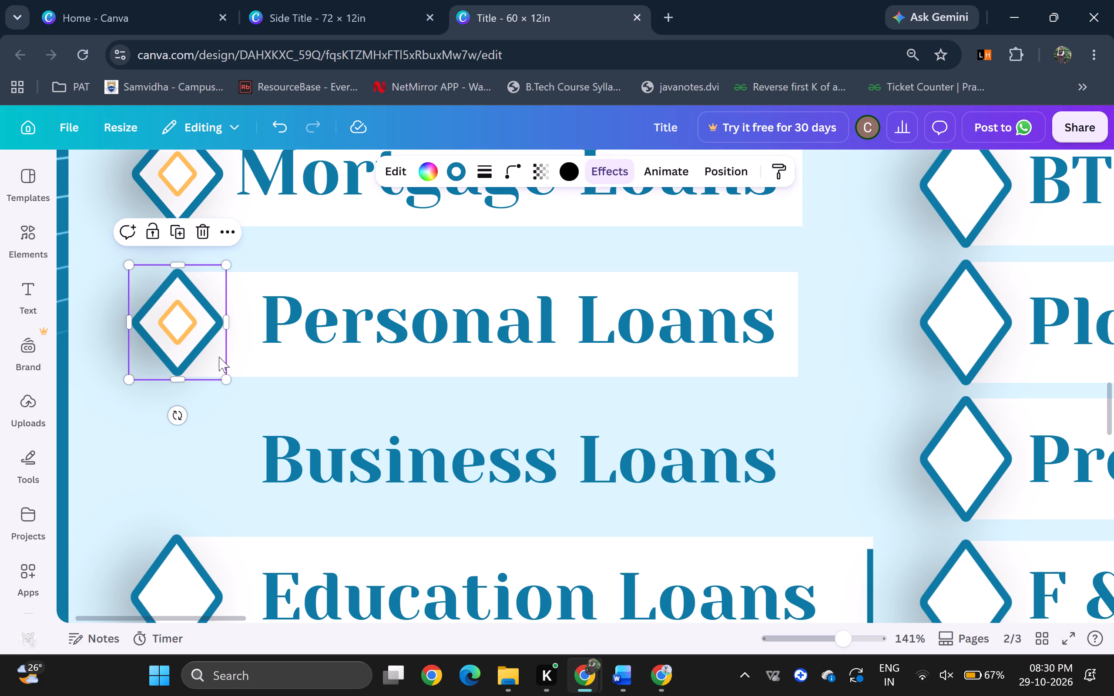
shift+click(195, 331)
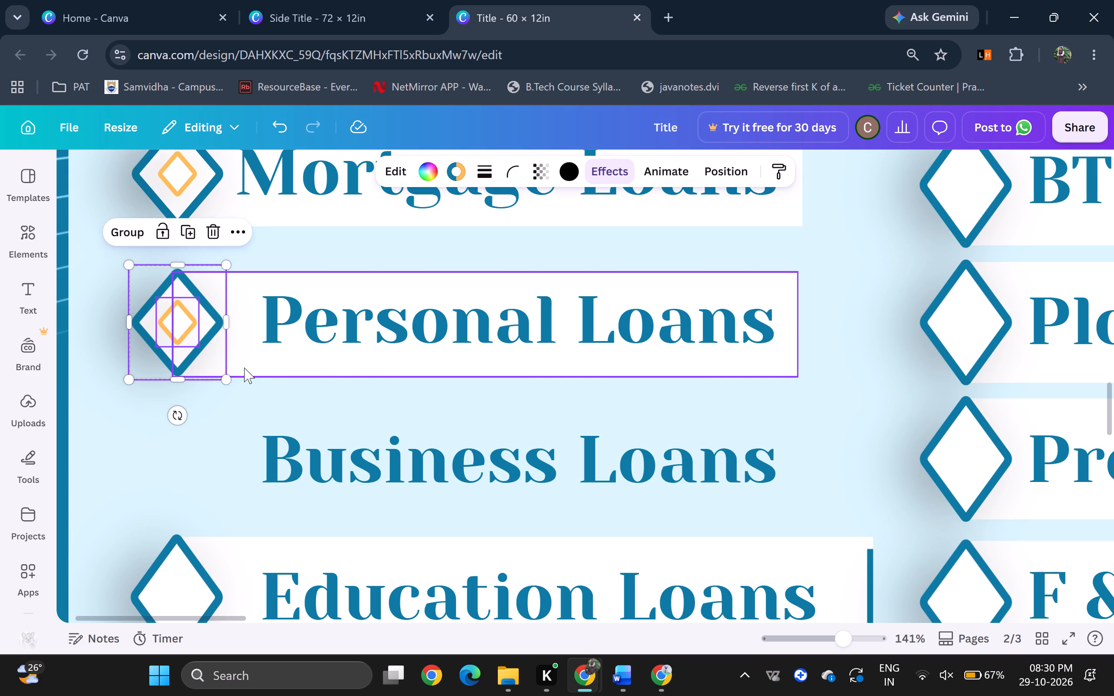
shift+click(244, 368)
key(ctrl+c)
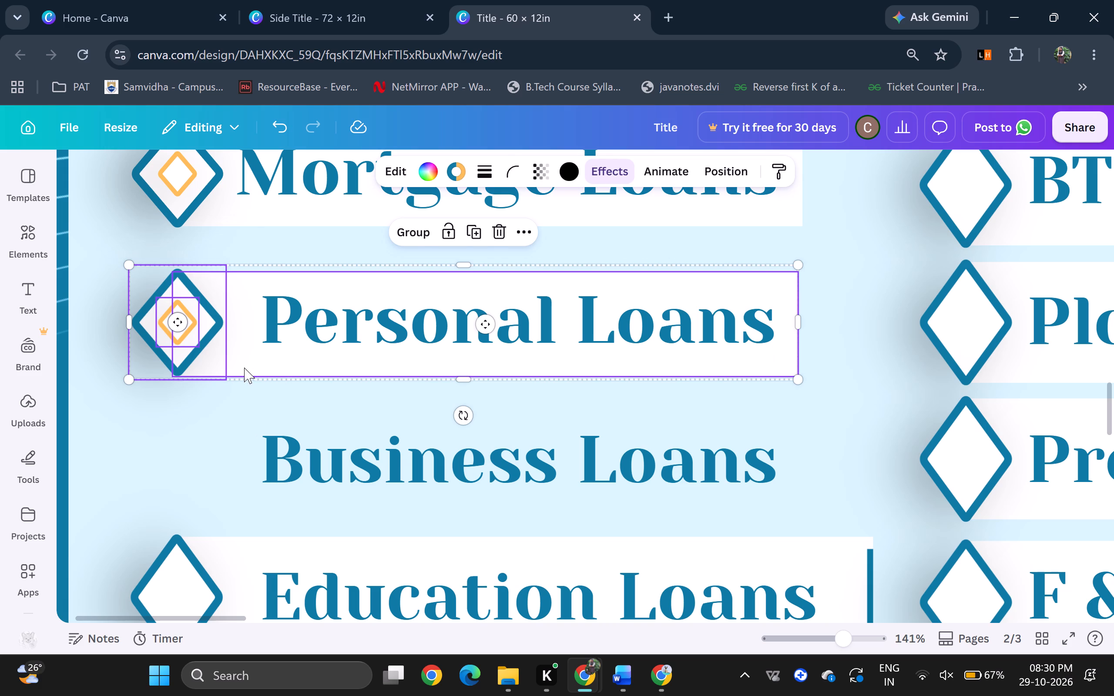
key(ctrl+v)
drag(303, 364, 278, 478)
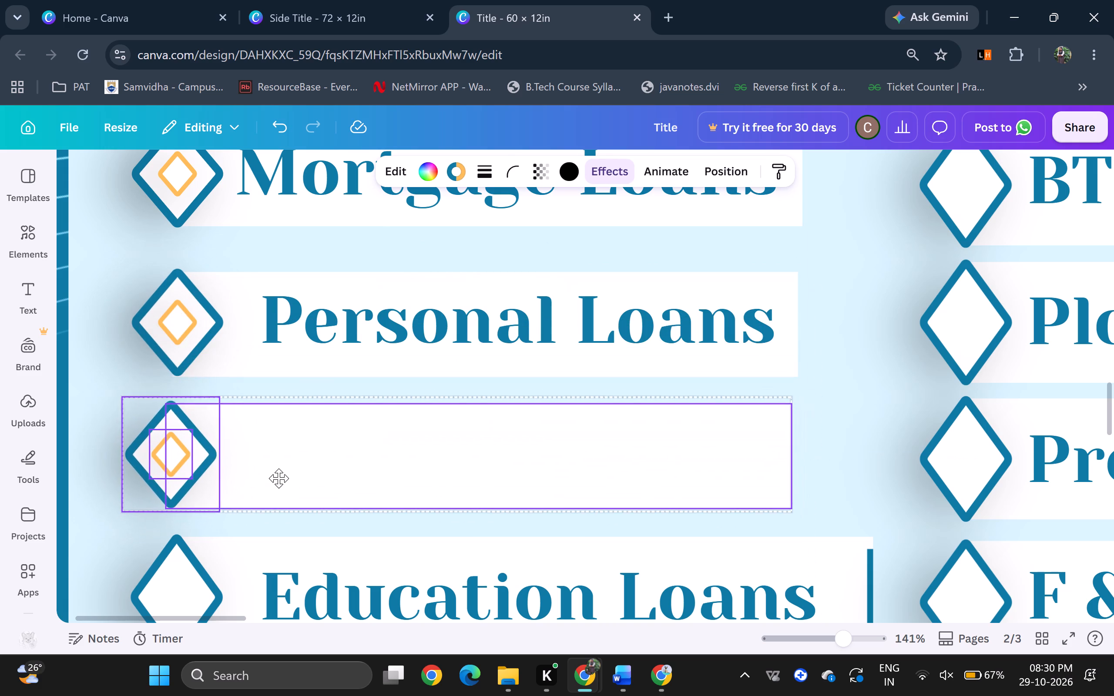
drag(278, 478, 285, 478)
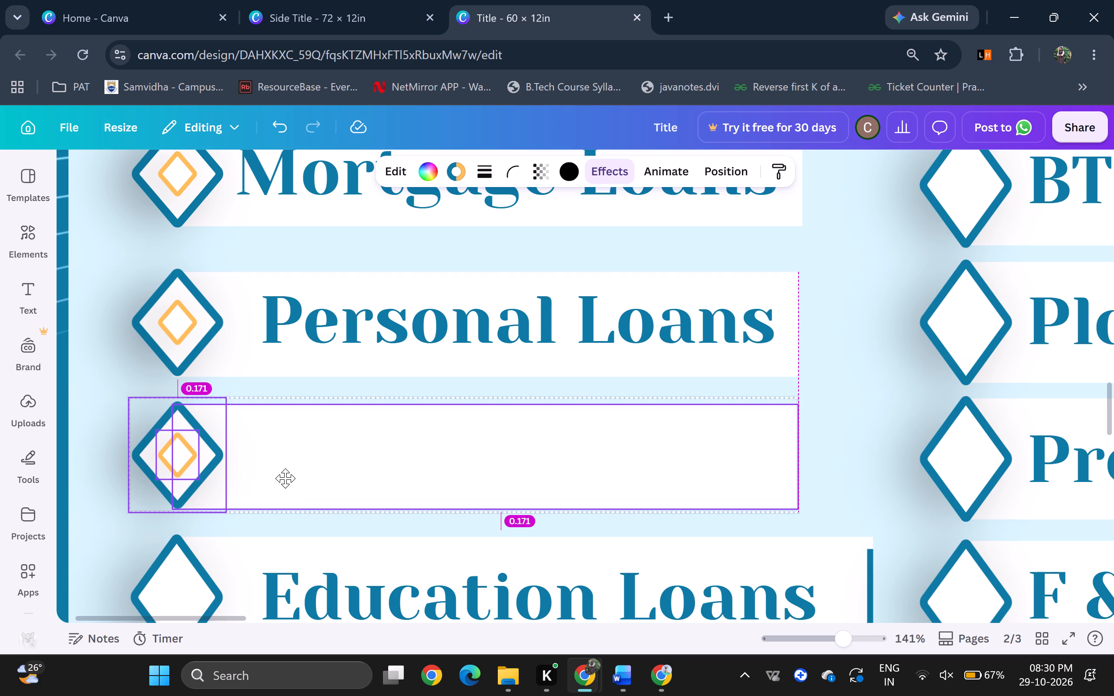
drag(285, 478, 285, 471)
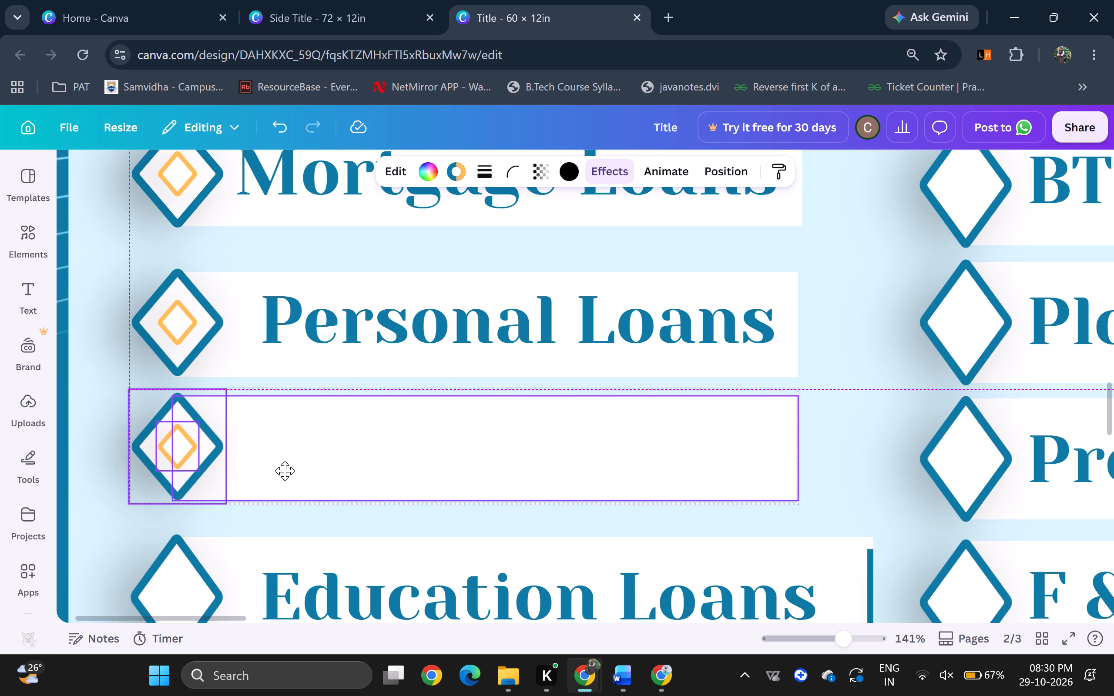
drag(285, 471, 289, 471)
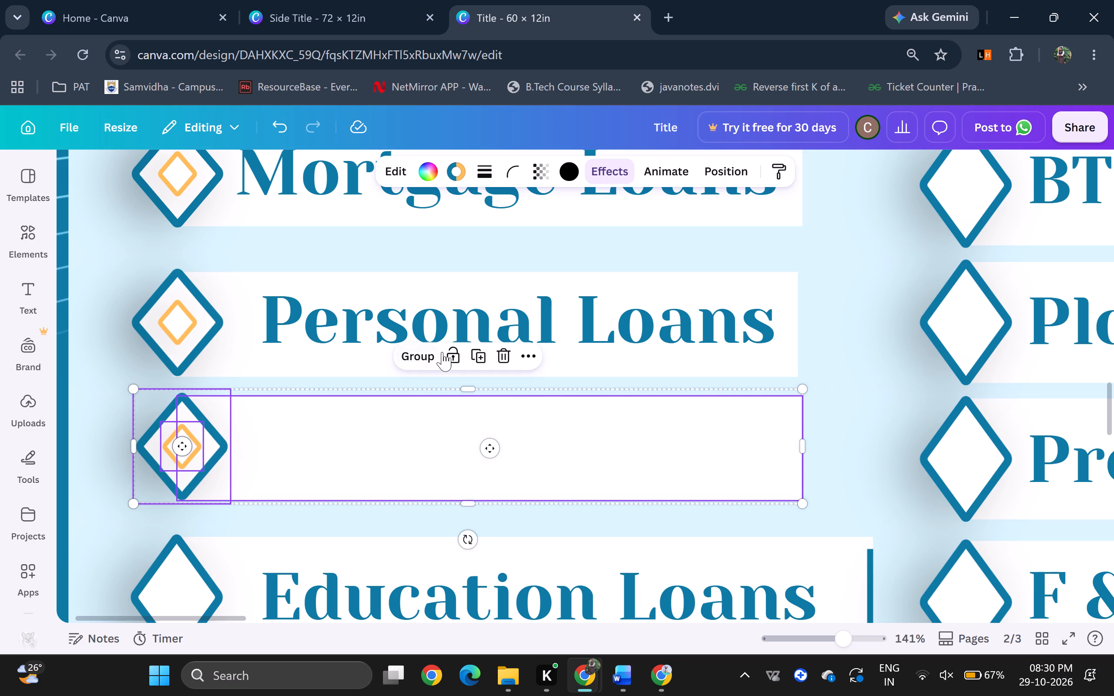
Widen the Personal Loans white bar slightly so its right end lines up with the Business Loans bar.
click(355, 367)
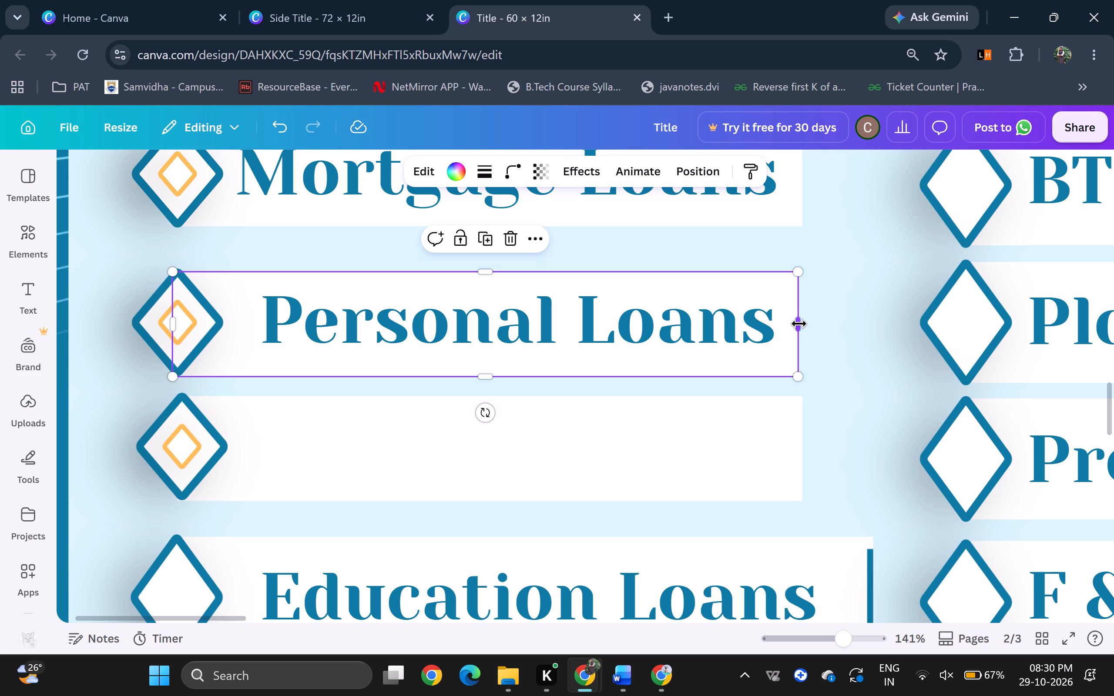
drag(799, 324, 804, 324)
Move the Business Loans text to the top of the layer order, above its copied double diamond and white bar.
click(728, 455)
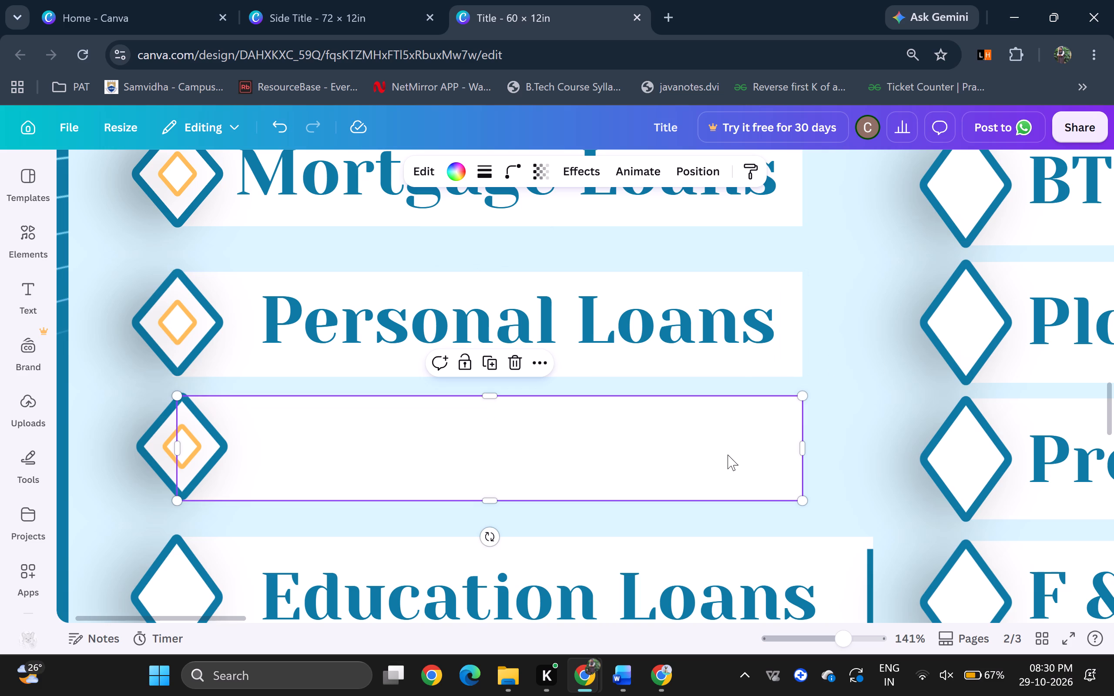
click(705, 180)
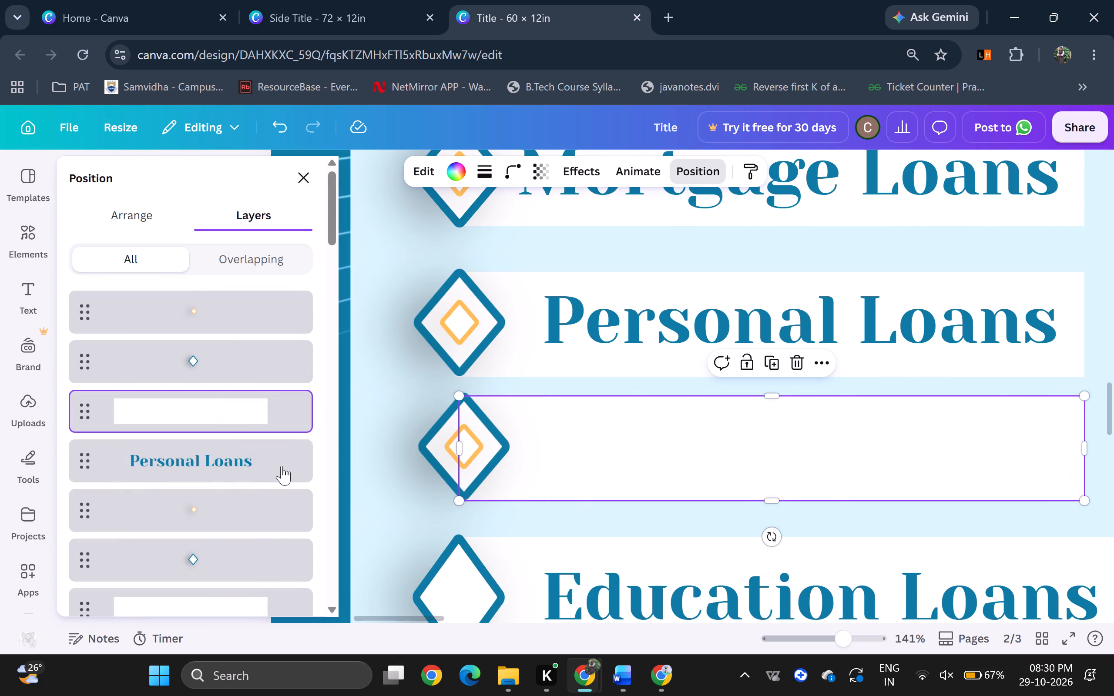
scroll(210, 455, down, 10)
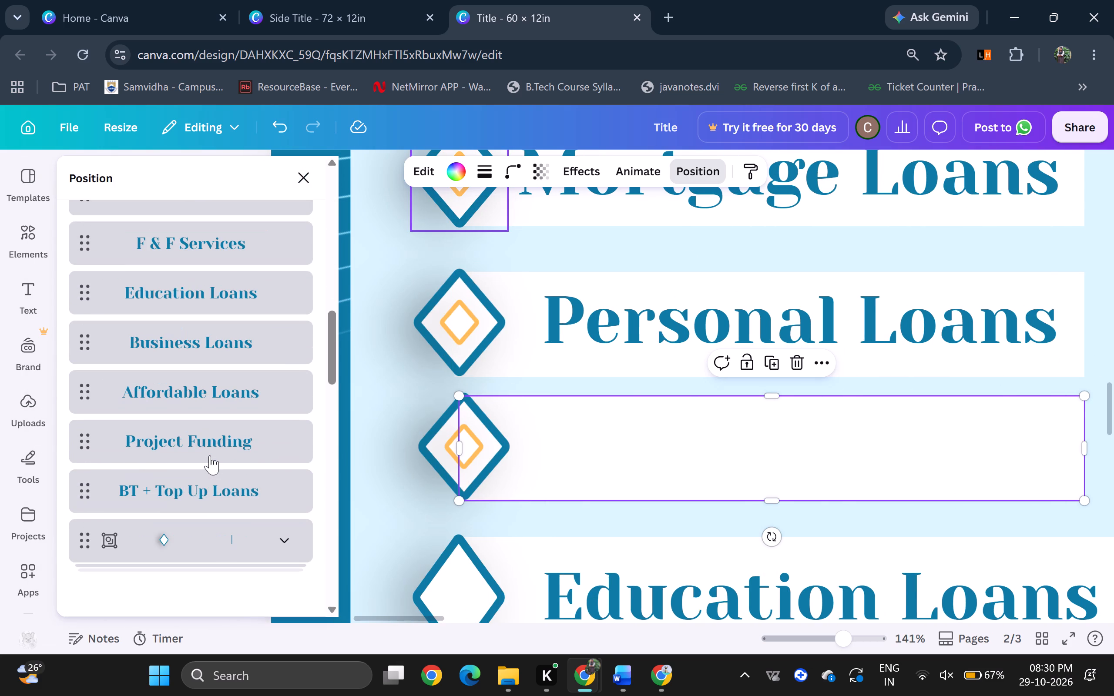
drag(84, 342, 88, 207)
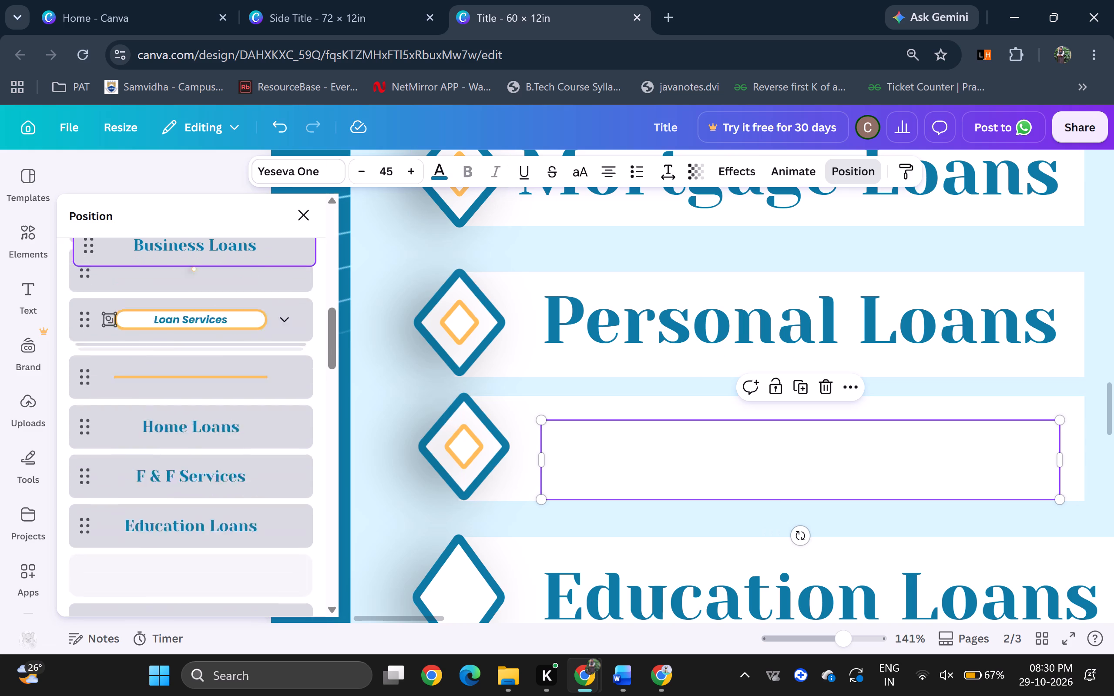
drag(88, 207, 81, 309)
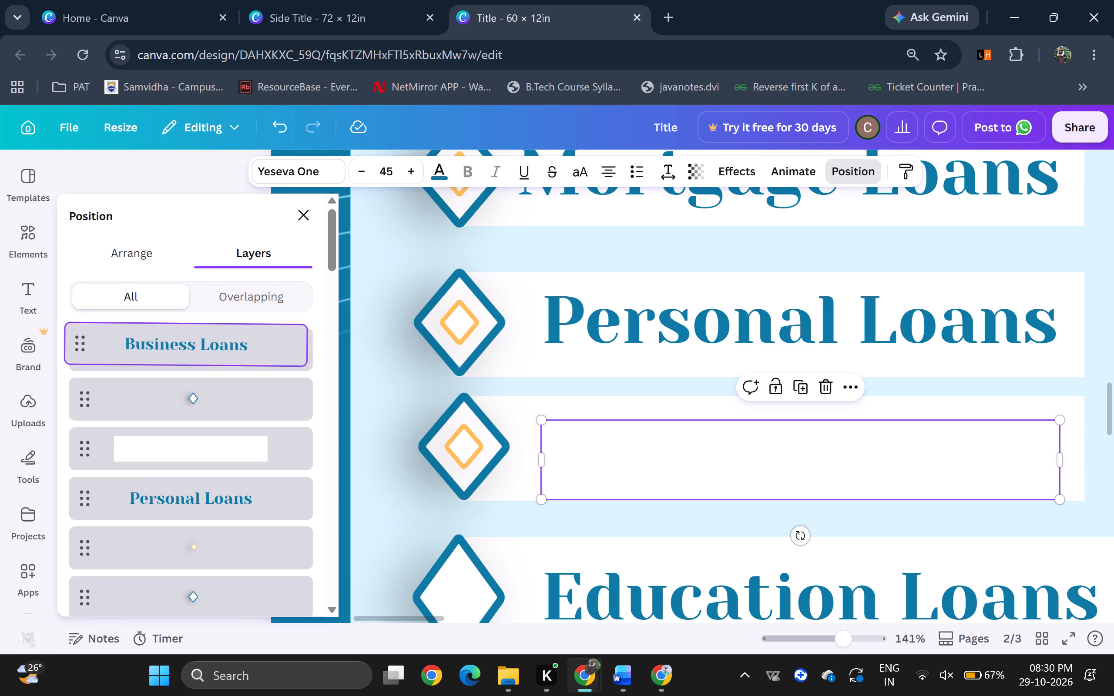
drag(81, 309, 87, 313)
scroll(182, 368, down, 6)
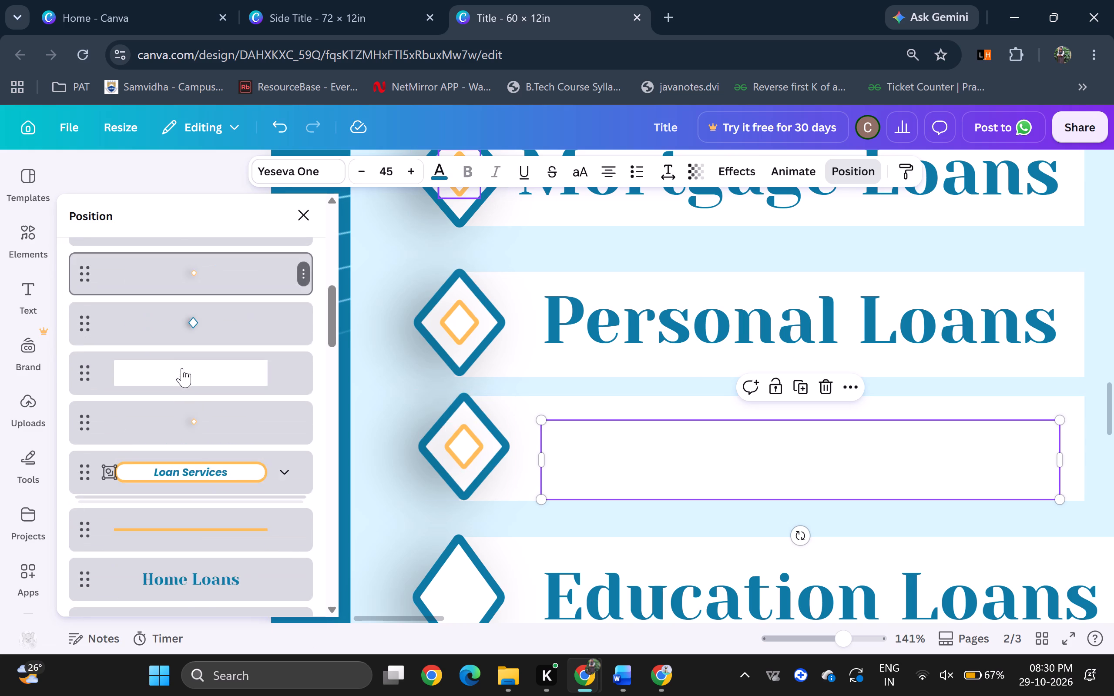
scroll(182, 368, down, 2)
drag(84, 548, 85, 335)
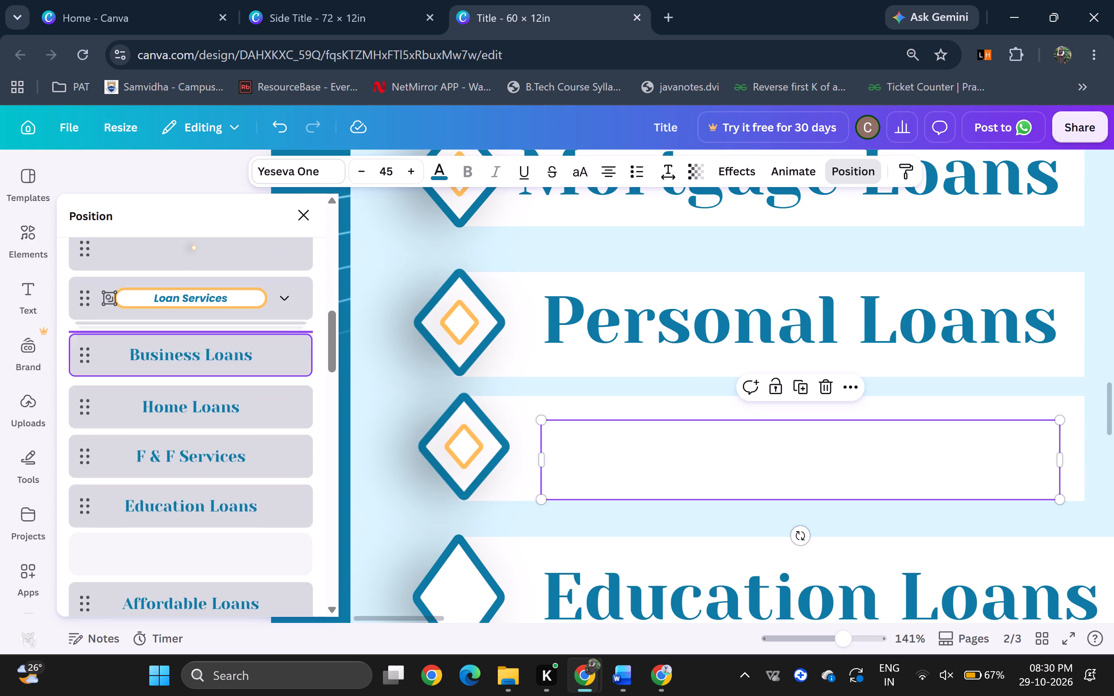
drag(85, 335, 90, 264)
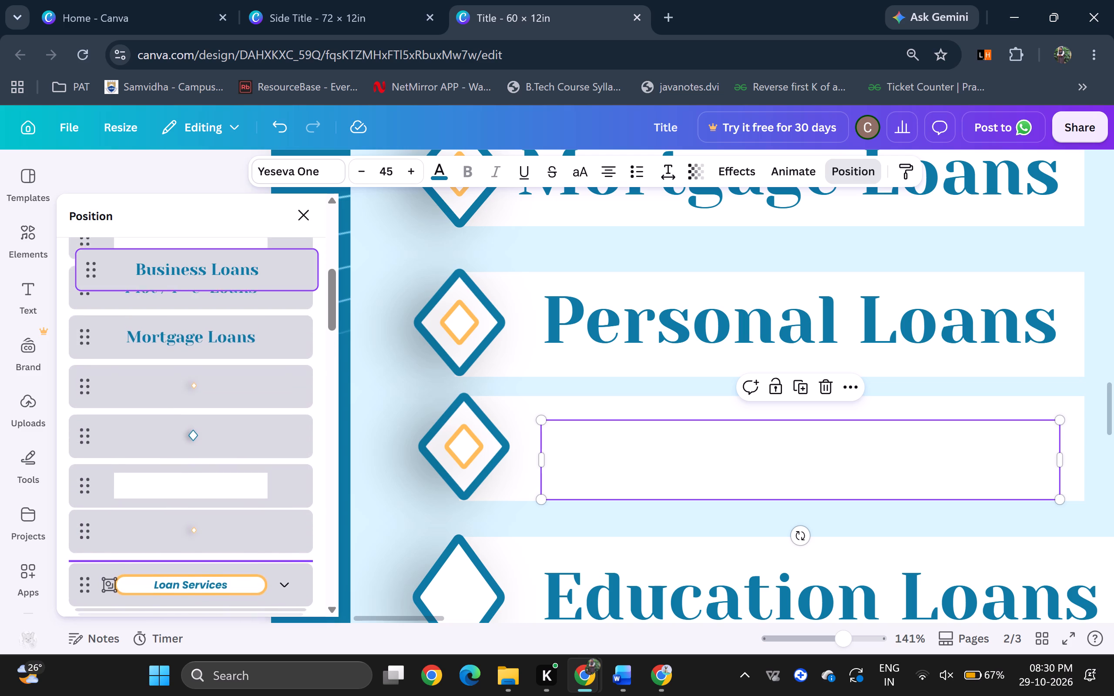
drag(90, 264, 90, 247)
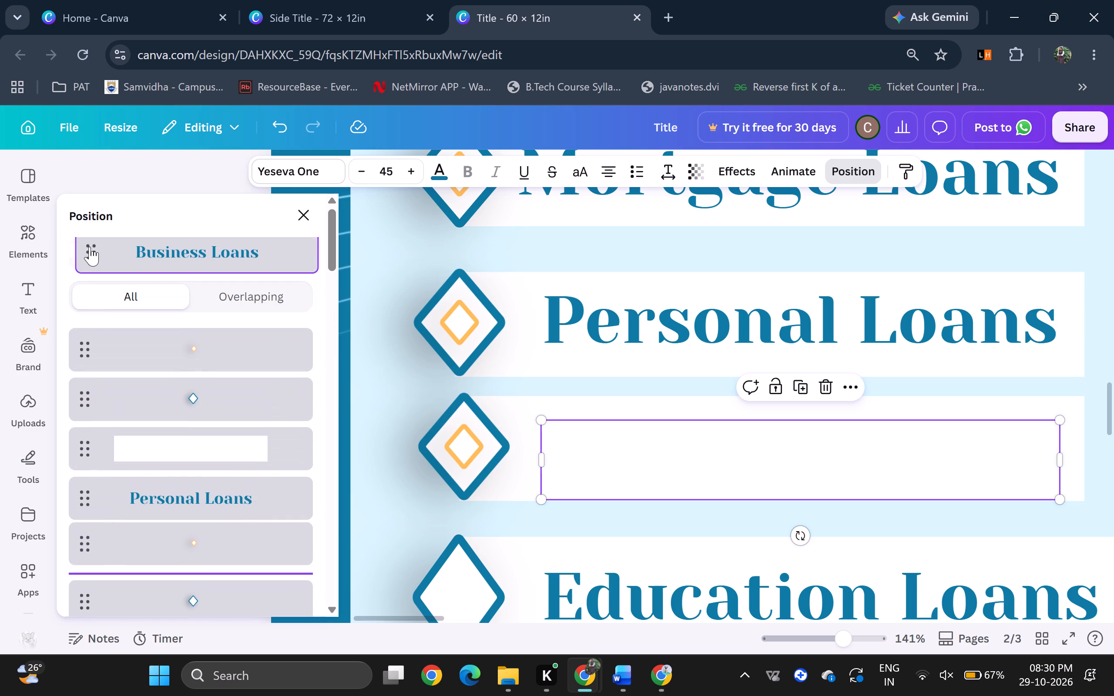
drag(90, 247, 90, 342)
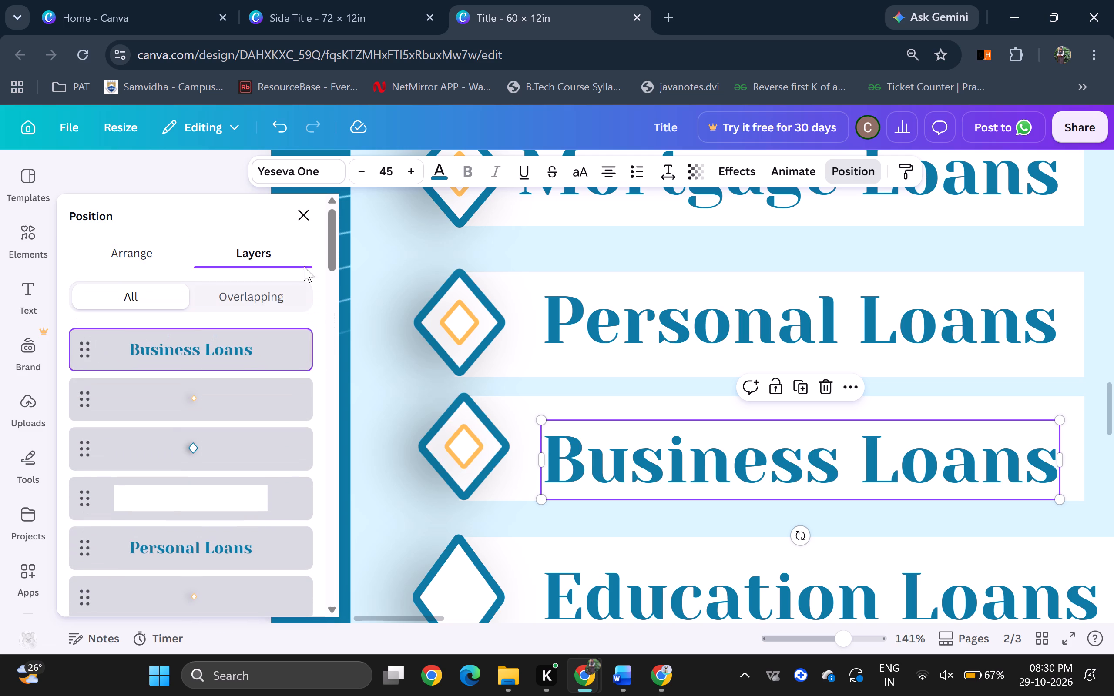
click(311, 216)
Move the Business Loans text up slightly so it is vertically centred on its white bar.
drag(404, 476, 400, 461)
Delete the old diamond-and-divider group from the Education Loans row.
scroll(400, 461, down, 1)
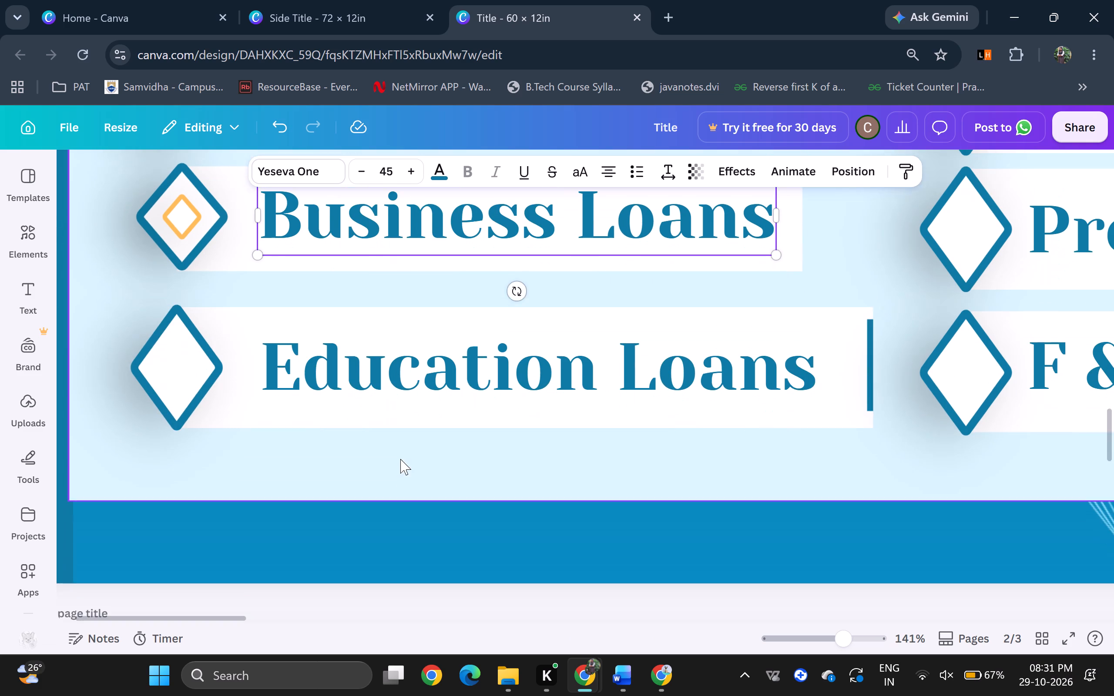
scroll(400, 459, down, 1)
click(271, 442)
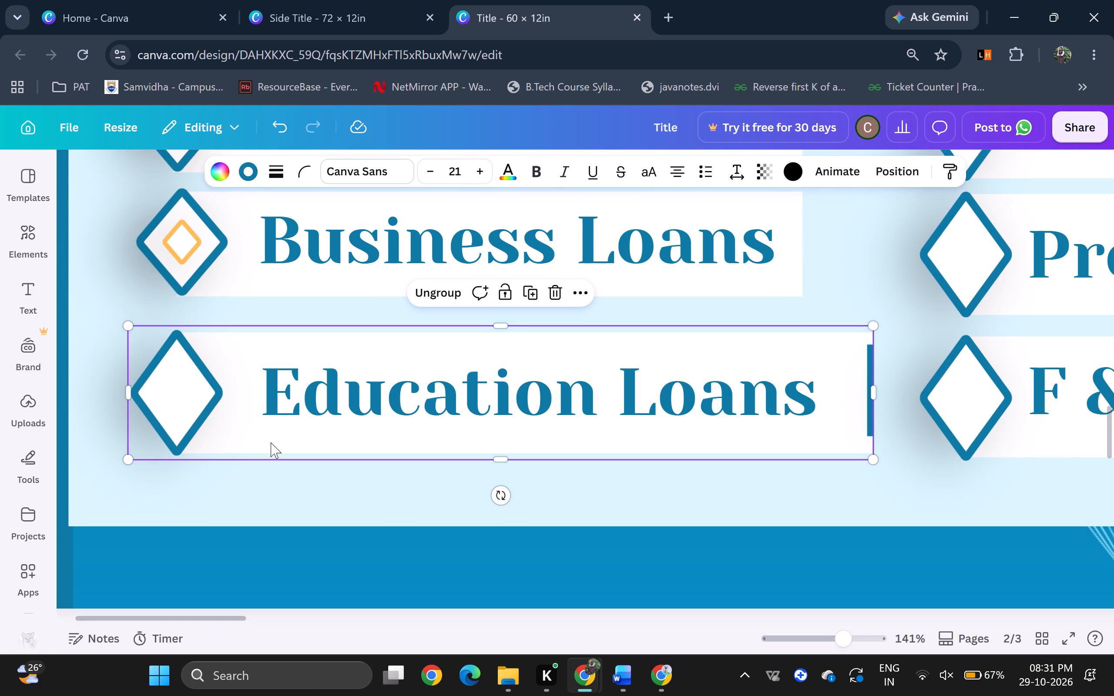
key(Delete)
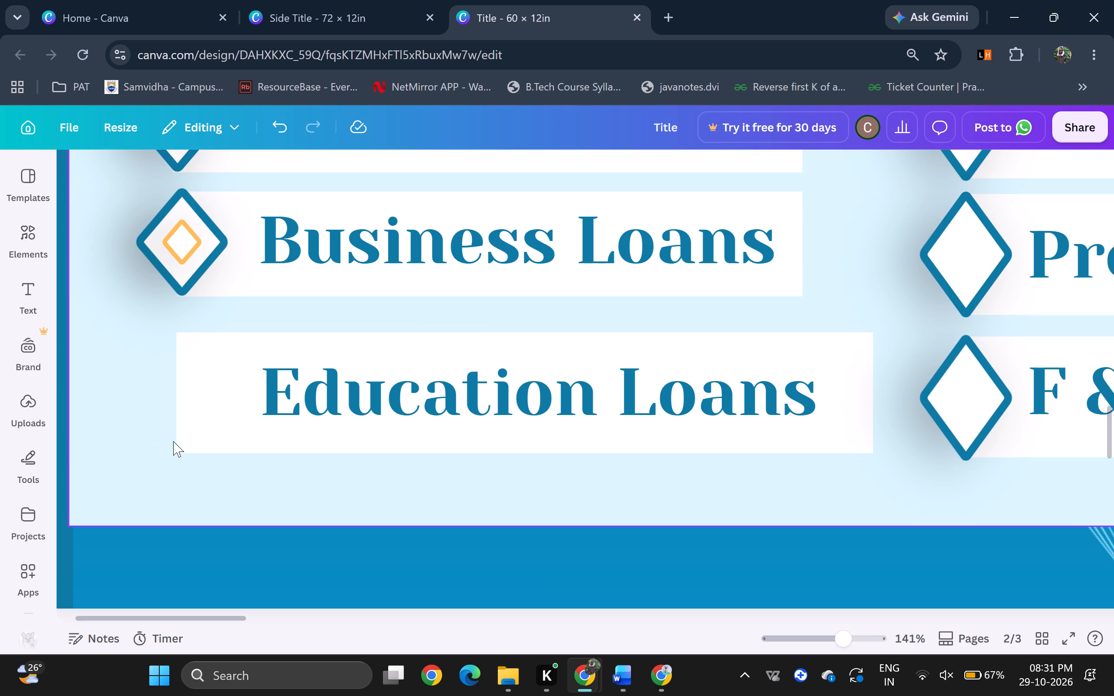
Delete the old white bar from the Education Loans row.
click(213, 435)
key(Delete)
Copy the Business Loans row's double diamond and white bar into the Education Loans row, aligned directly beneath the originals.
click(213, 271)
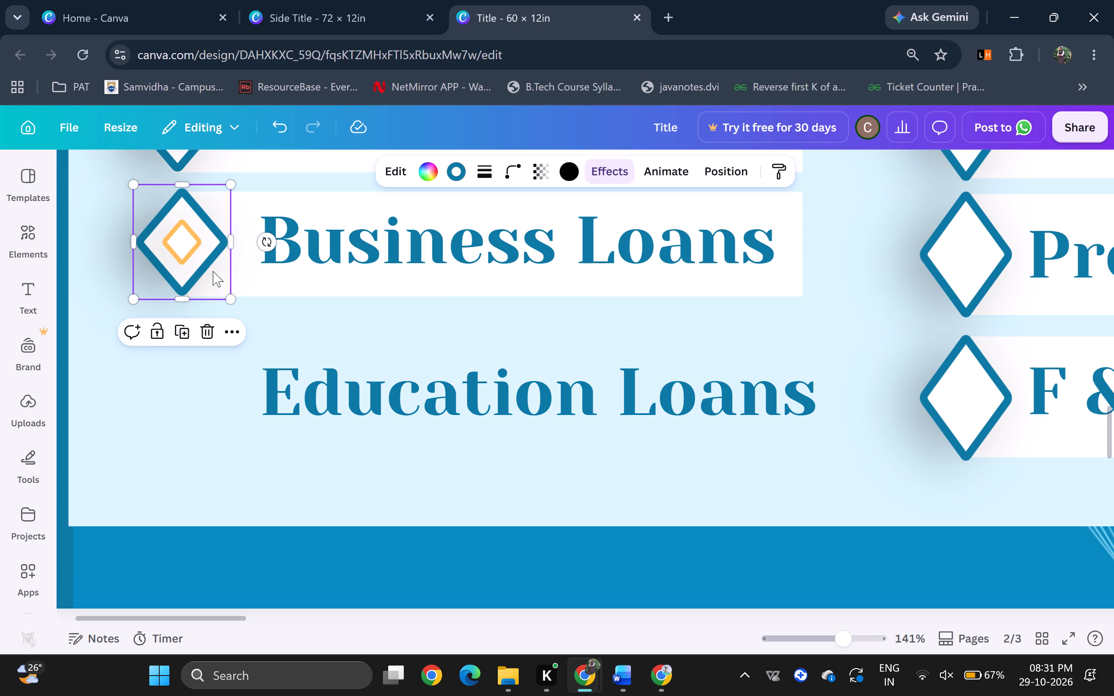
shift+click(194, 252)
shift+click(253, 274)
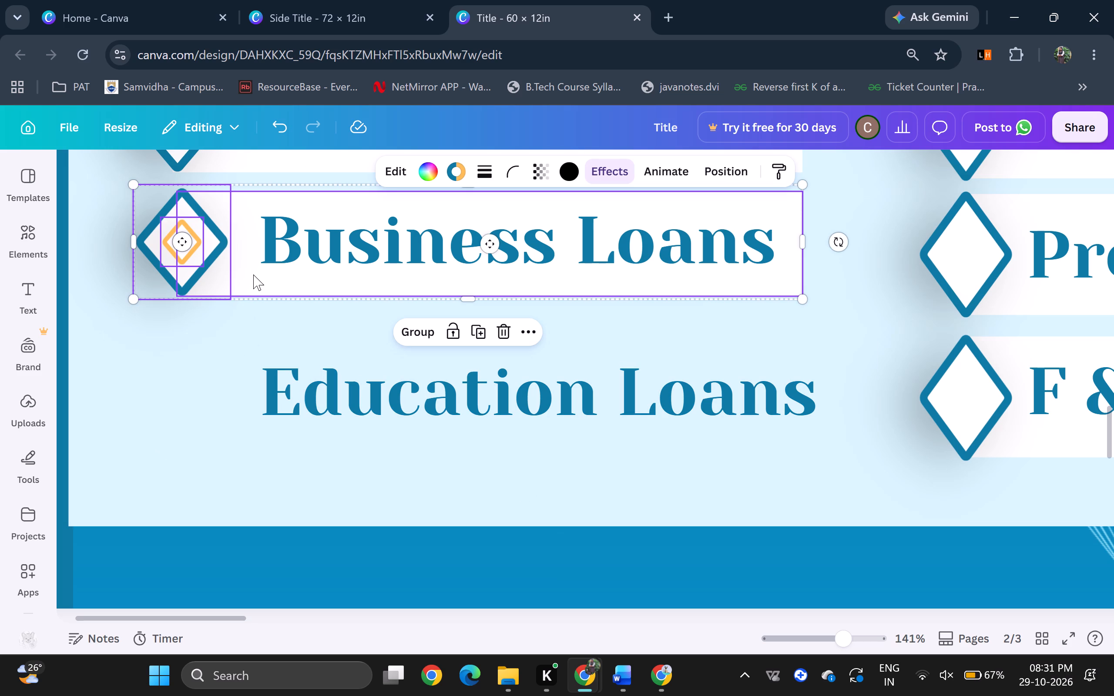
key(ctrl+c)
key(ctrl+v)
drag(315, 273, 297, 349)
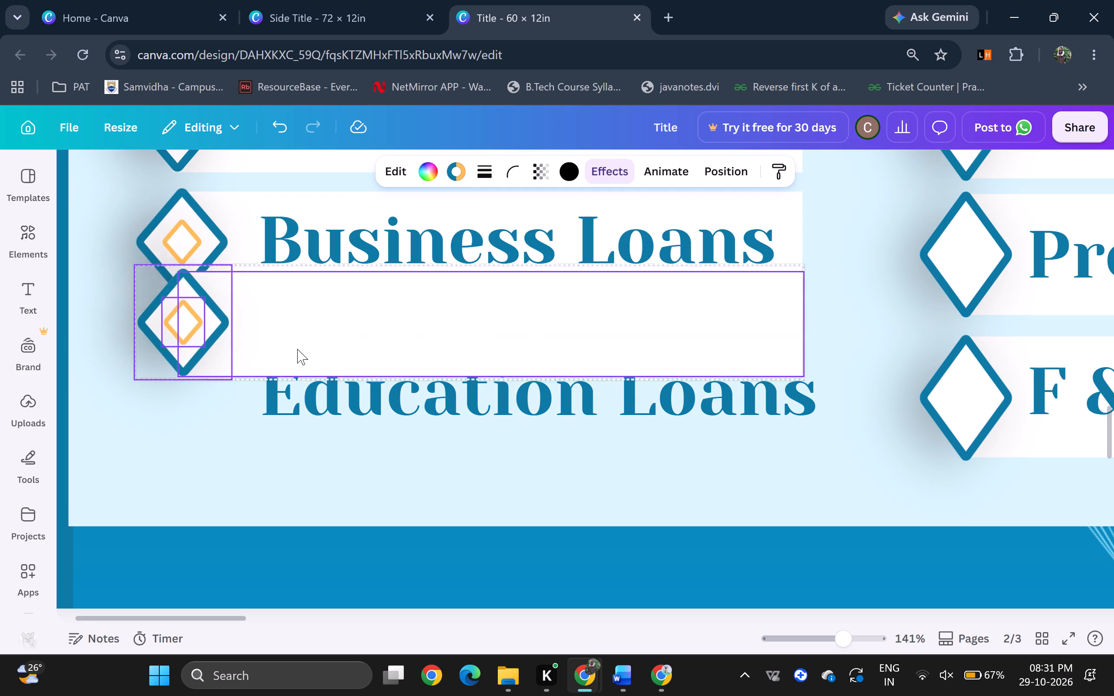
drag(297, 349, 301, 395)
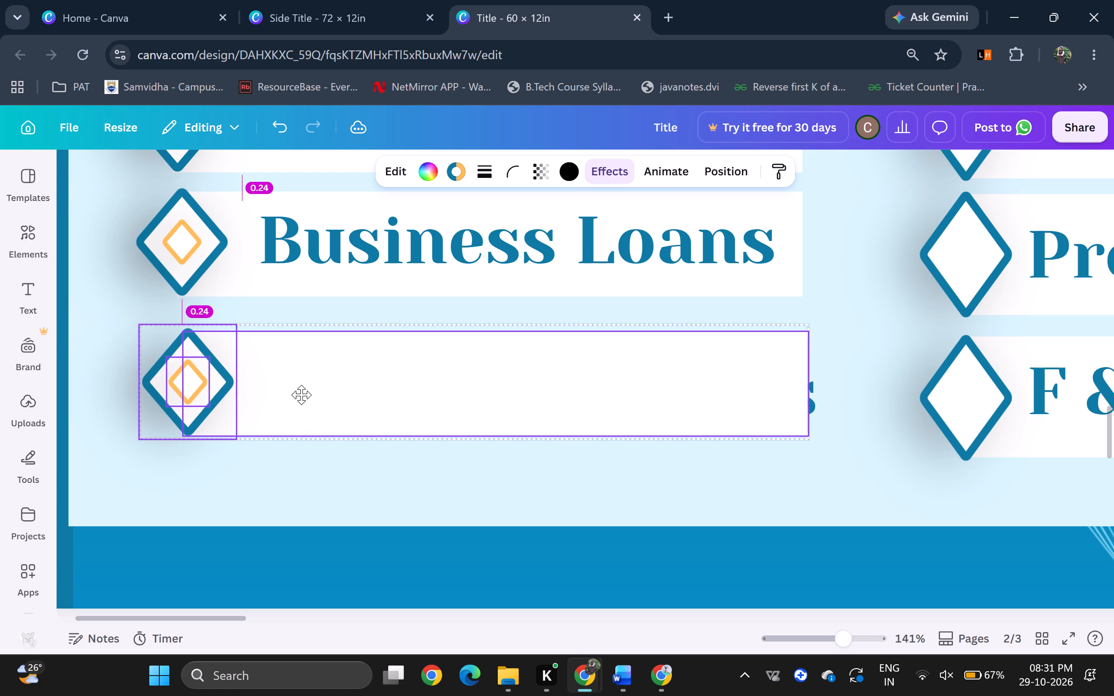
drag(301, 395, 301, 392)
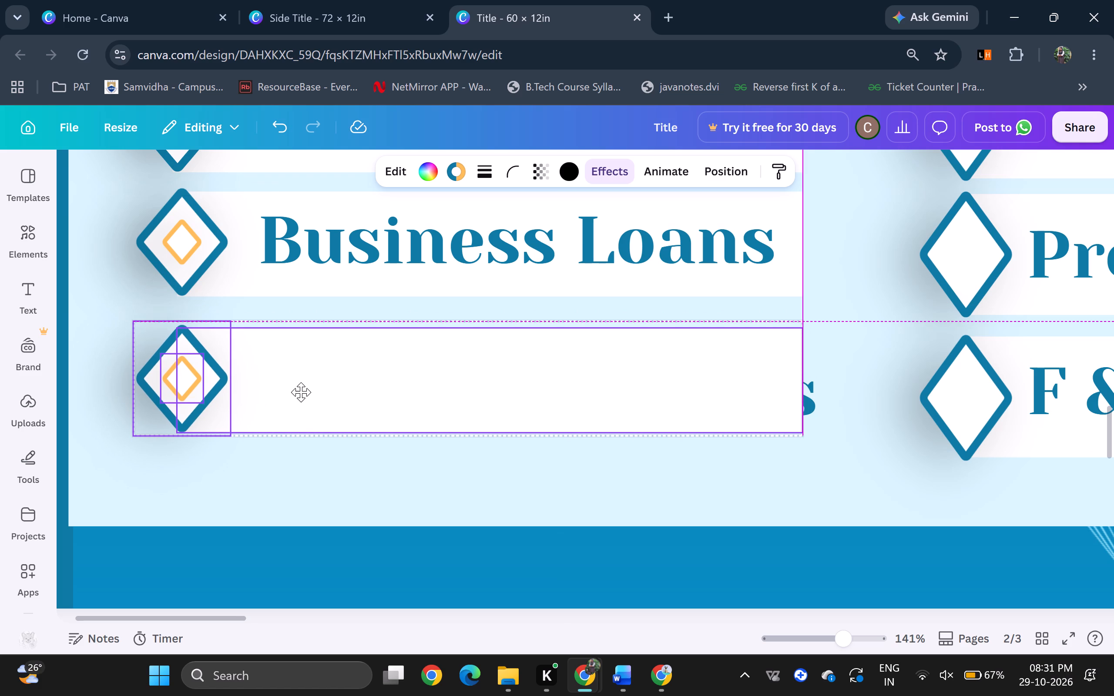
drag(301, 392, 300, 388)
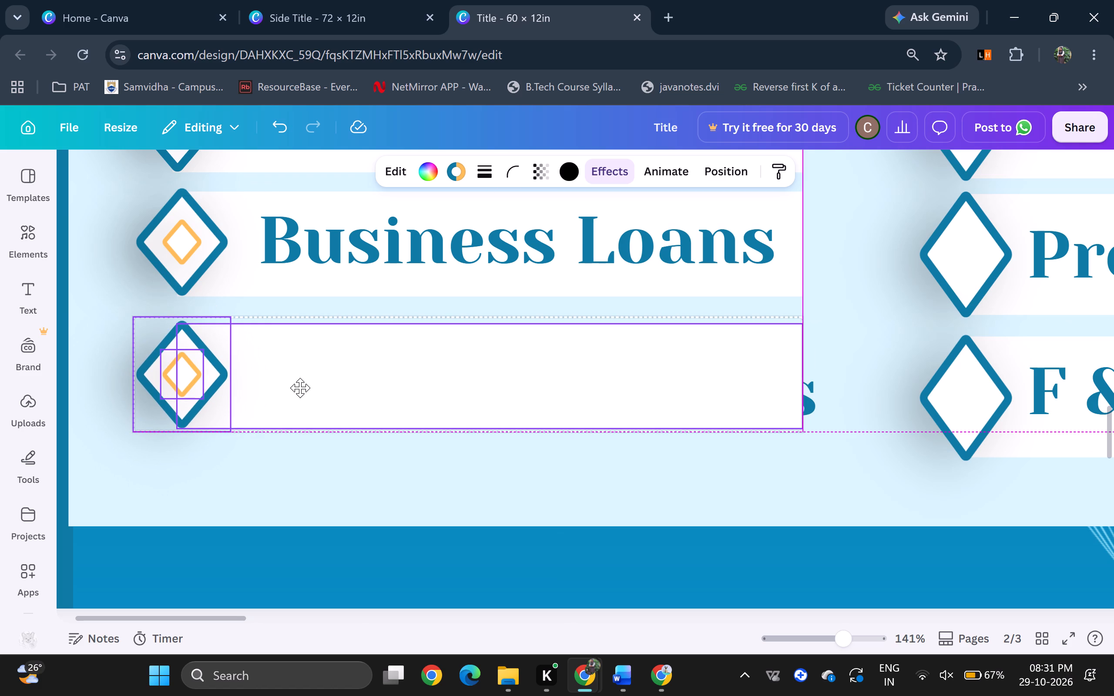
drag(300, 388, 301, 390)
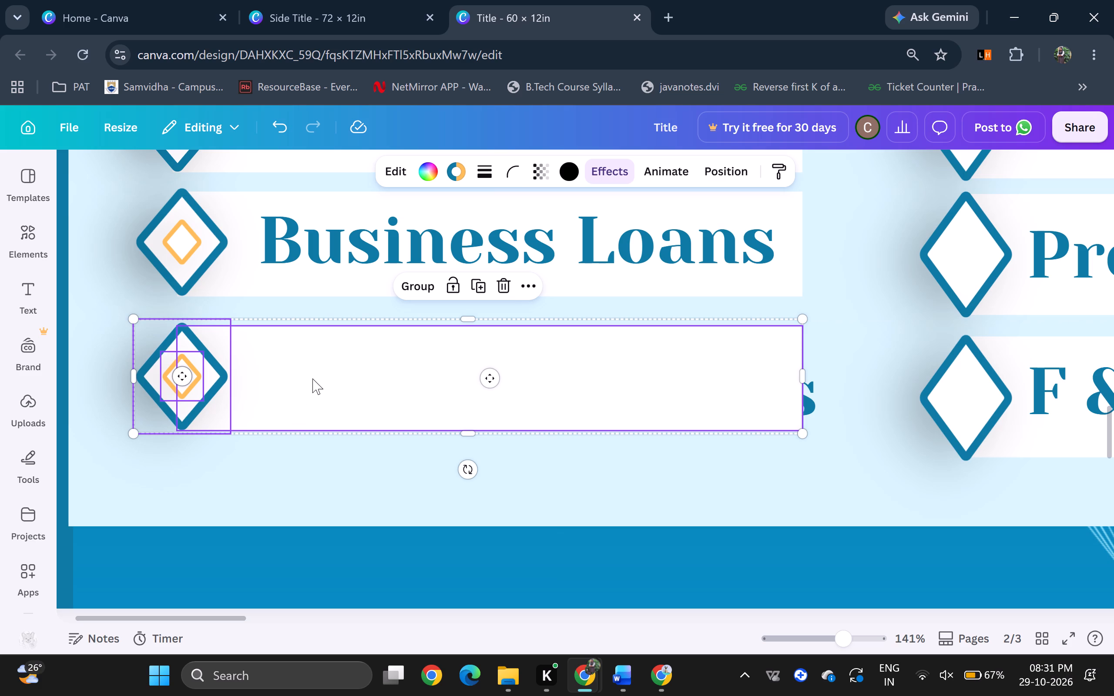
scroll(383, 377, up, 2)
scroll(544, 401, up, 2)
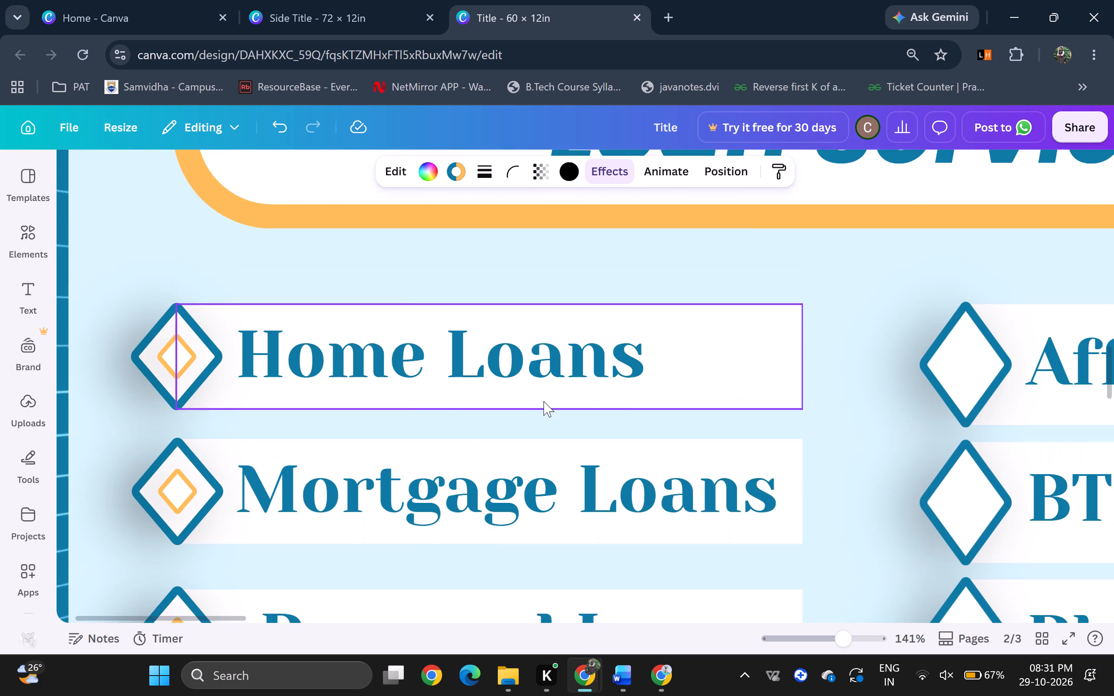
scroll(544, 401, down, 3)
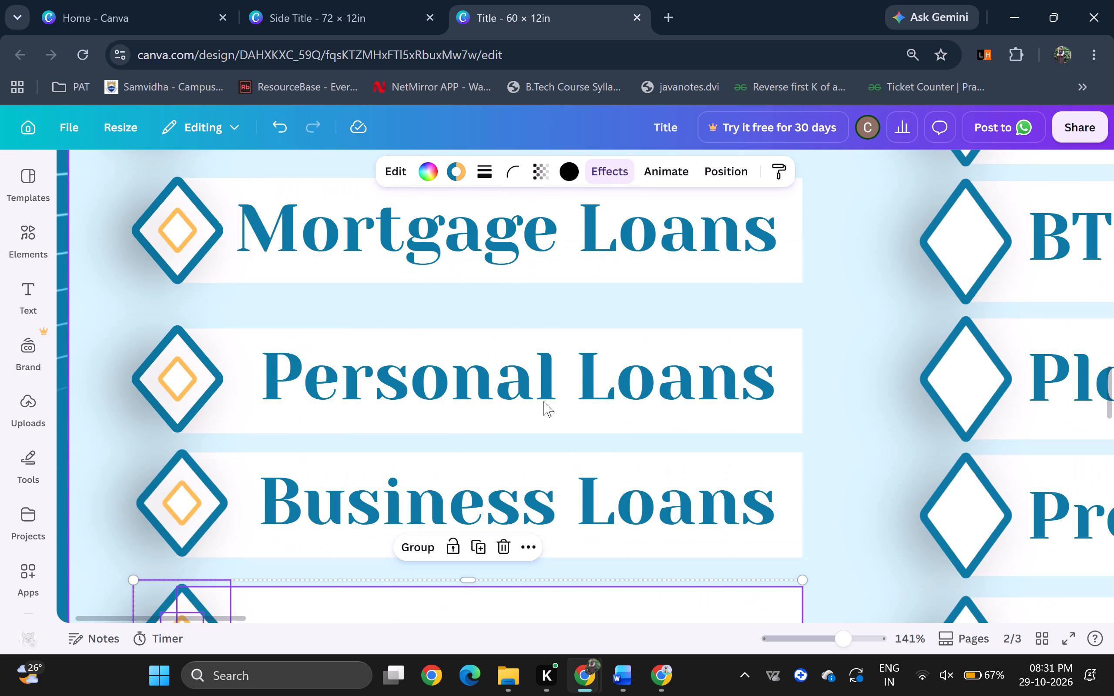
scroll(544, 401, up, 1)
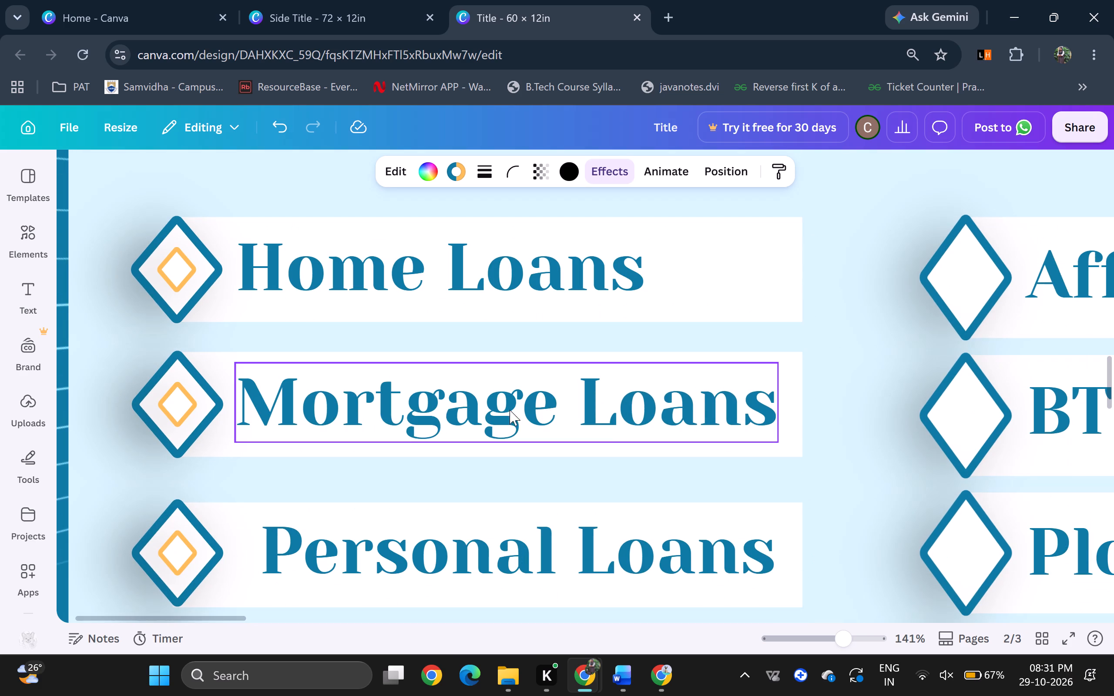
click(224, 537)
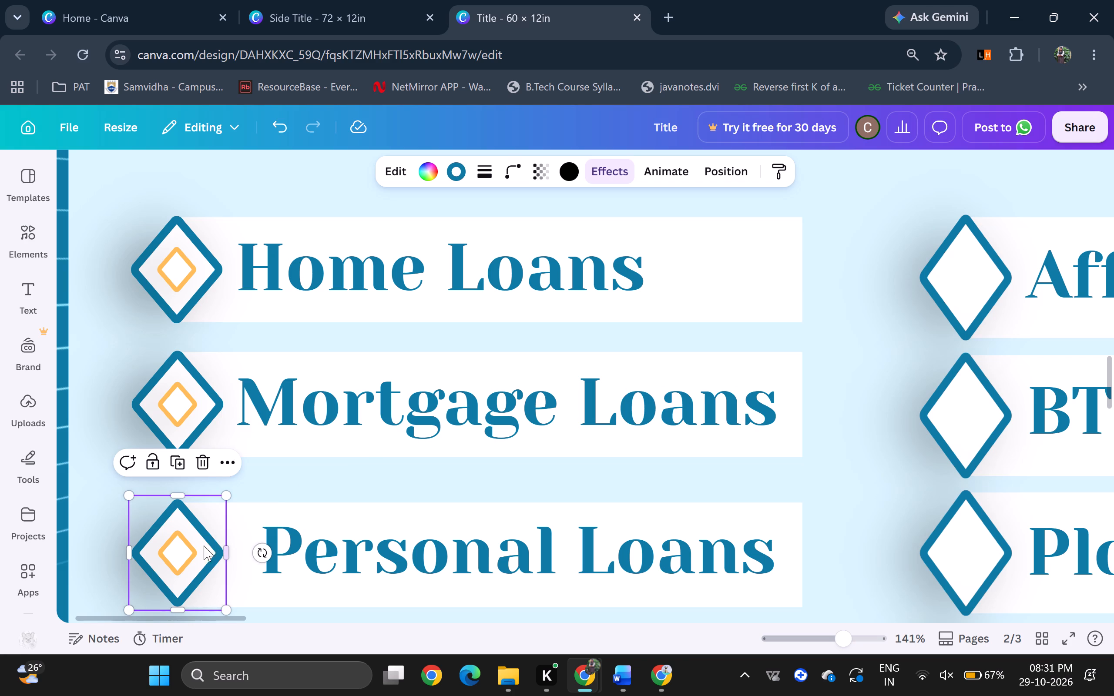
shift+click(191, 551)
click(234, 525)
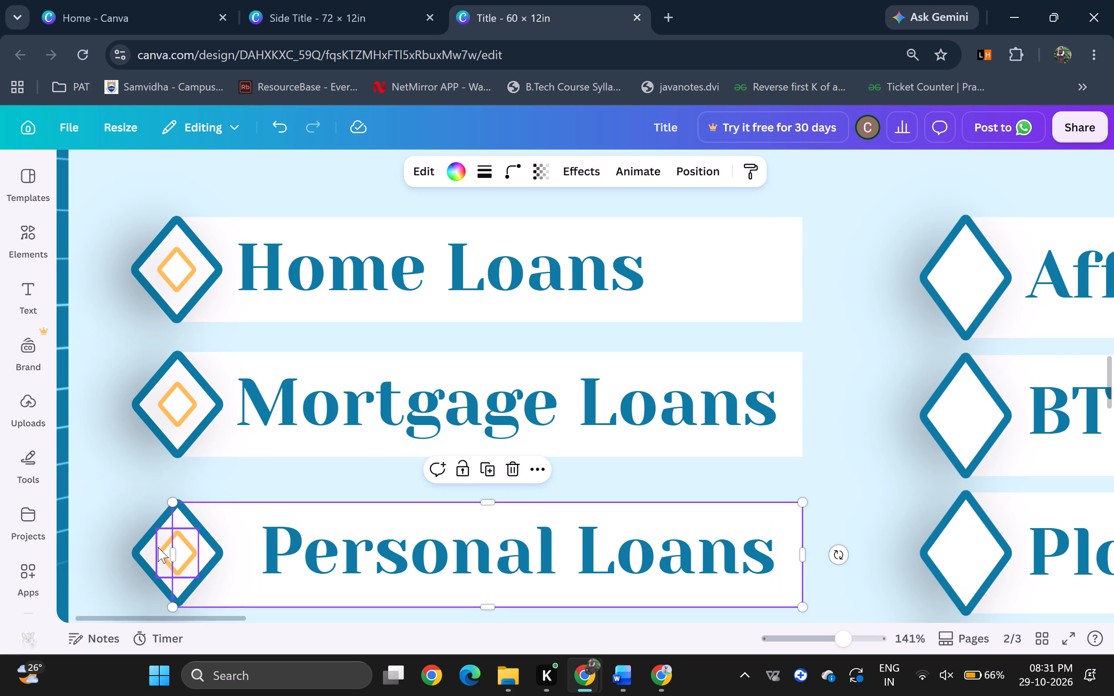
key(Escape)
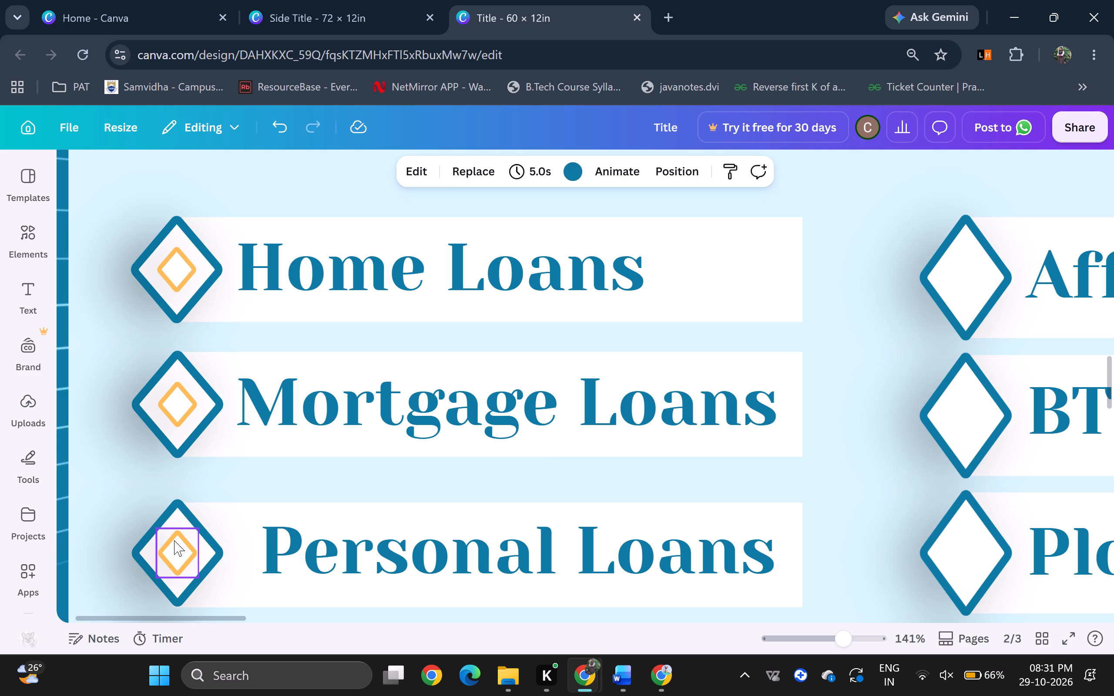
Move the whole Personal Loans row, with its double diamond, white bar and text, up slightly to match the spacing of the rows above.
click(176, 513)
shift+click(179, 535)
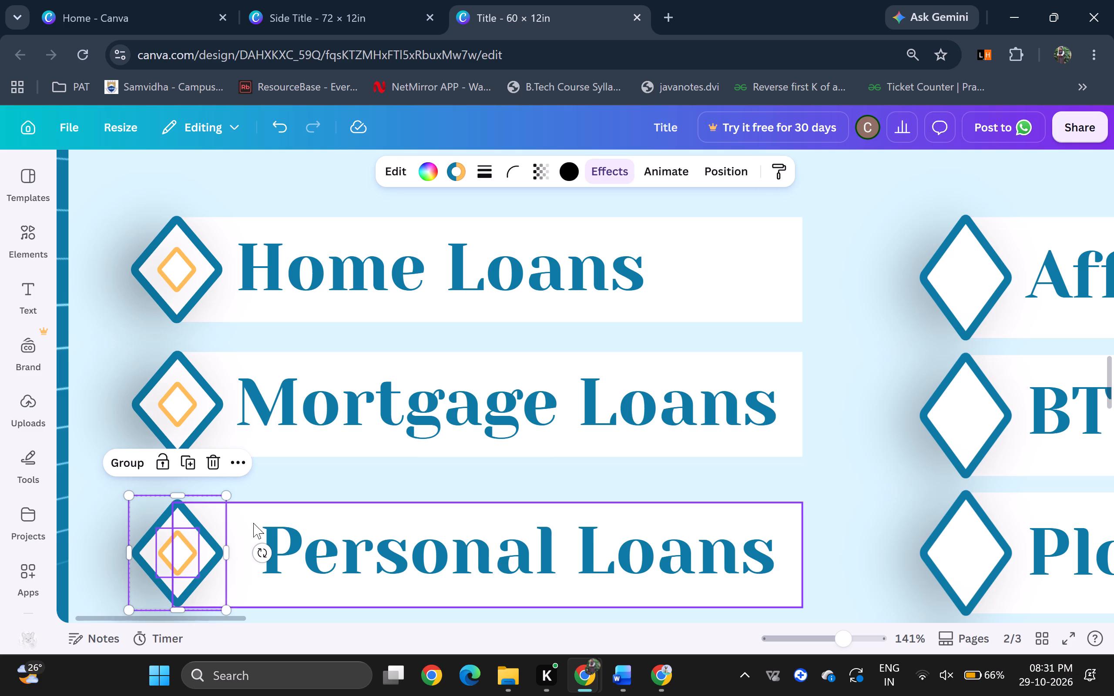
shift+click(254, 515)
shift+click(295, 537)
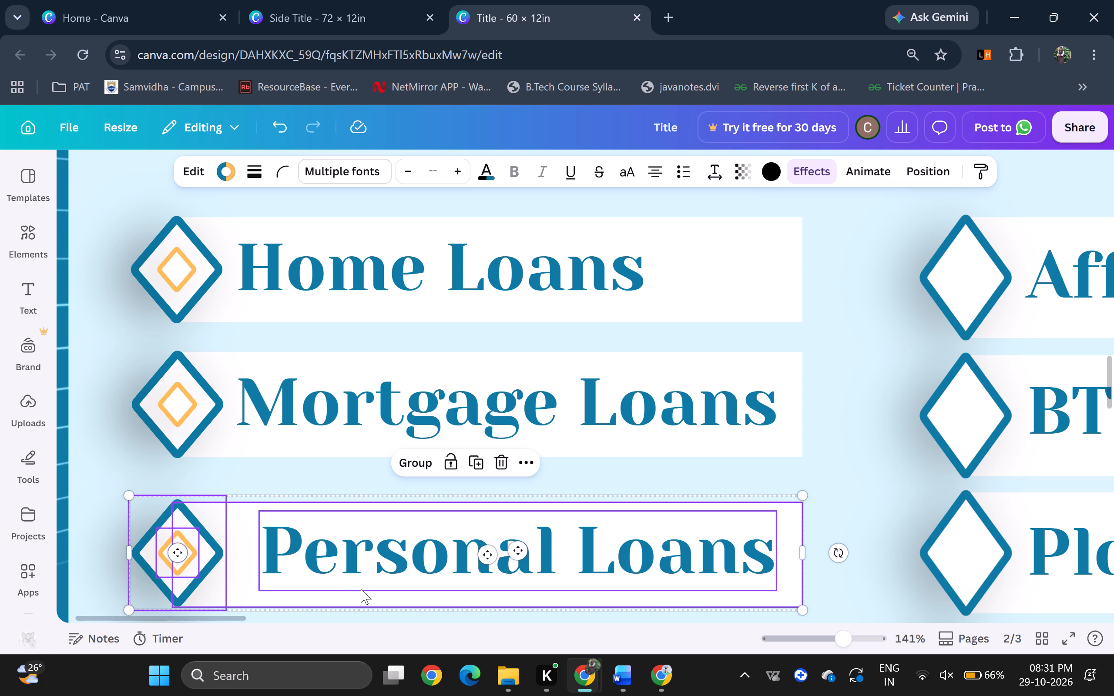
drag(507, 596, 505, 582)
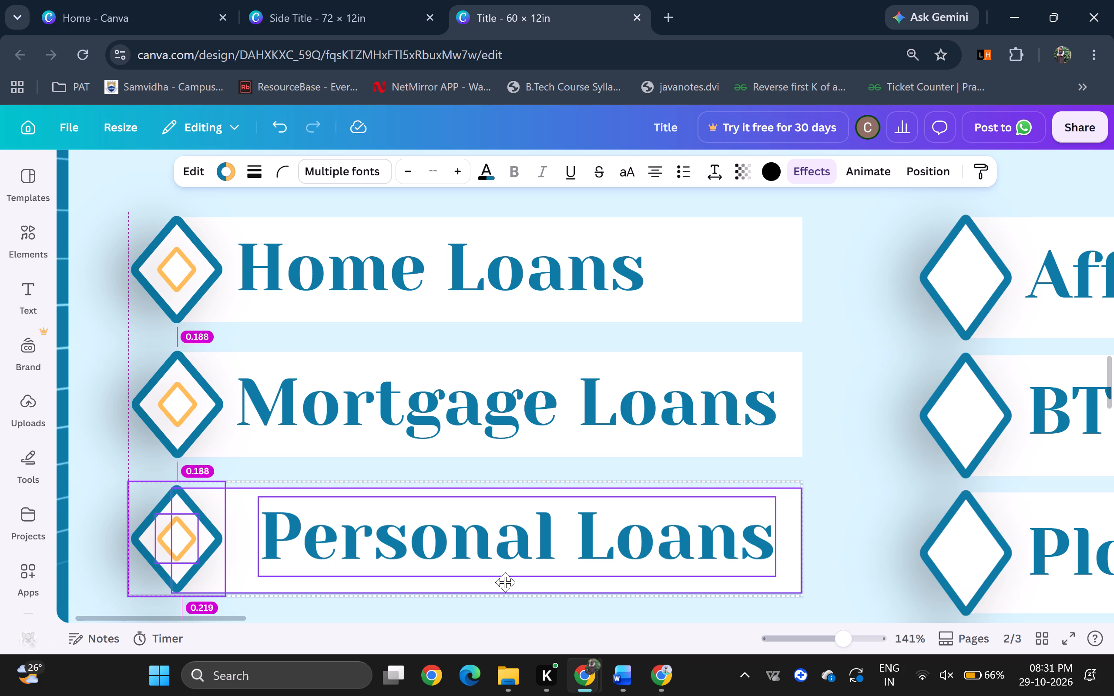
drag(505, 582, 506, 585)
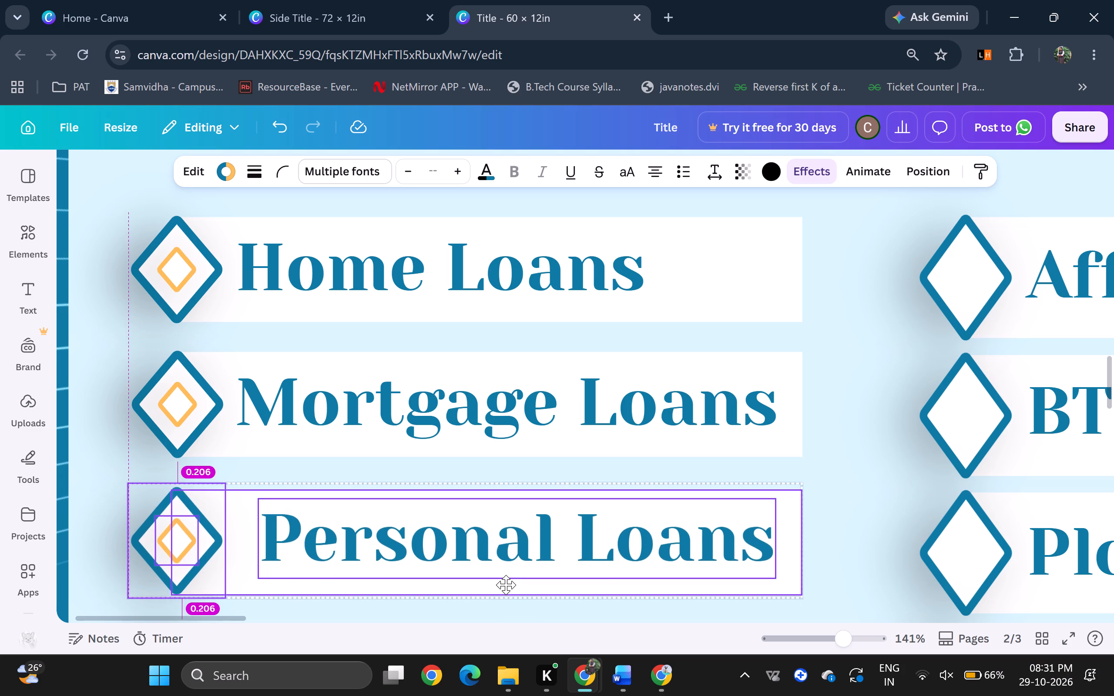
drag(506, 585, 505, 582)
Move the Business Loans row's double diamond, white bar and text up slightly to even its gap below the Personal Loans row.
scroll(518, 487, down, 3)
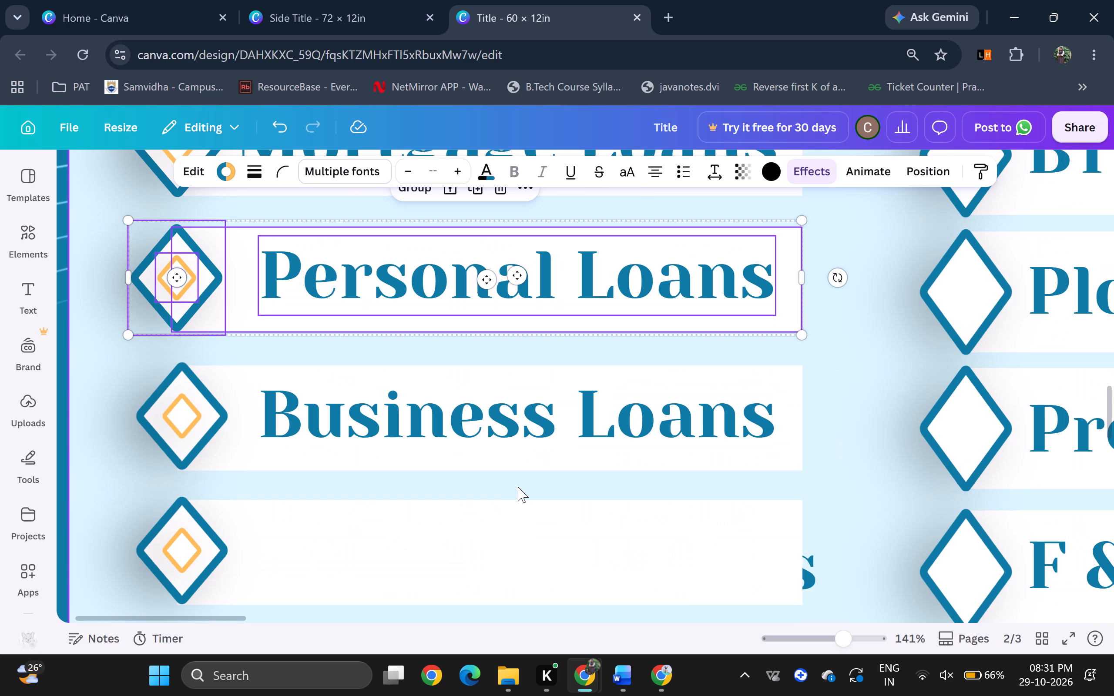
click(236, 457)
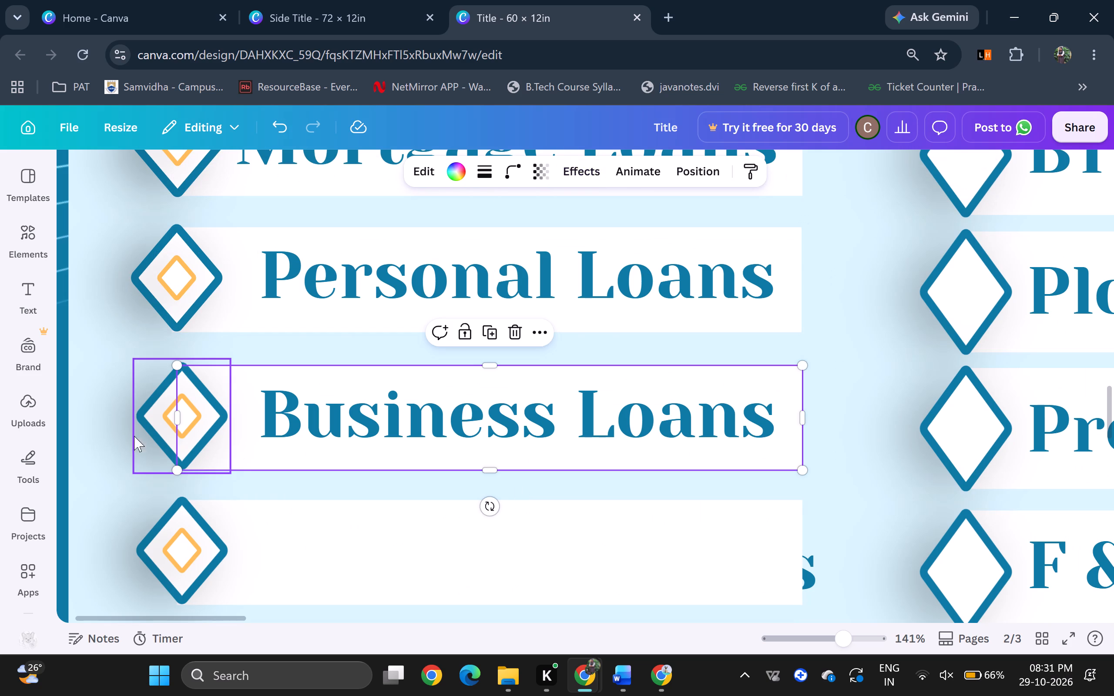
click(150, 433)
shift+click(173, 422)
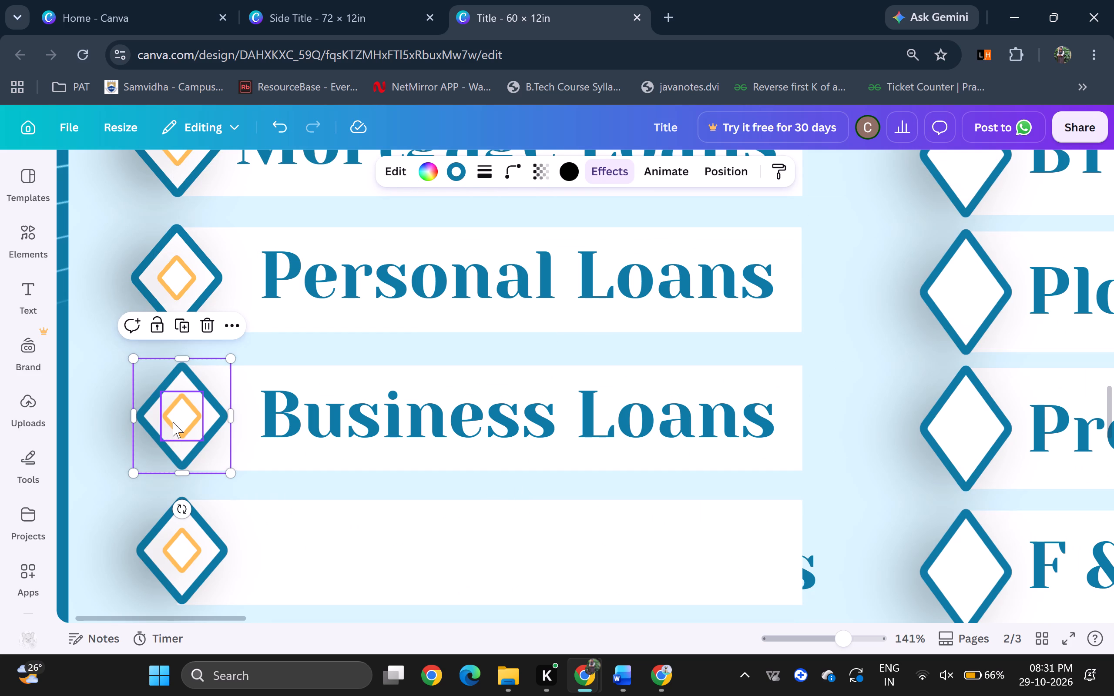
shift+click(290, 429)
shift+click(245, 442)
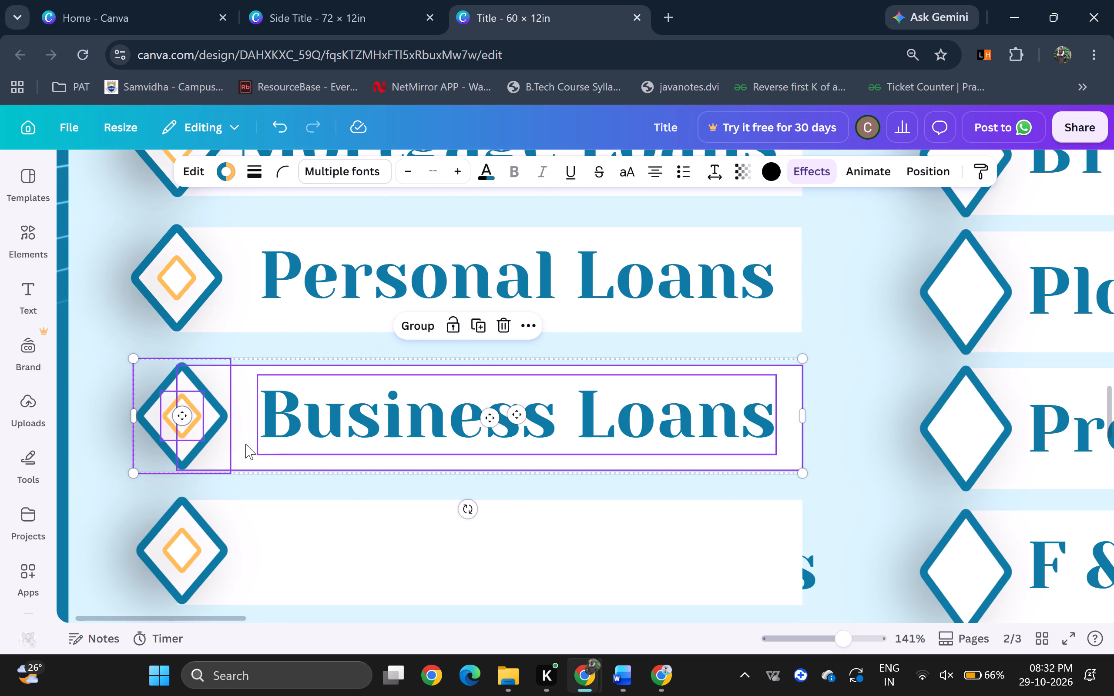
drag(267, 462, 268, 459)
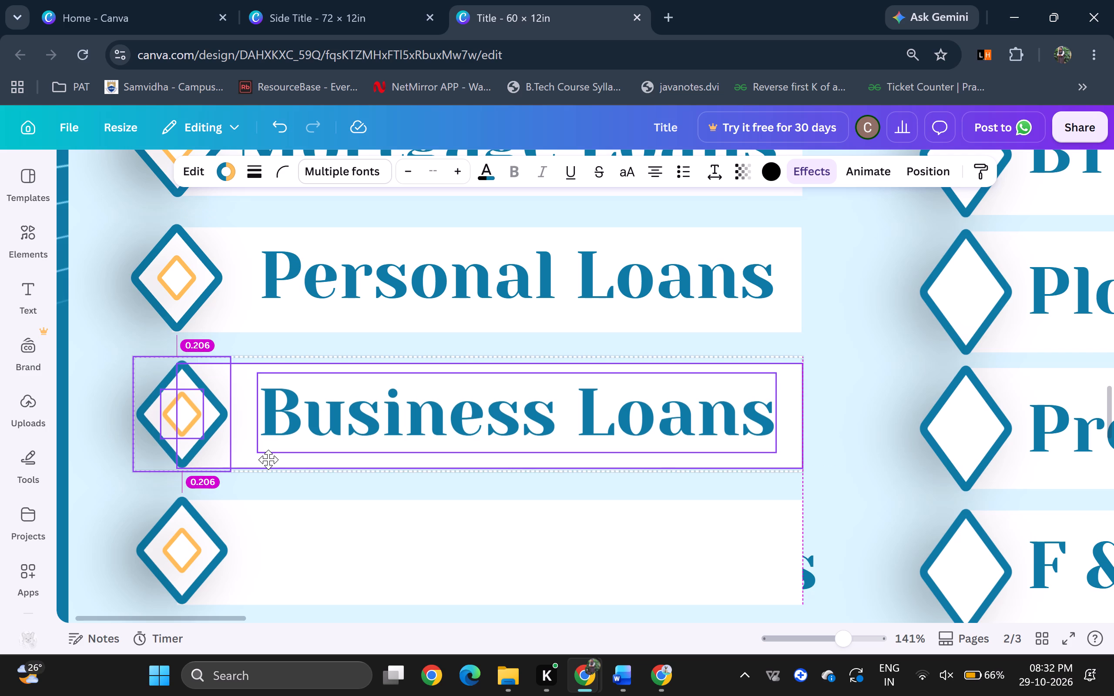
drag(268, 459, 268, 458)
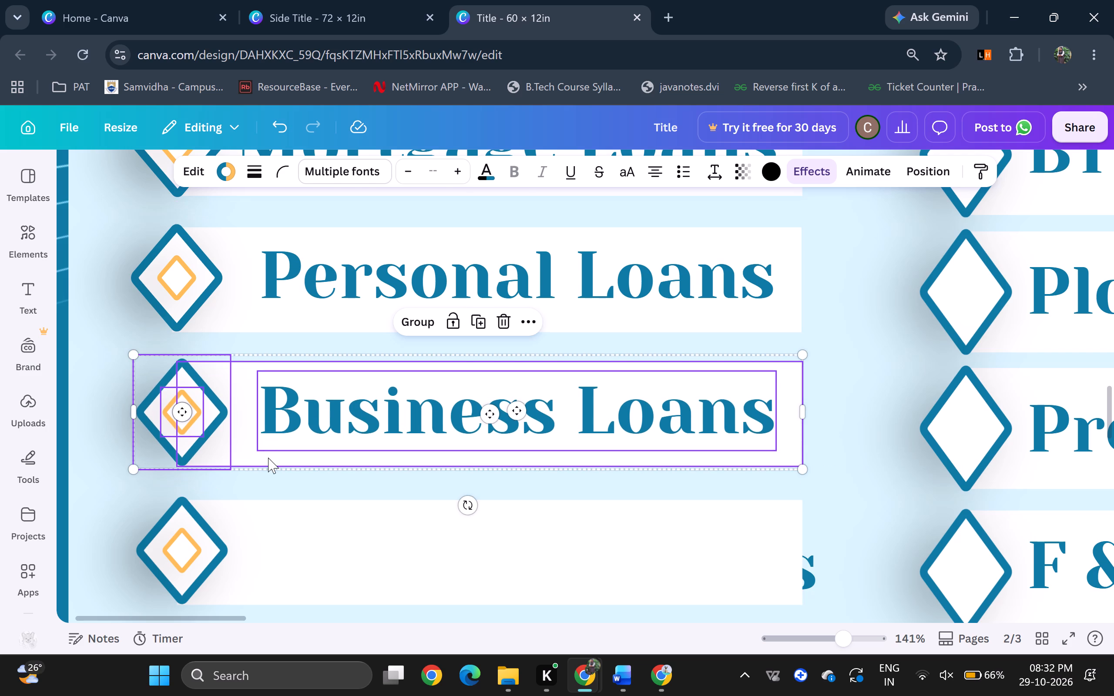
Move the Education Loans row's double diamond and white bar up slightly to even its gap below the Business Loans row.
scroll(269, 460, down, 1)
click(171, 504)
shift+click(185, 478)
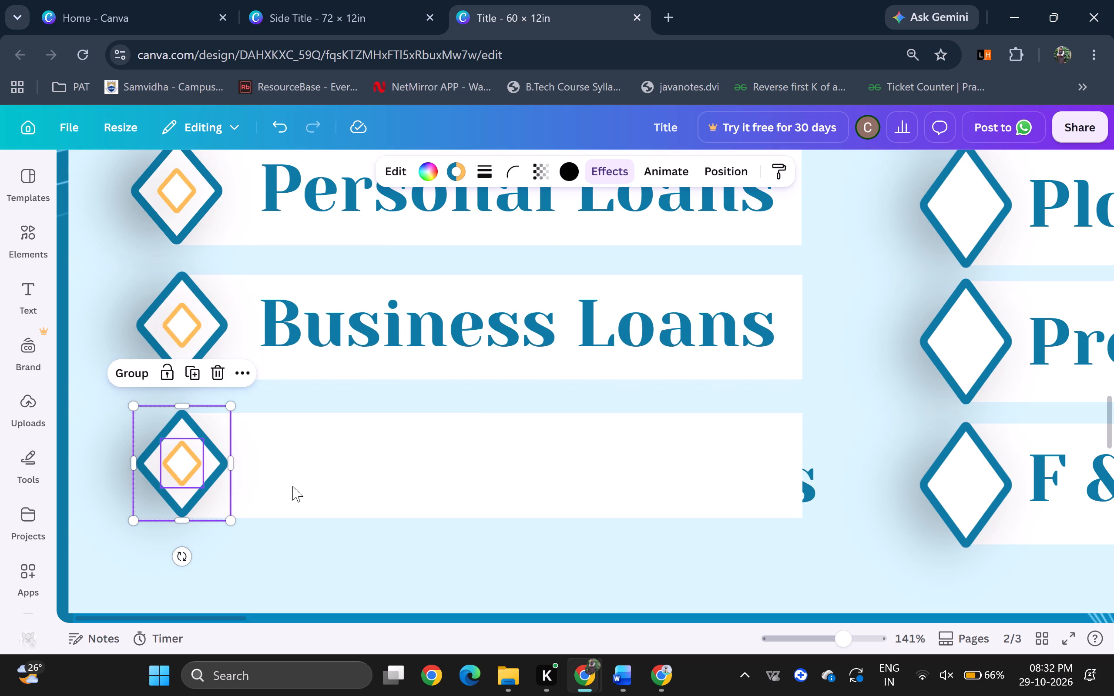
shift+click(324, 486)
click(285, 497)
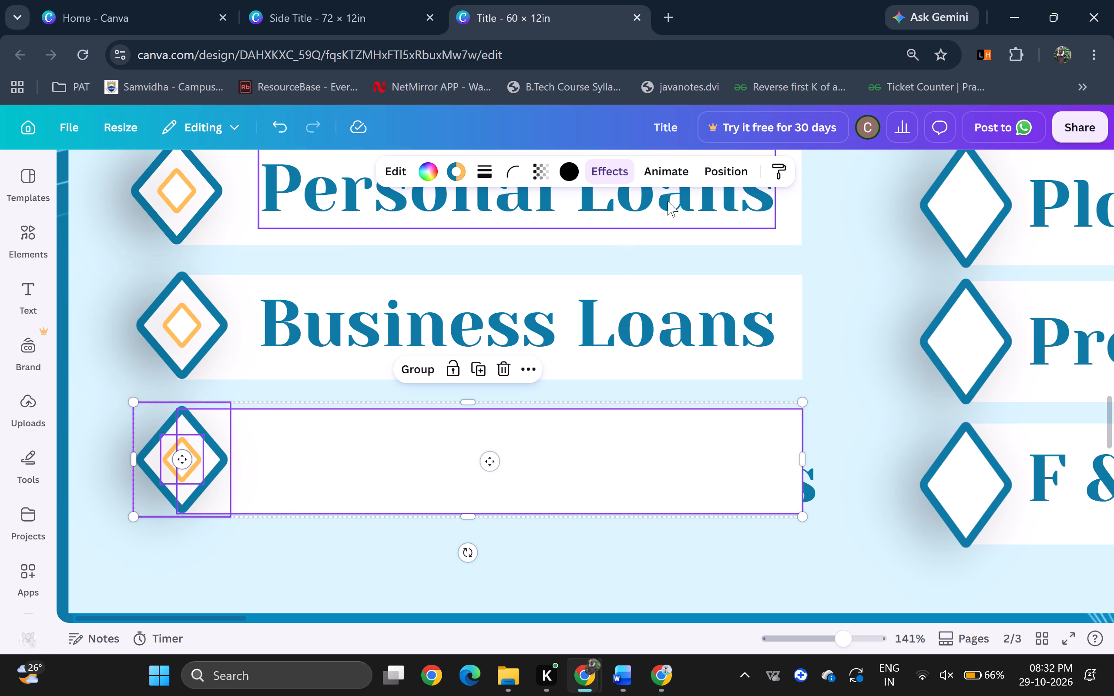
Move the Education Loans text to the top of the layer order, above its copied double diamond and white bar.
click(723, 164)
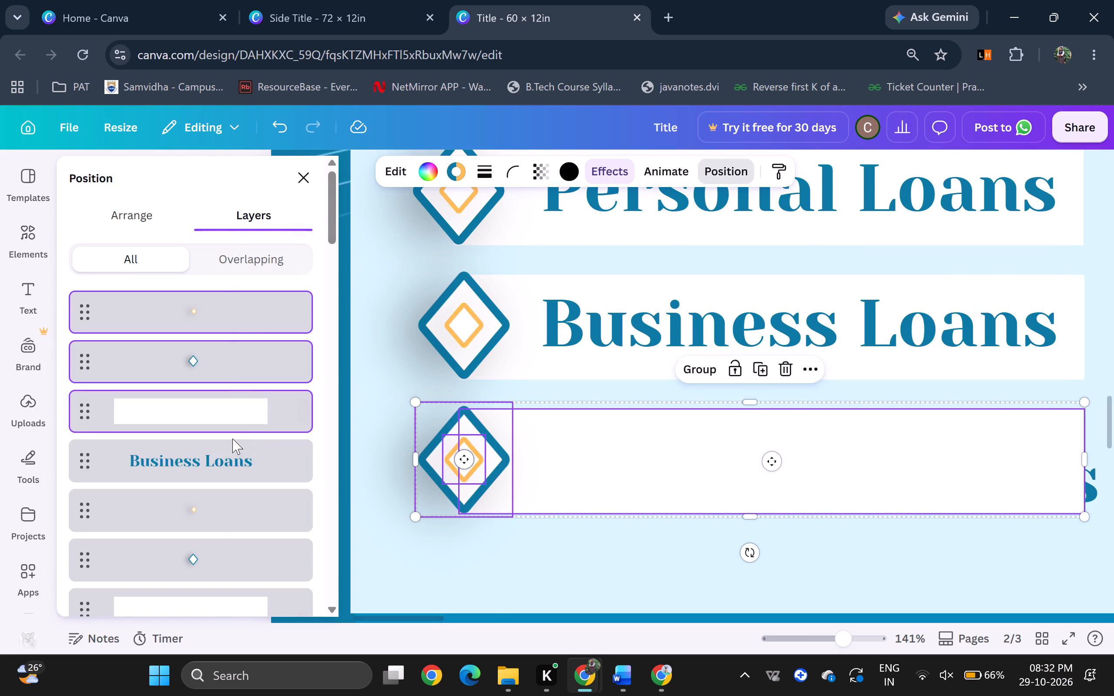
scroll(232, 438, down, 10)
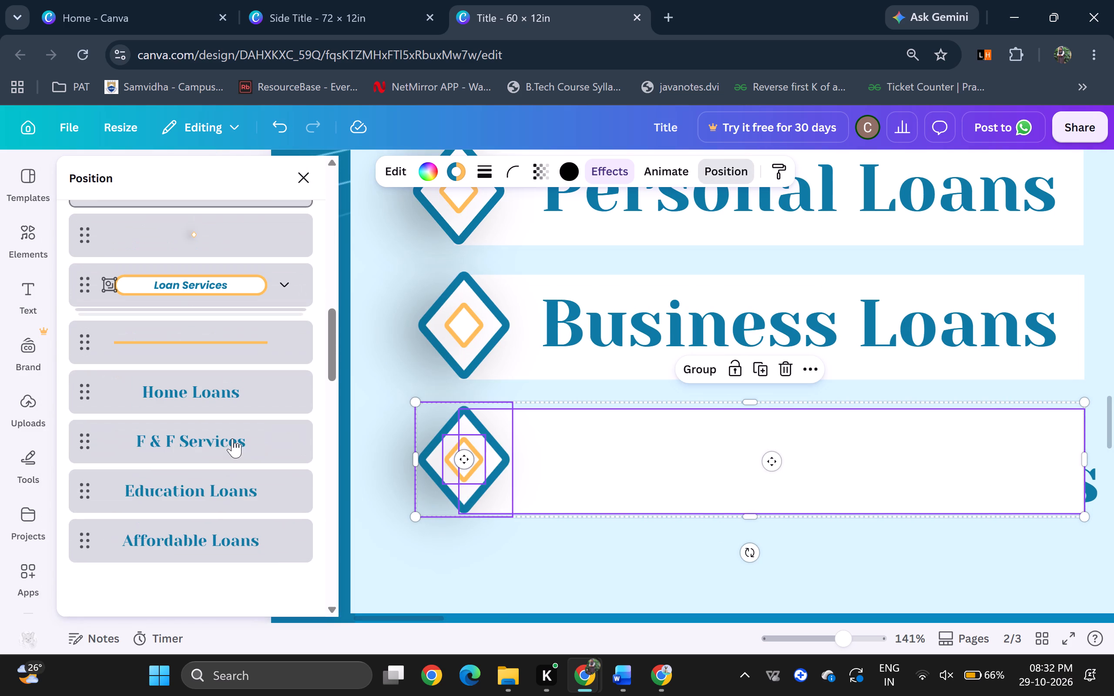
drag(91, 490, 124, 234)
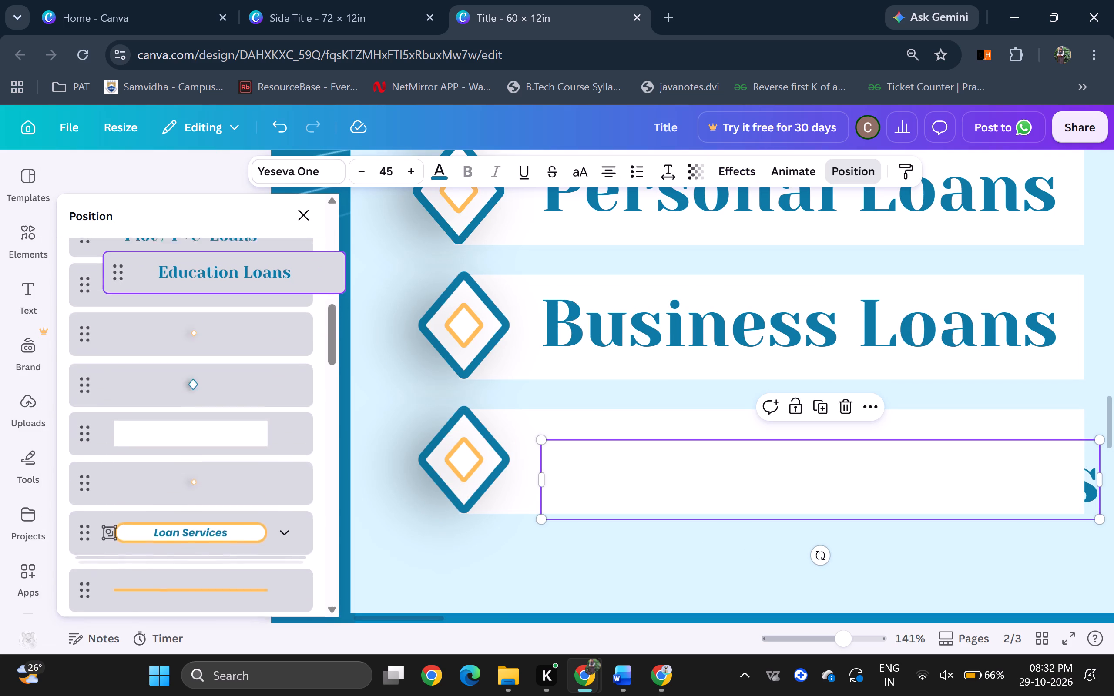
drag(124, 234, 124, 234)
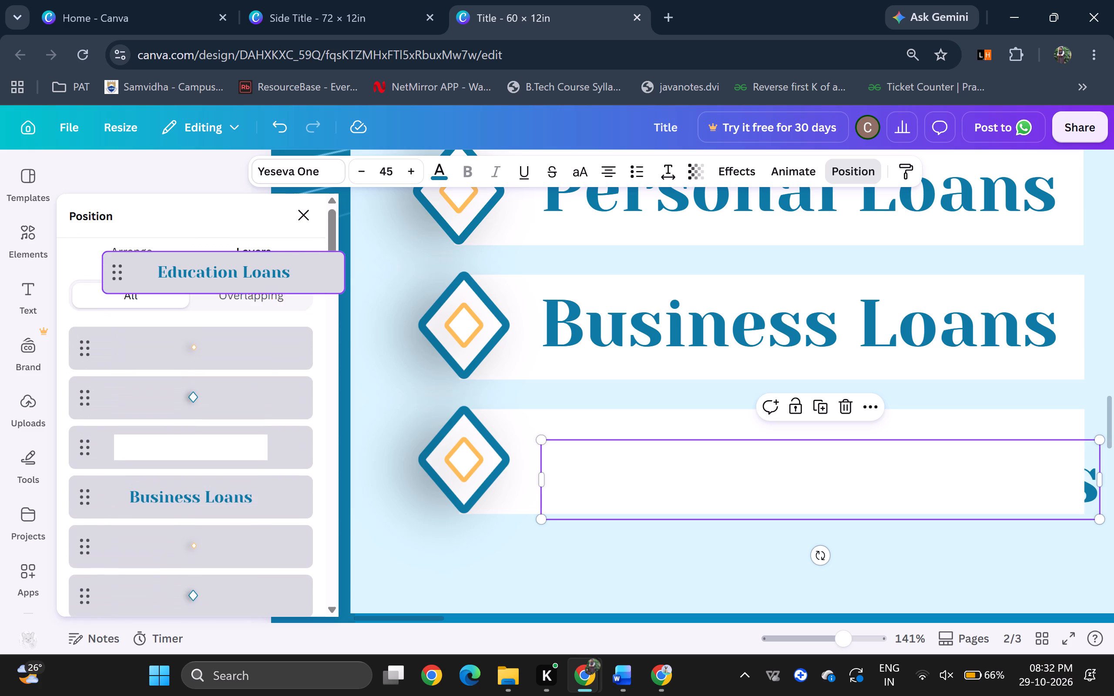
drag(124, 234, 85, 340)
Position the Education Loans text on its white bar, vertically centred and shifted closer to the double diamond so it fits inside.
drag(709, 490, 691, 477)
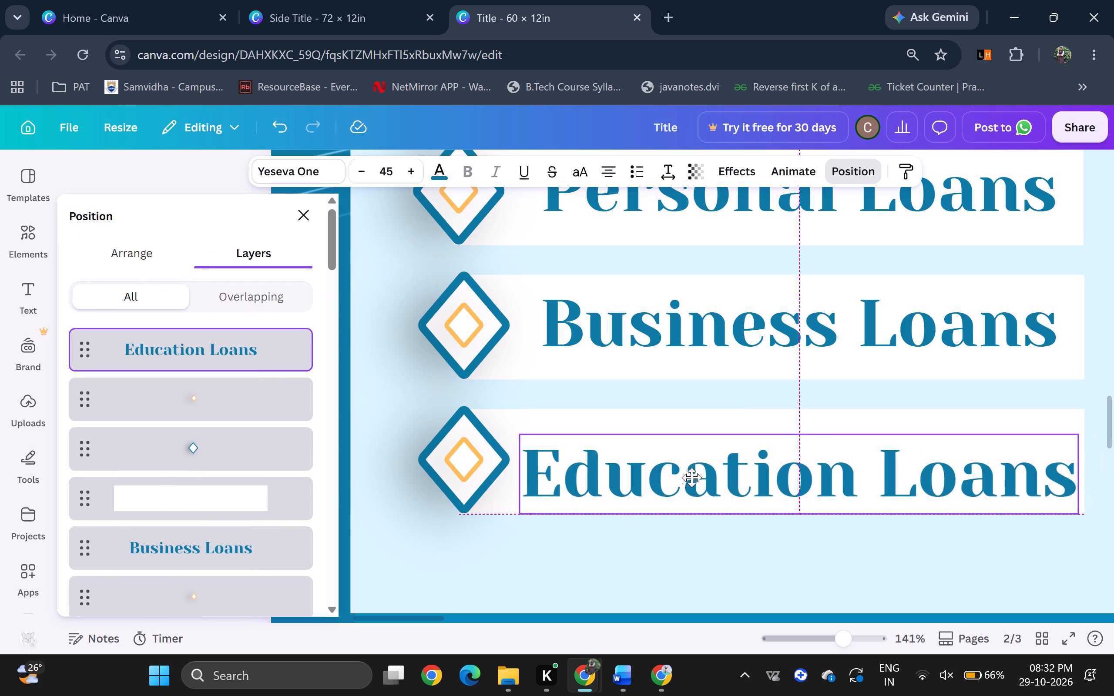
drag(691, 477, 707, 470)
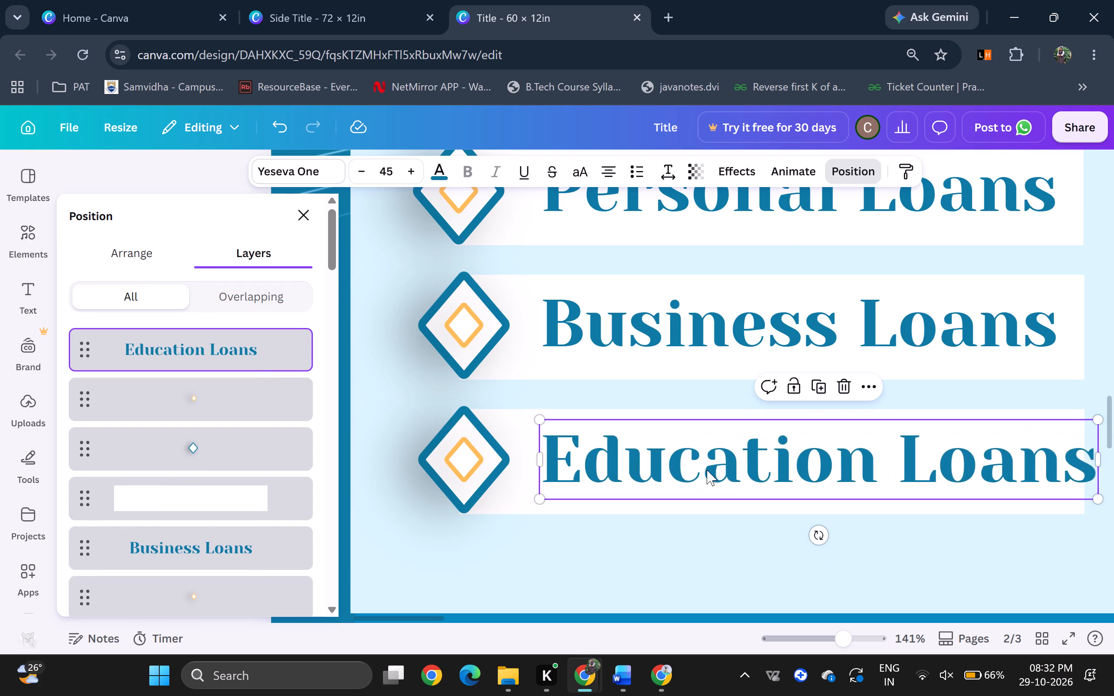
scroll(707, 470, left, 2)
drag(685, 470, 671, 473)
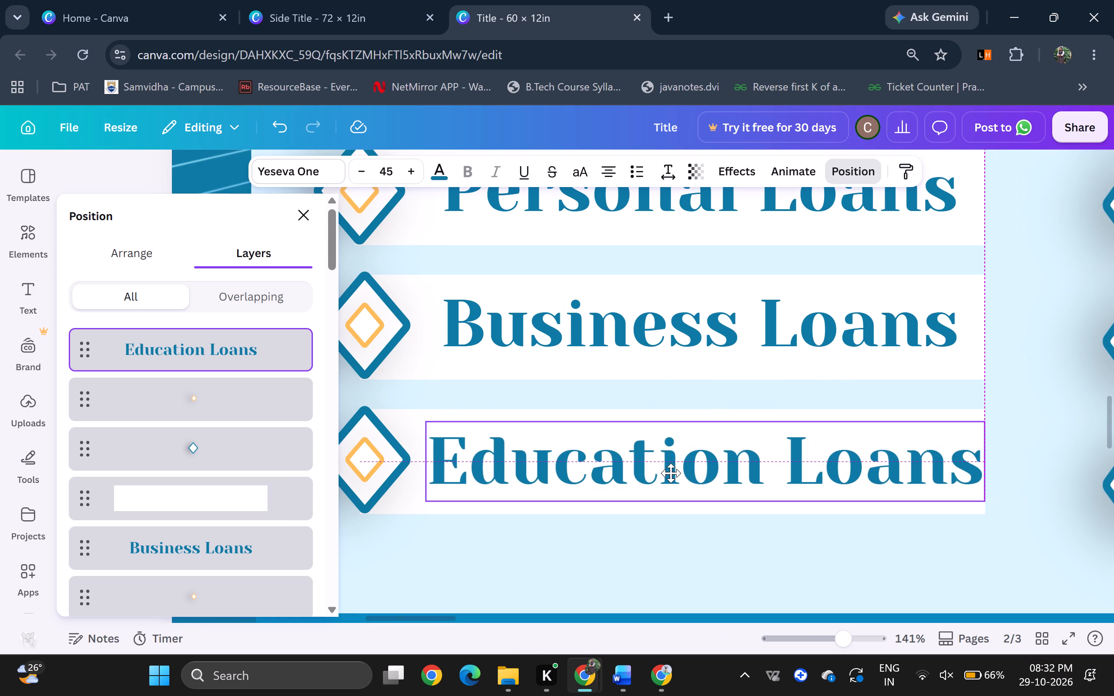
drag(671, 473, 663, 472)
Move the Business Loans text left so its start lines up with the Education Loans text.
scroll(647, 463, up, 1)
drag(635, 452, 620, 452)
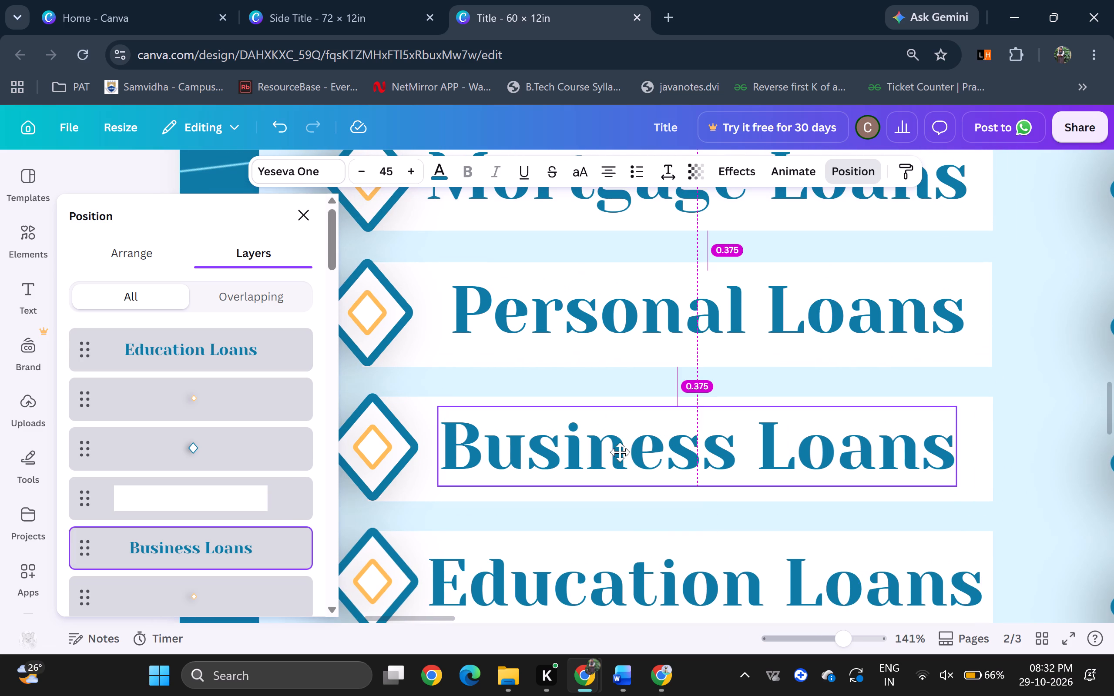
drag(620, 452, 614, 451)
Move the Personal Loans text left so it lines up with the Business Loans text.
drag(664, 323, 648, 322)
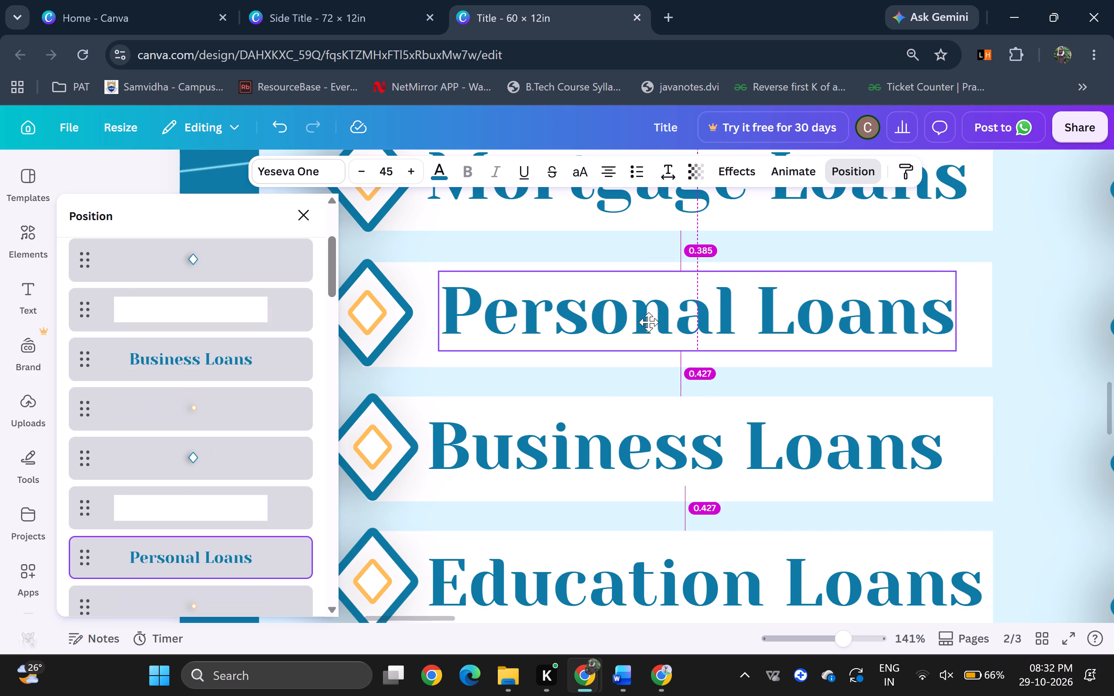
drag(648, 322, 641, 321)
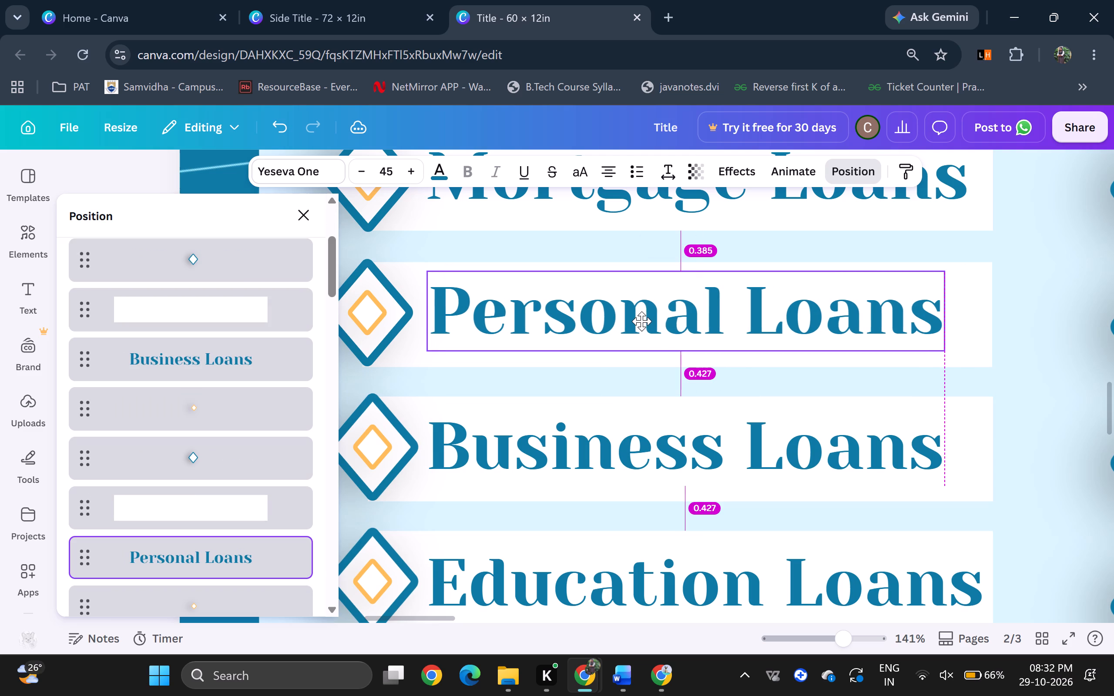
Fine-position the Personal Loans, Mortgage Loans and Home Loans texts so their starts line up beside the double diamonds.
drag(641, 321, 635, 325)
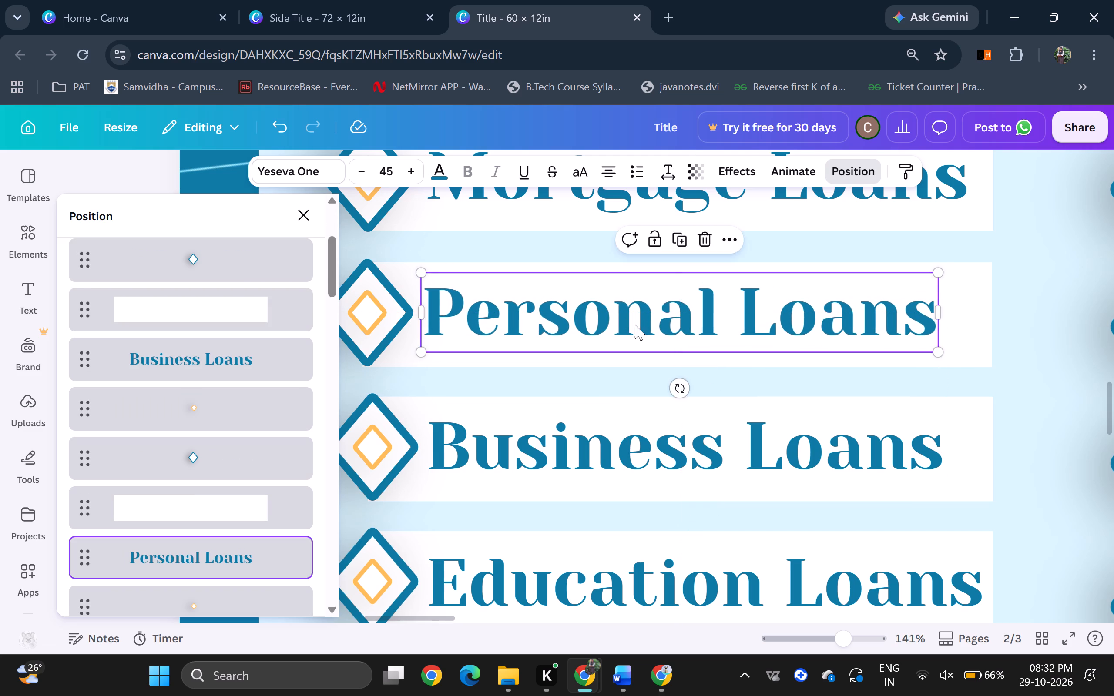
scroll(635, 325, up, 1)
click(532, 437)
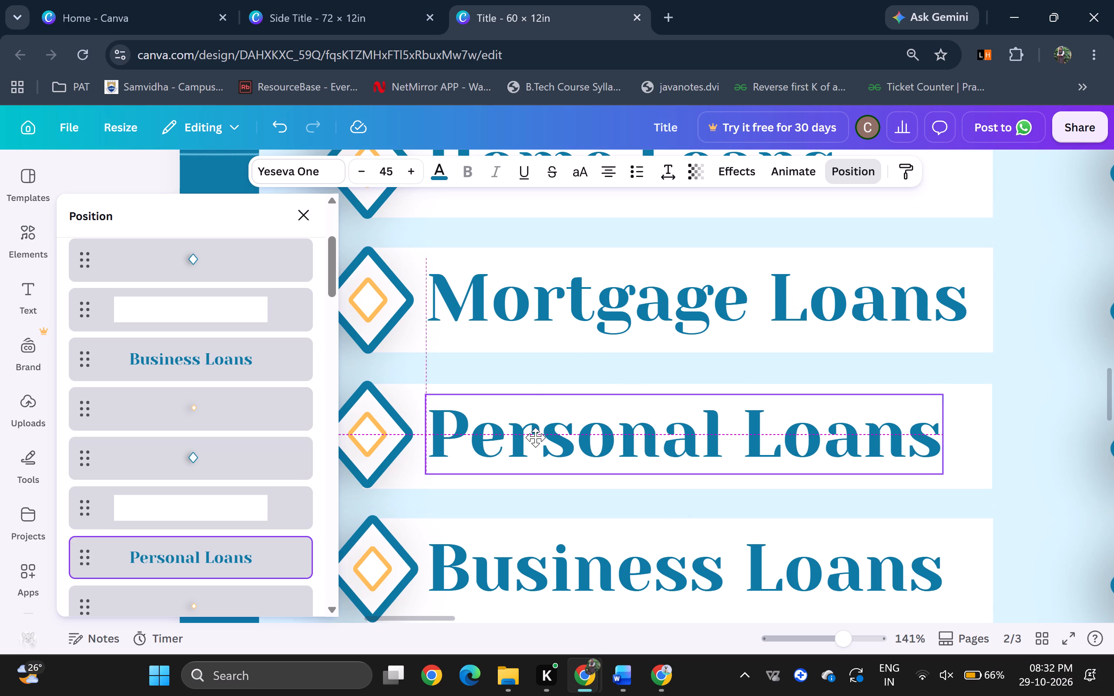
click(555, 325)
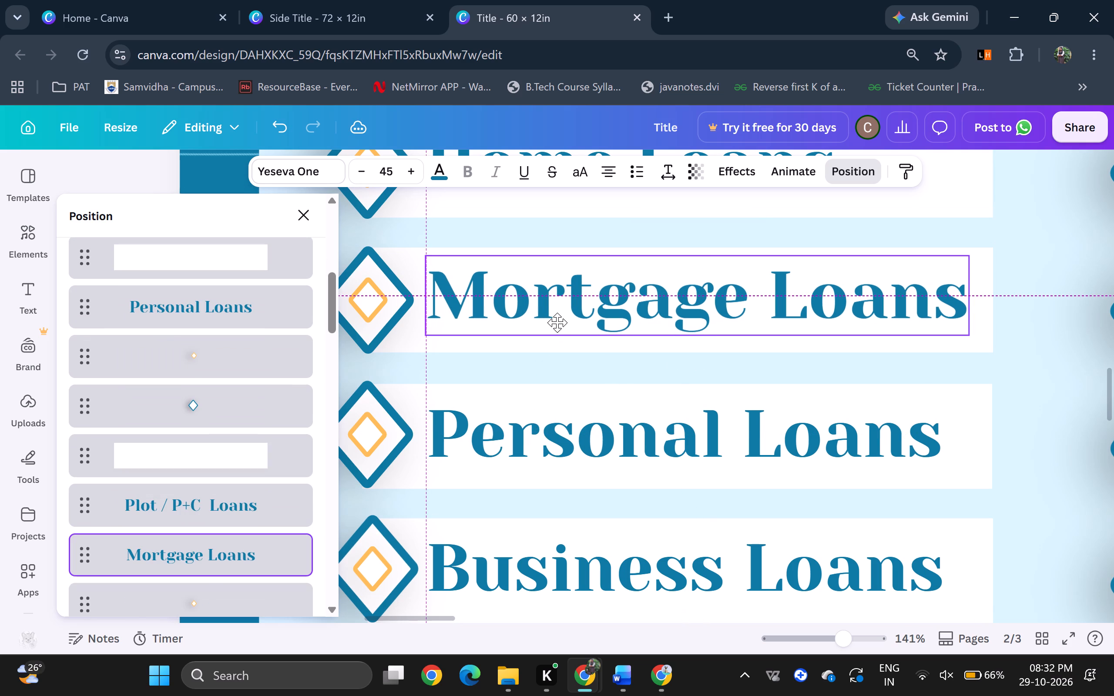
scroll(556, 322, up, 2)
drag(520, 362, 524, 365)
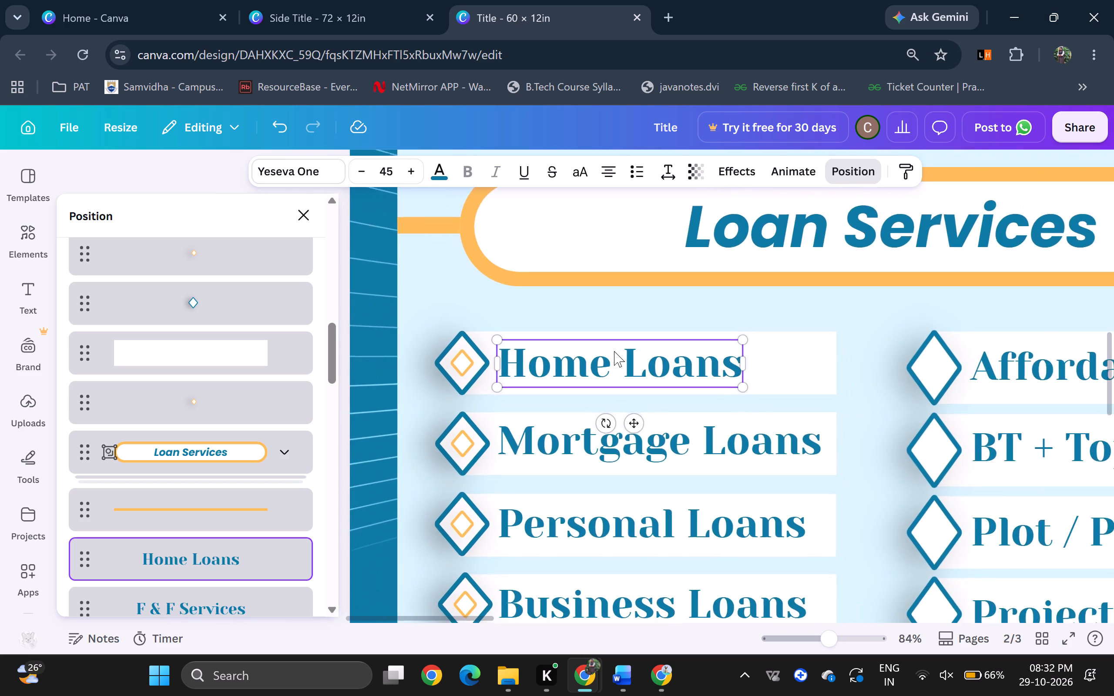
scroll(614, 351, down, 1)
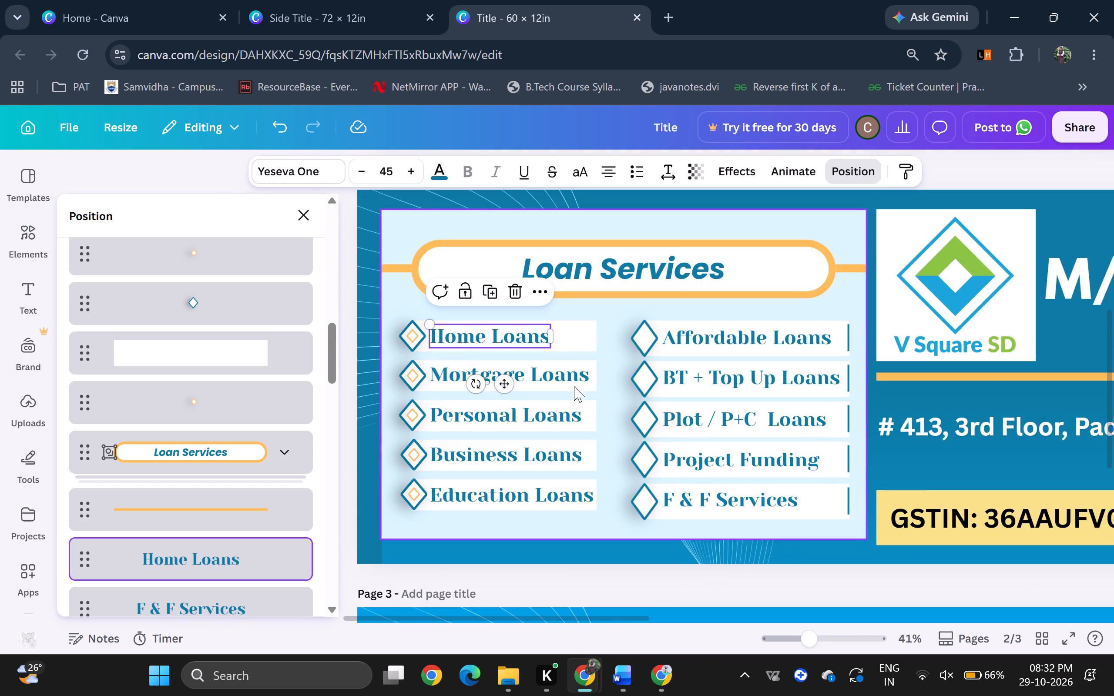
click(672, 579)
click(672, 577)
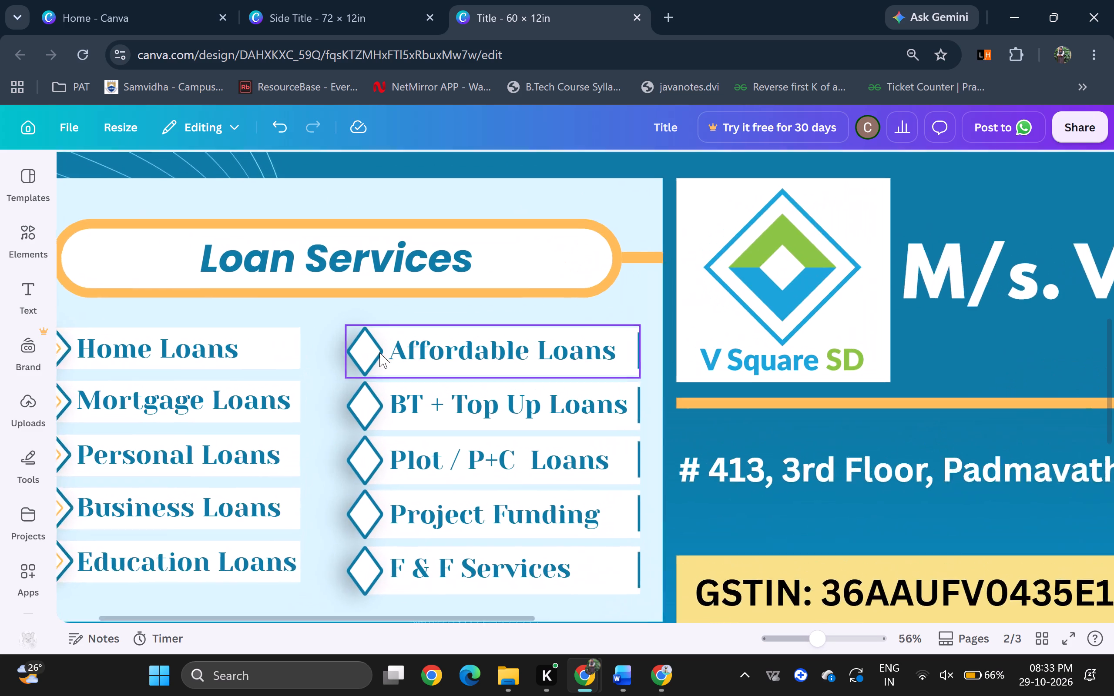
Delete the old single diamonds and bordered white bars behind the Affordable Loans and BT + Top Up Loans texts.
click(379, 355)
key(Delete)
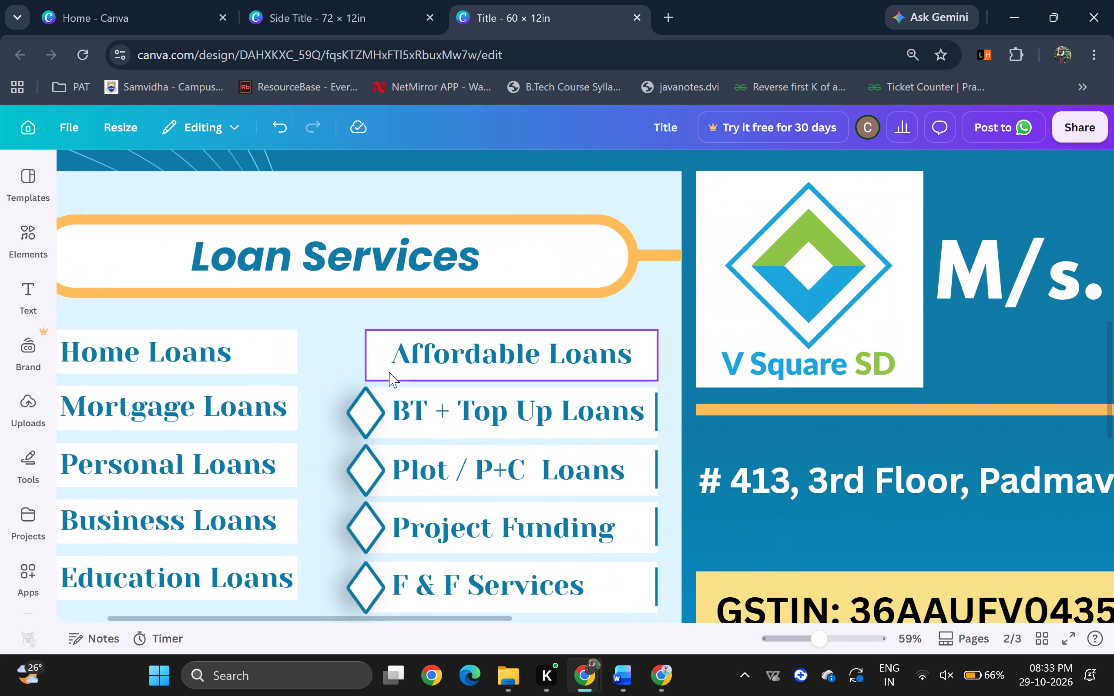
click(376, 375)
key(Delete)
click(379, 416)
key(Delete)
click(382, 422)
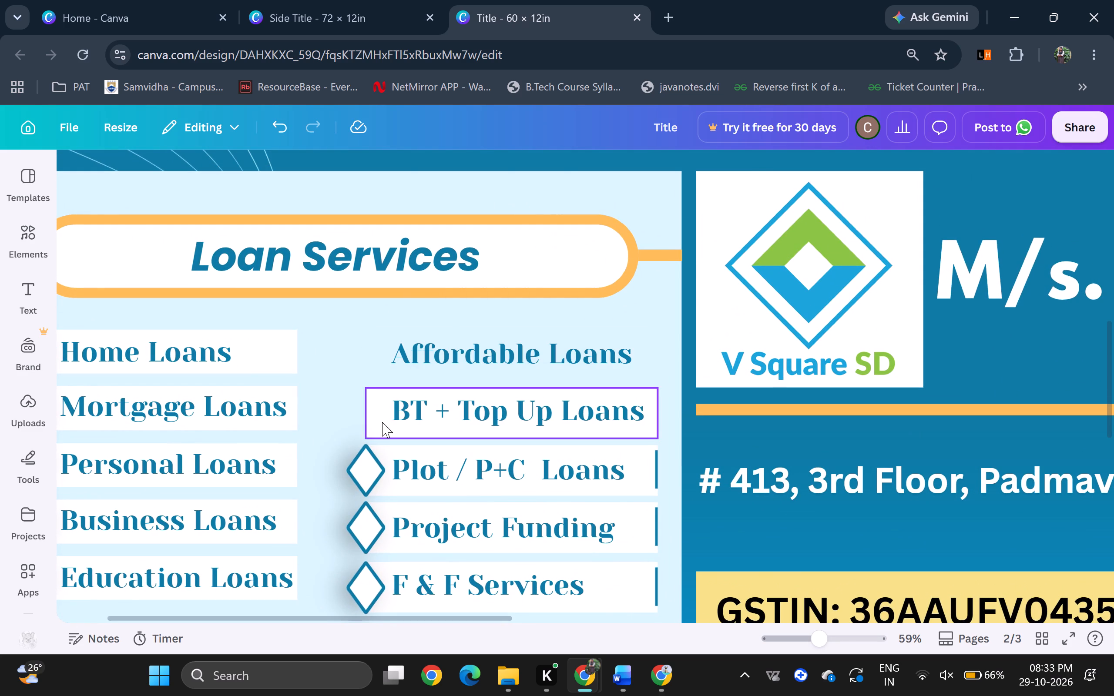
key(Delete)
Delete the old single diamonds and bordered white bars behind Plot / P+C Loans, Project Funding and F & F Services.
click(370, 457)
key(Delete)
click(378, 462)
key(Delete)
click(370, 510)
key(Delete)
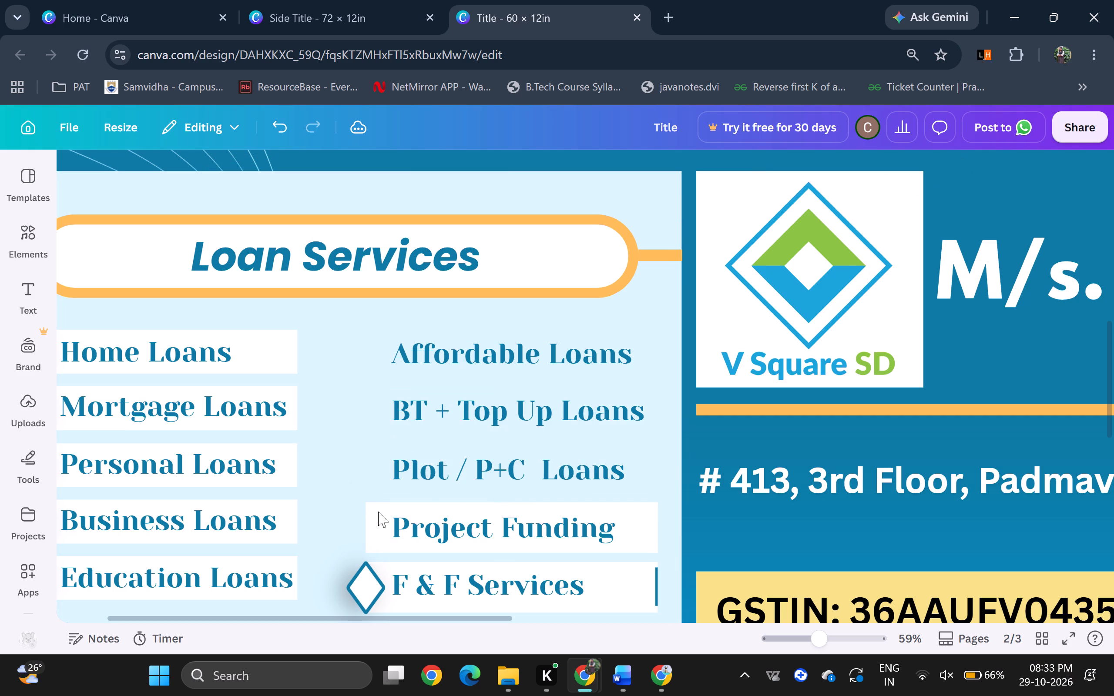
click(379, 512)
key(Delete)
click(364, 571)
key(Delete)
click(382, 574)
key(Delete)
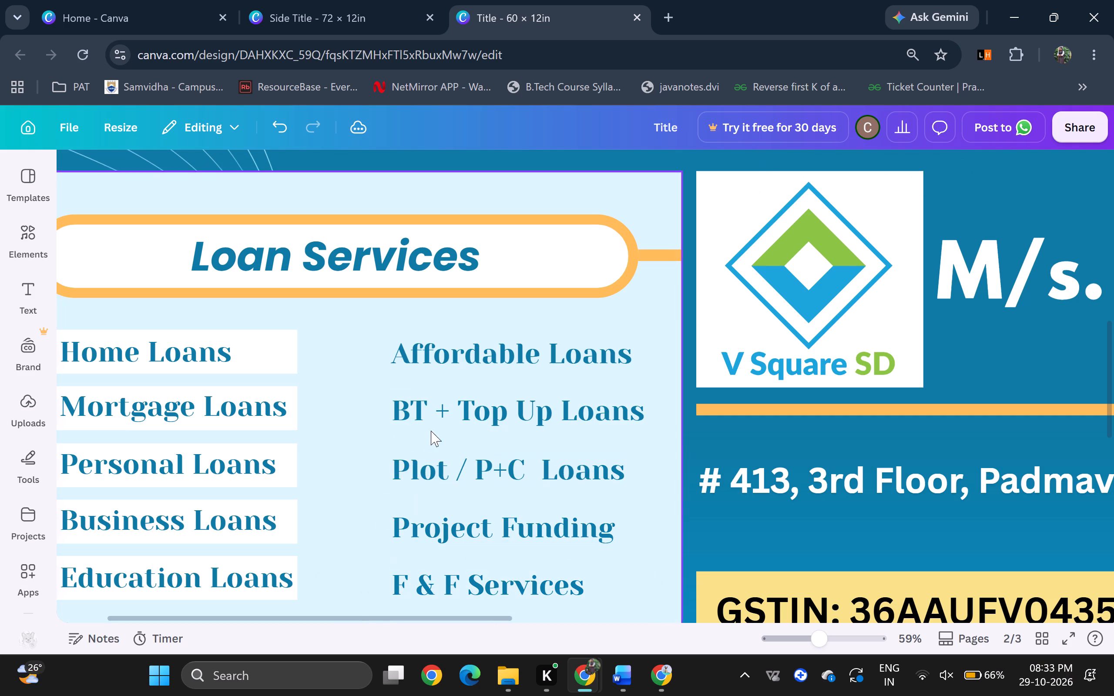
Copy the Home Loans row's double diamond and white bar, and place the copy on the Affordable Loans row.
scroll(274, 348, right, 1)
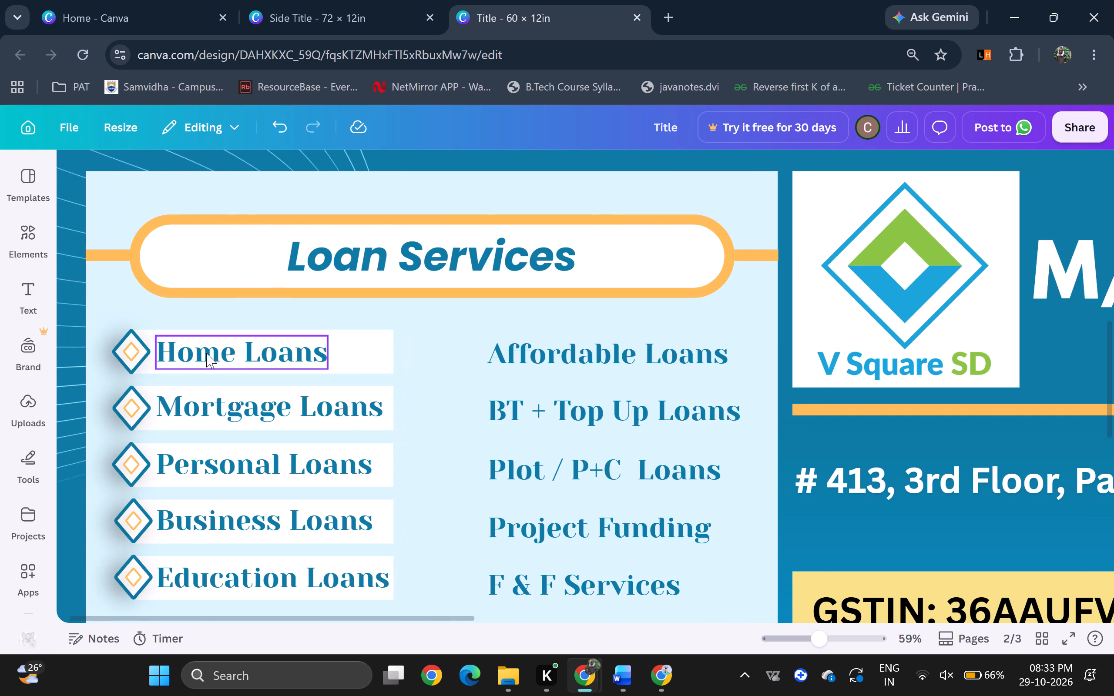
click(114, 350)
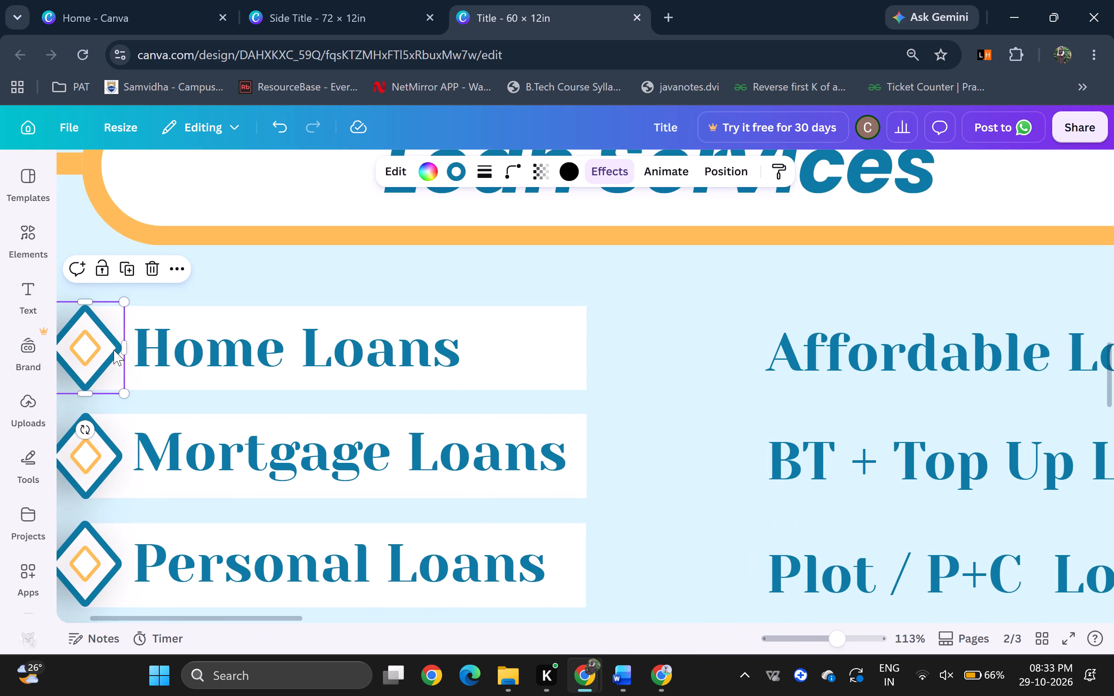
shift+click(97, 350)
shift+click(555, 345)
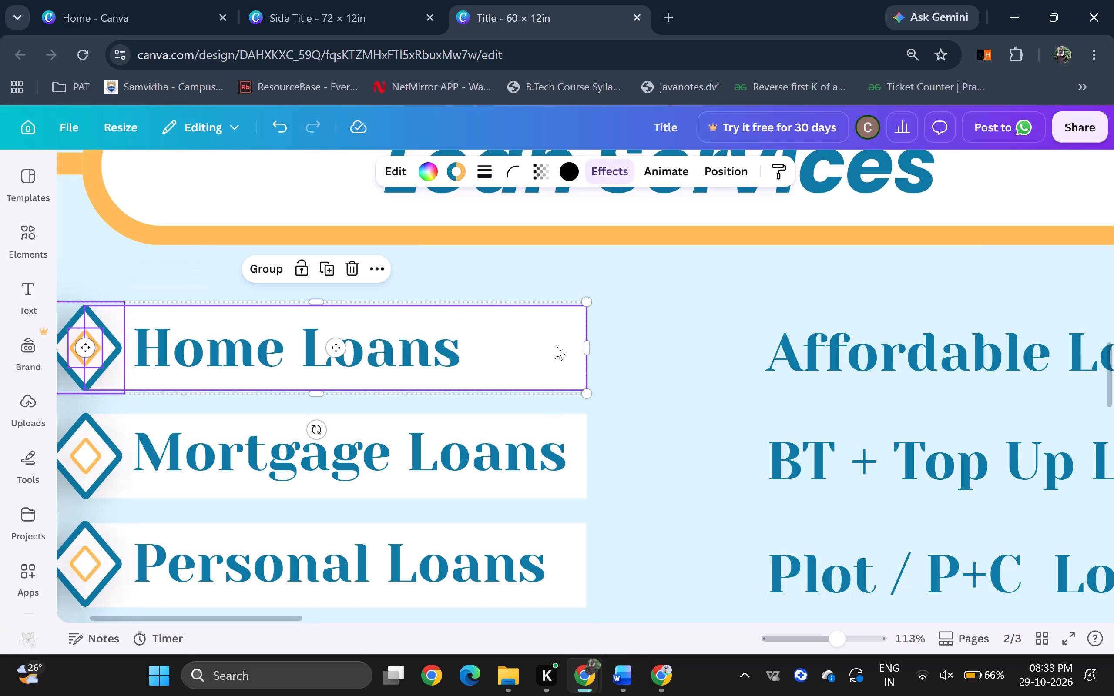
key(ctrl+c)
key(ctrl+v)
scroll(550, 345, left, 1)
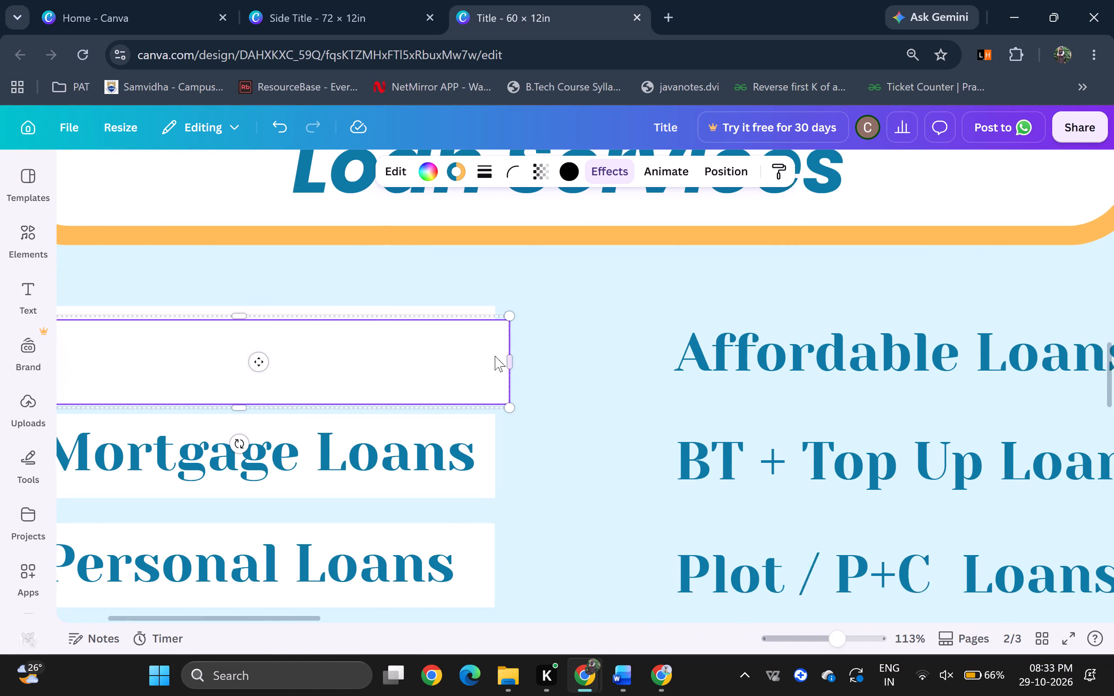
scroll(495, 356, left, 1)
drag(261, 365, 898, 357)
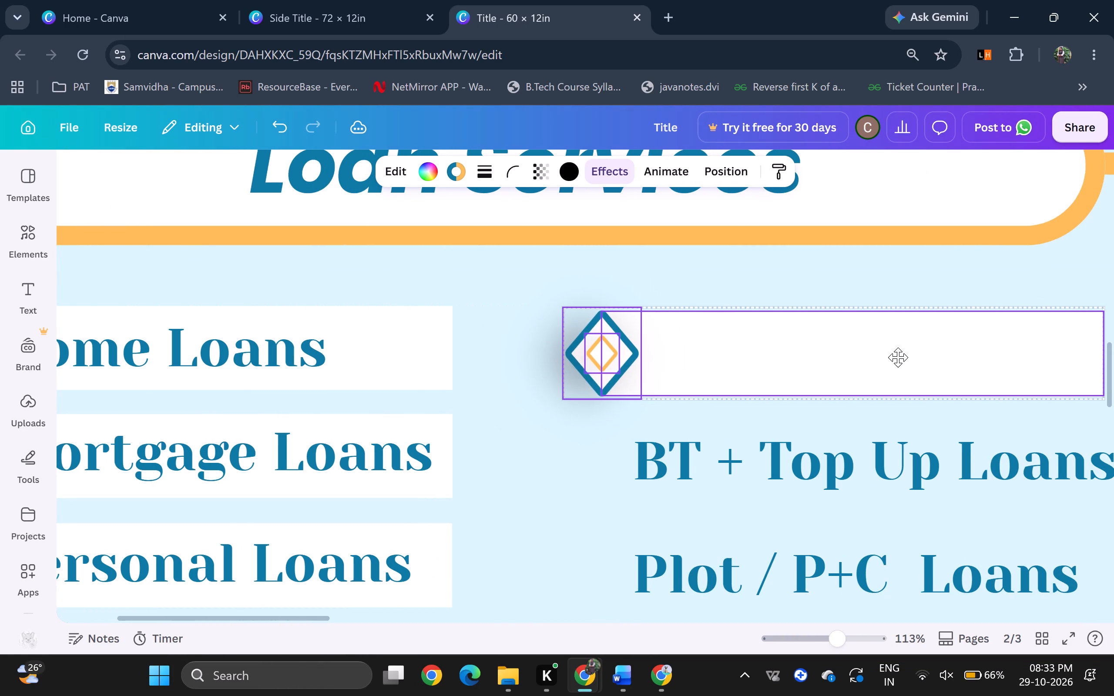
drag(898, 357, 897, 354)
scroll(897, 354, left, 2)
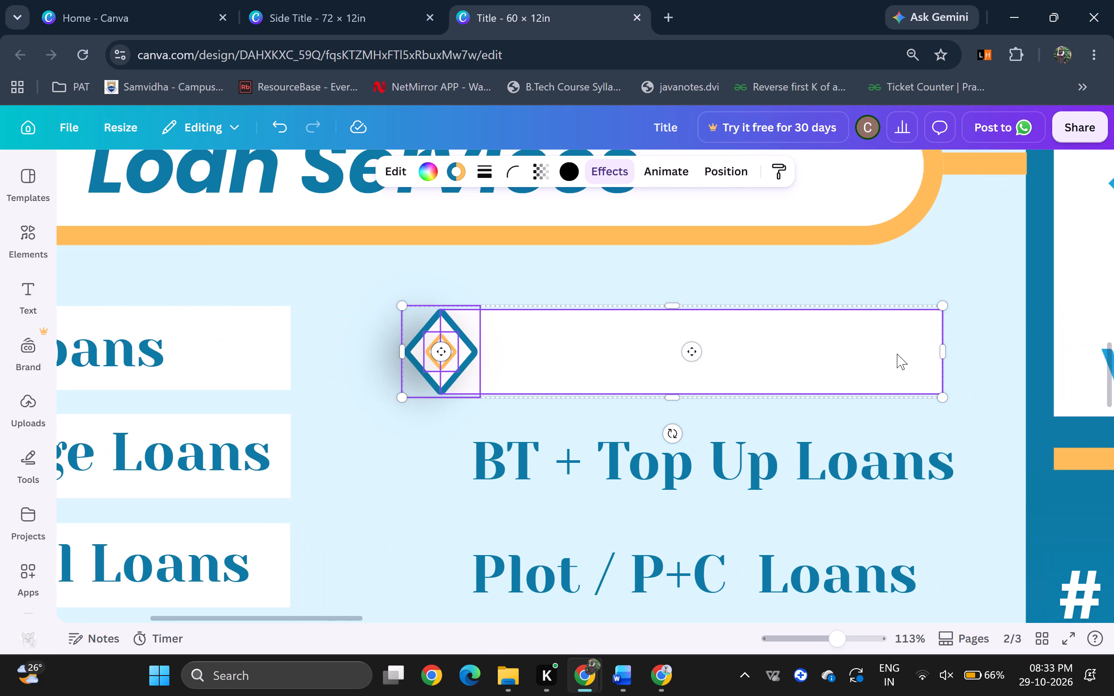
scroll(897, 354, left, 1)
drag(861, 353, 863, 346)
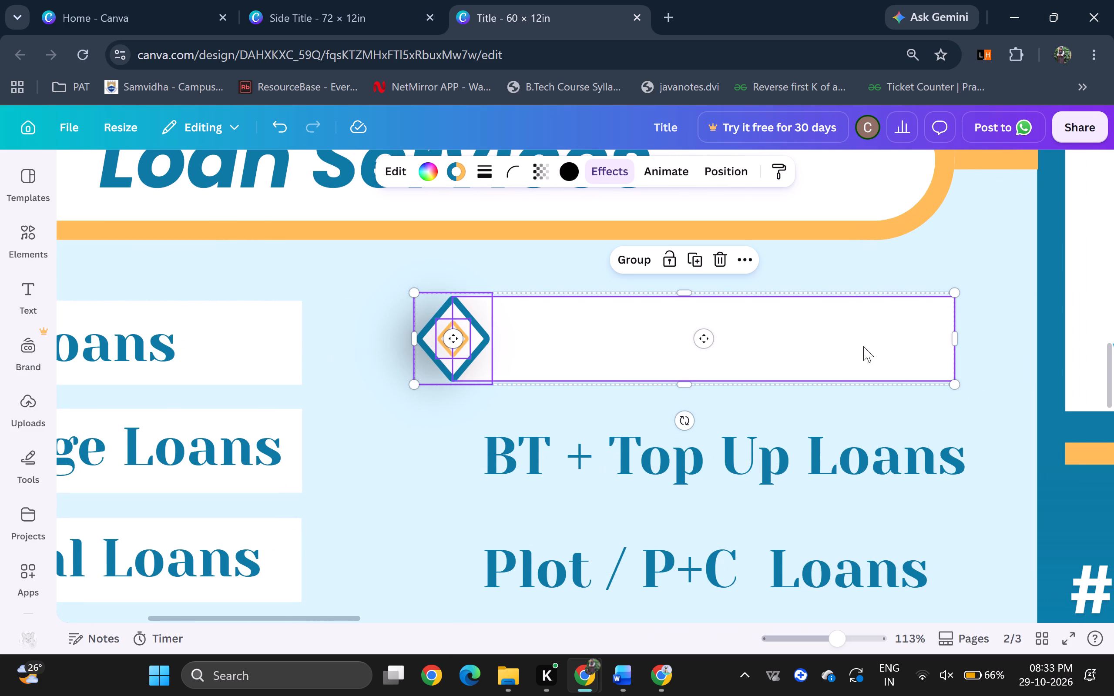
Duplicate the Affordable Loans row's double diamond and bar onto the BT + Top Up Loans row, aligned beneath the first.
key(ctrl+c)
key(ctrl+v)
scroll(887, 338, down, 1)
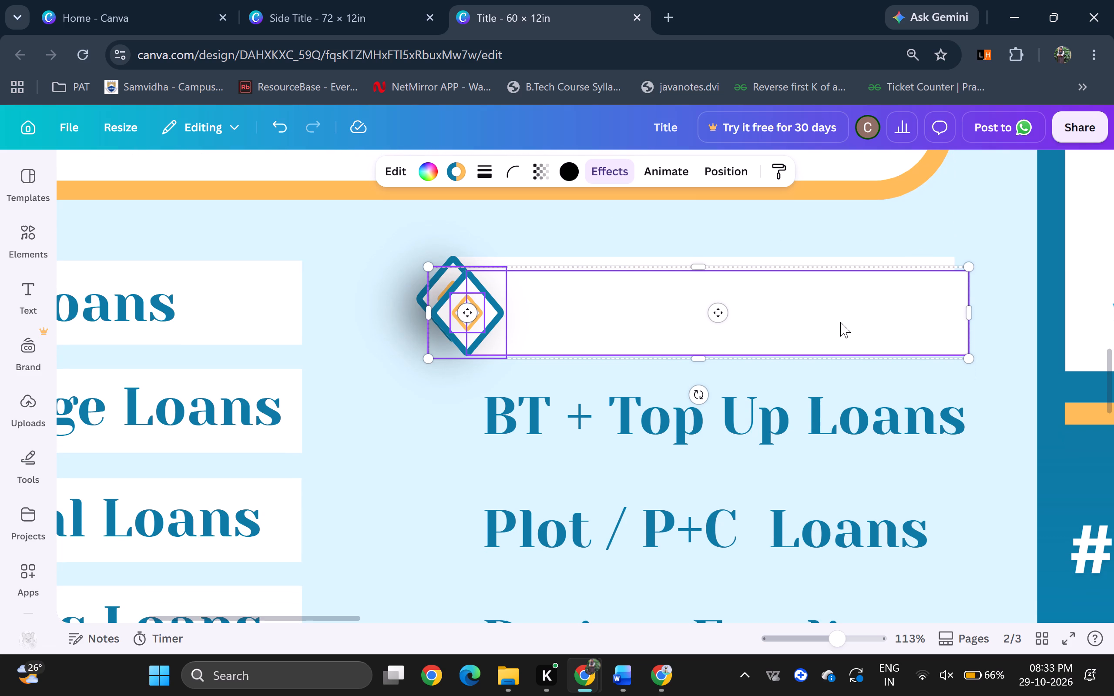
scroll(840, 322, down, 1)
drag(840, 322, 822, 416)
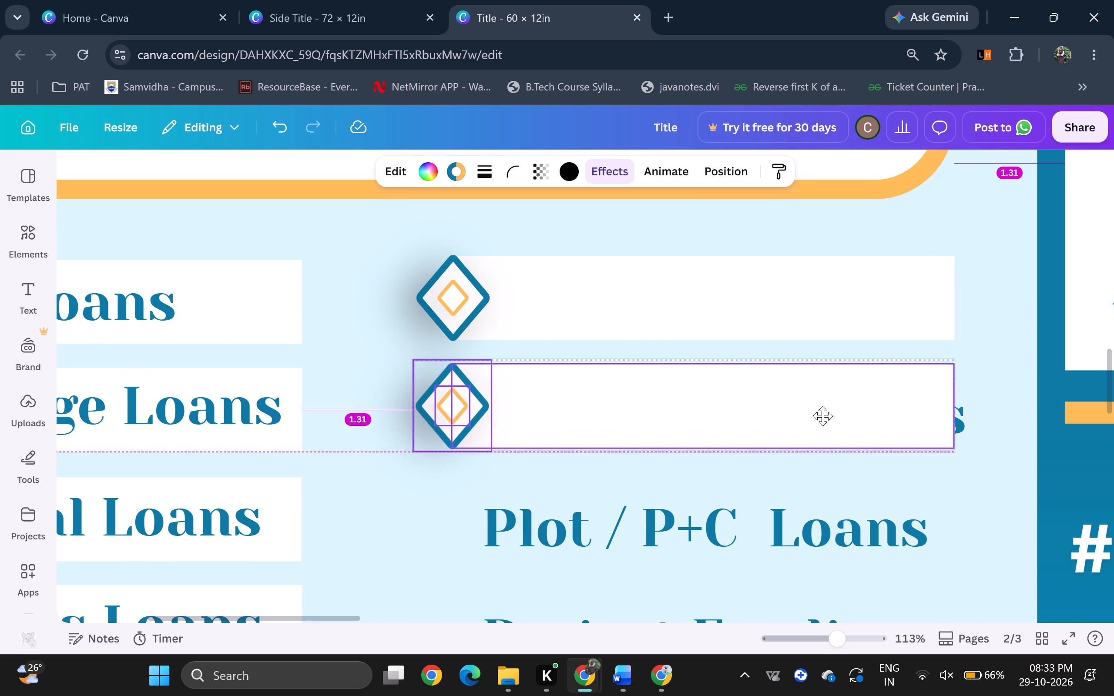
drag(822, 416, 822, 416)
Duplicate the double diamond and bar onto the Plot / P+C Loans row, aligned with the set above.
key(ctrl+c)
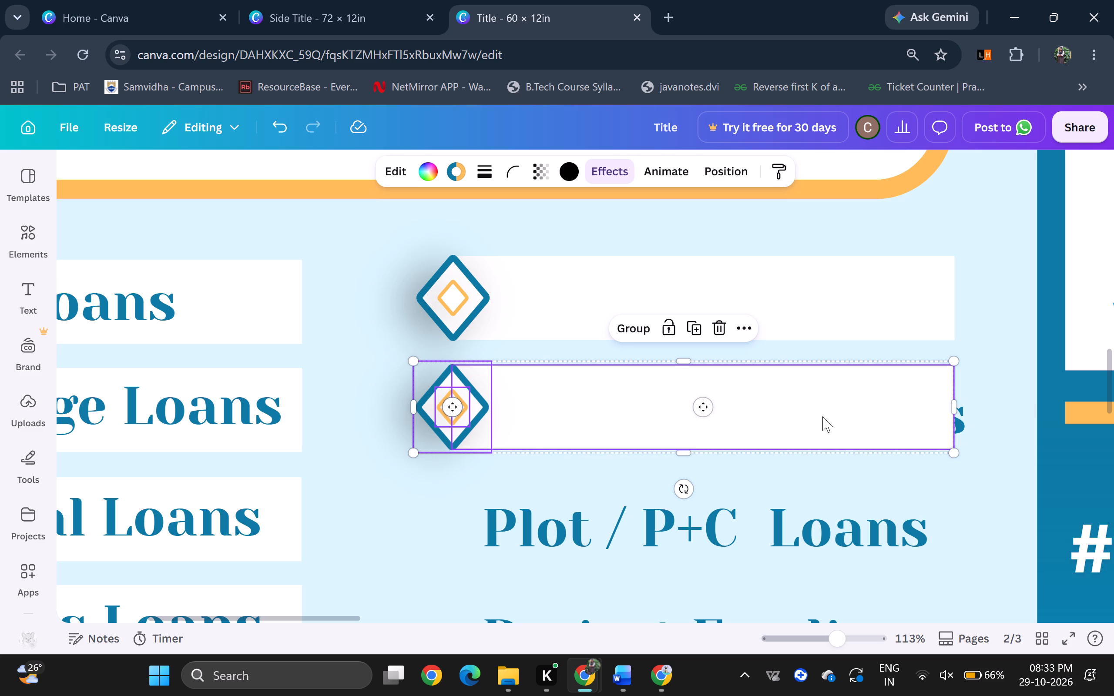
key(ctrl+v)
scroll(844, 344, down, 2)
drag(834, 305, 834, 311)
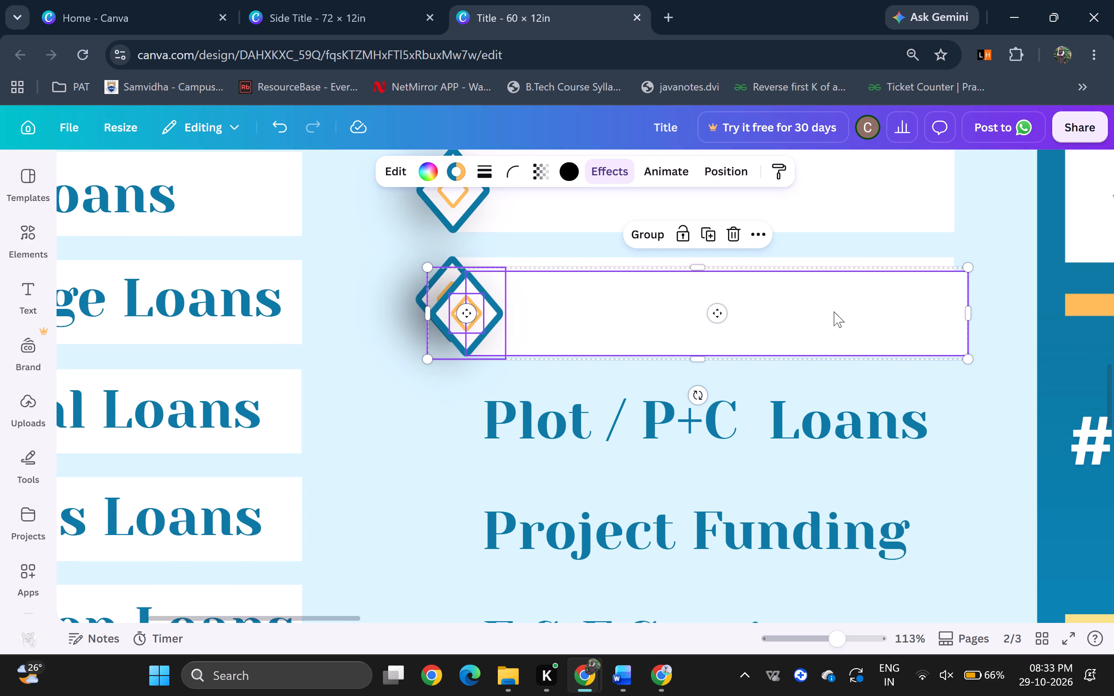
drag(834, 311, 819, 394)
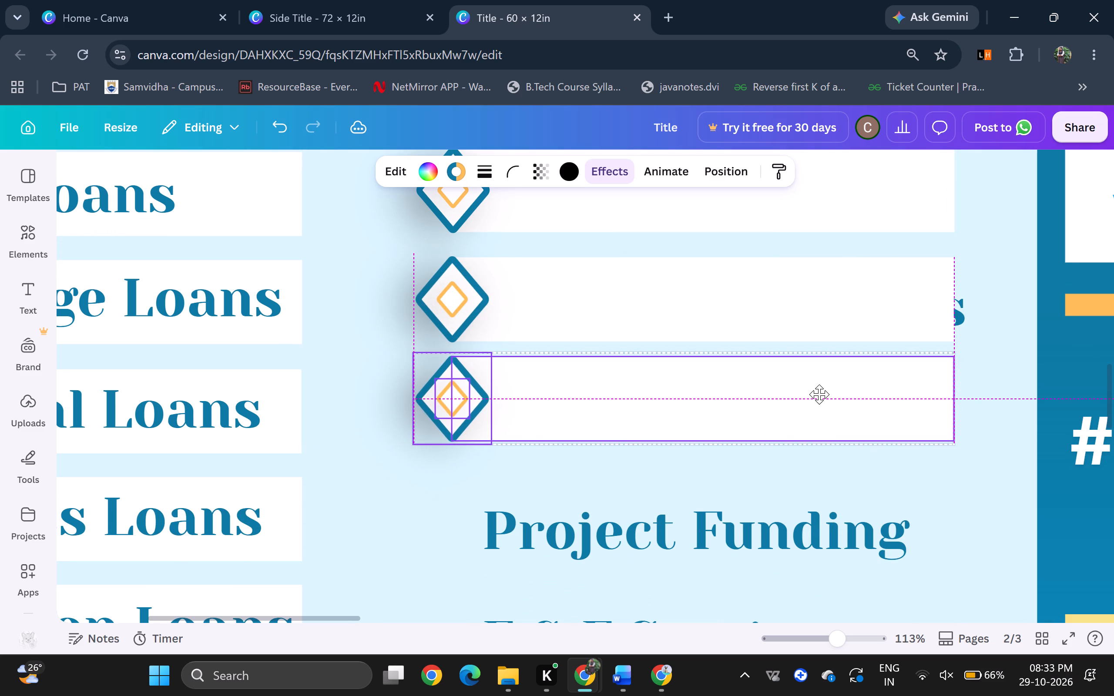
drag(819, 394, 813, 403)
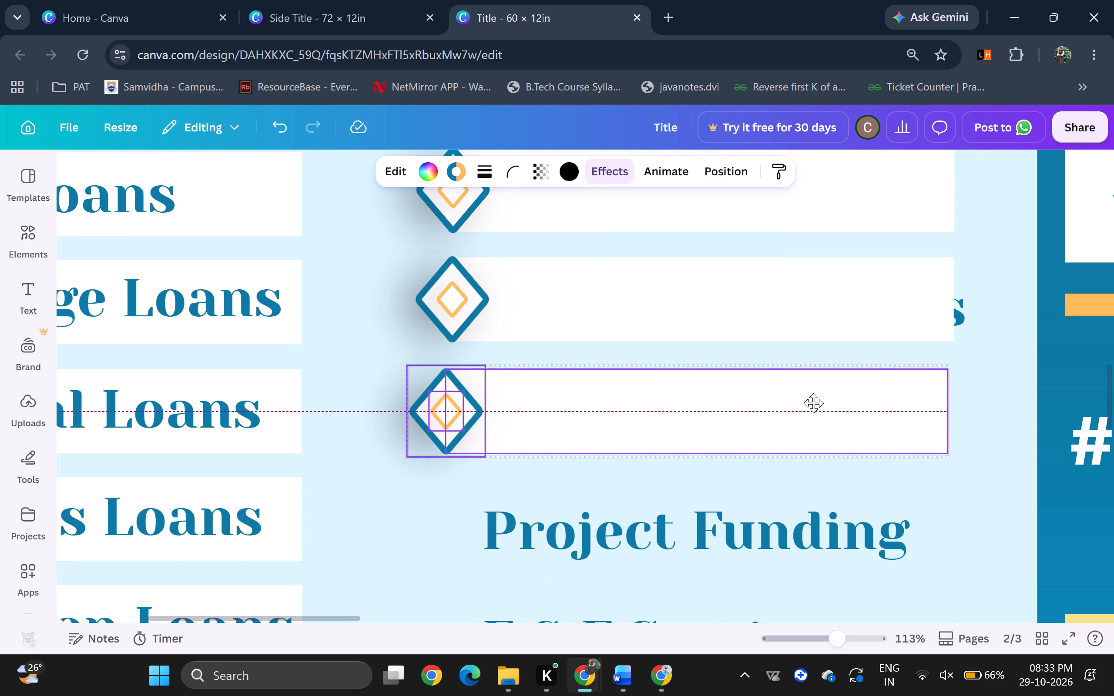
drag(813, 403, 816, 401)
Duplicate the double diamond and bar onto the Project Funding row, aligned with the sets above.
scroll(817, 400, down, 1)
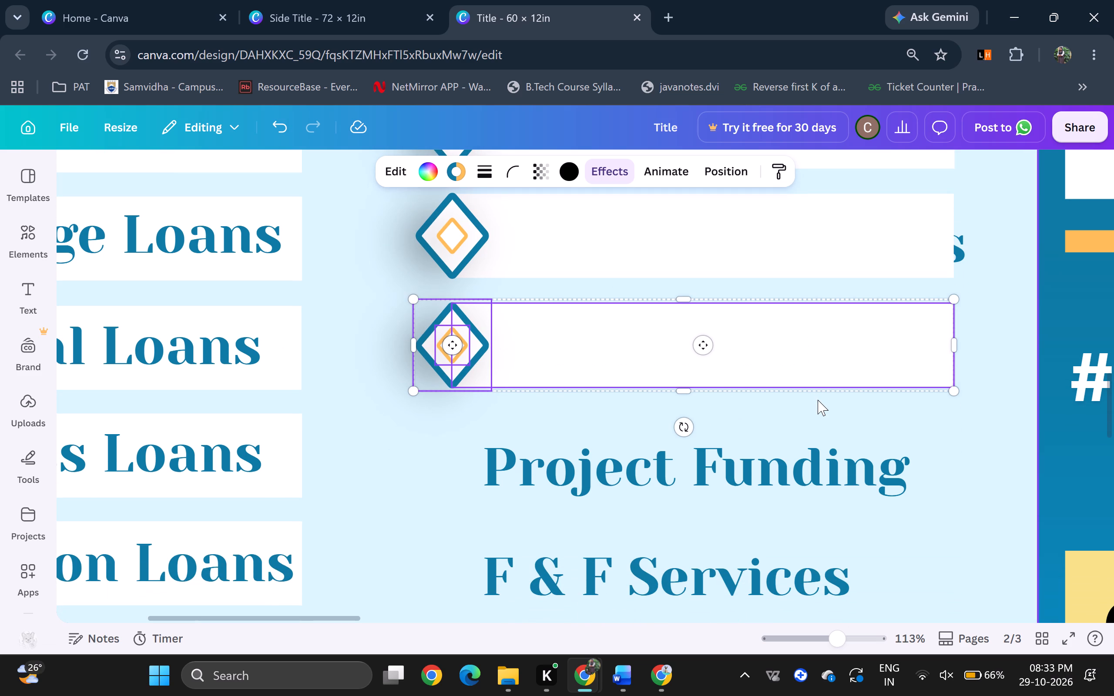
key(ctrl+c)
key(ctrl+v)
drag(831, 362, 815, 443)
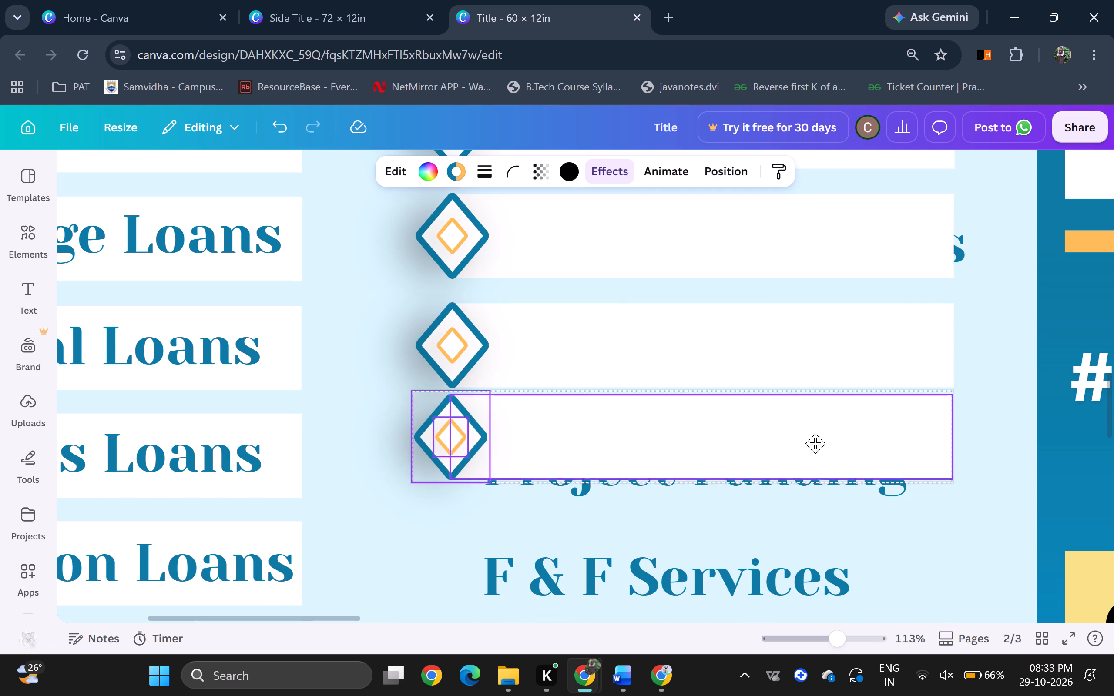
drag(815, 443, 815, 458)
Duplicate the double diamond and bar onto the F & F Services row, level with the Education Loans bar.
scroll(814, 445, down, 3)
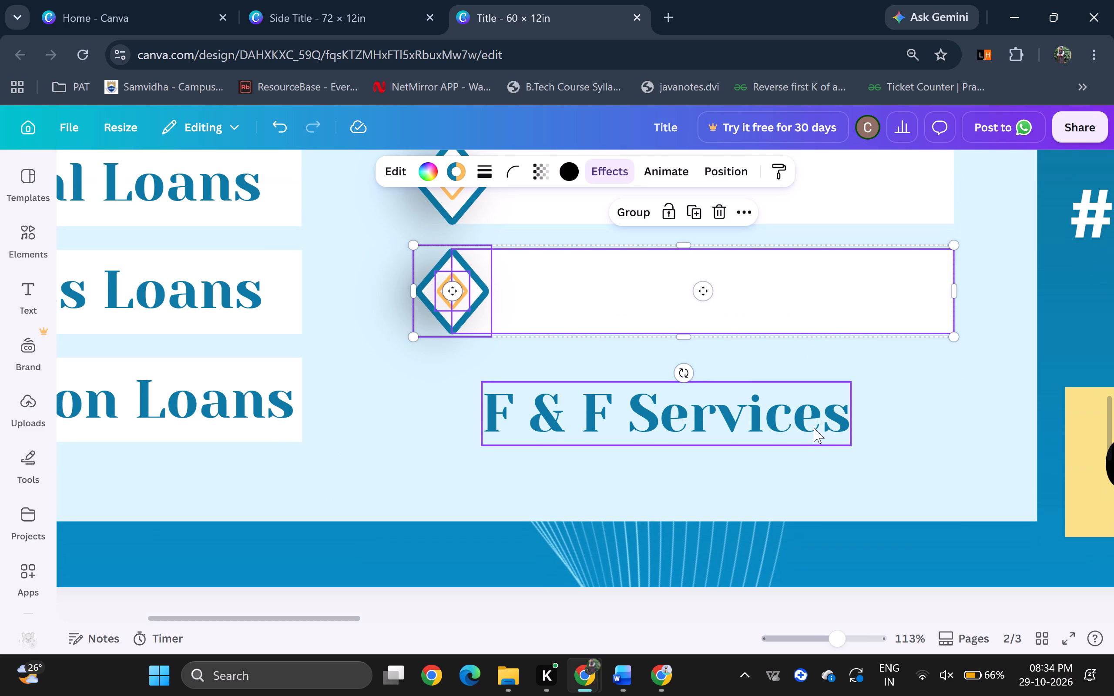
key(ctrl+c)
key(ctrl+v)
drag(811, 315, 796, 401)
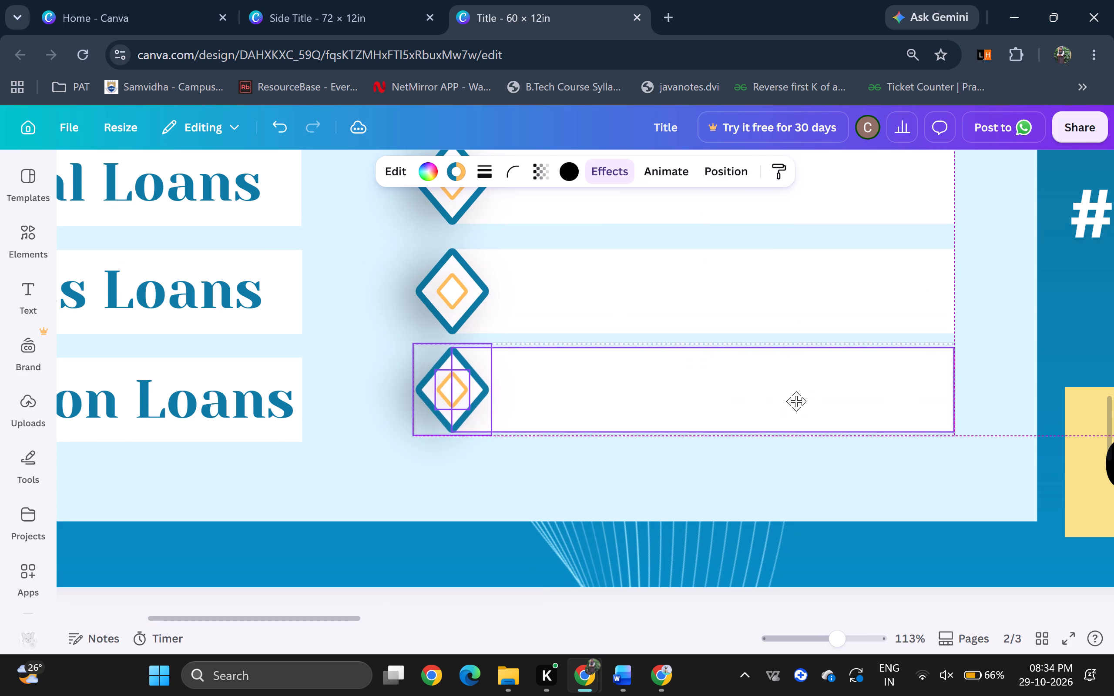
drag(796, 401, 794, 408)
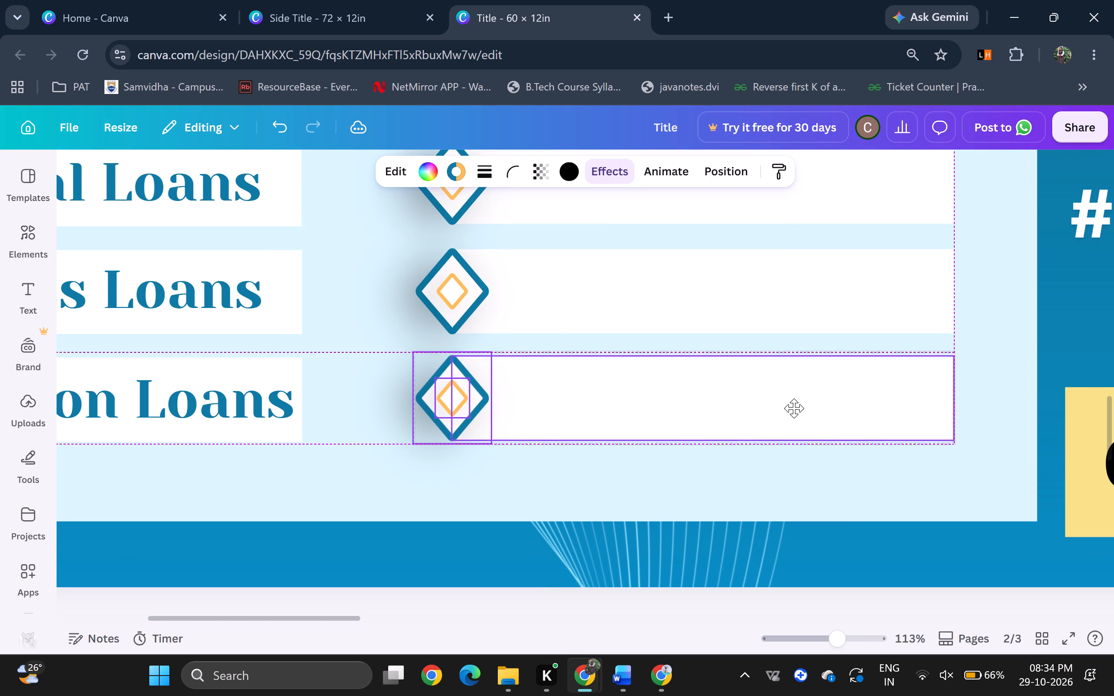
drag(794, 408, 793, 409)
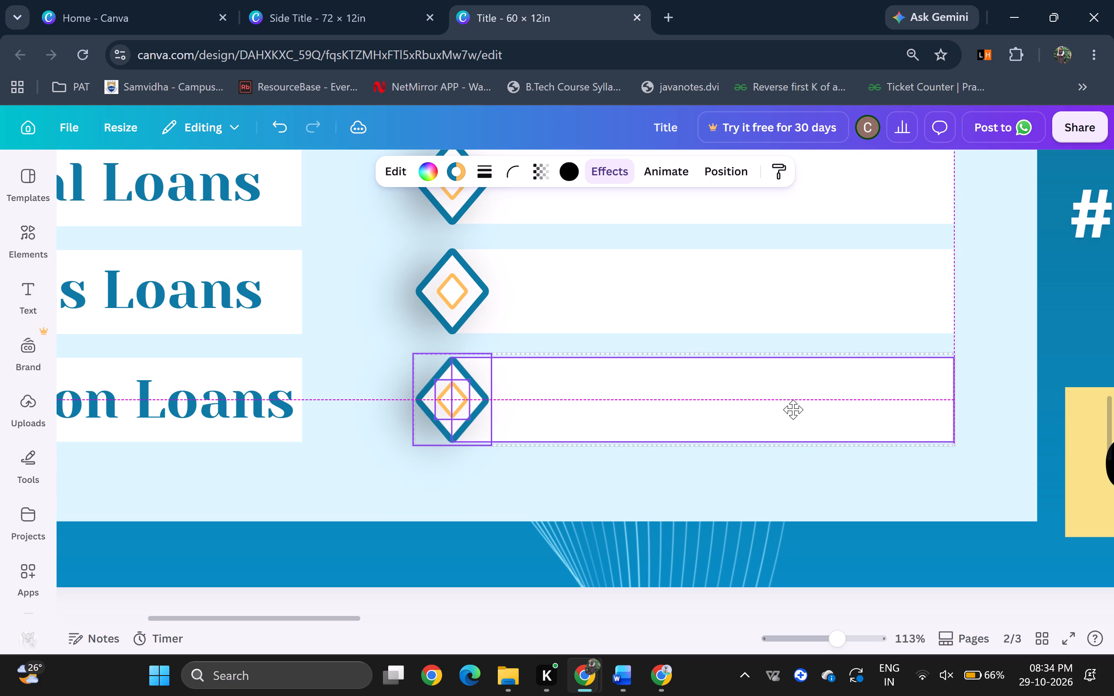
drag(793, 409, 793, 410)
scroll(743, 475, up, 3)
scroll(760, 418, up, 1)
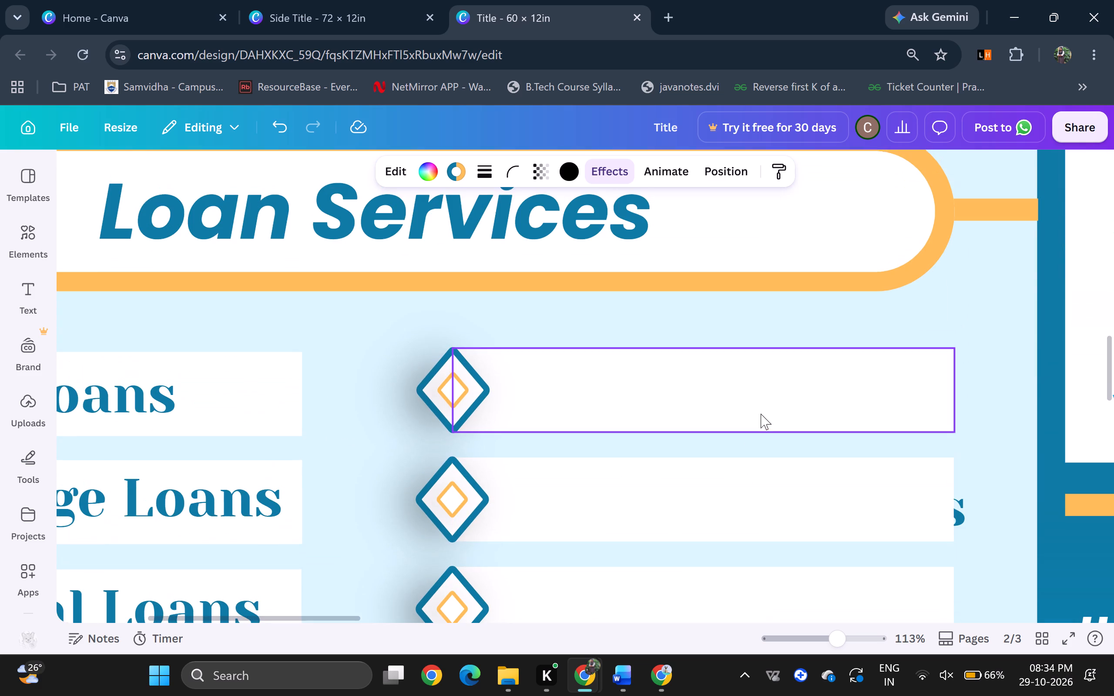
scroll(823, 394, down, 2)
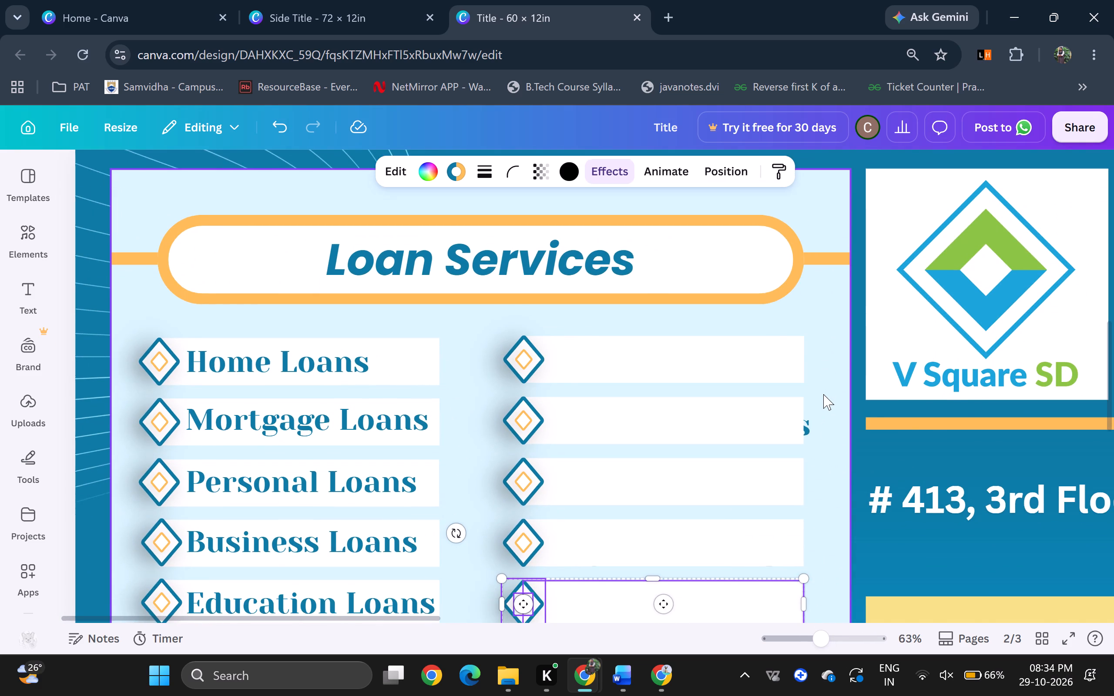
scroll(823, 394, down, 2)
click(656, 515)
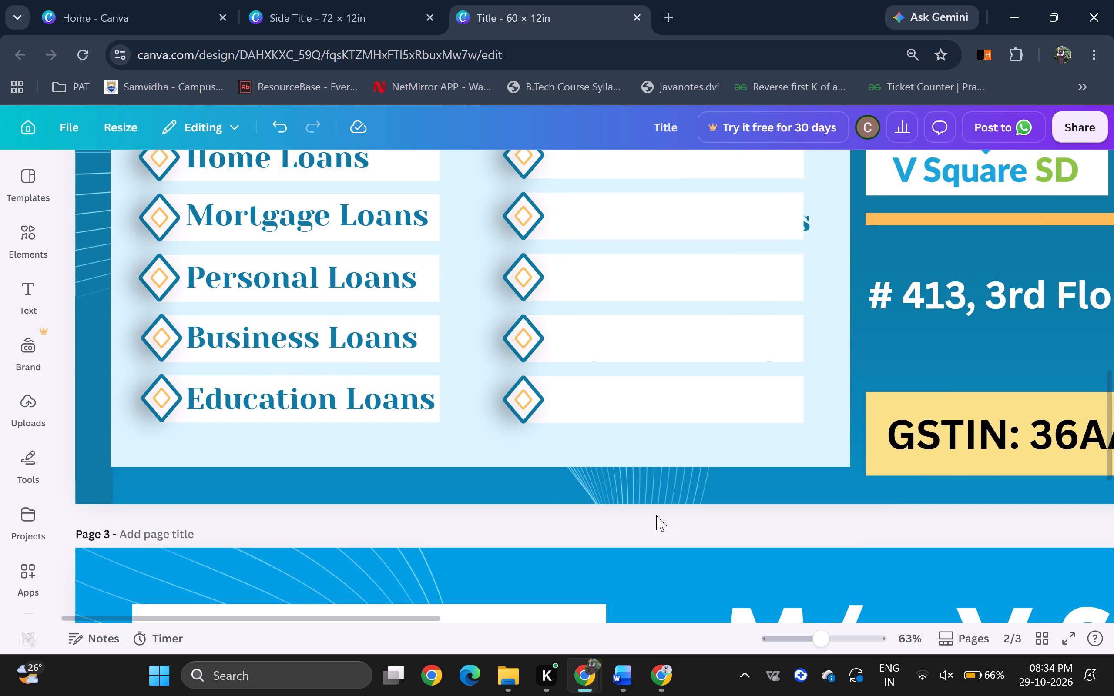
Bring the Home Loans text layer to the front of page 2's layer stack.
scroll(656, 515, up, 3)
click(702, 277)
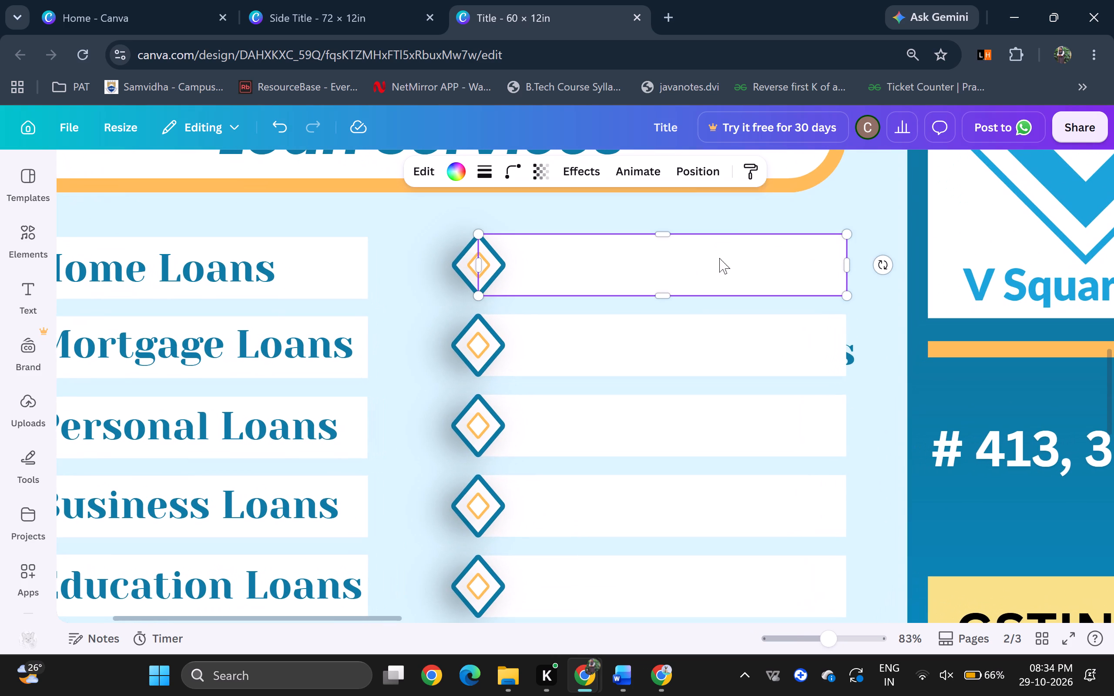
click(704, 172)
scroll(137, 469, down, 10)
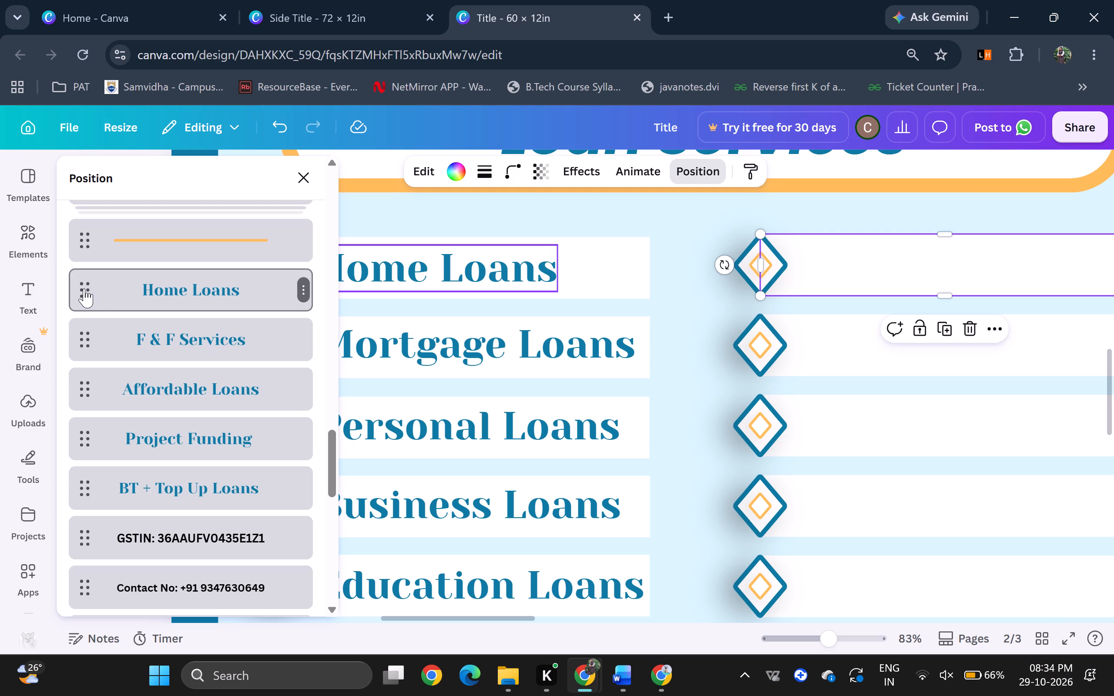
drag(84, 288, 84, 179)
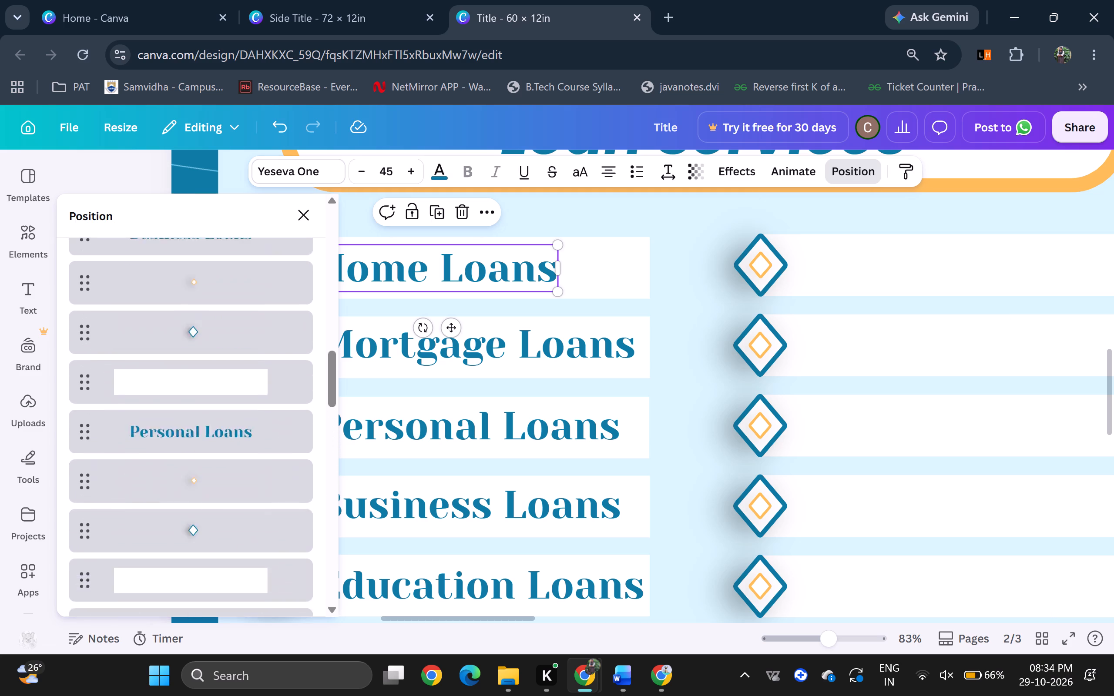
drag(84, 179, 88, 317)
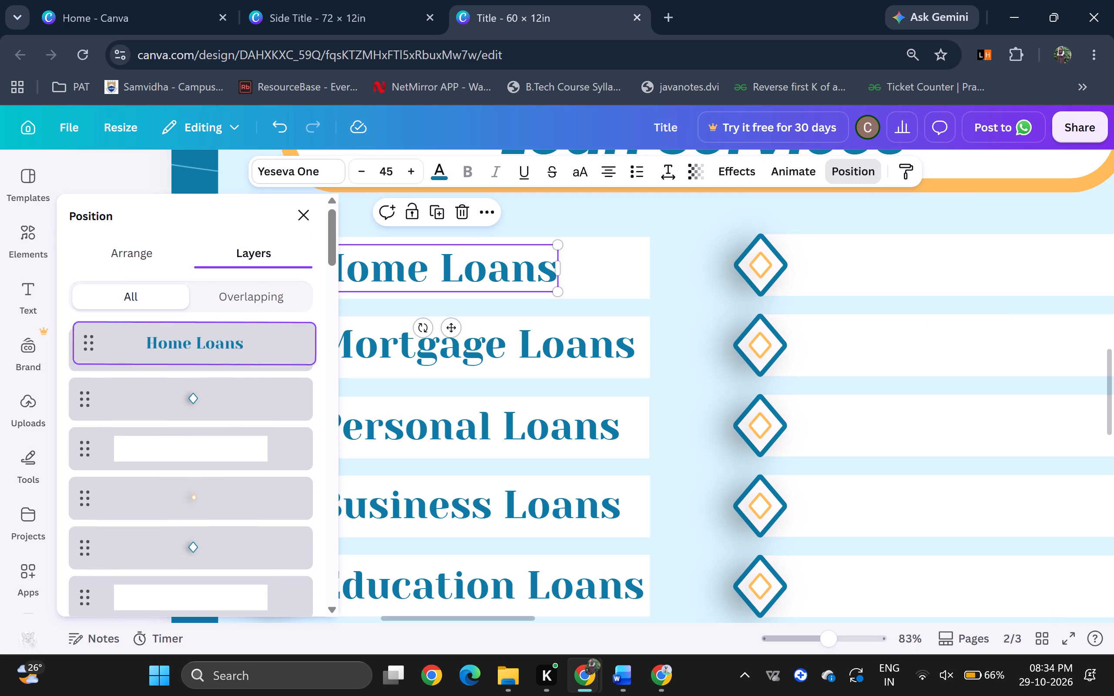
drag(88, 317, 88, 328)
Bring the F & F Services, Affordable Loans, Project Funding and BT + Top Up Loans text layers together to the front of the stack.
scroll(88, 328, down, 9)
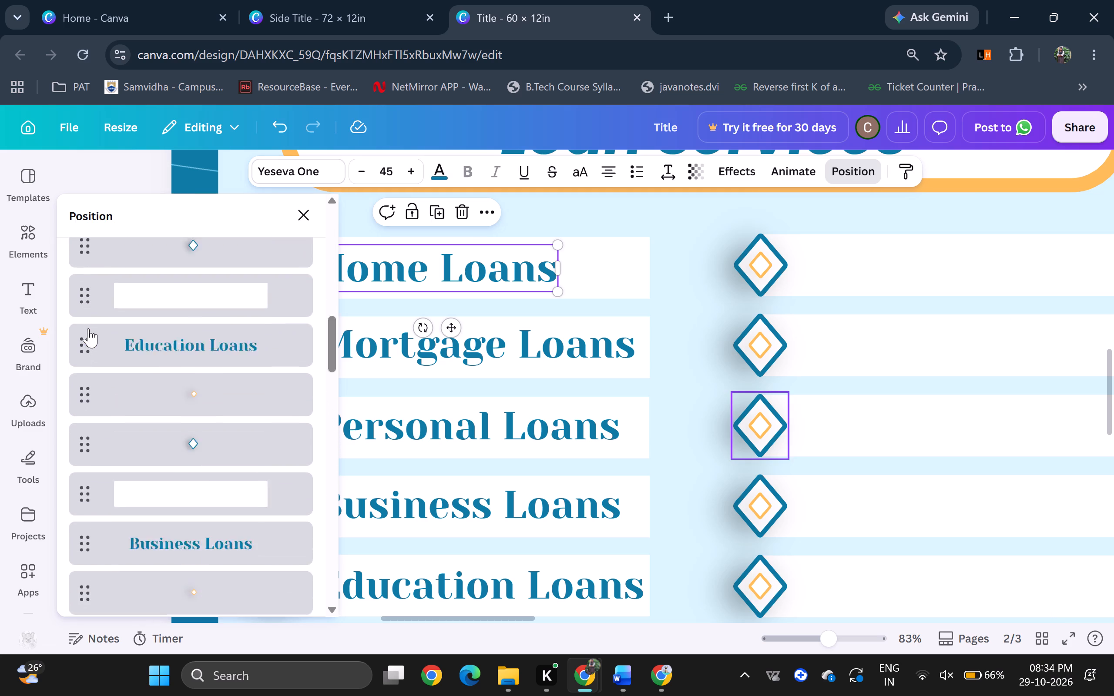
scroll(88, 328, down, 4)
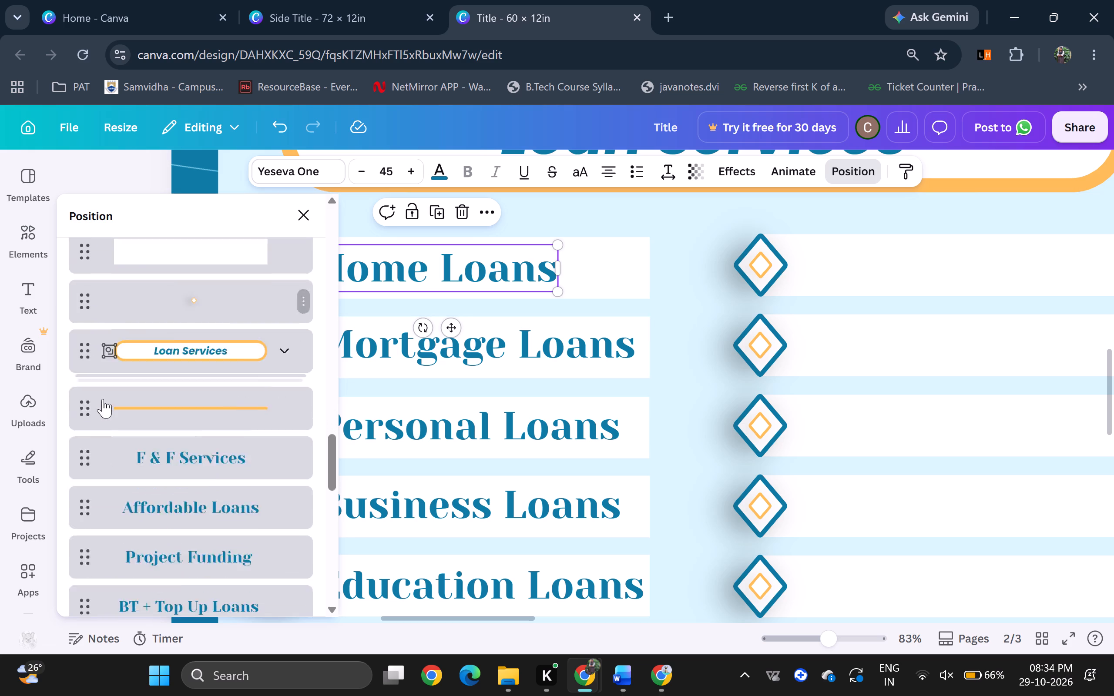
scroll(103, 399, down, 1)
click(107, 410)
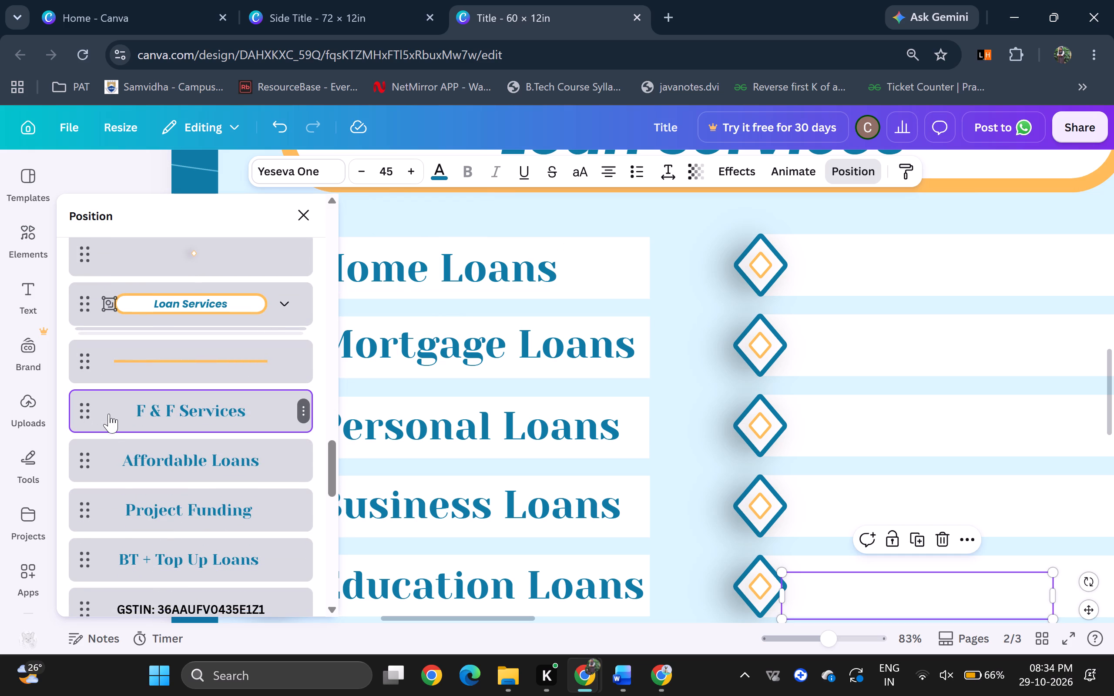
shift+click(109, 445)
shift+click(115, 509)
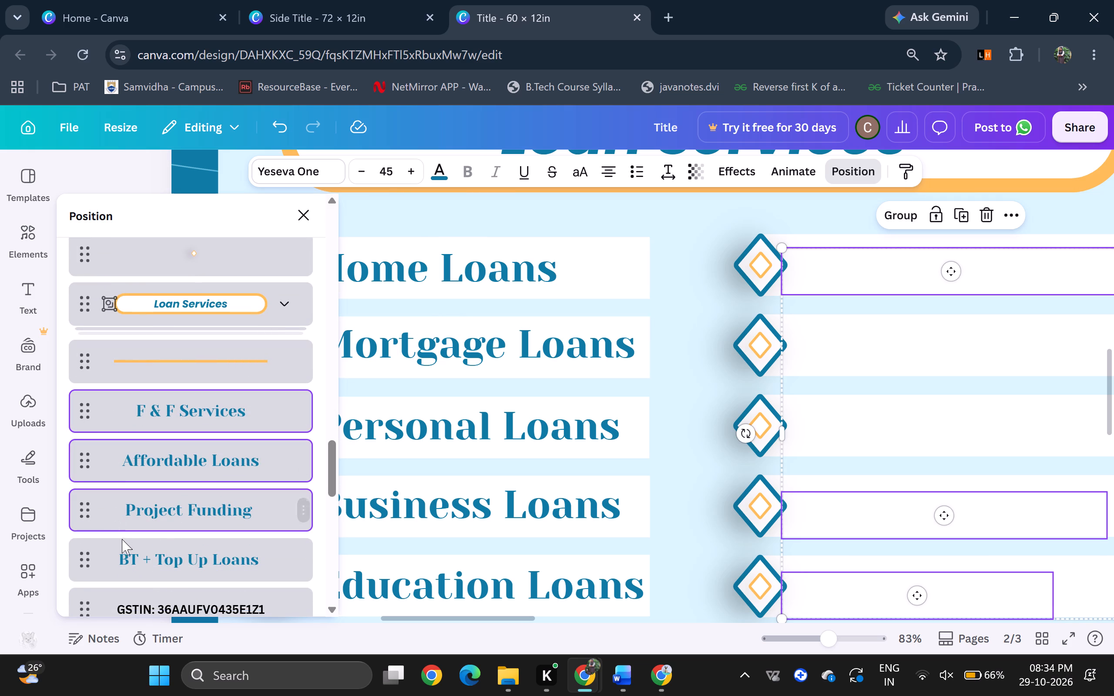
shift+click(114, 550)
scroll(205, 482, down, 1)
scroll(205, 482, up, 1)
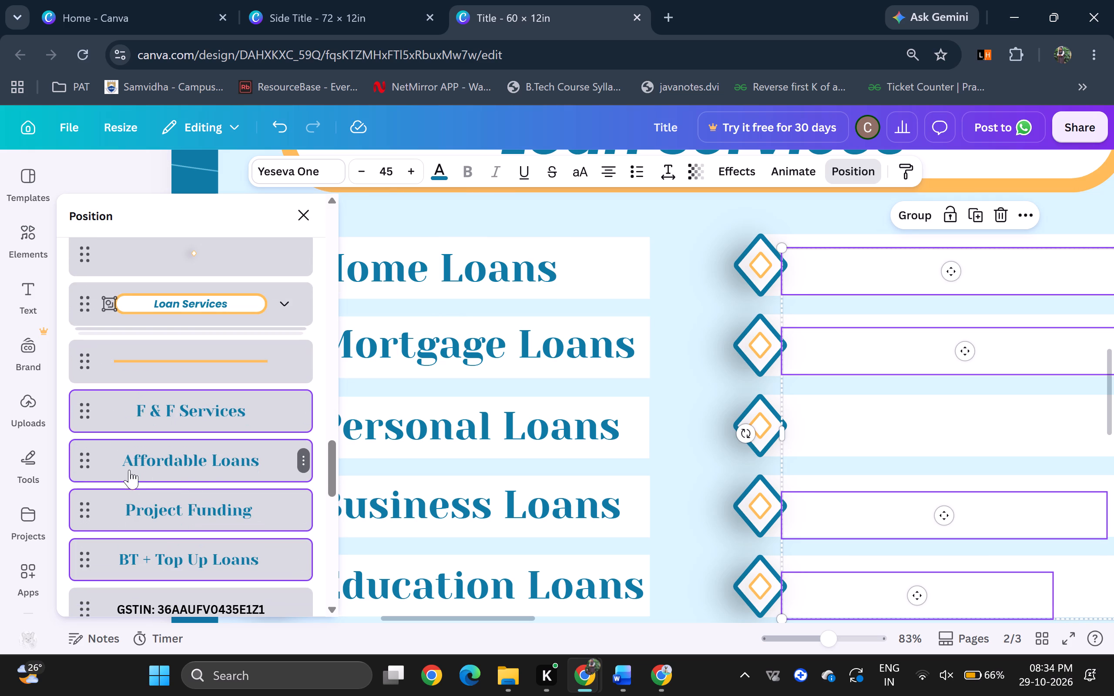
drag(77, 464, 117, 213)
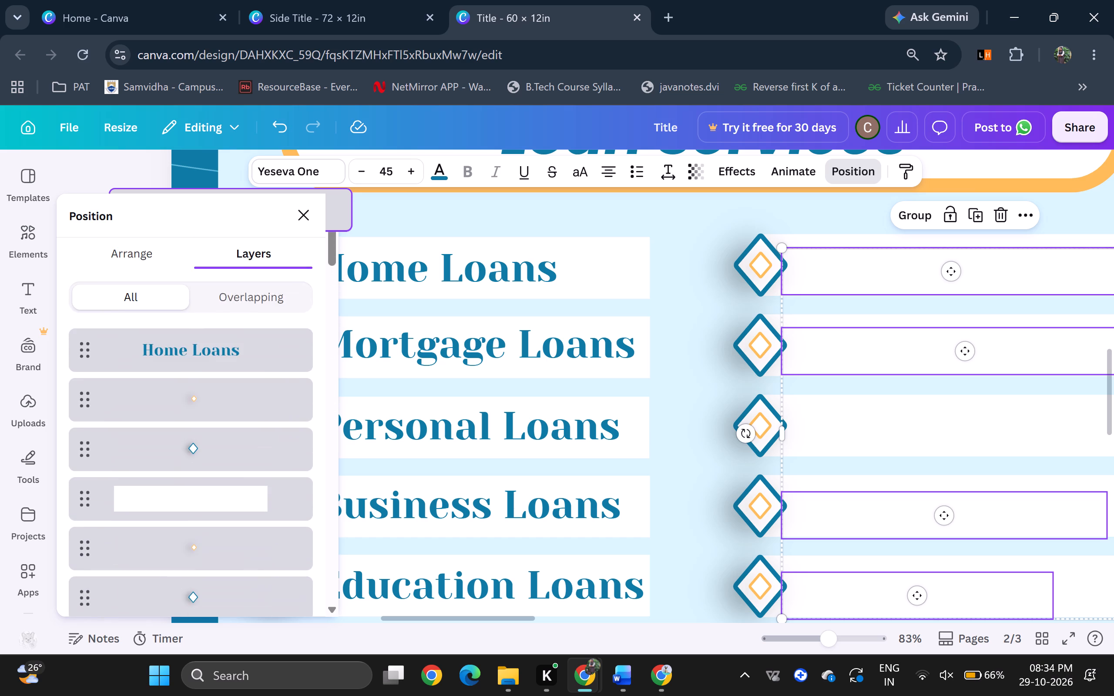
drag(117, 213, 96, 341)
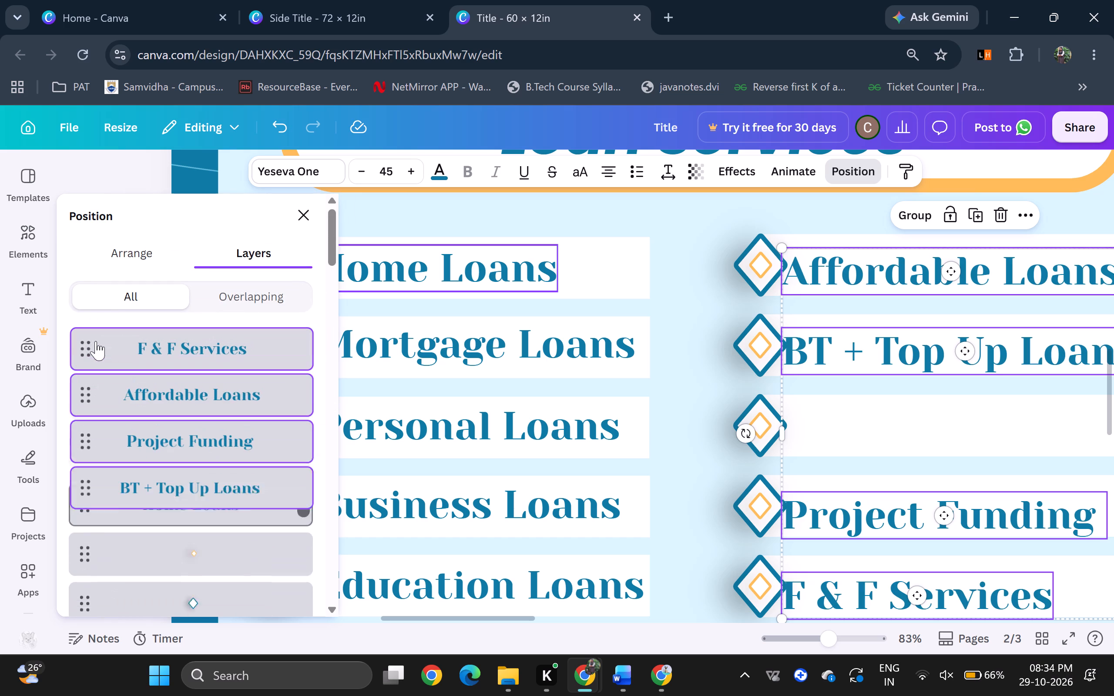
Move the Plot / P+C Loans text layer up the stack to directly beneath the F & F Services layer.
scroll(1051, 388, up, 1)
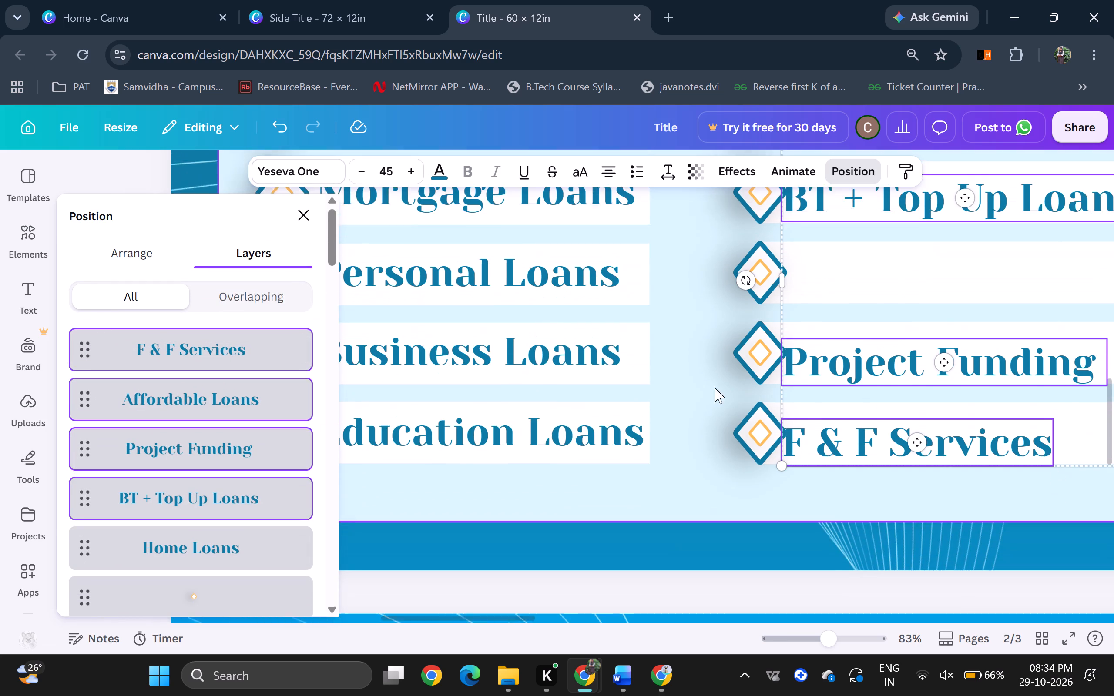
scroll(715, 388, up, 1)
scroll(265, 514, down, 3)
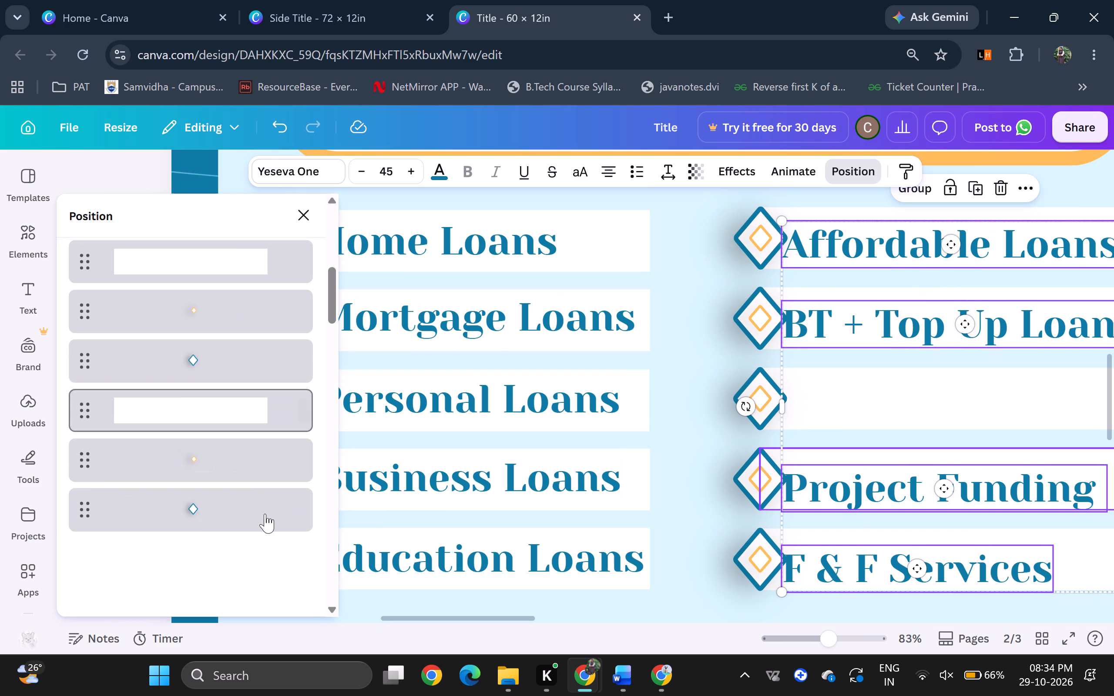
scroll(265, 514, down, 7)
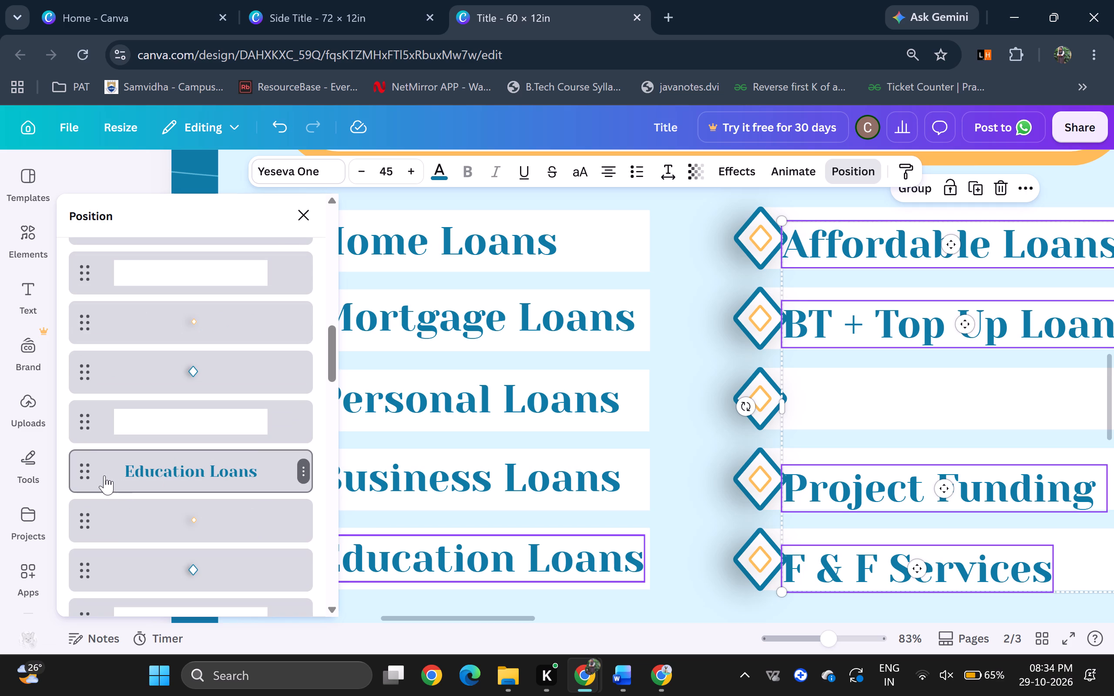
scroll(188, 460, down, 8)
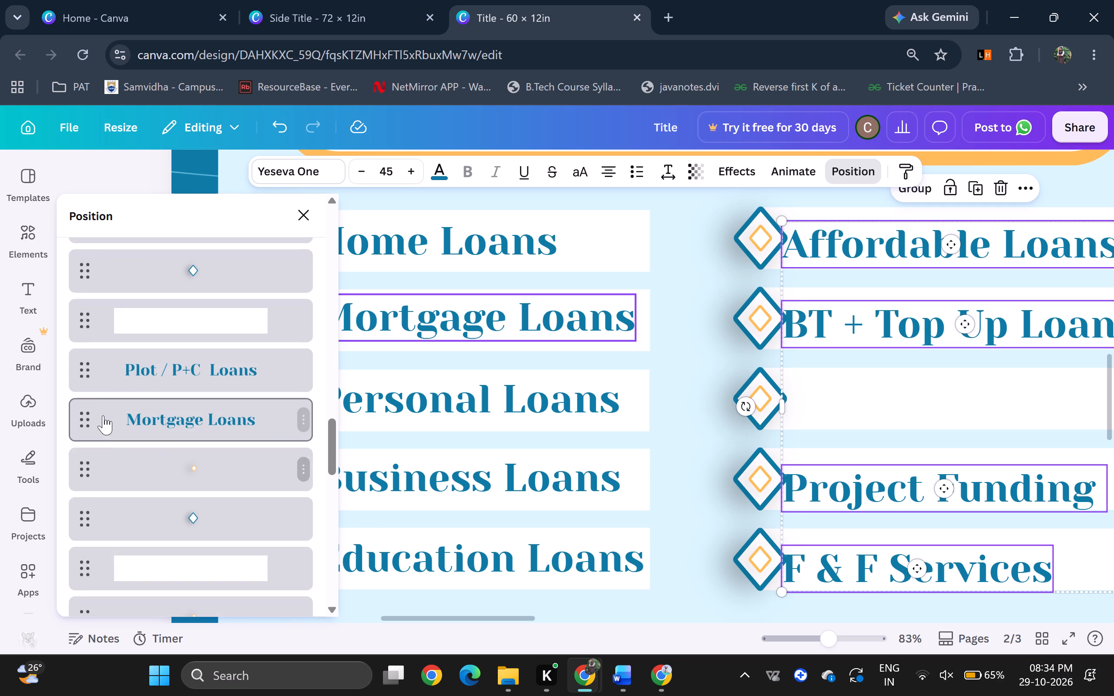
drag(83, 375, 83, 233)
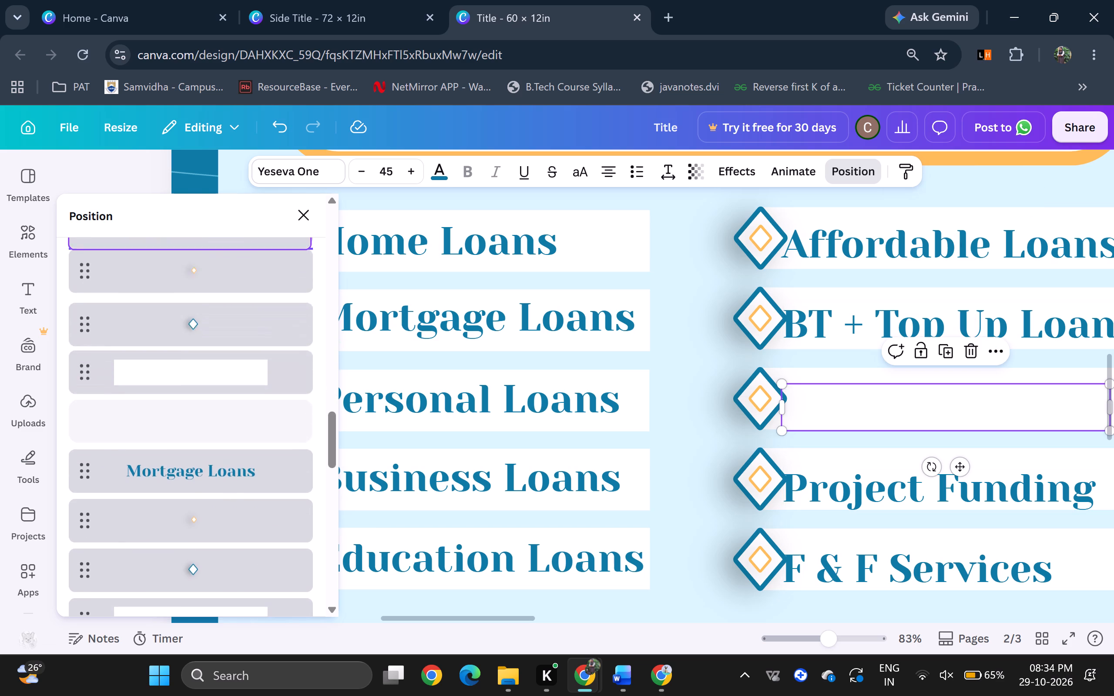
drag(83, 233, 83, 232)
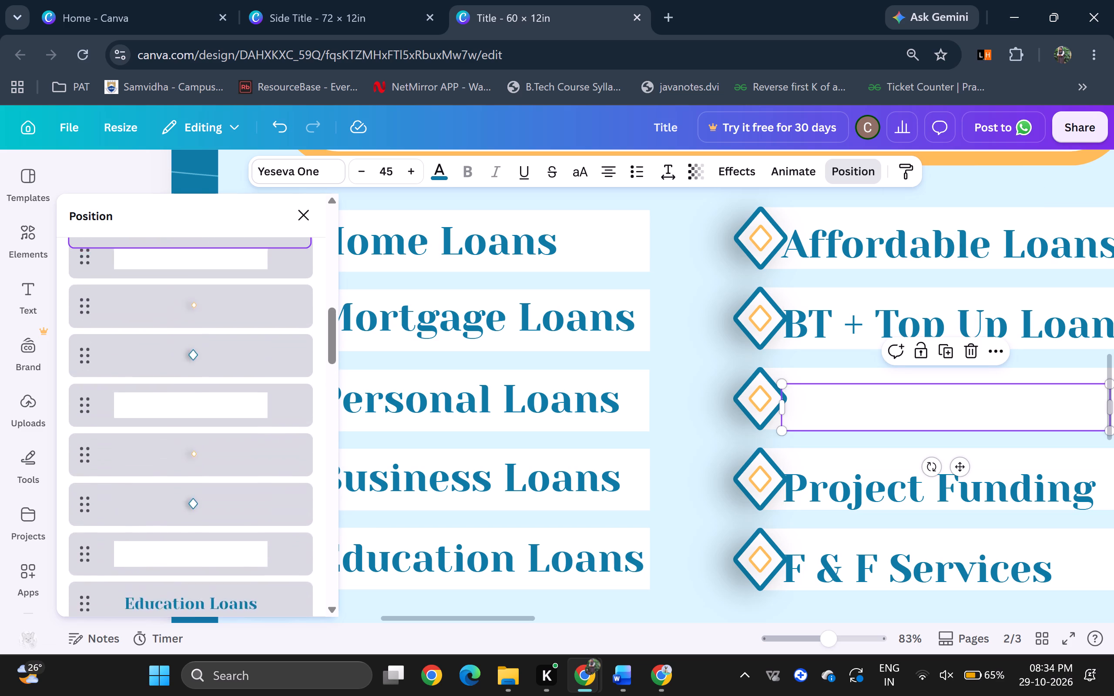
drag(83, 232, 83, 231)
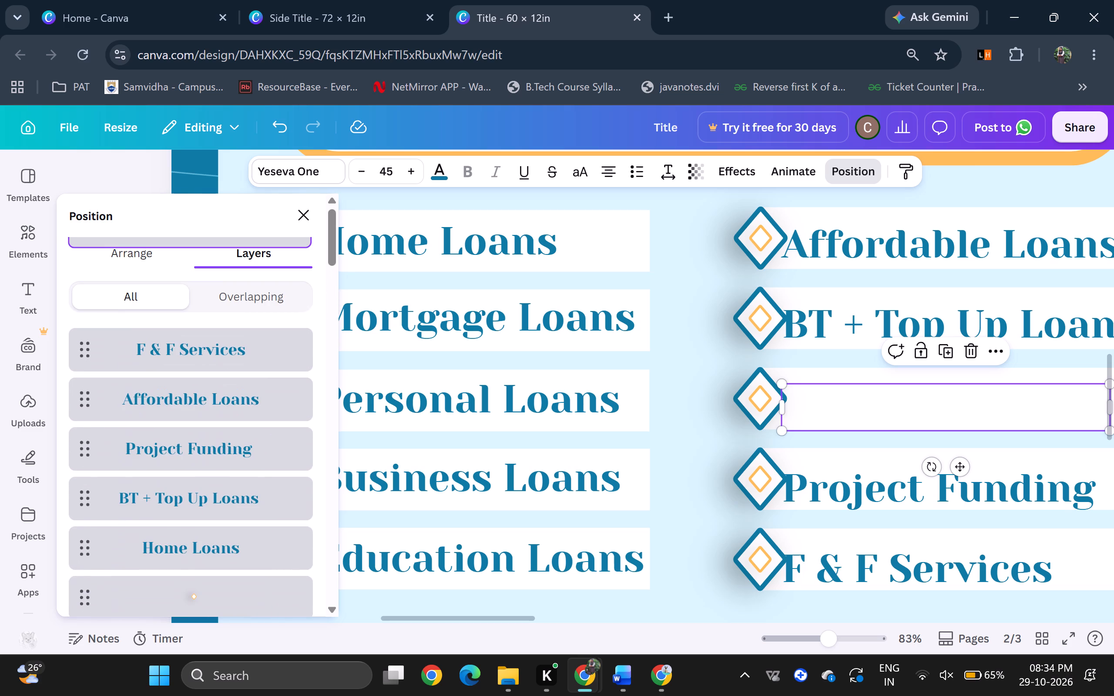
drag(83, 231, 92, 354)
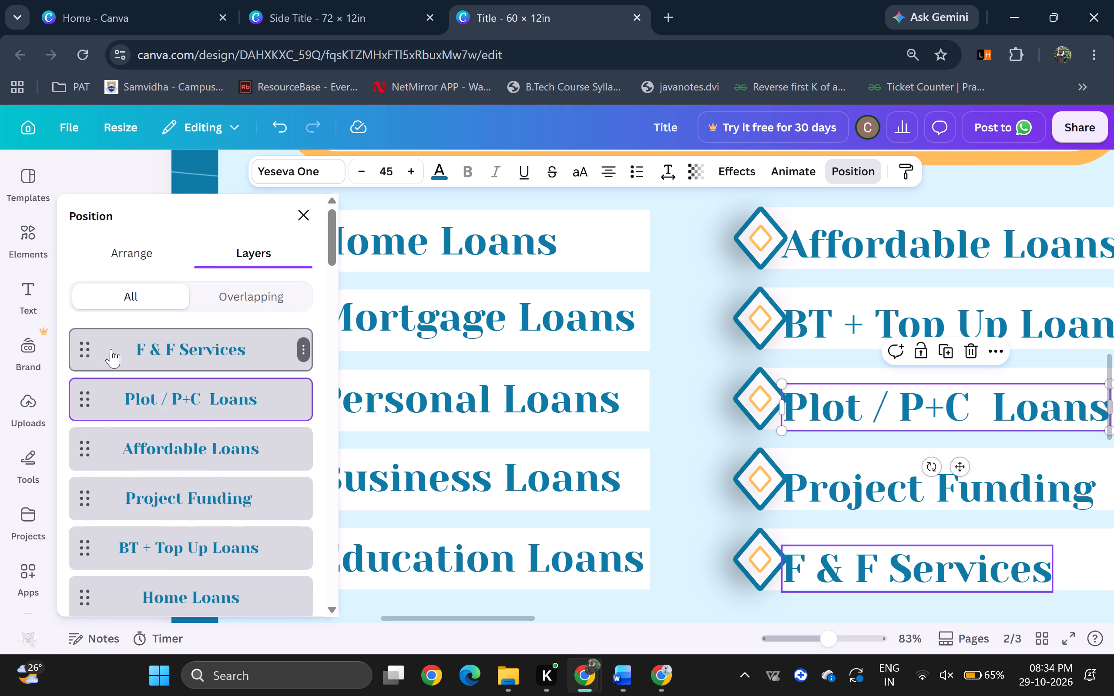
scroll(799, 394, left, 2)
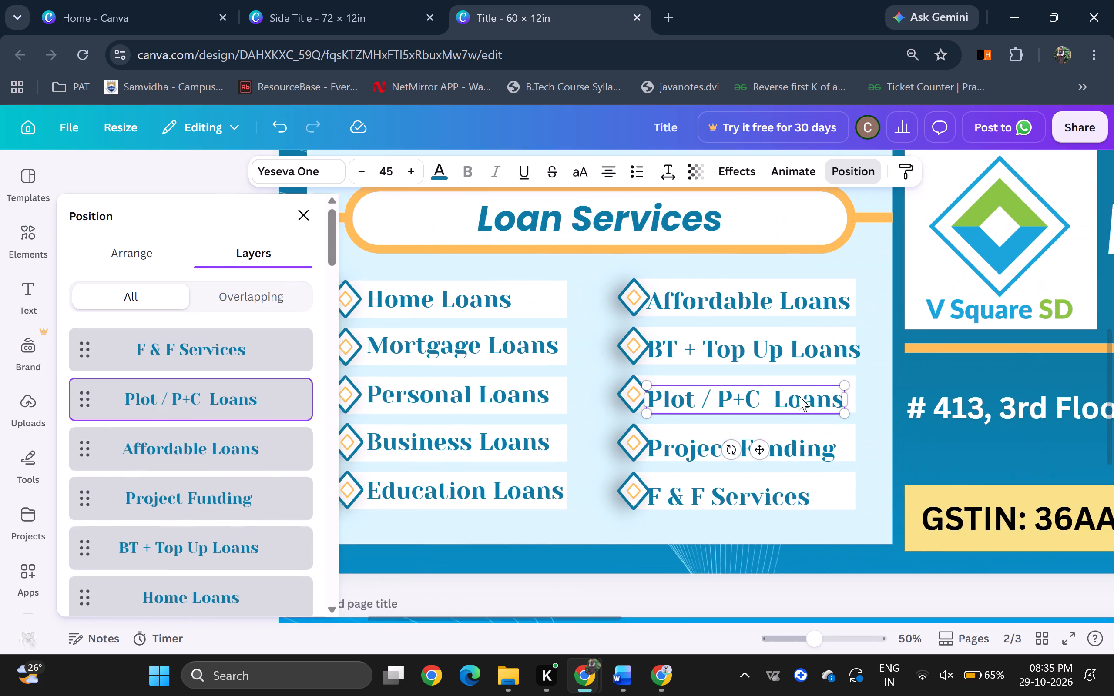
click(898, 606)
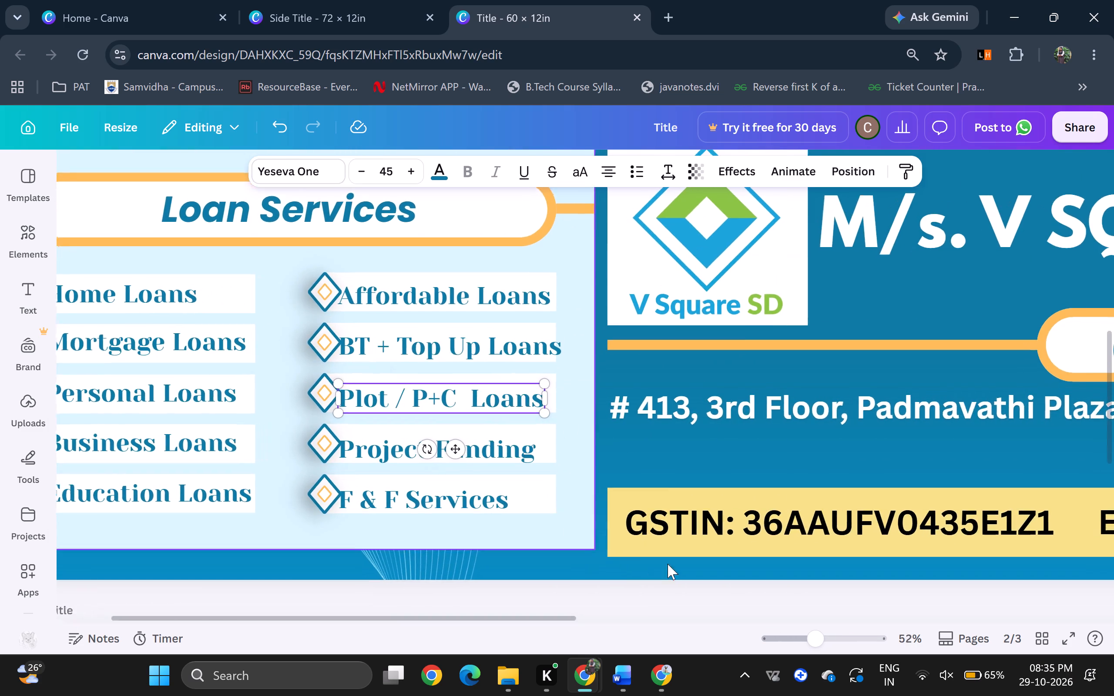
click(702, 610)
Shift the Affordable Loans text clear of its diamond, centre it vertically in its bar, and extend the white bar slightly past the text.
scroll(509, 499, up, 1)
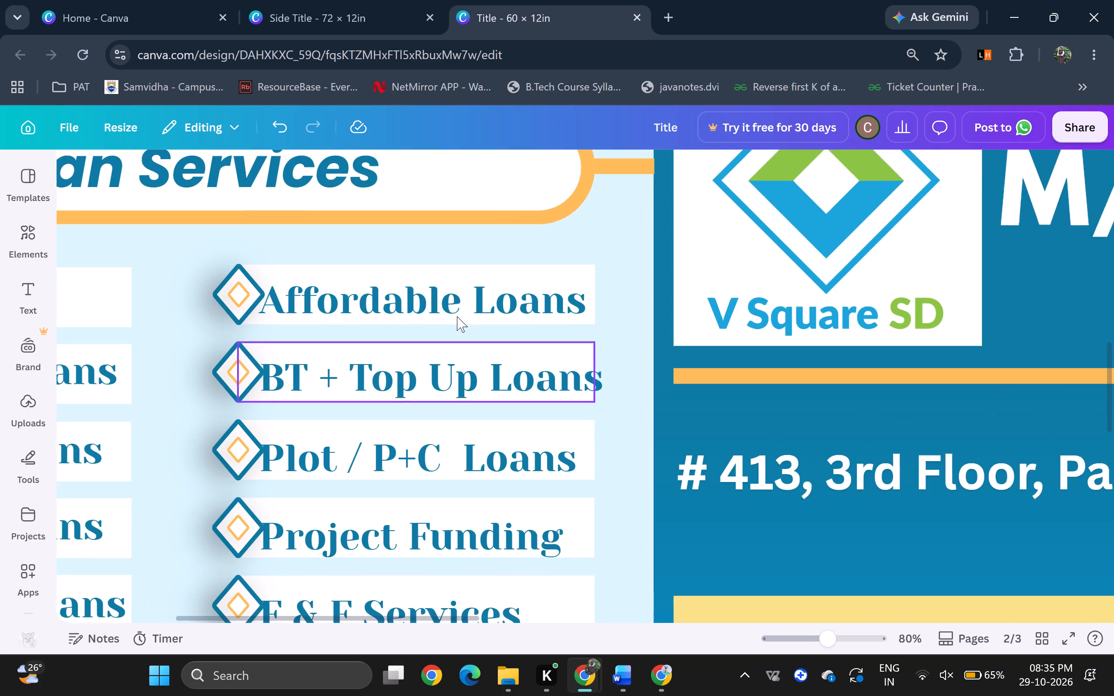
drag(455, 306, 465, 299)
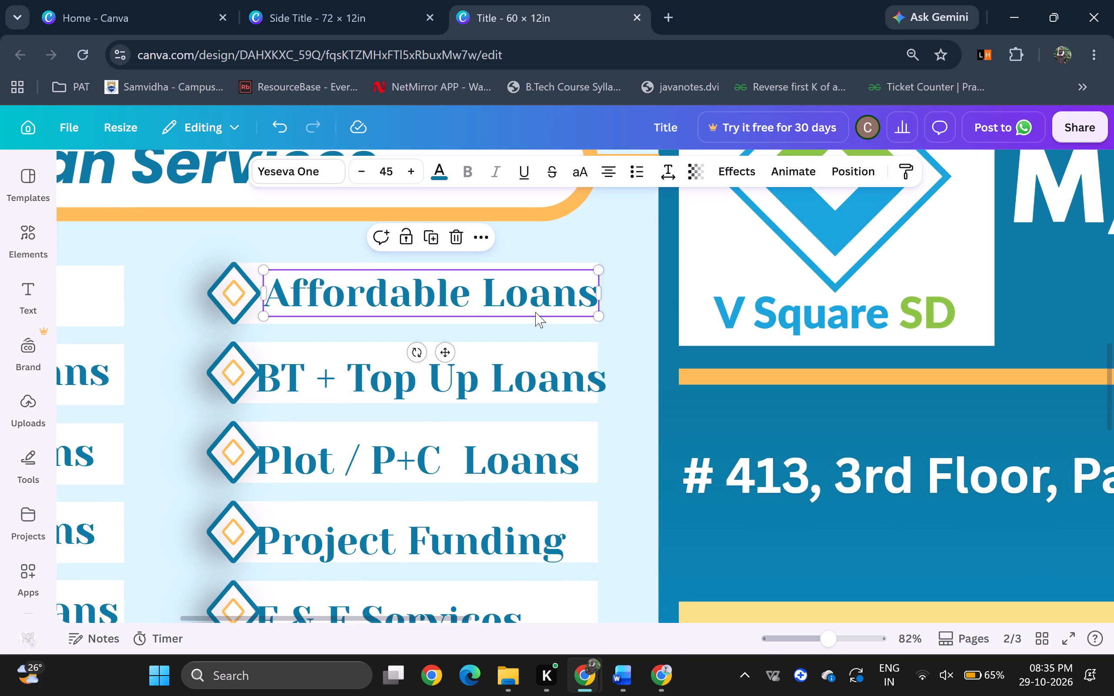
click(544, 320)
click(544, 322)
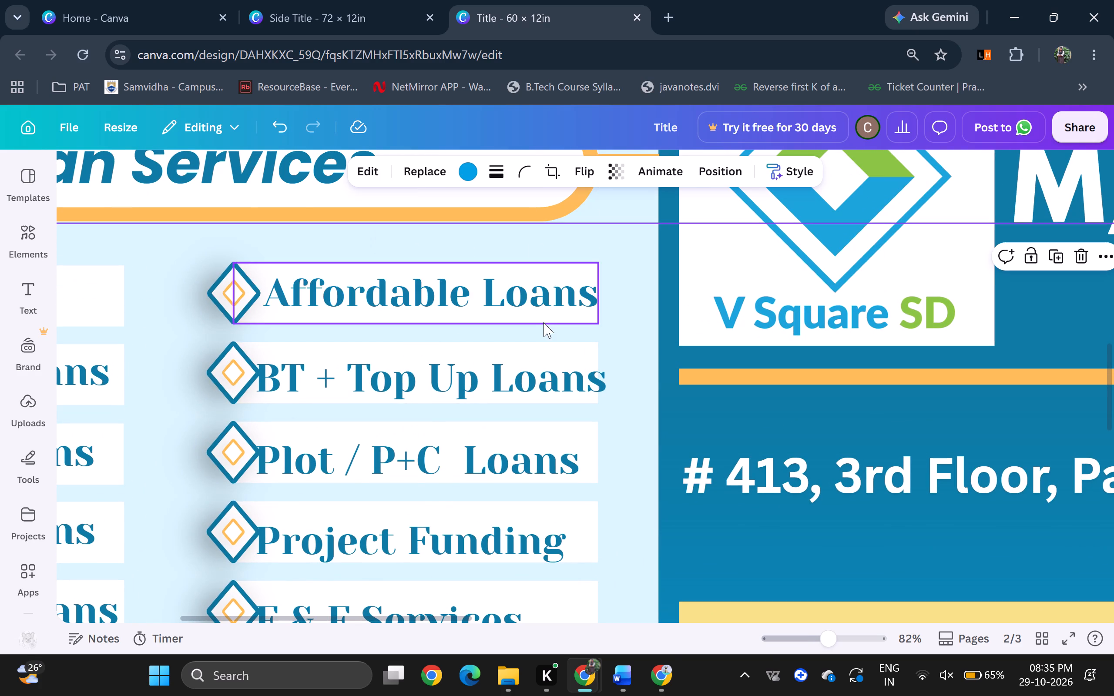
click(592, 263)
drag(601, 291, 611, 294)
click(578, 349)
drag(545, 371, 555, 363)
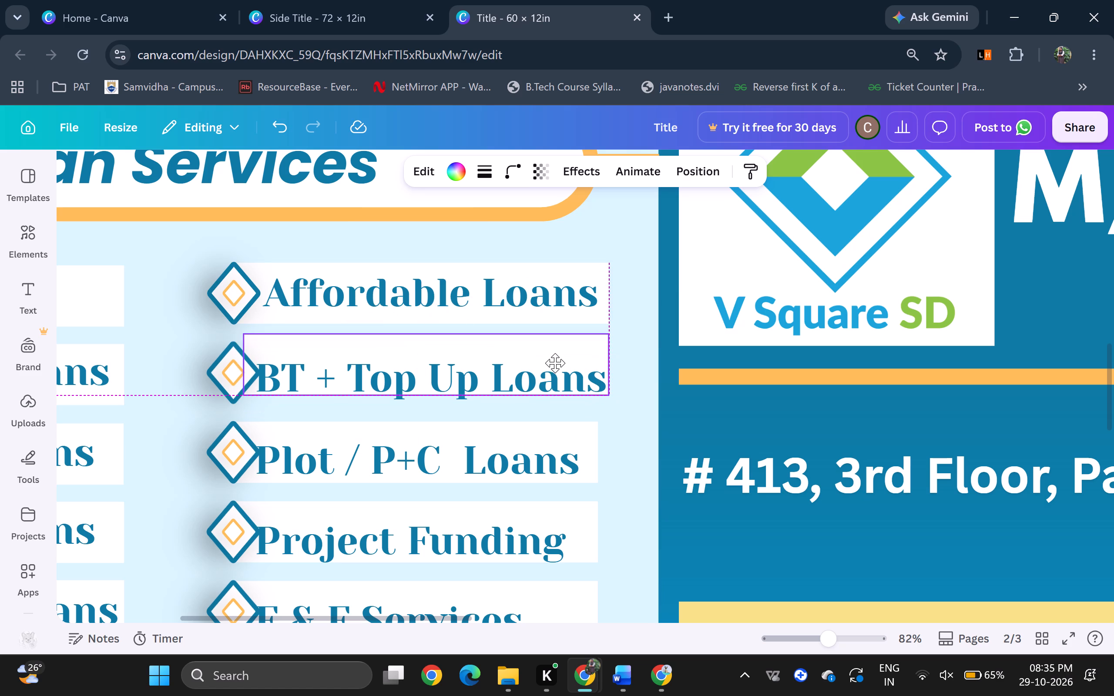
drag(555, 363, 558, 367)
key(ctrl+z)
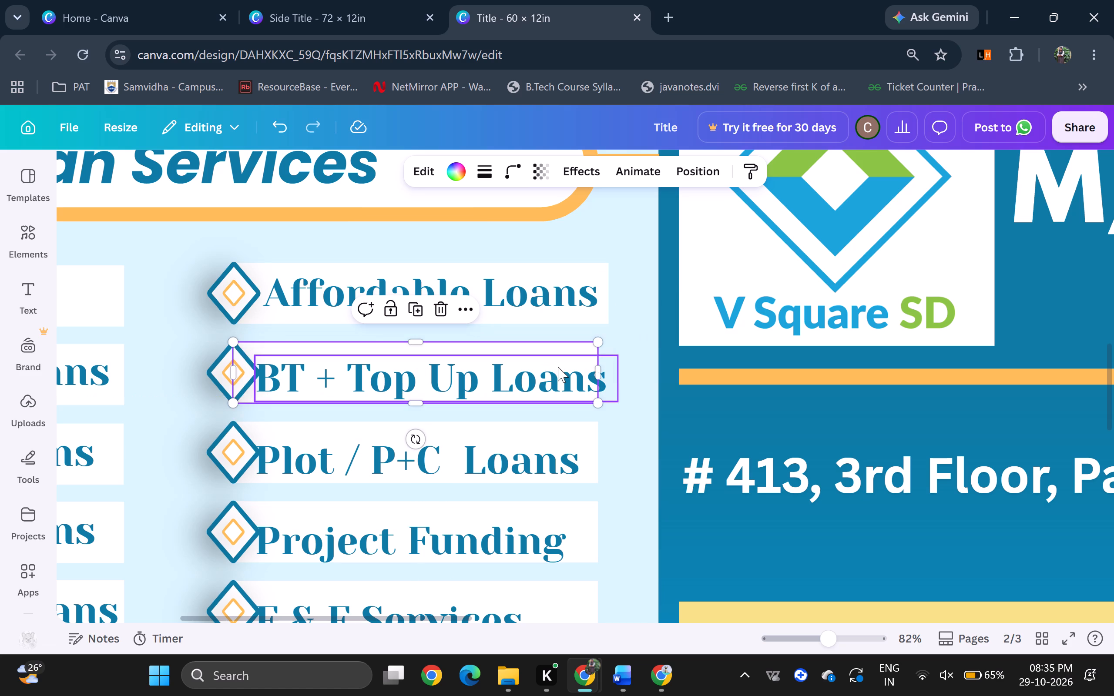
Align the BT + Top Up Loans text under Affordable Loans, clear of its diamond, and widen its white bar past the text's end.
click(554, 381)
drag(551, 389, 555, 381)
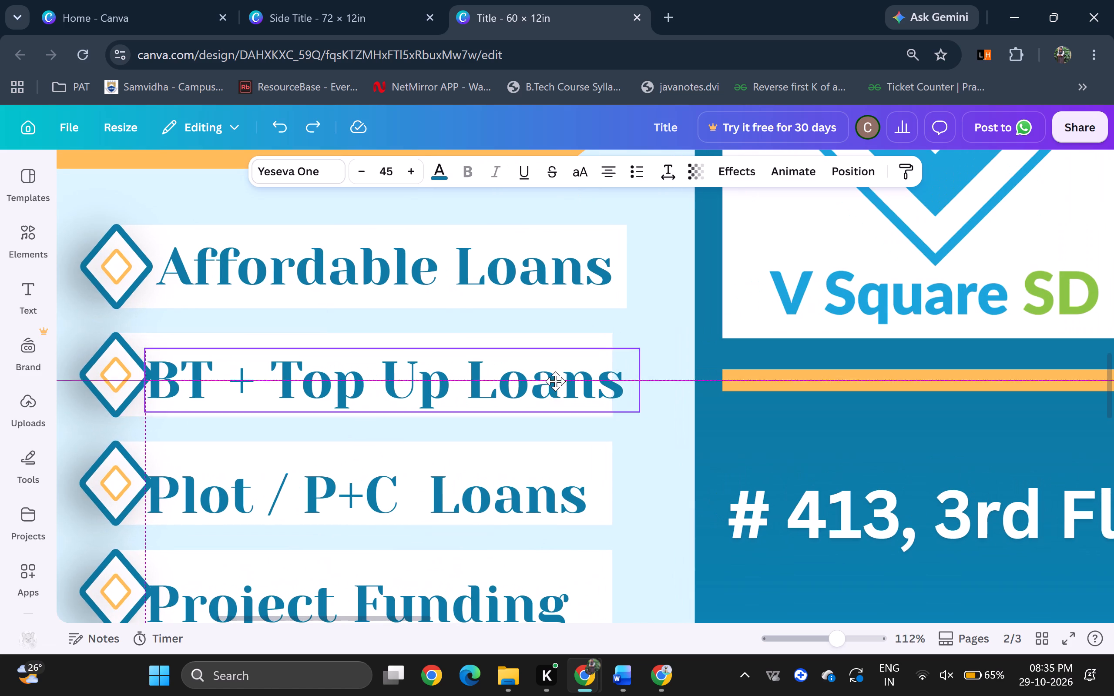
drag(555, 381, 562, 378)
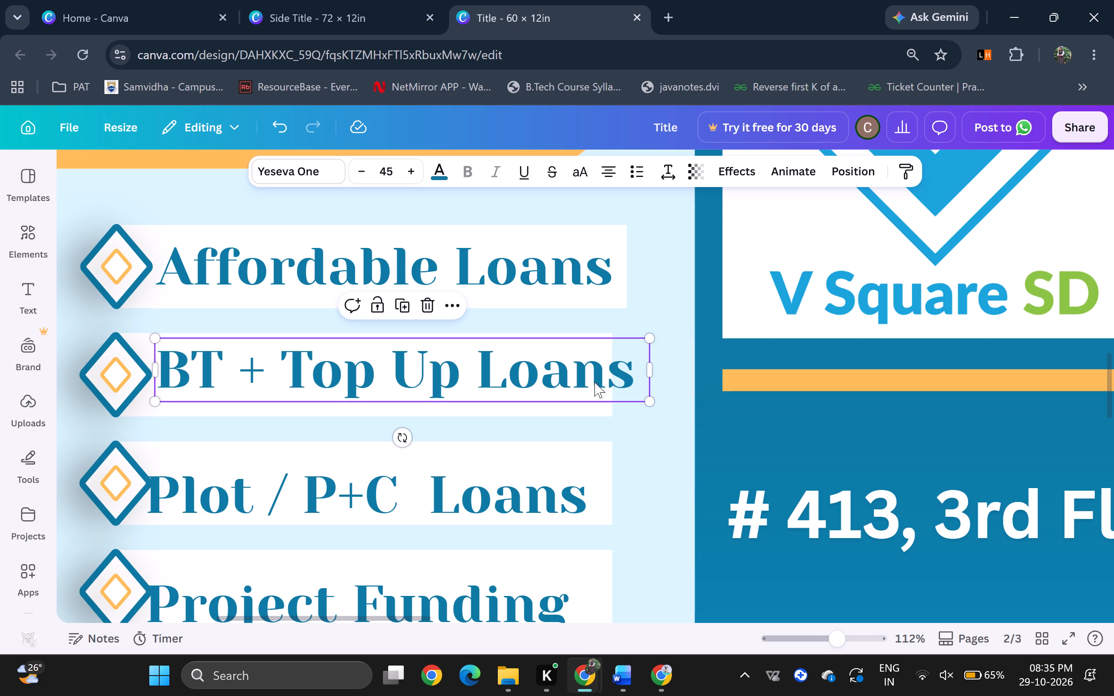
click(600, 409)
drag(610, 377, 633, 379)
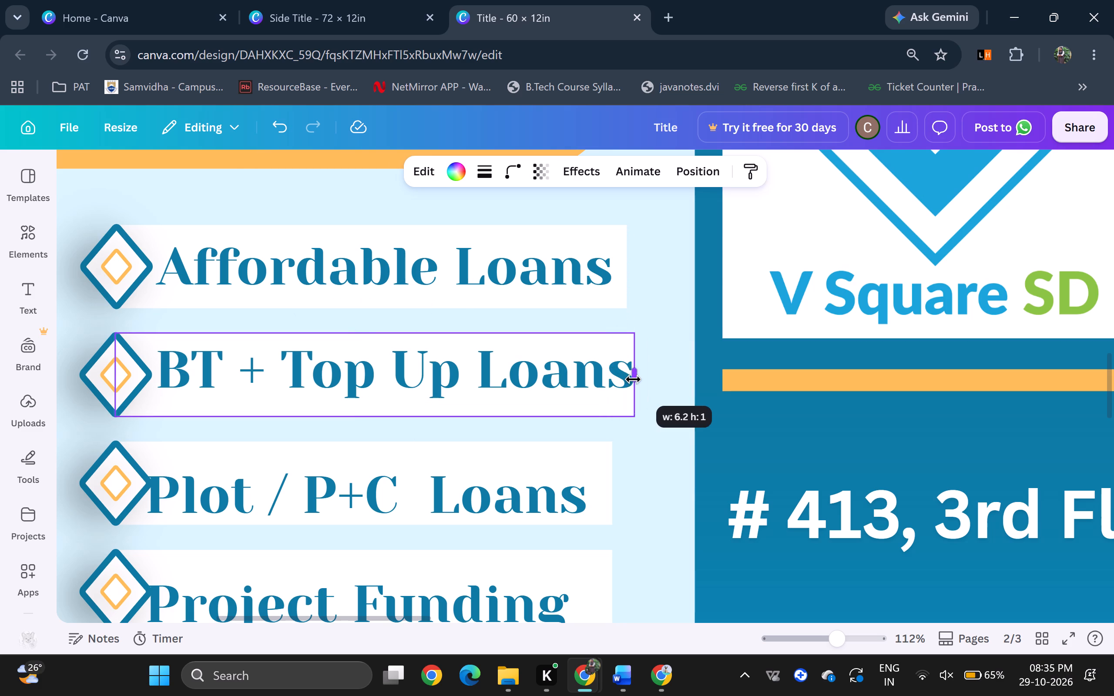
drag(633, 379, 642, 379)
Move the Plot / P+C Loans text clear of its diamond, aligned with the texts above and vertically centred on its bar.
click(558, 504)
drag(544, 503, 549, 494)
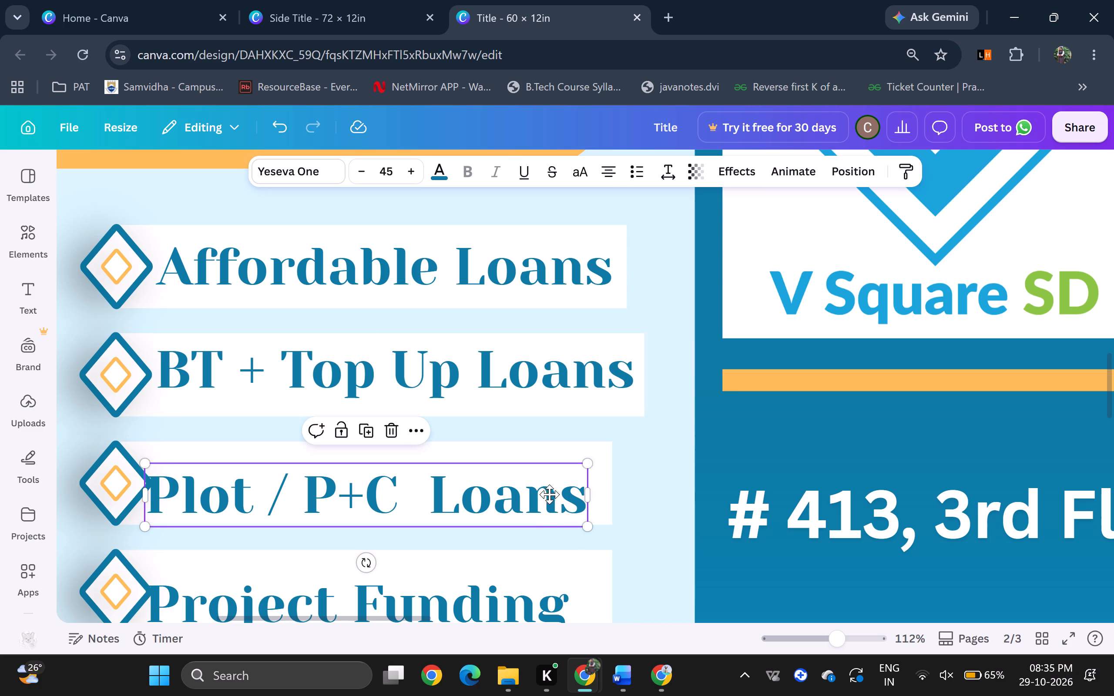
drag(549, 494, 554, 488)
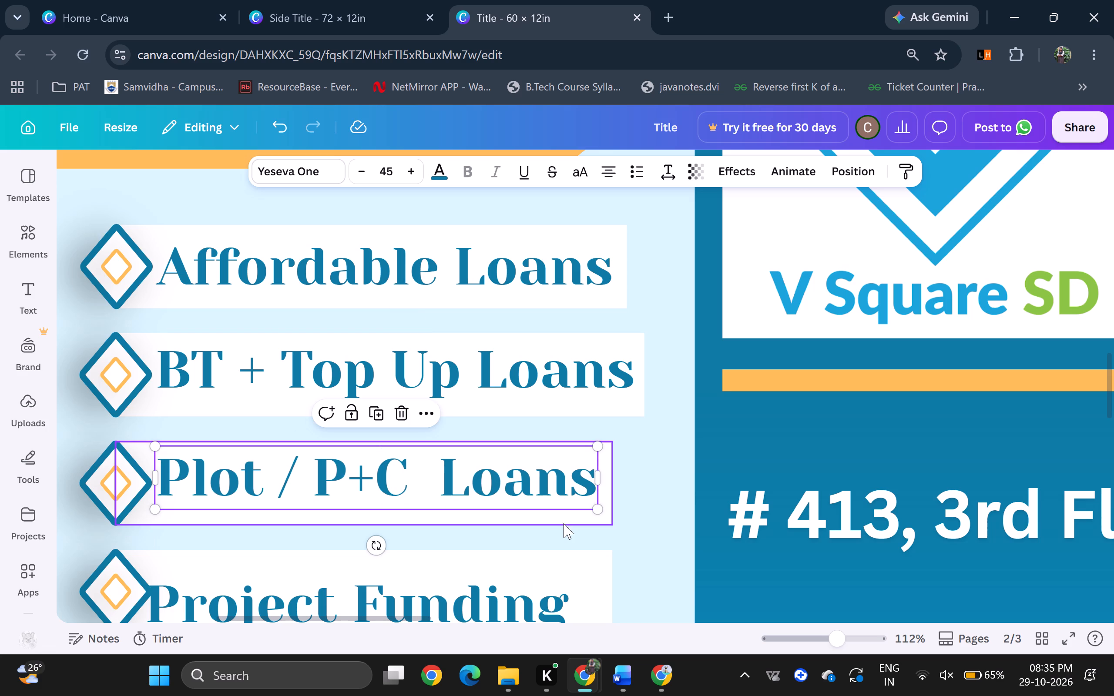
drag(538, 471, 542, 478)
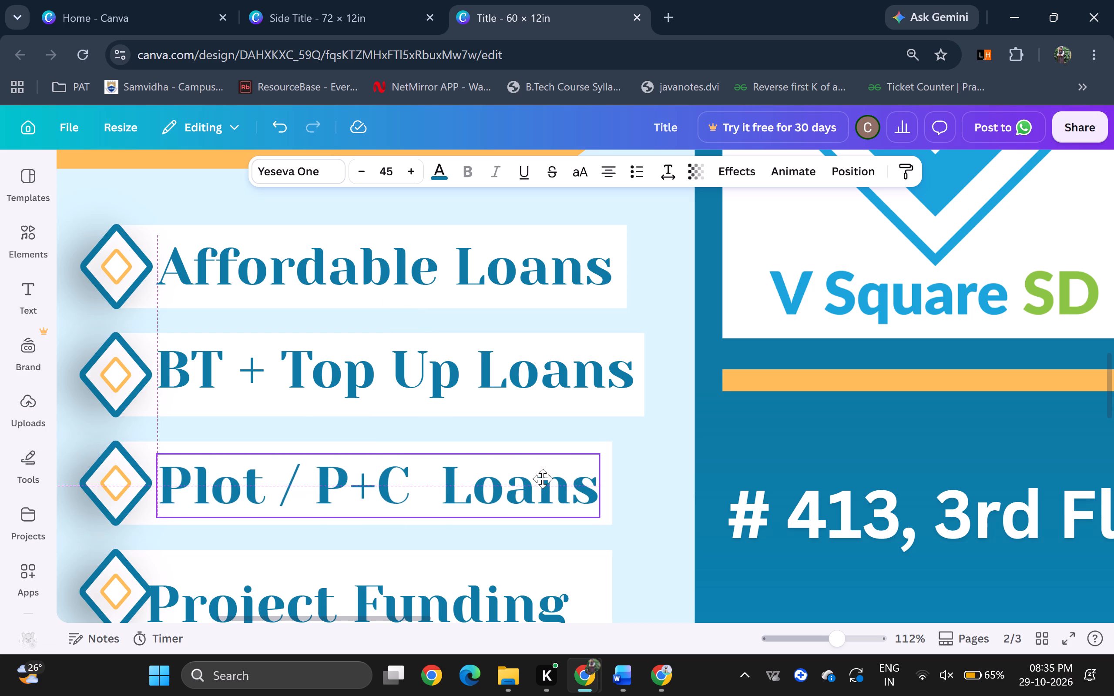
drag(542, 478, 541, 477)
Move the Project Funding text clear of its diamond, left-aligned with the texts above and vertically centred on its bar.
scroll(540, 477, down, 1)
drag(490, 434, 502, 430)
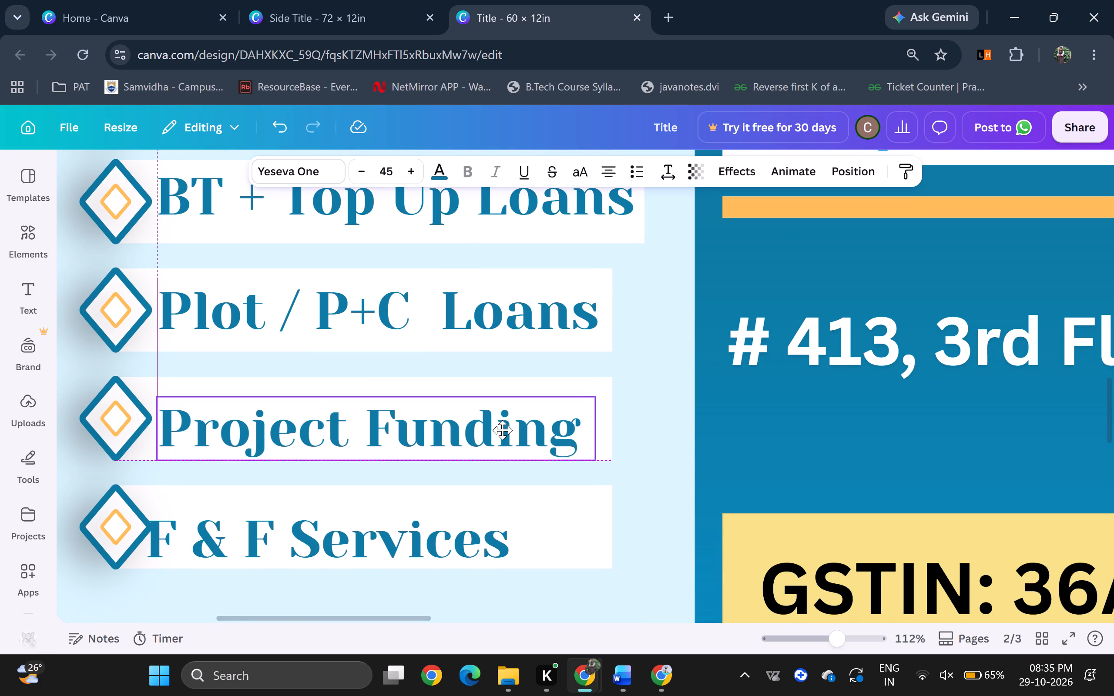
drag(502, 430, 503, 425)
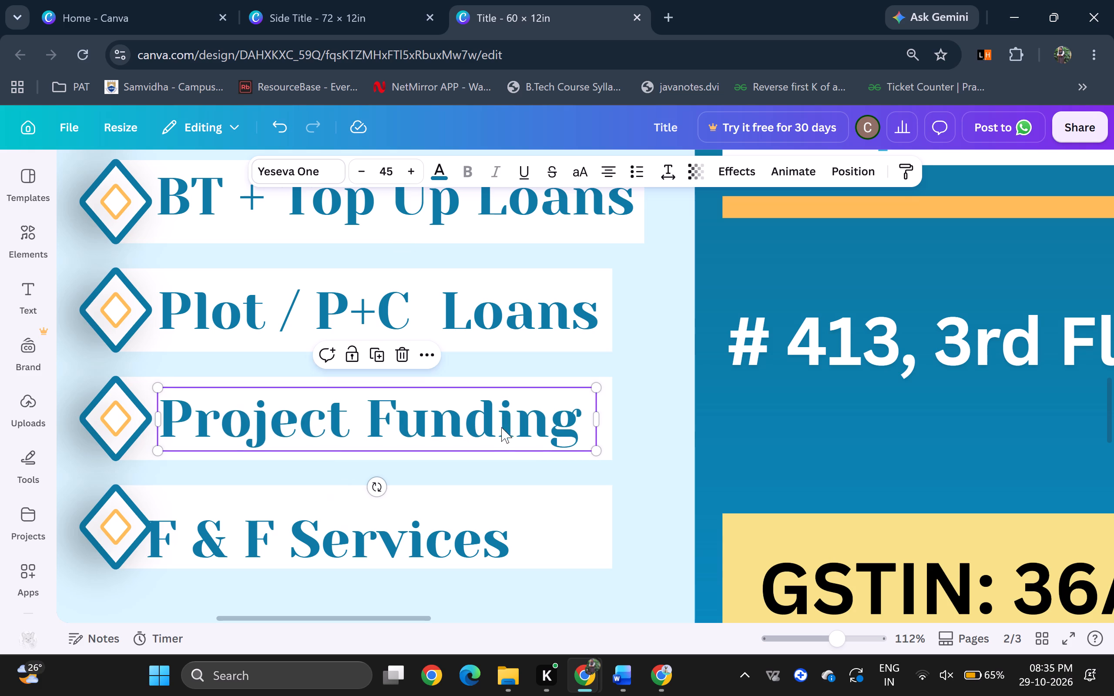
Move the F & F Services text clear of its diamond, left-aligned with the texts above and vertically centred on its bar.
drag(464, 548, 476, 532)
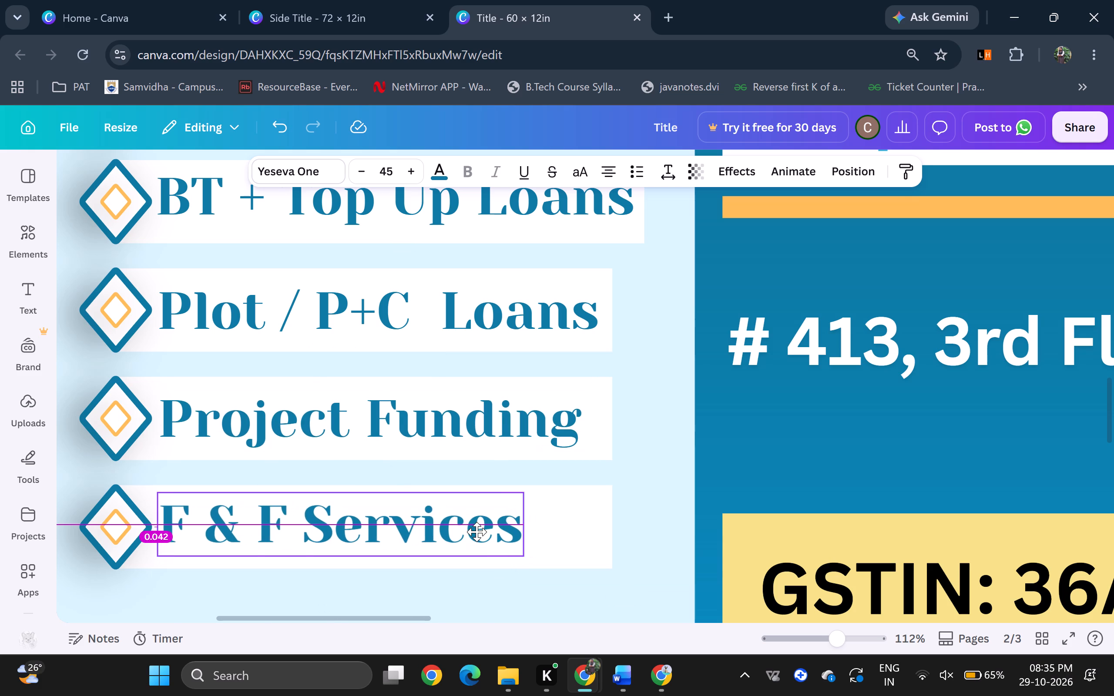
drag(476, 532, 478, 532)
Widen the white bars behind Affordable Loans, Plot / P+C Loans, Project Funding and F & F Services to match the BT + Top Up Loans bar.
scroll(564, 336, up, 1)
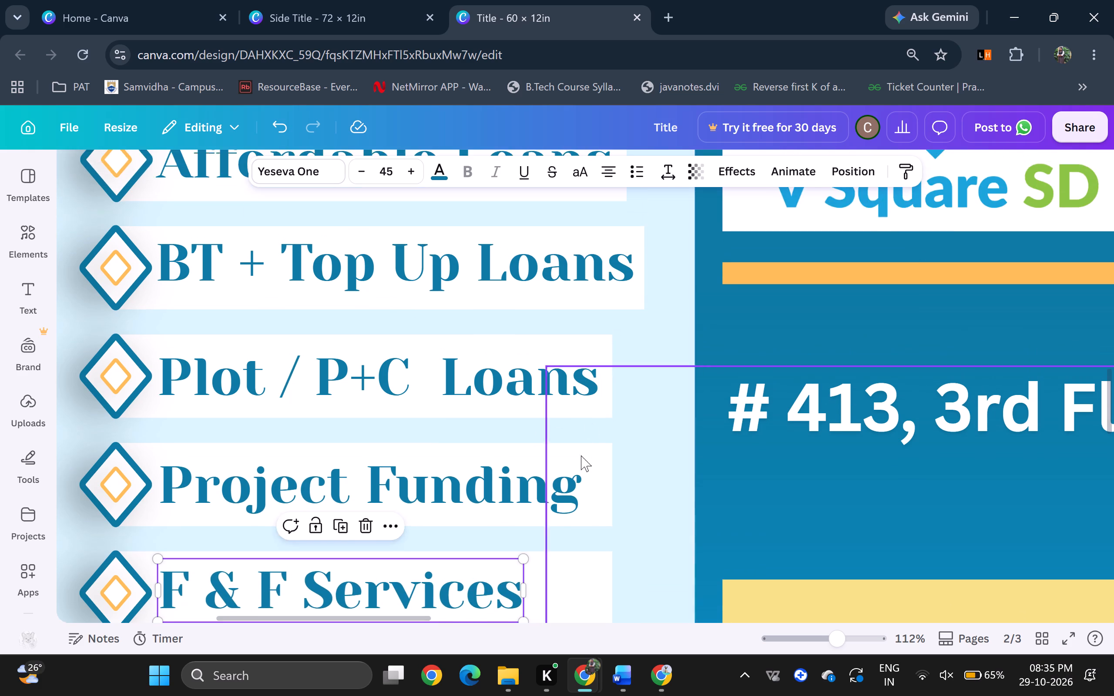
scroll(581, 455, up, 1)
click(615, 328)
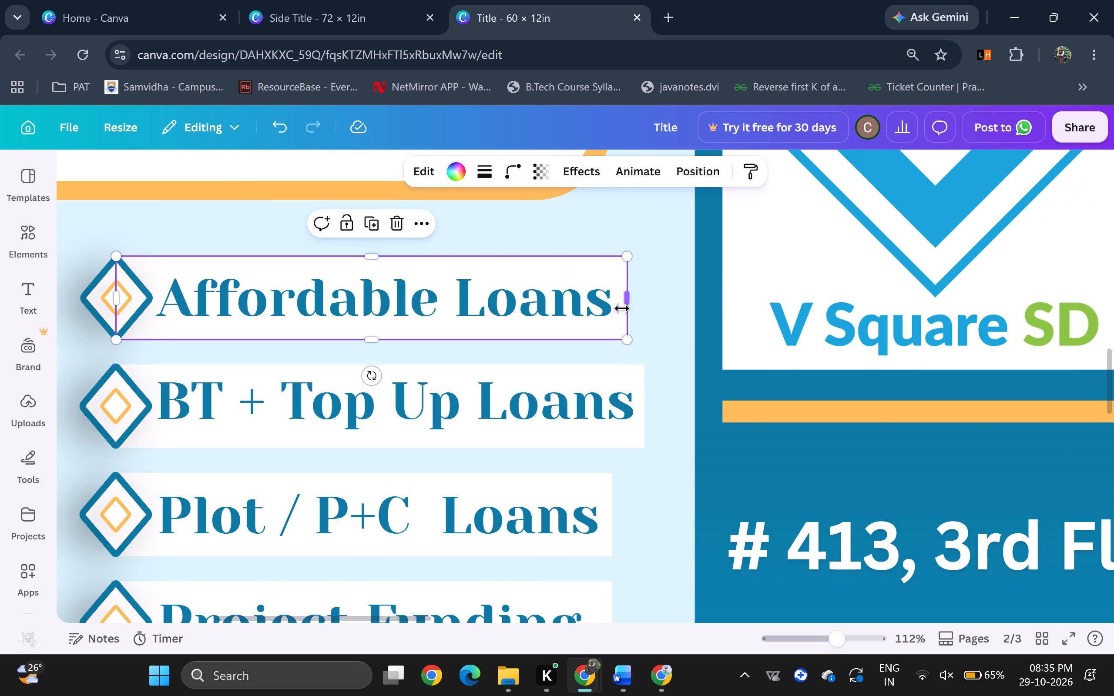
drag(626, 301, 643, 304)
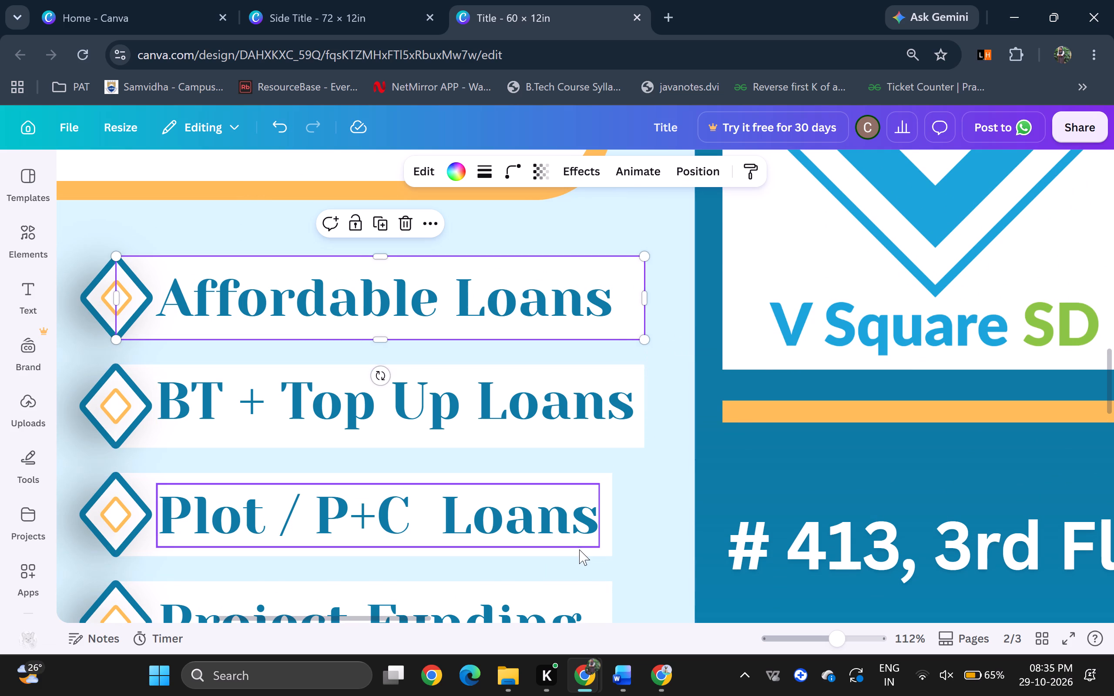
click(579, 553)
drag(612, 515, 634, 517)
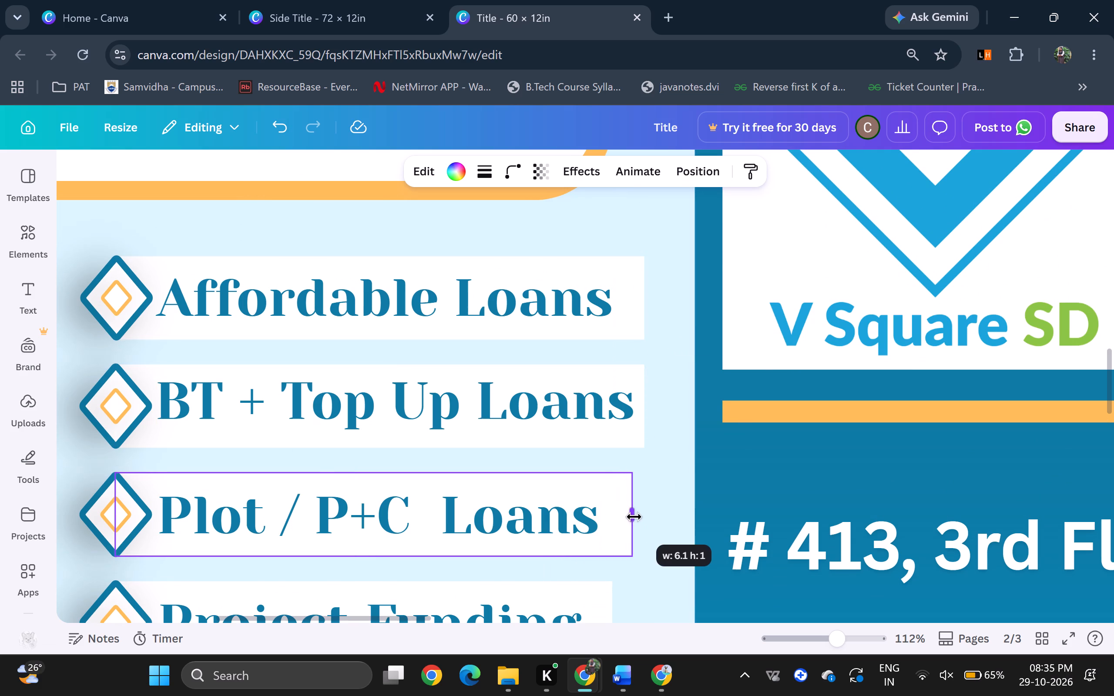
drag(634, 517, 646, 519)
scroll(644, 519, down, 1)
click(603, 454)
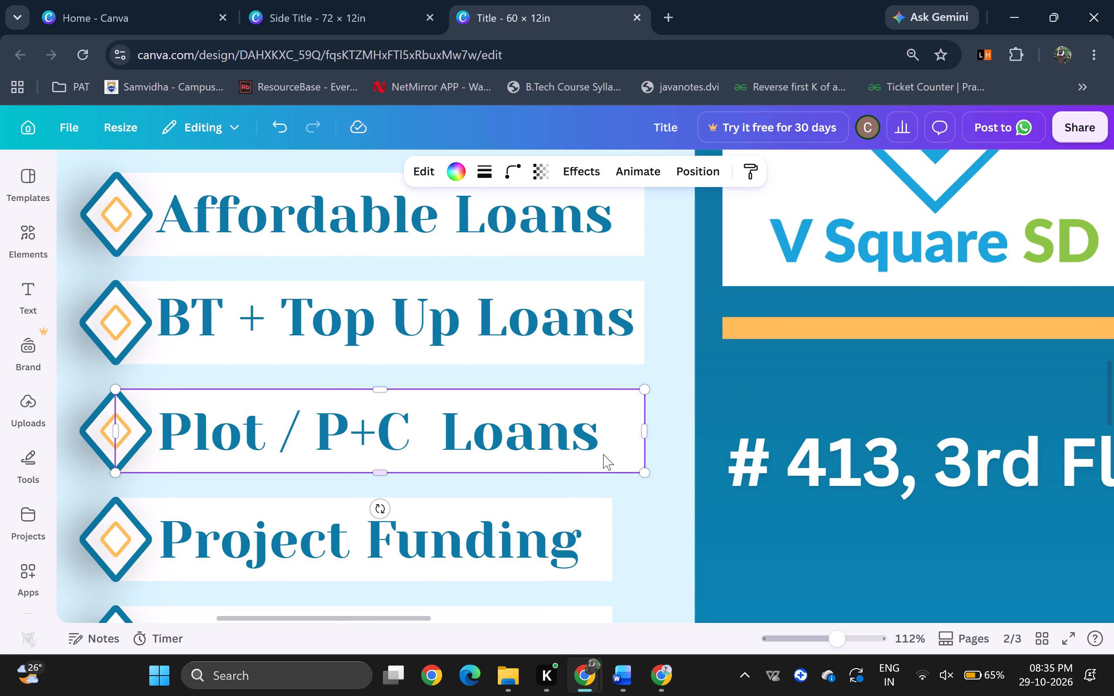
click(605, 569)
drag(615, 542, 648, 541)
scroll(644, 541, down, 1)
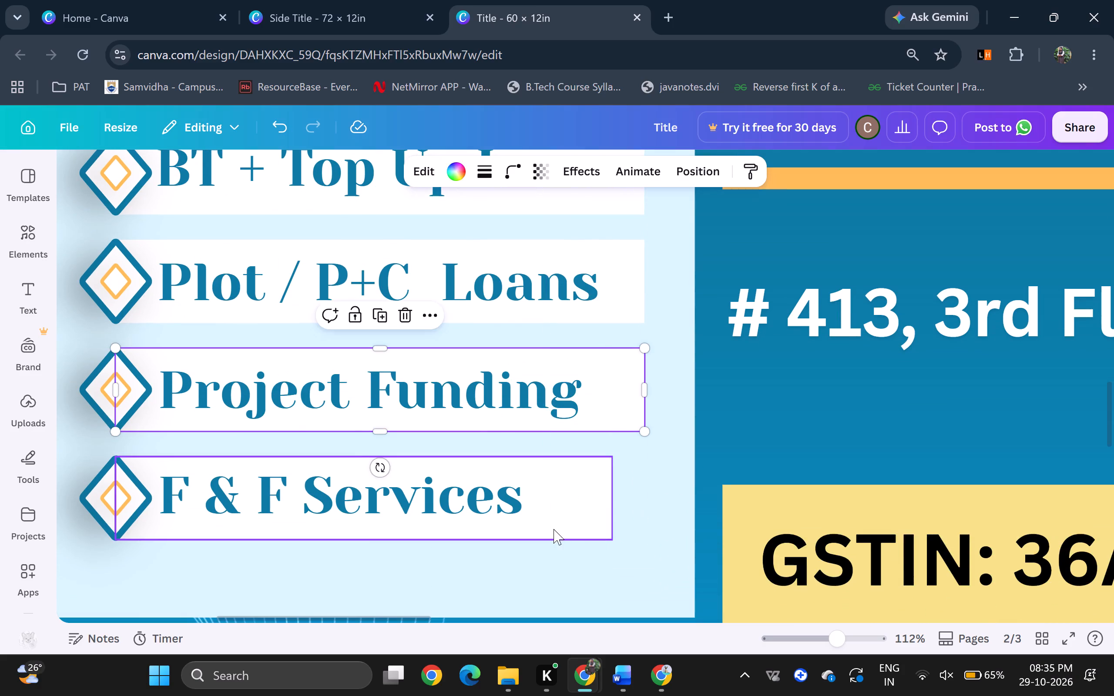
click(553, 529)
drag(614, 501, 648, 499)
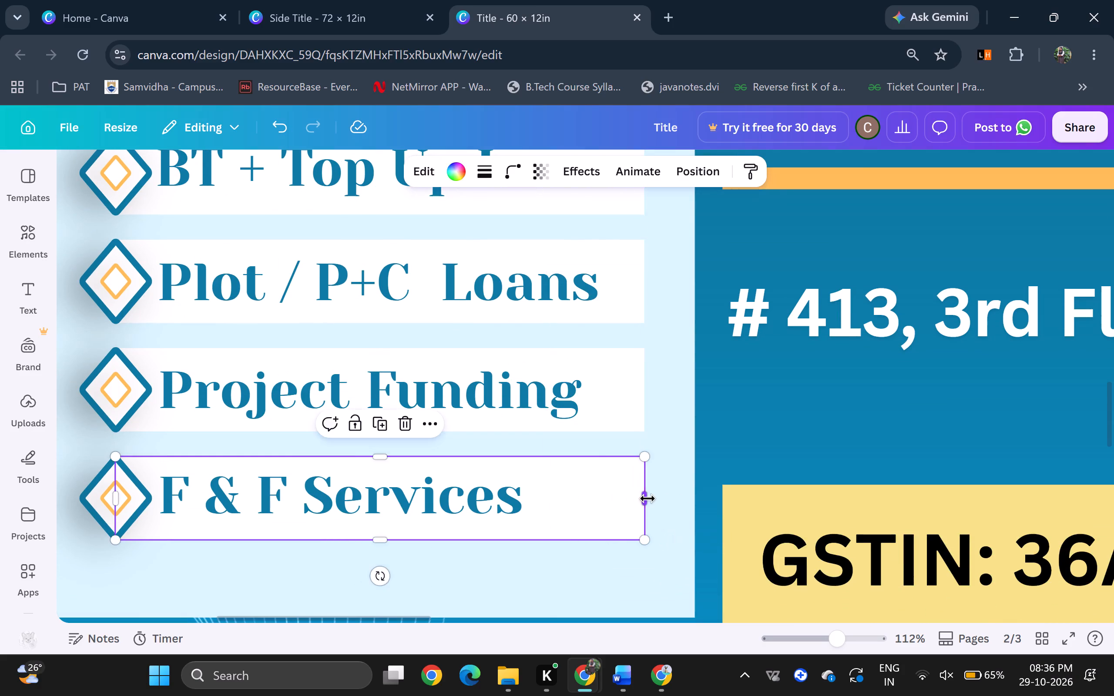
click(616, 580)
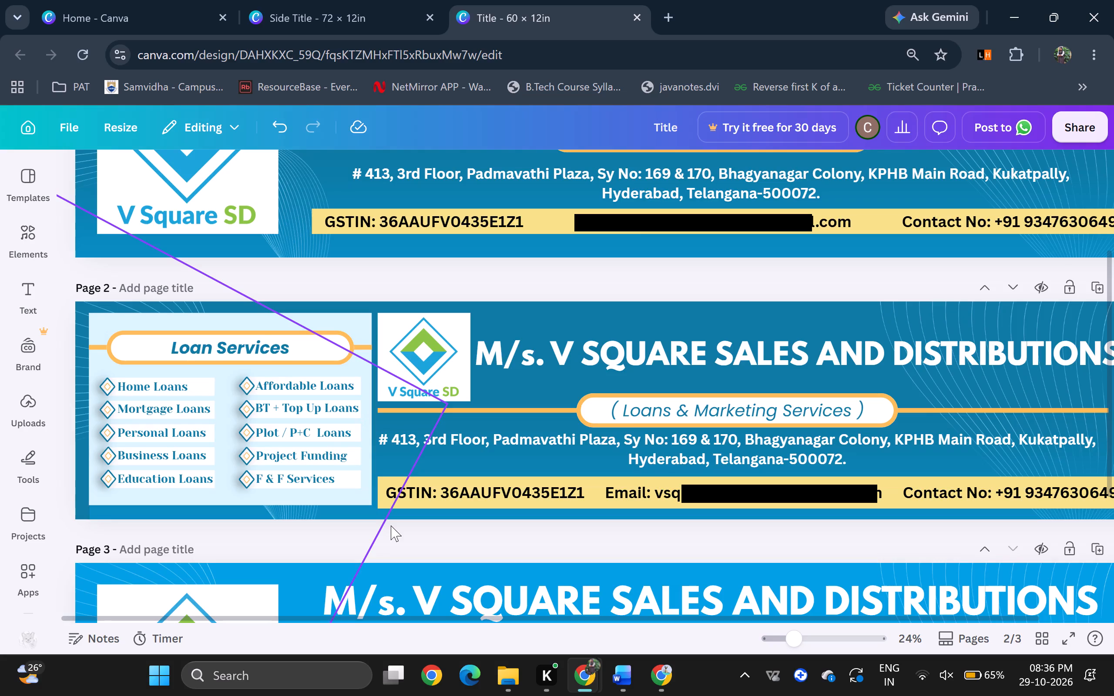
Change the page 2 heading above the loan lists from Loan Services to Our Services.
scroll(391, 525, left, 2)
scroll(391, 525, right, 1)
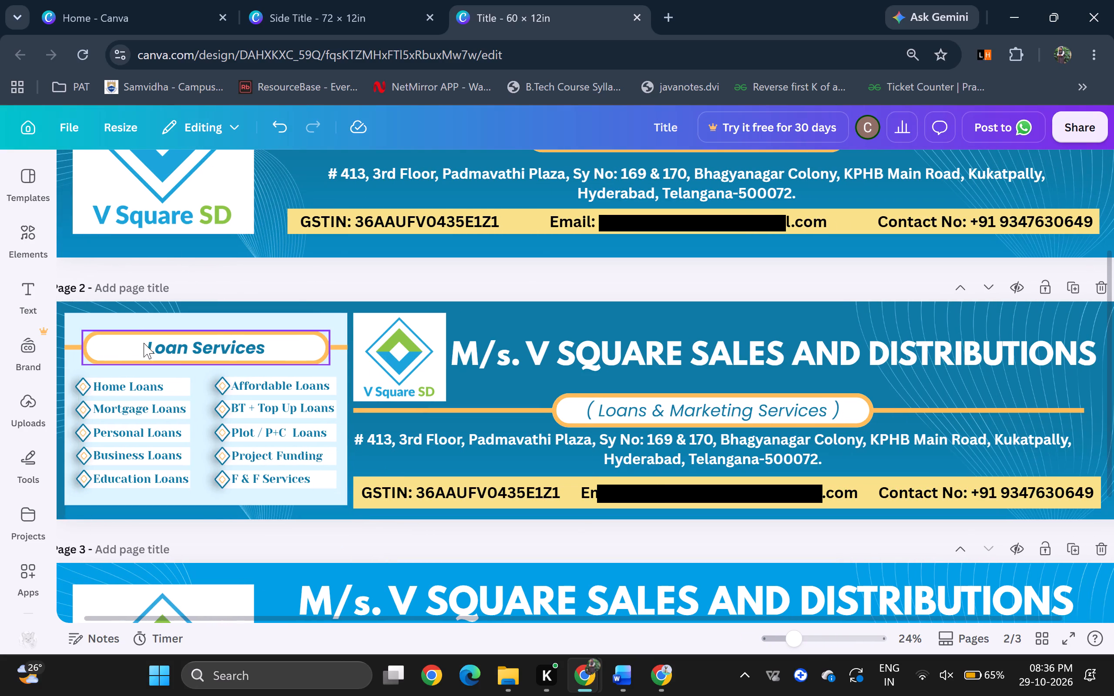
double_click(145, 345)
drag(191, 349, 146, 349)
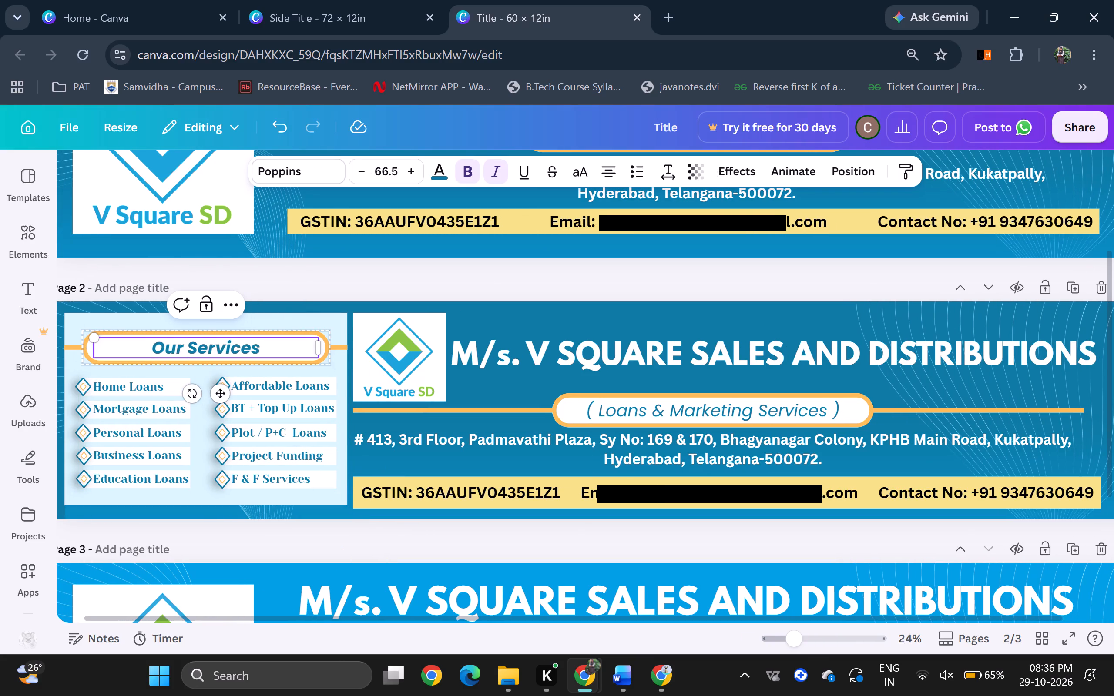
click(465, 548)
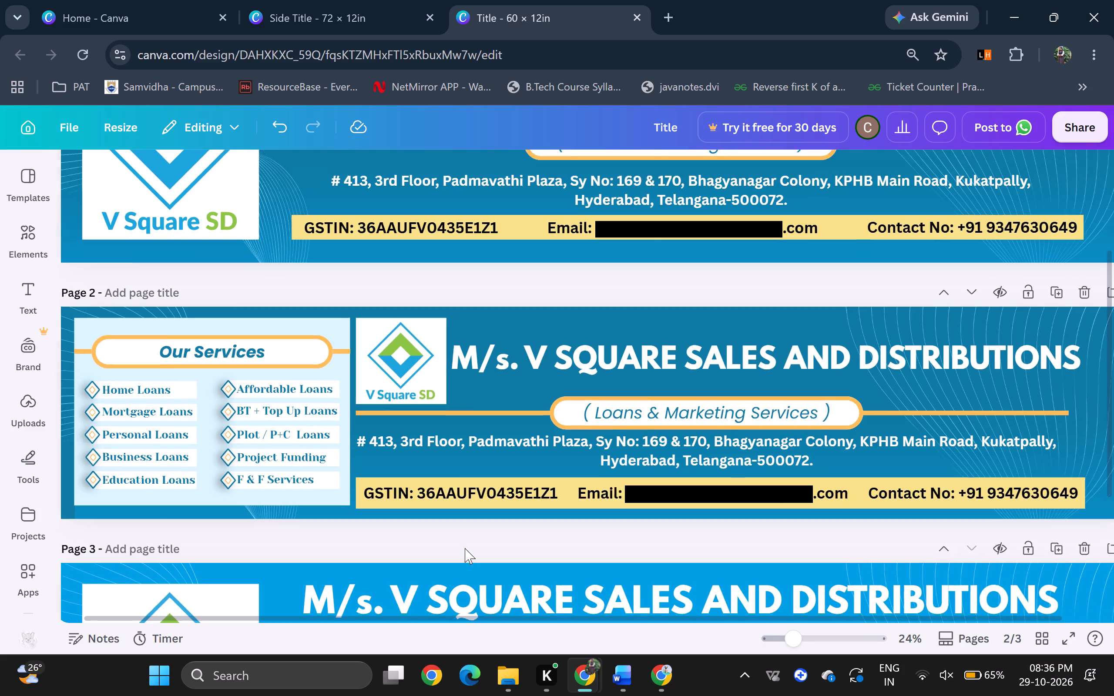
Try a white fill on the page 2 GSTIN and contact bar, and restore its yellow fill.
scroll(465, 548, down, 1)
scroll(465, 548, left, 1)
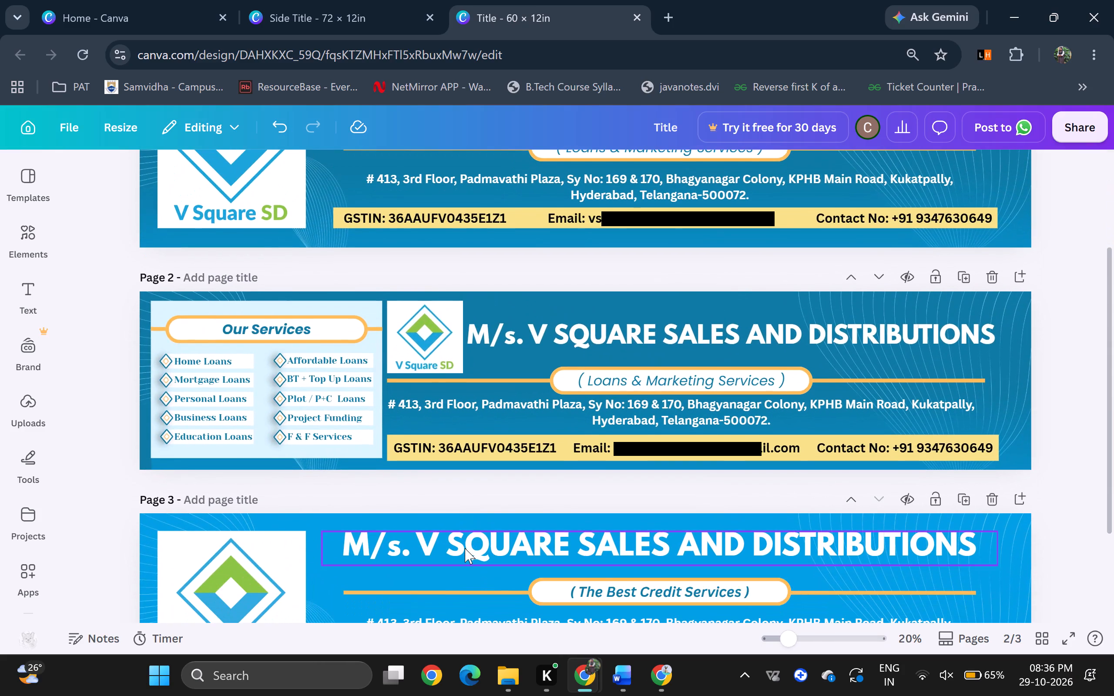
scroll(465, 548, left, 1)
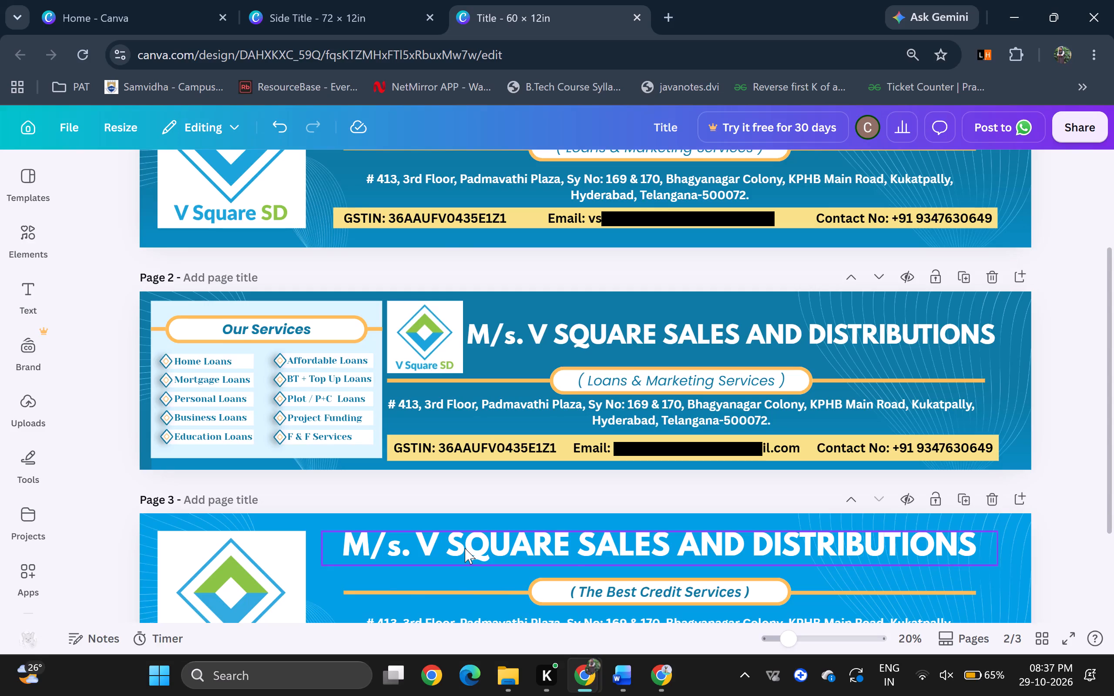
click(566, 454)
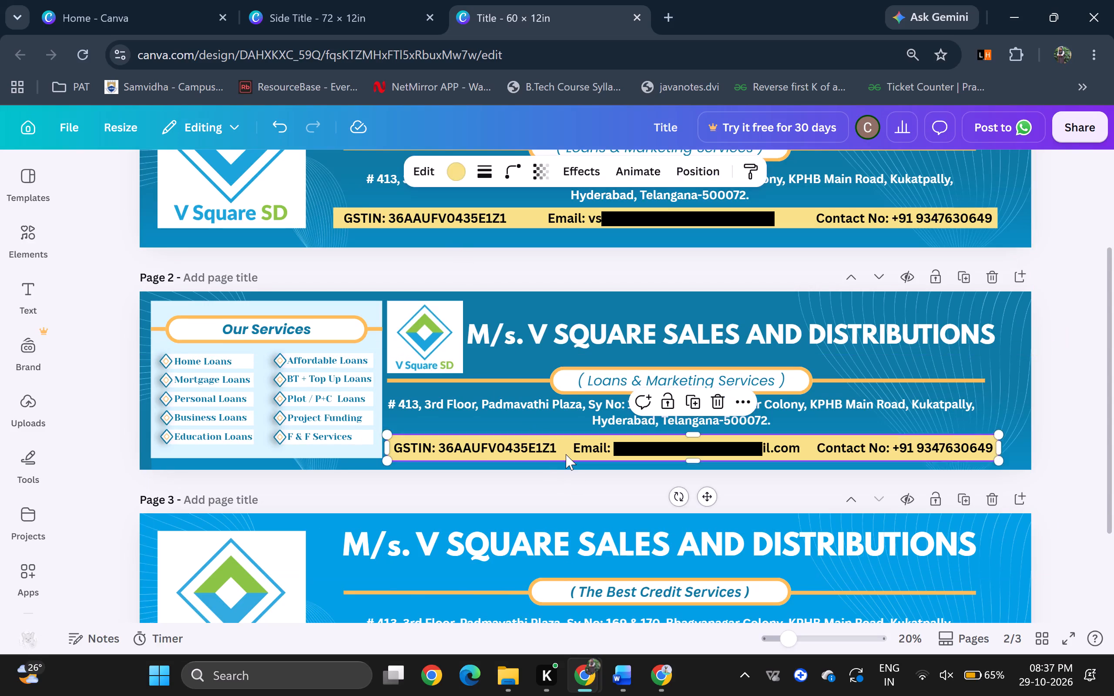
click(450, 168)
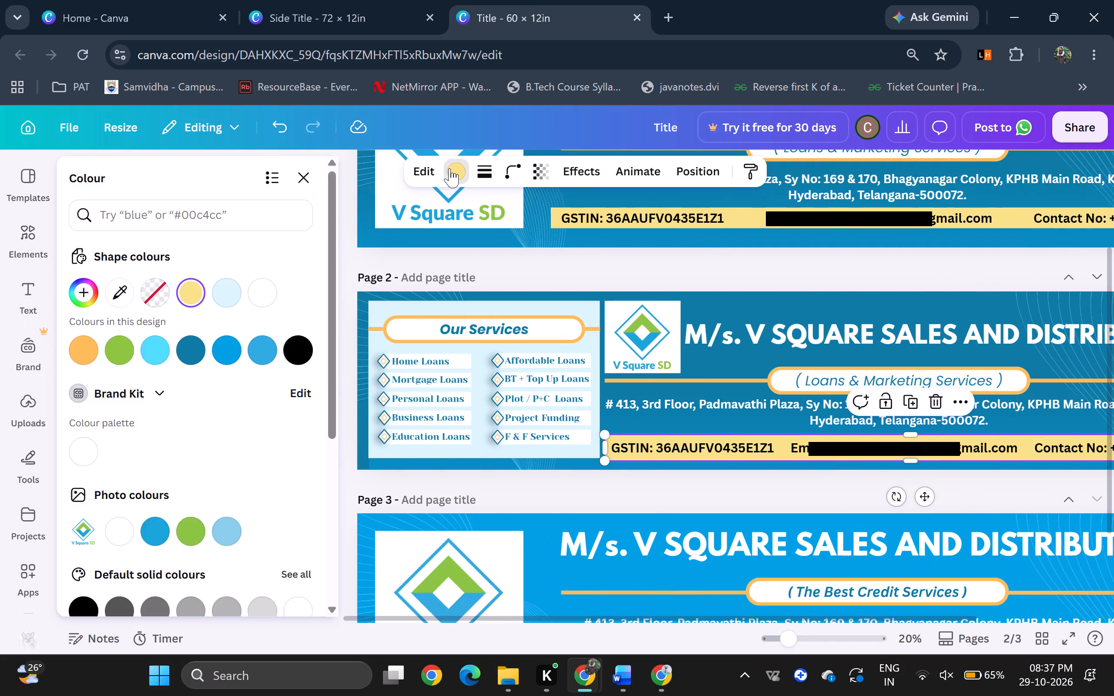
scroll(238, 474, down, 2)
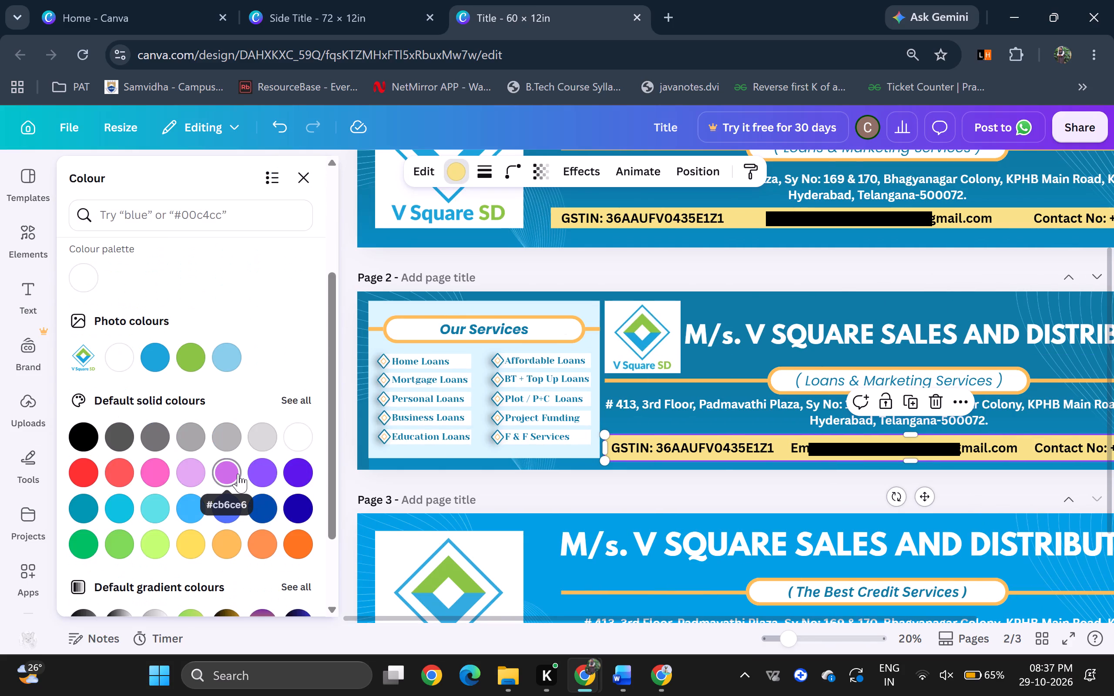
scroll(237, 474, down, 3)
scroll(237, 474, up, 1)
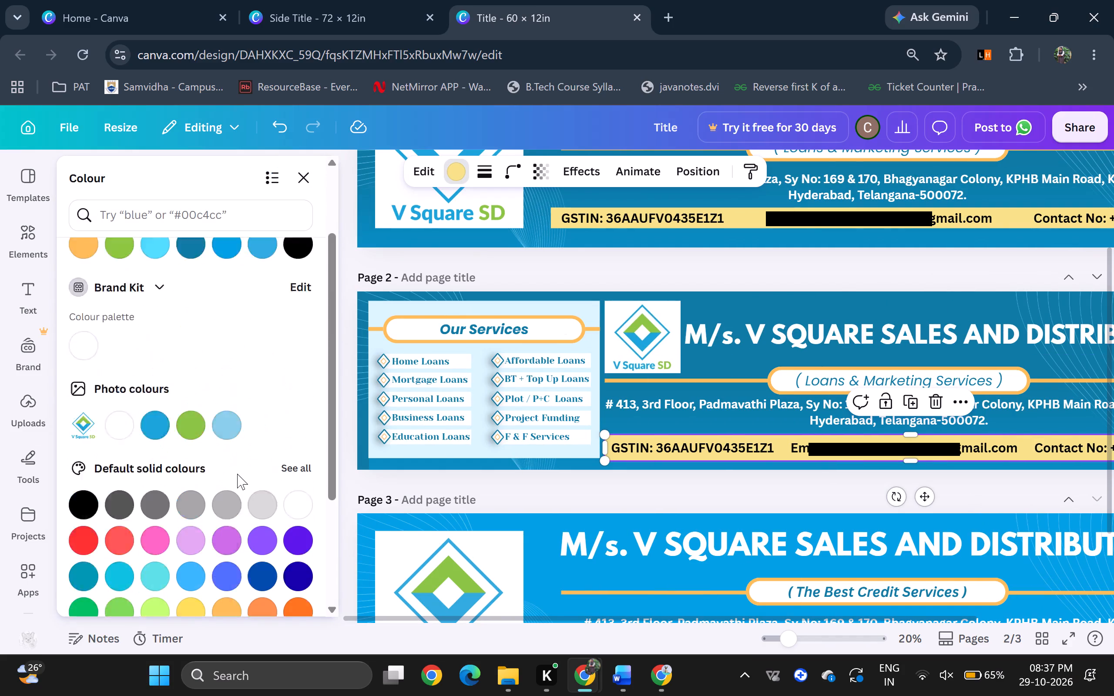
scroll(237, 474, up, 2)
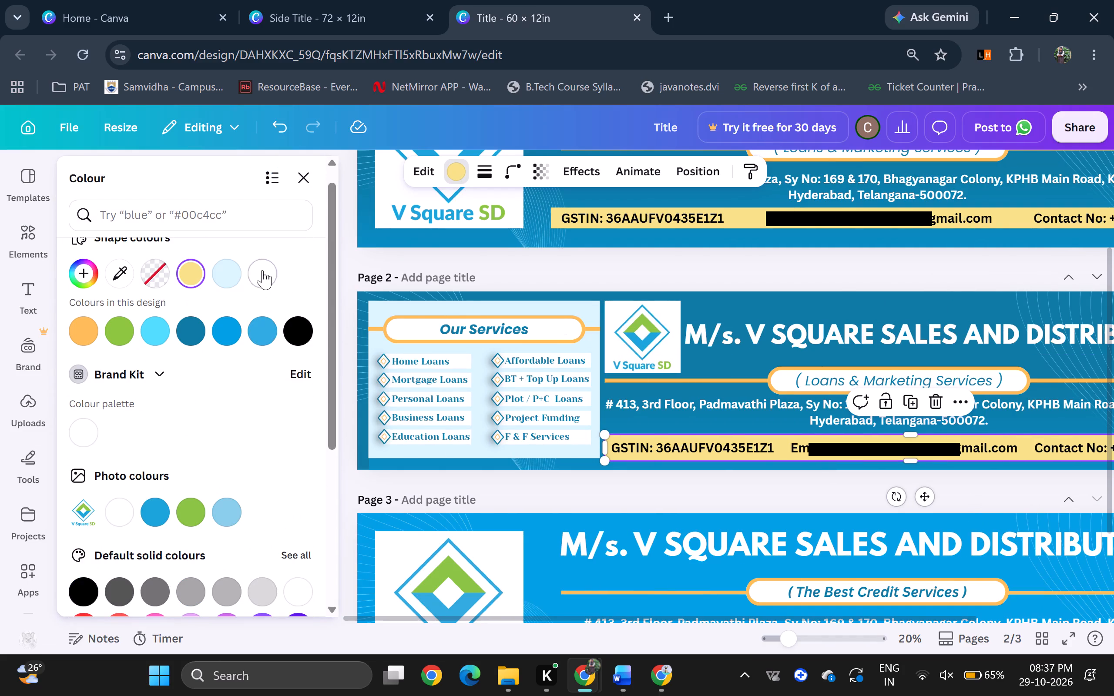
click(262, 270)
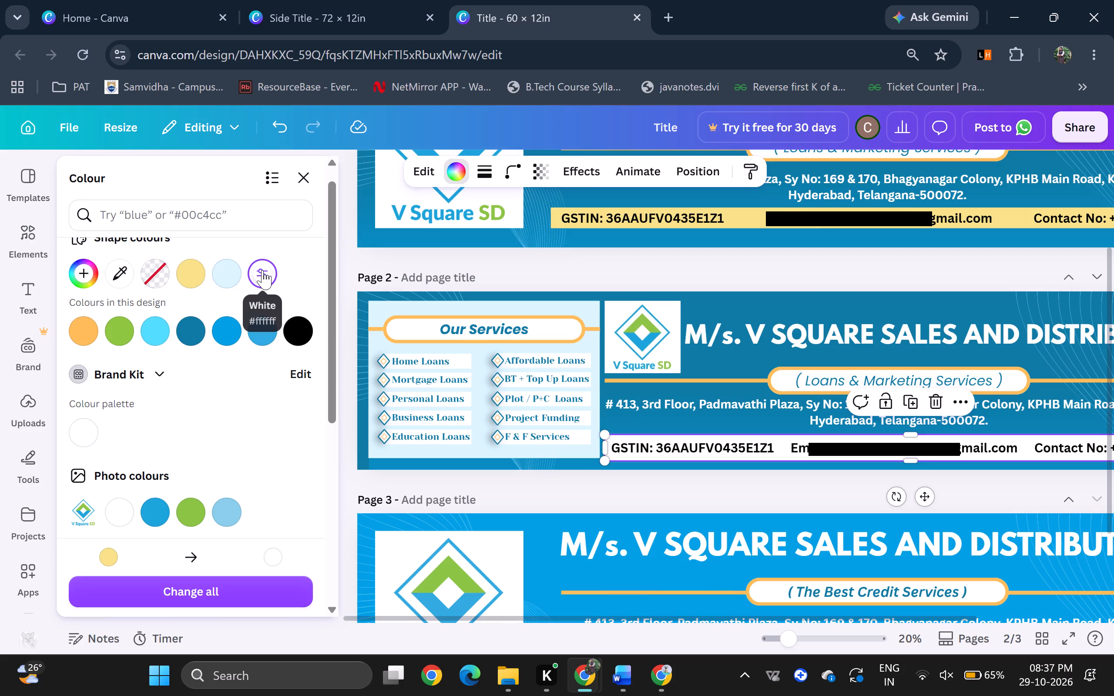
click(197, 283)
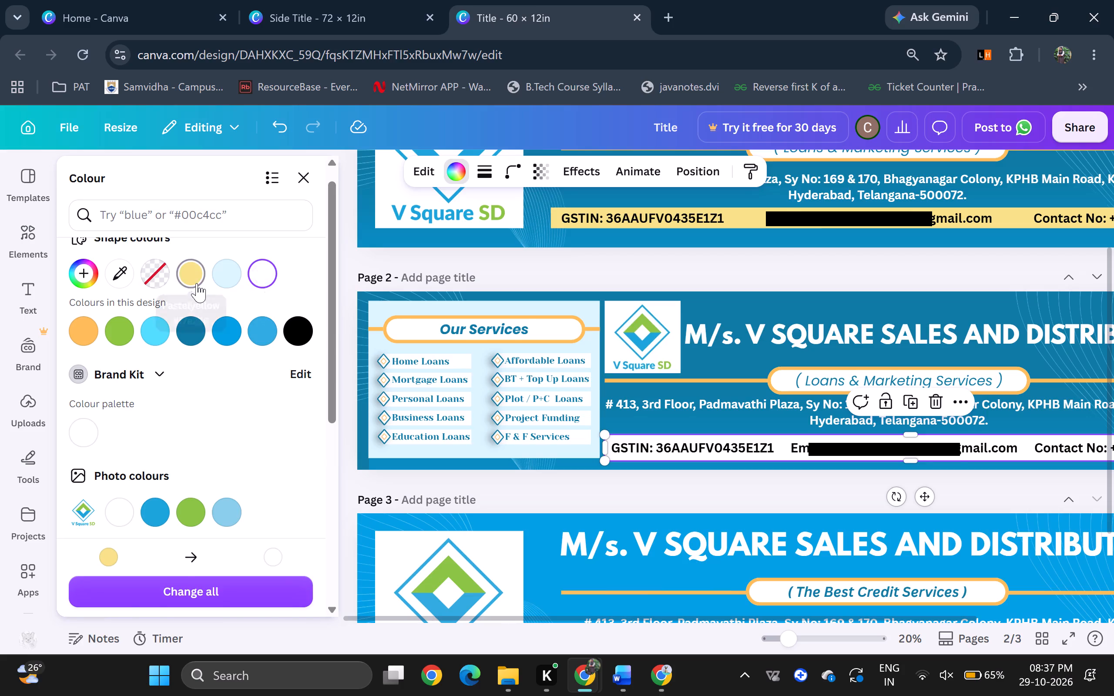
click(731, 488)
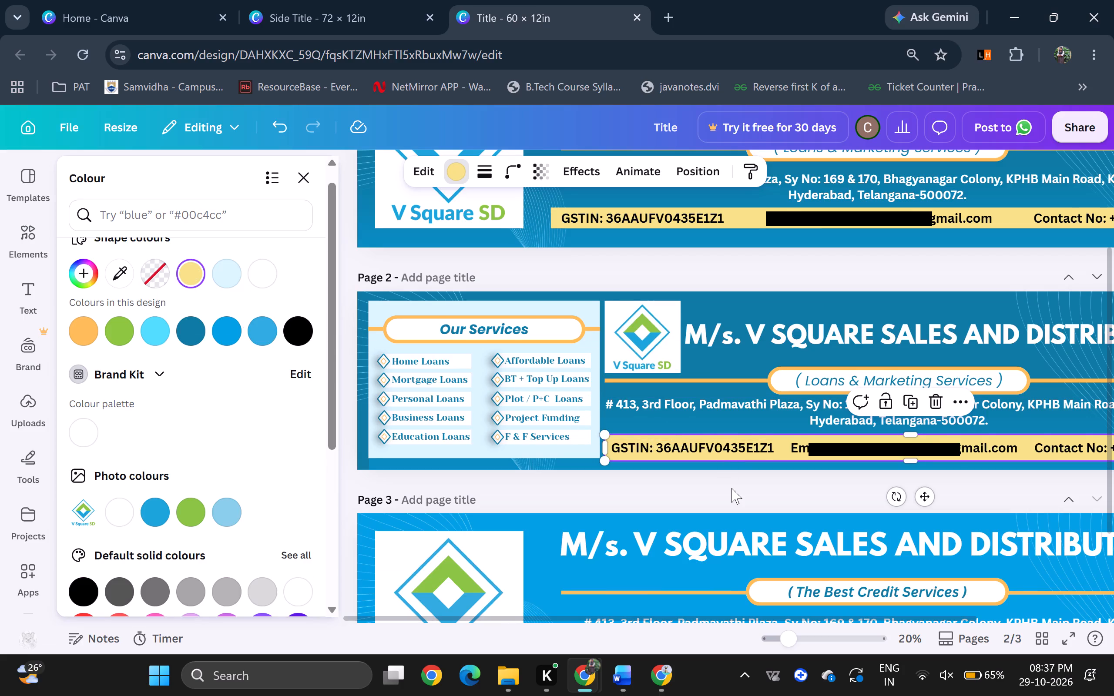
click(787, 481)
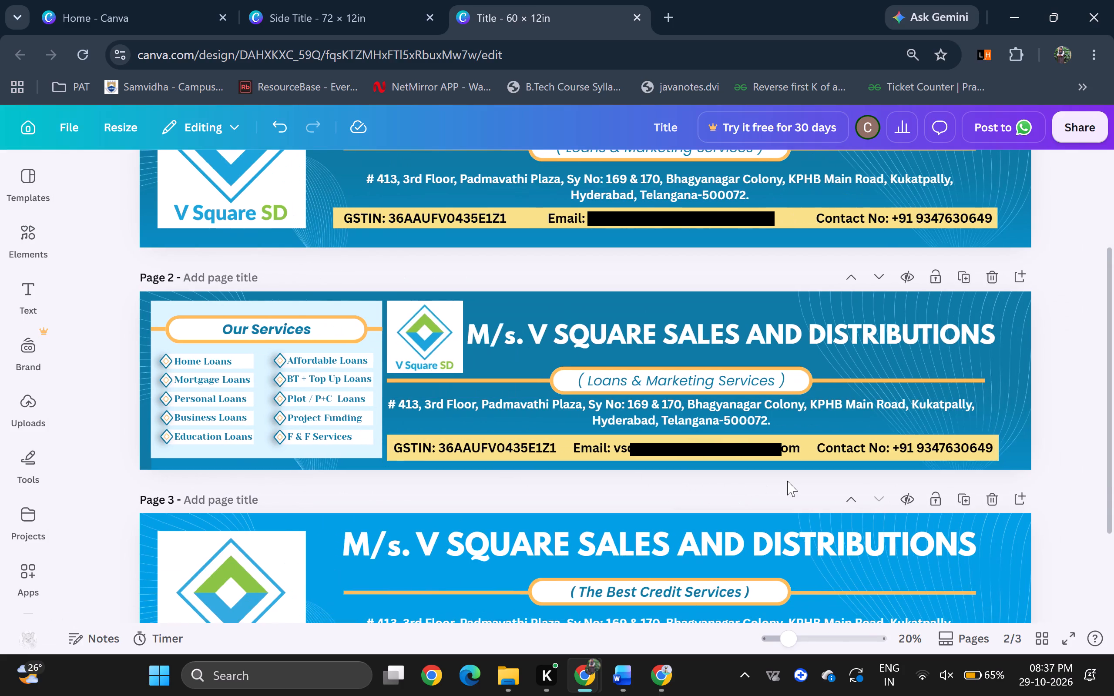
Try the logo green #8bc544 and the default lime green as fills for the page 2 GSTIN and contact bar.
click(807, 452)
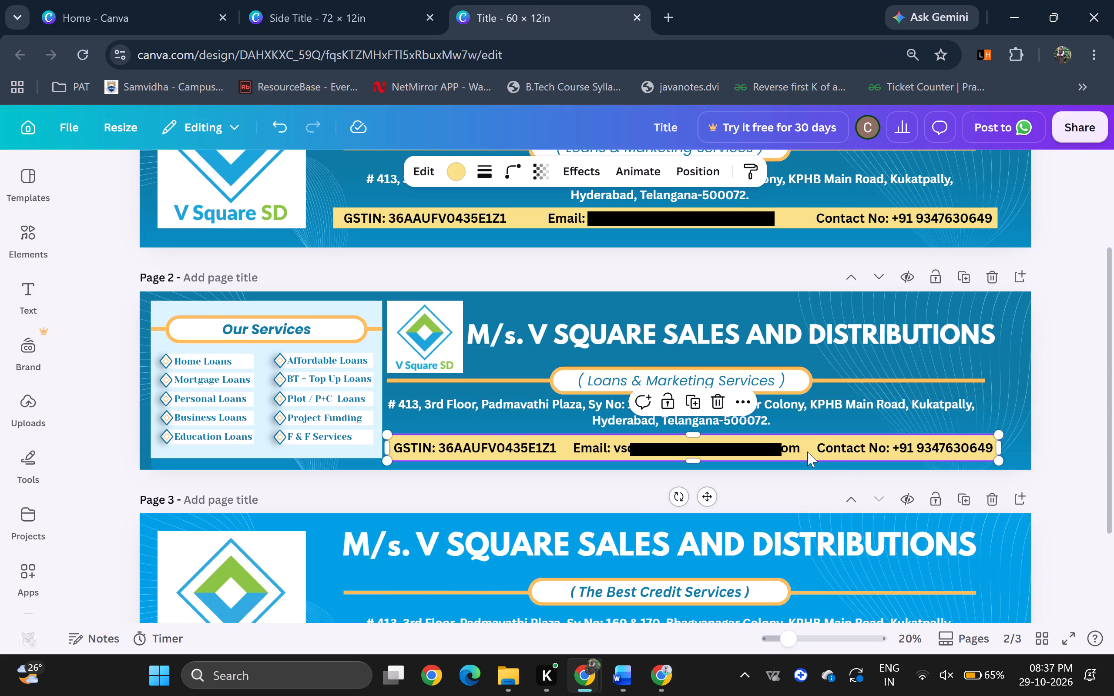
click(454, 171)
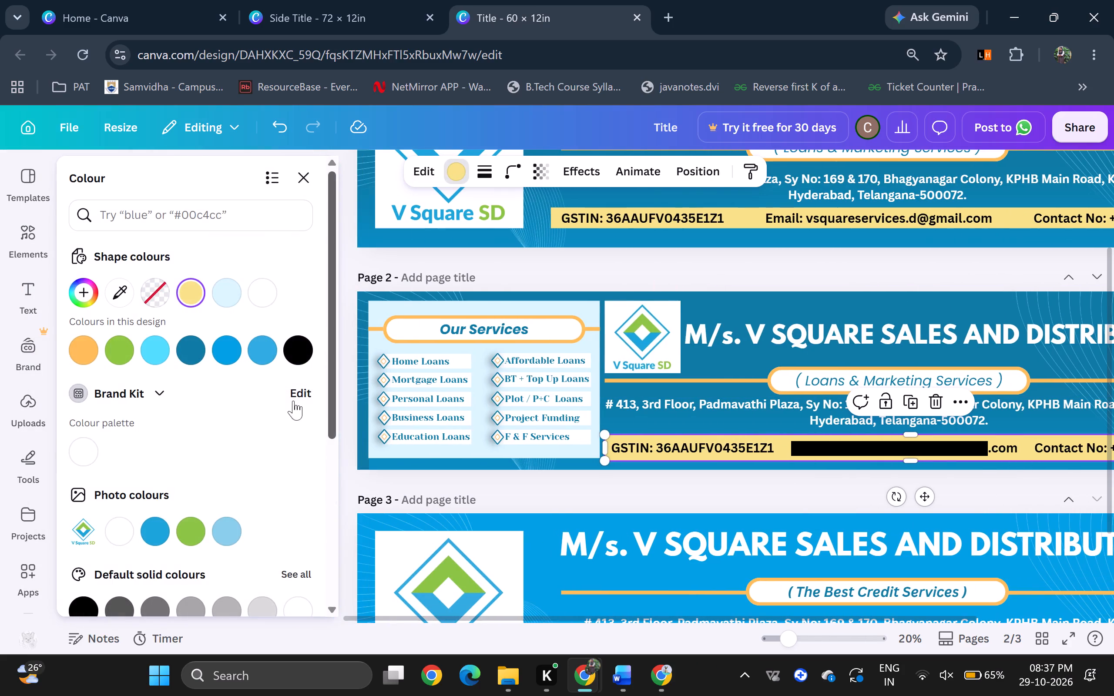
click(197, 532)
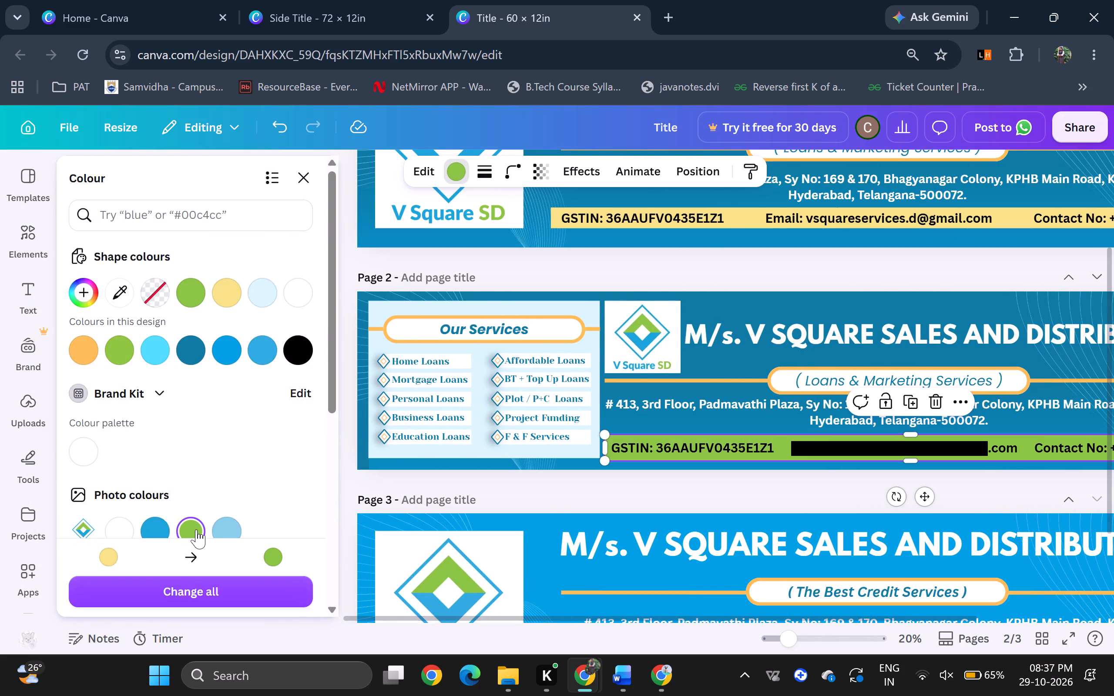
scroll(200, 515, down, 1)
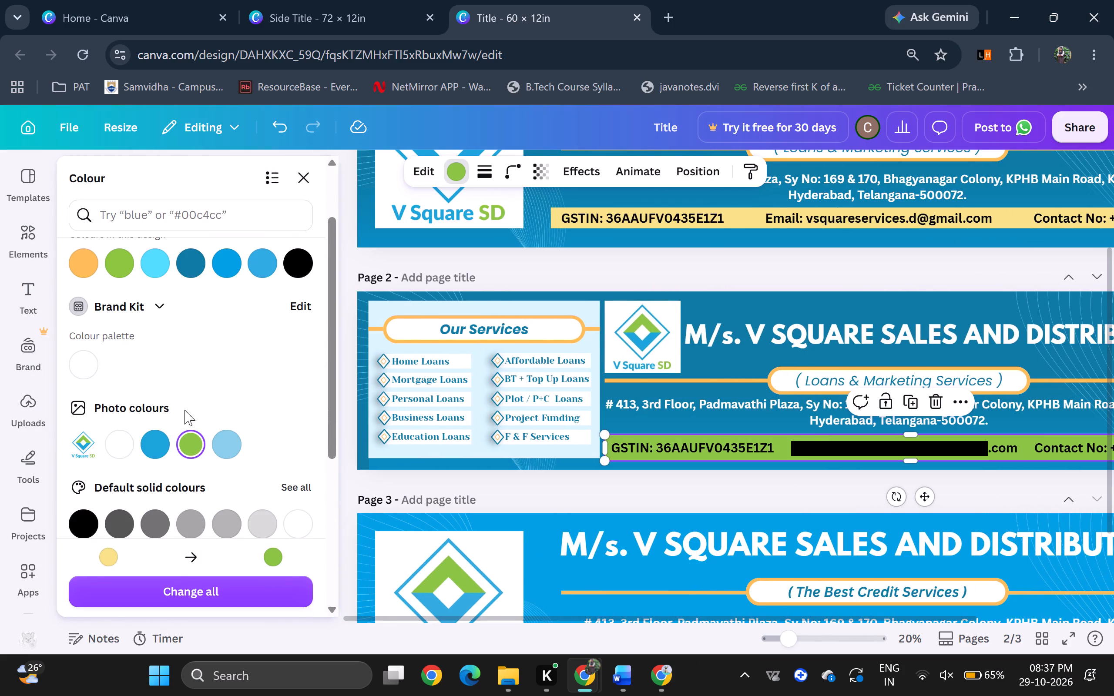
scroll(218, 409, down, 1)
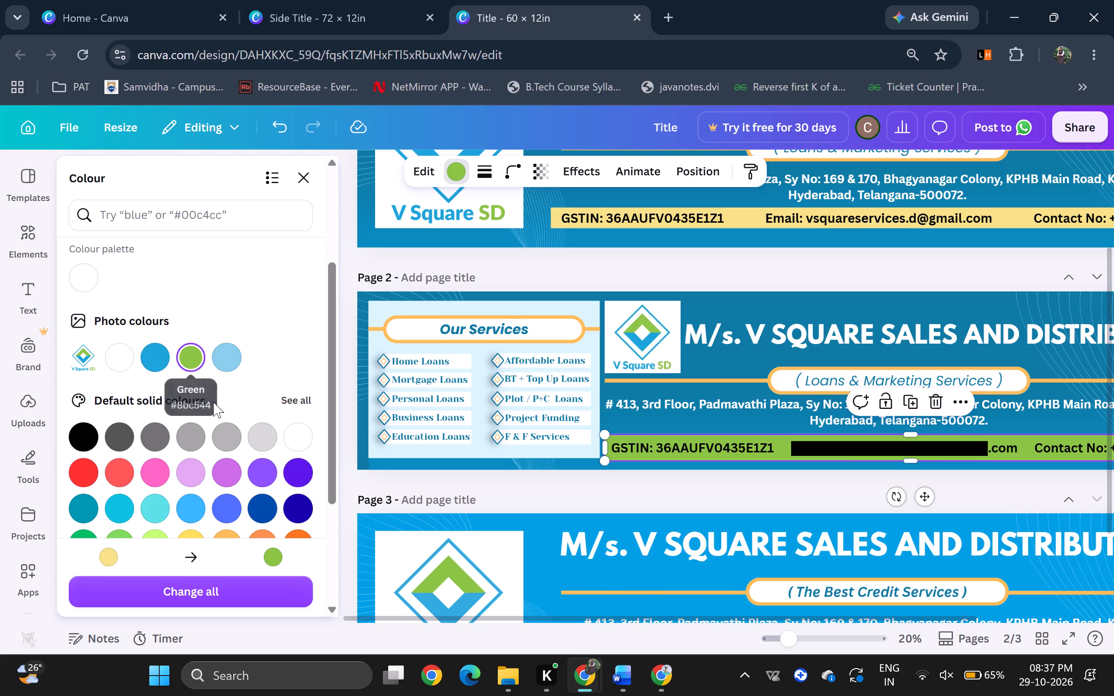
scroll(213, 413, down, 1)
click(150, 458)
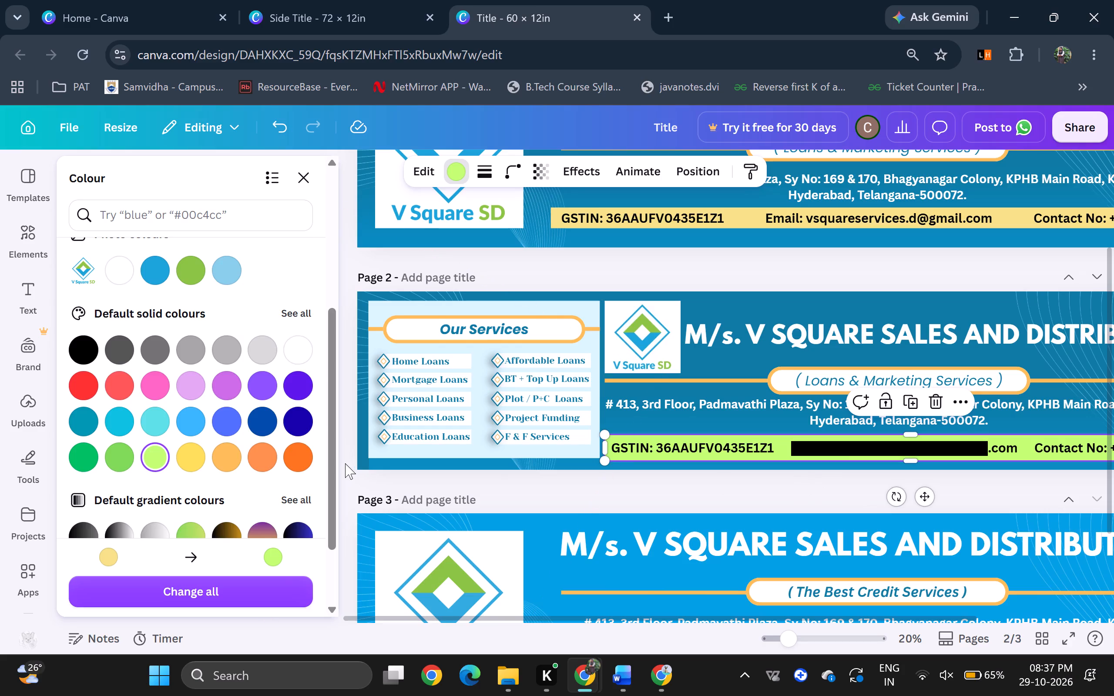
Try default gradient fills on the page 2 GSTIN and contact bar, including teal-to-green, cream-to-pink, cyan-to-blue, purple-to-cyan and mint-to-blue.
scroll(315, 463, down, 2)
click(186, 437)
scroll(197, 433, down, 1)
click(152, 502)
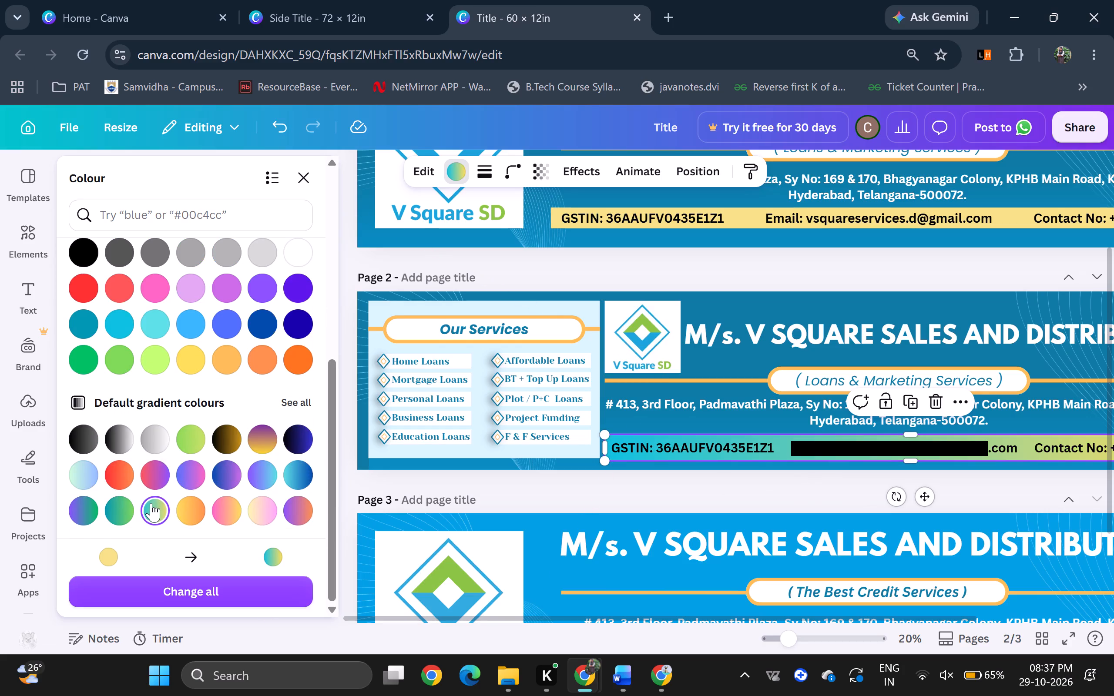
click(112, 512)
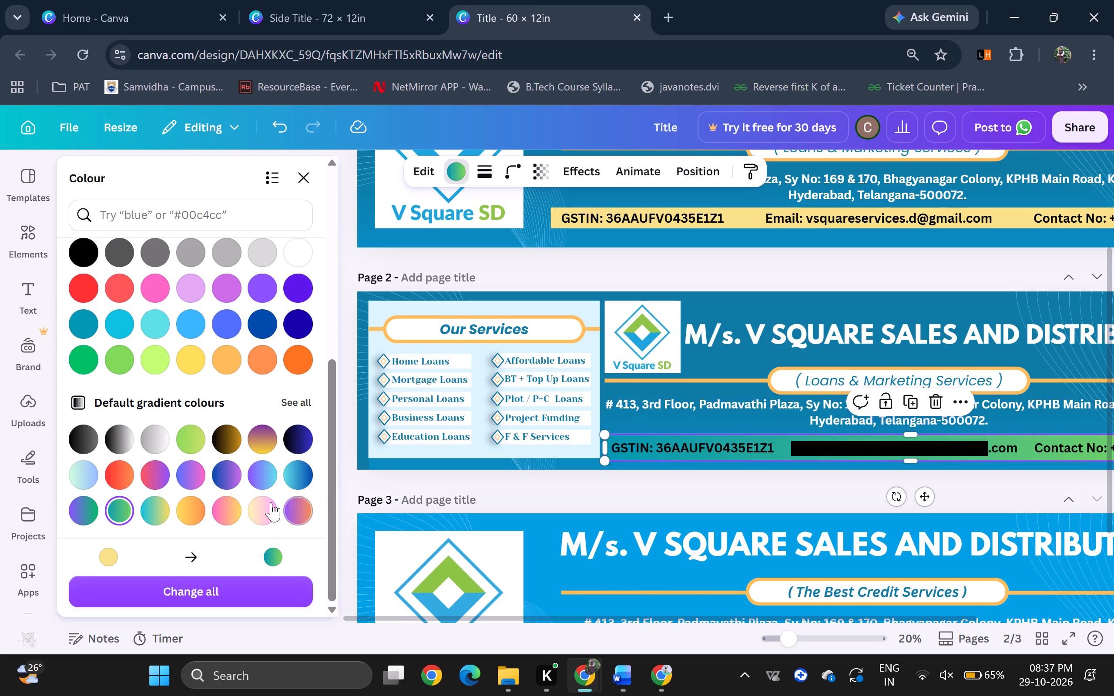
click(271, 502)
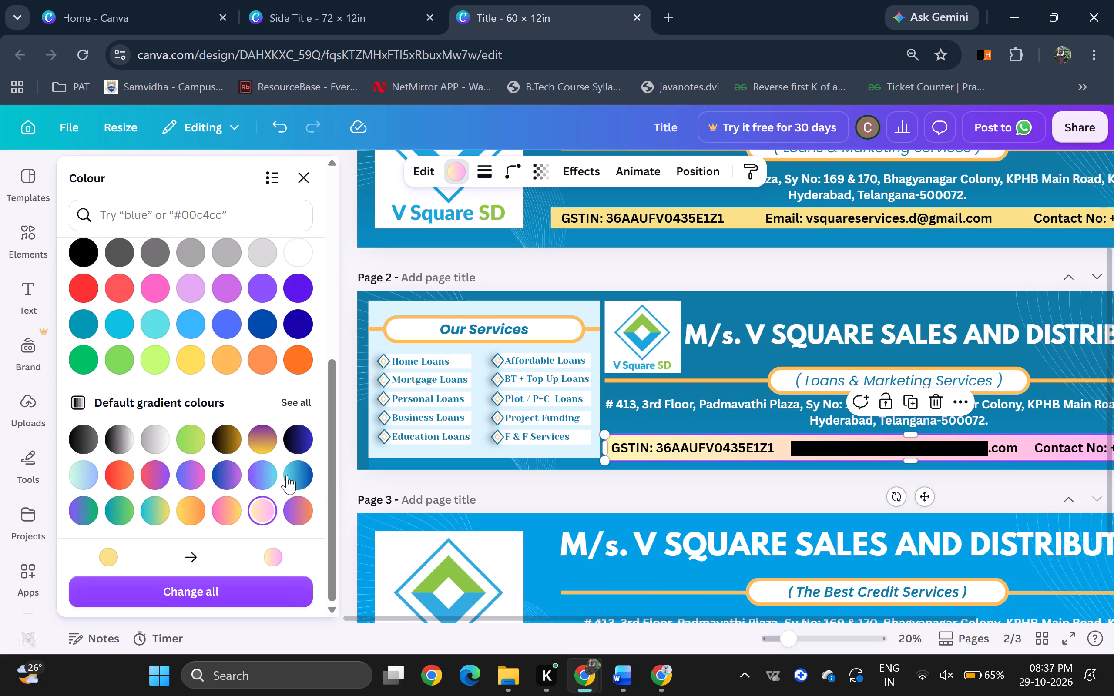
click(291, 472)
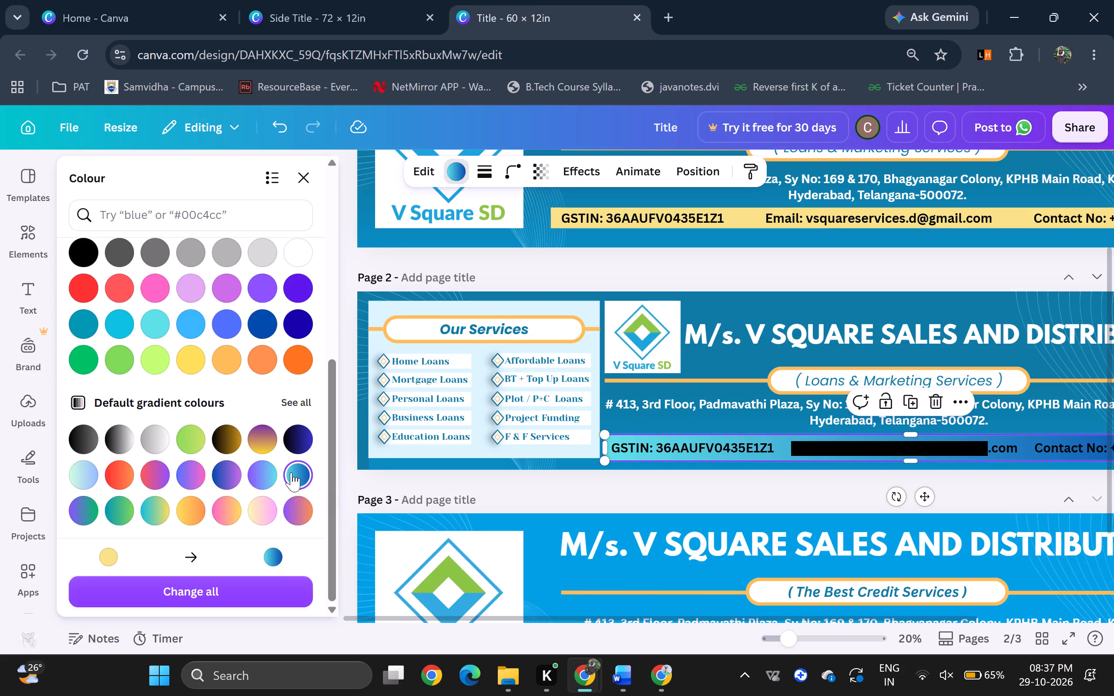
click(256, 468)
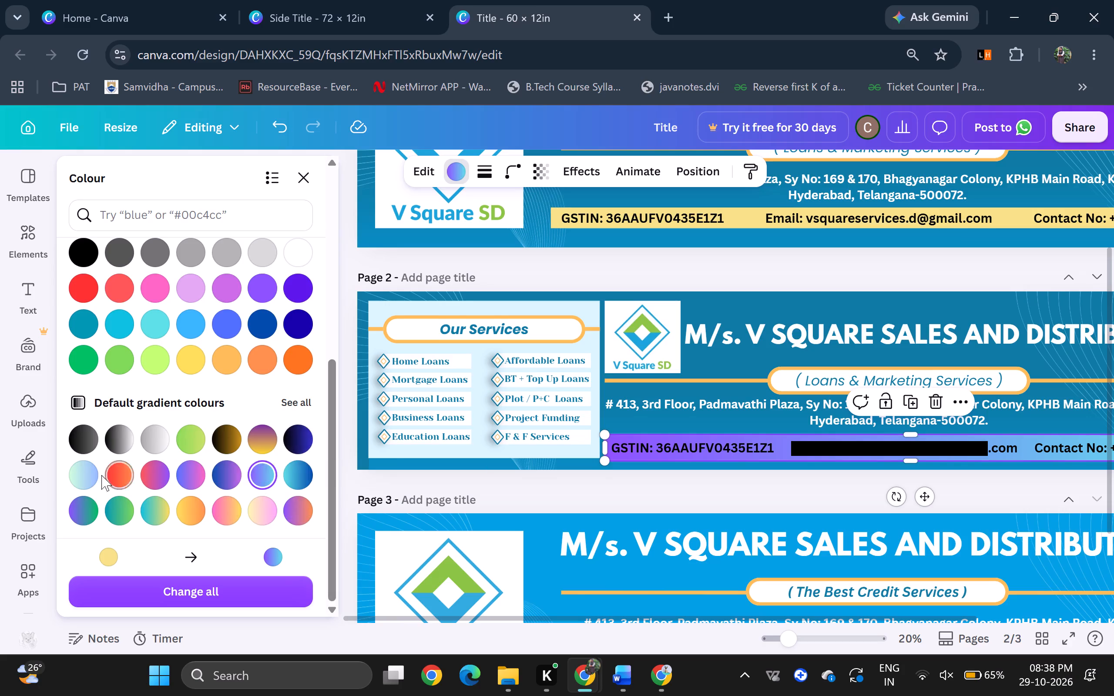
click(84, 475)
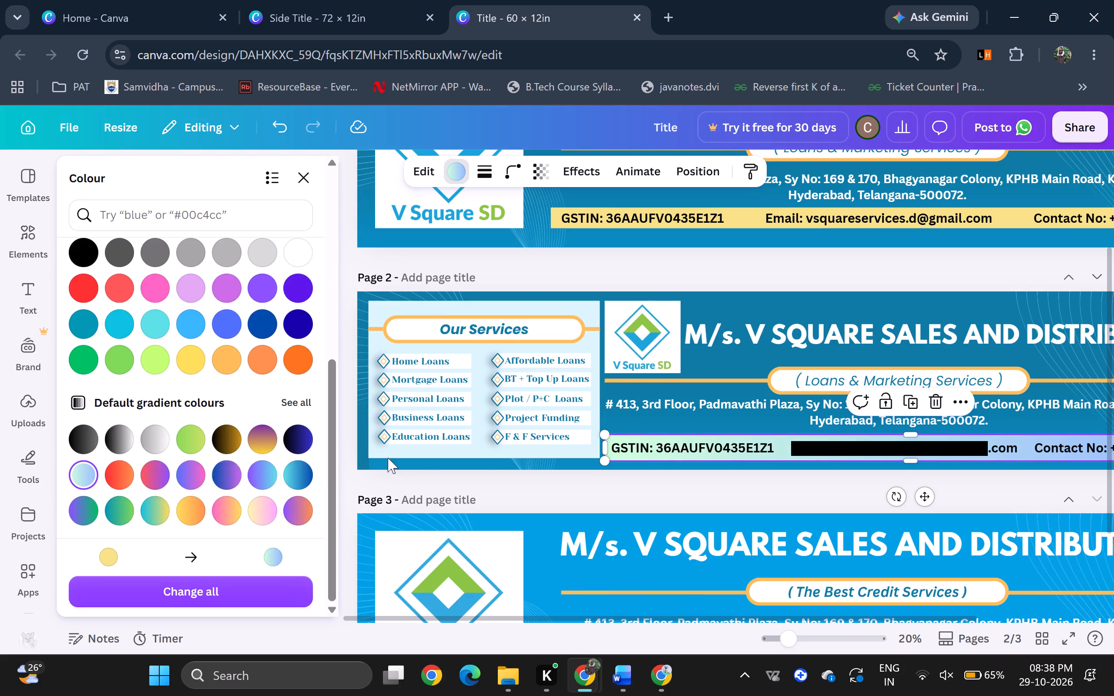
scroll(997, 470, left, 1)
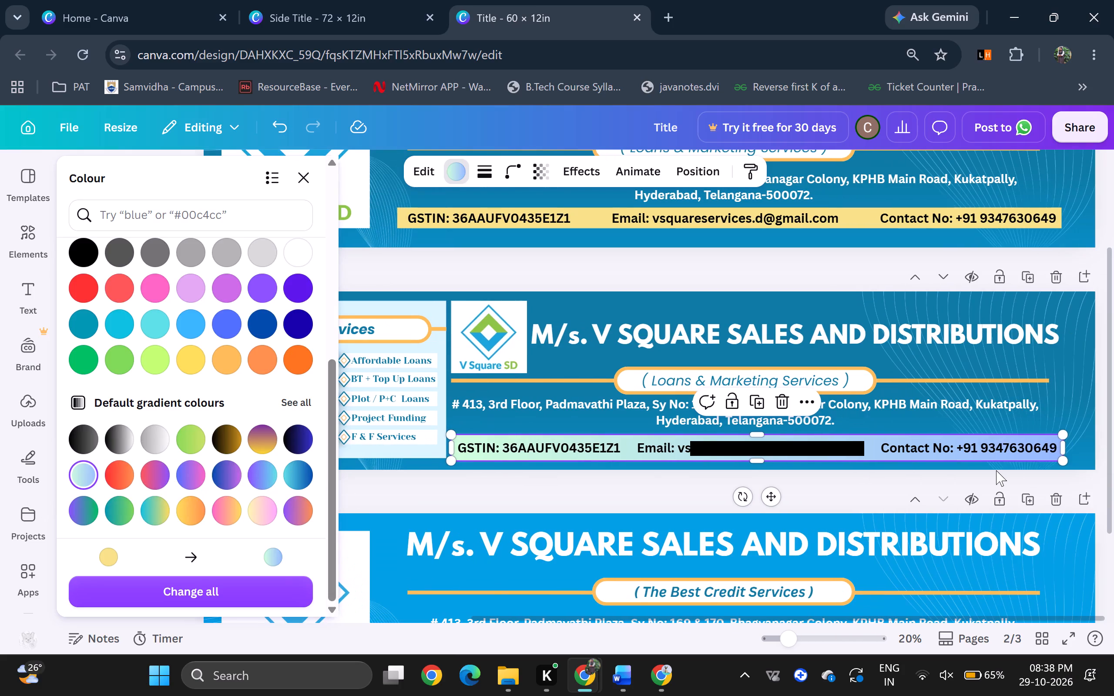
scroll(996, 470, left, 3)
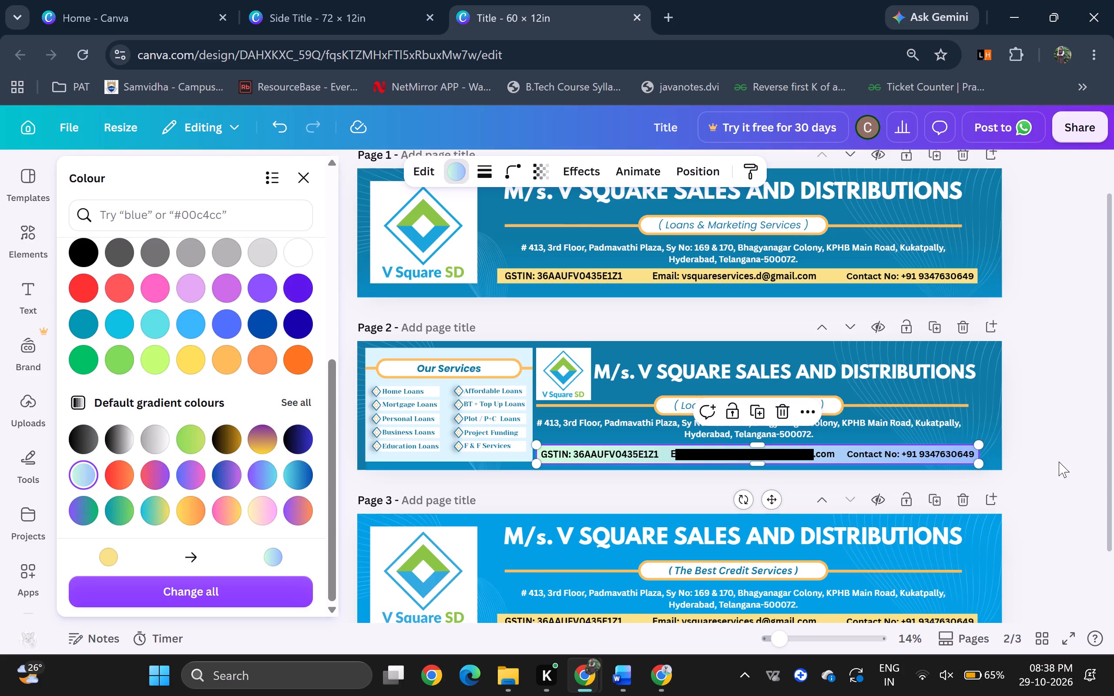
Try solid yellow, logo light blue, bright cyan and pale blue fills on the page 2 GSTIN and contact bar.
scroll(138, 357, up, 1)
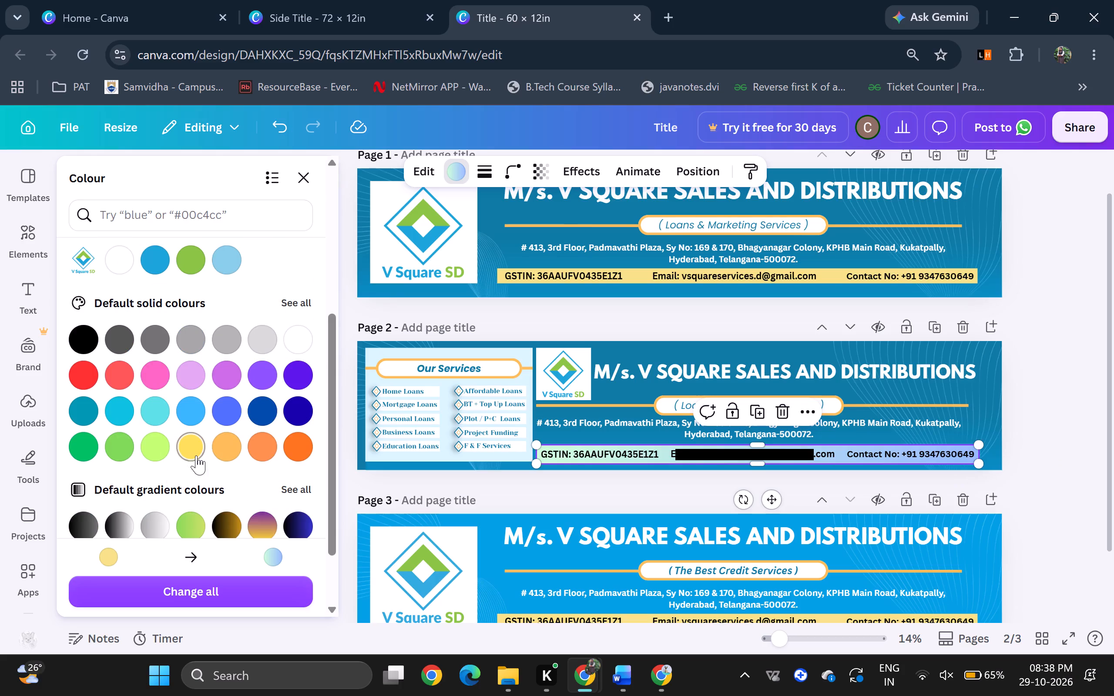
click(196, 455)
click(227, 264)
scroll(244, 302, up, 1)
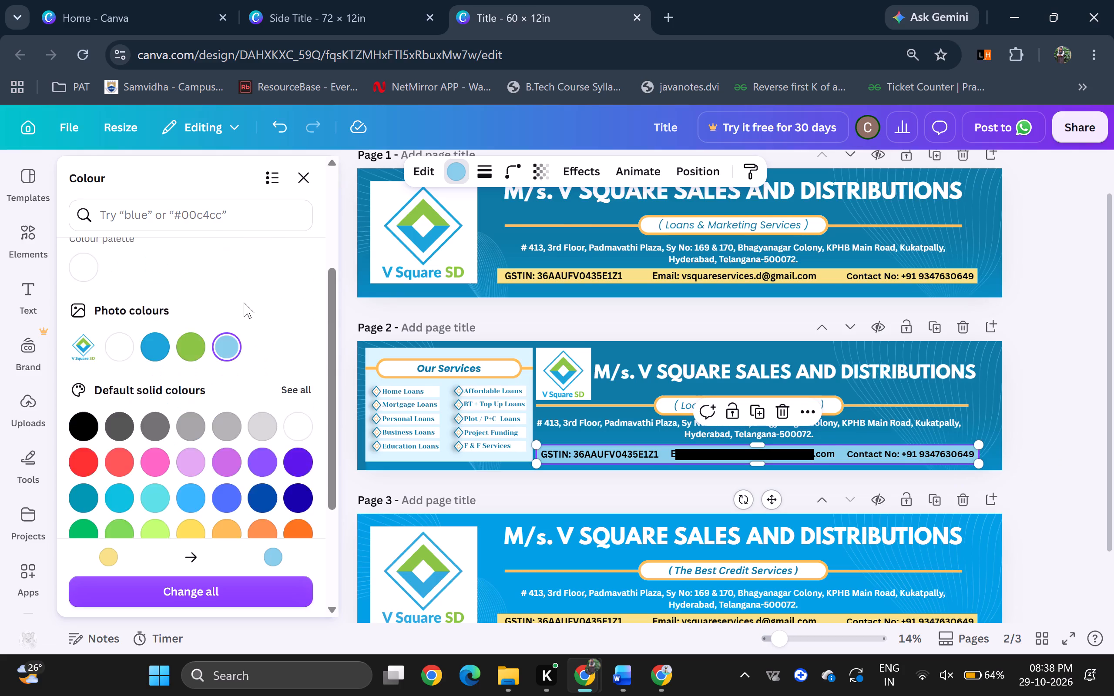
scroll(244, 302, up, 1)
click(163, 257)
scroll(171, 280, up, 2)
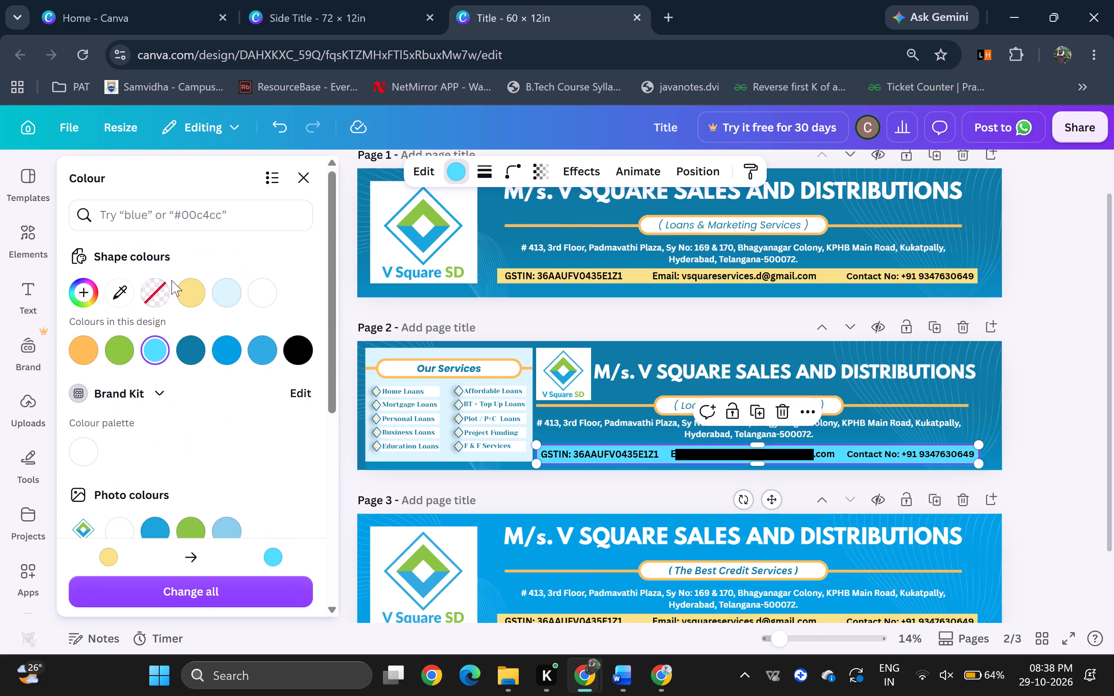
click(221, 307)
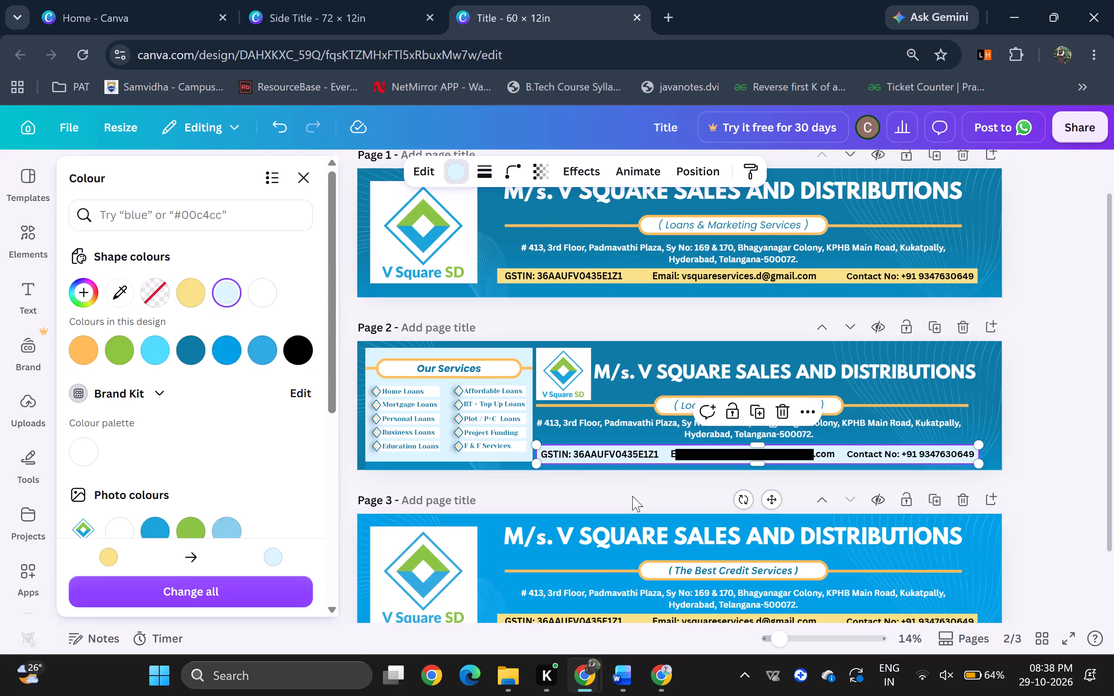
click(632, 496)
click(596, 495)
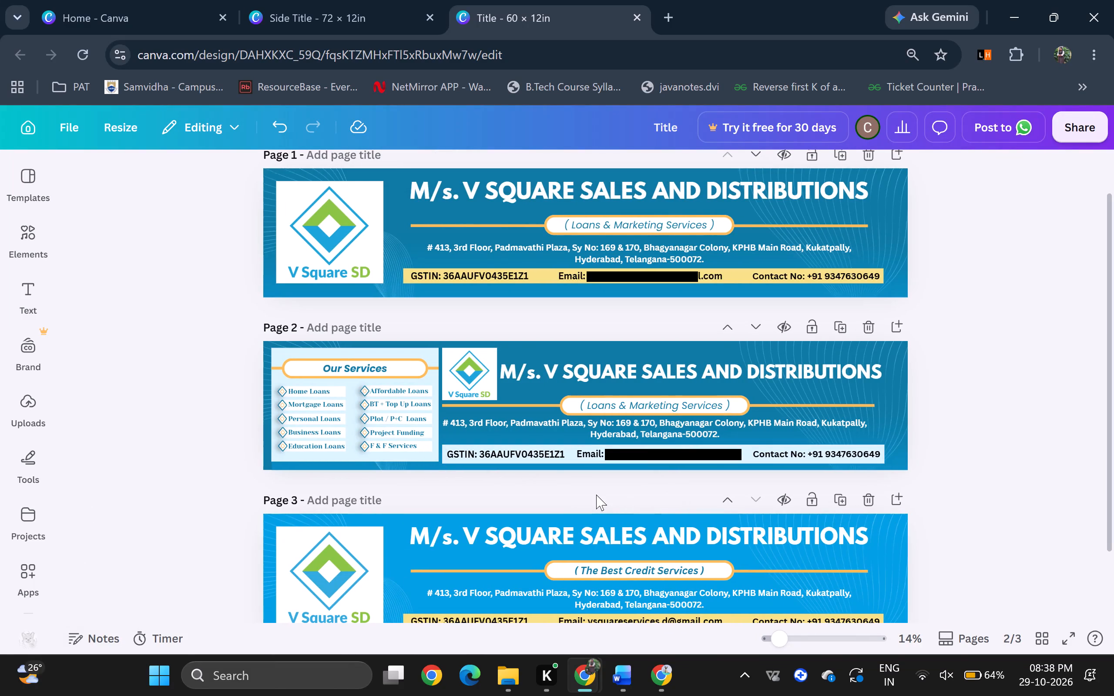
Restore the pale yellow fill on the page 2 GSTIN and contact bar, matching the page 1 bar.
click(567, 460)
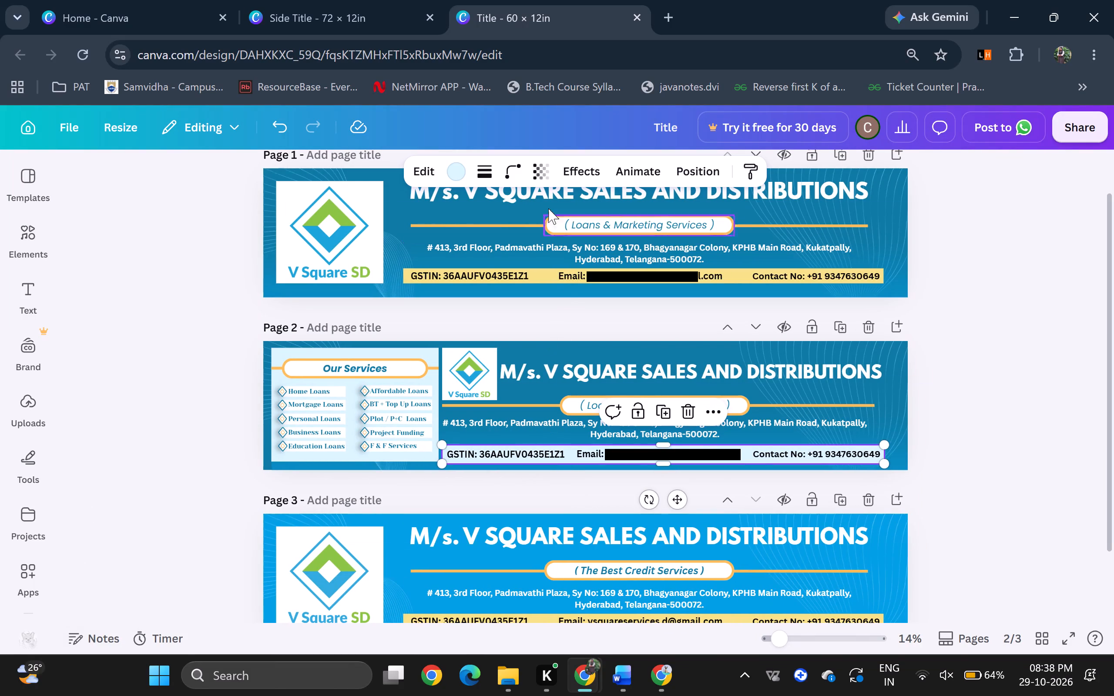
click(460, 169)
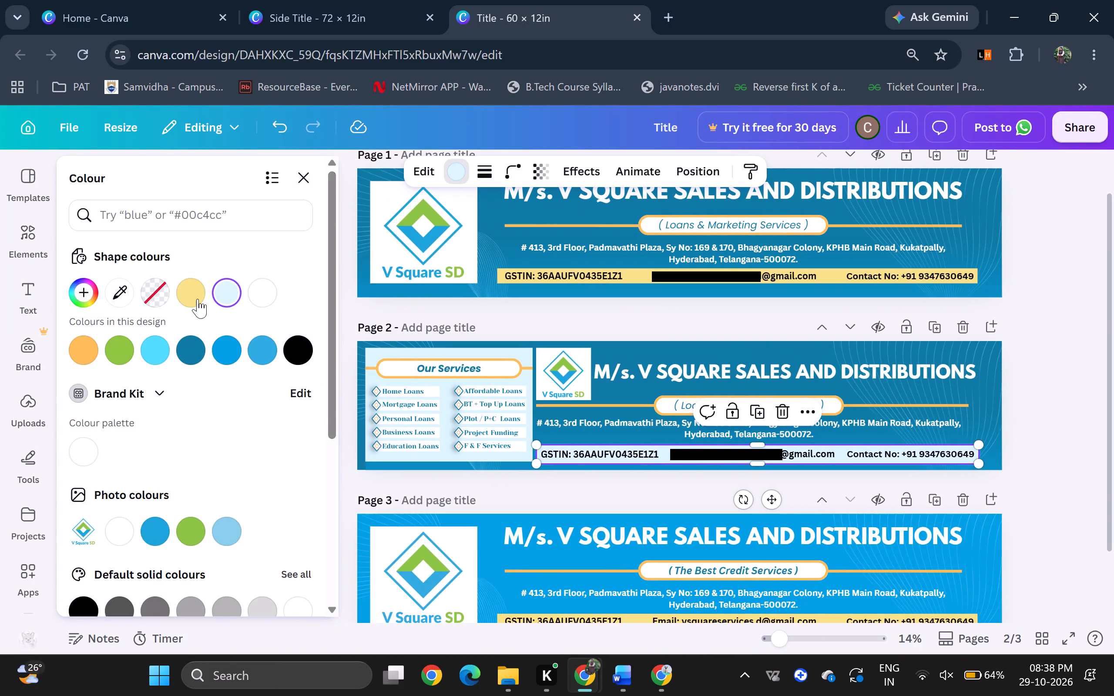
click(198, 281)
click(597, 499)
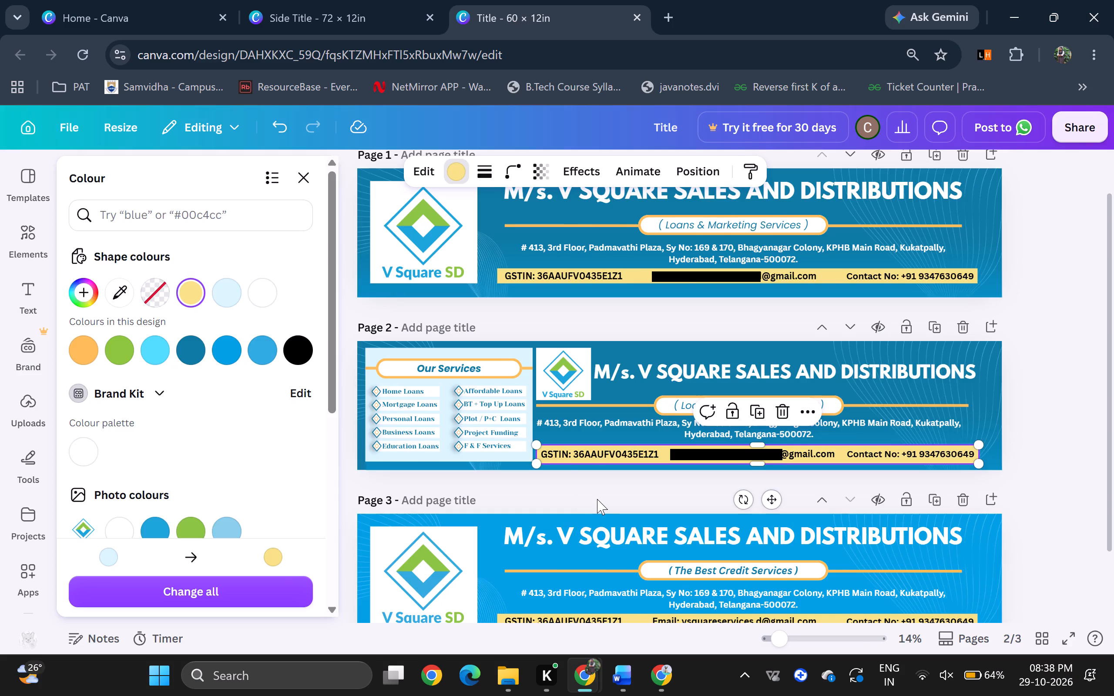
click(1085, 476)
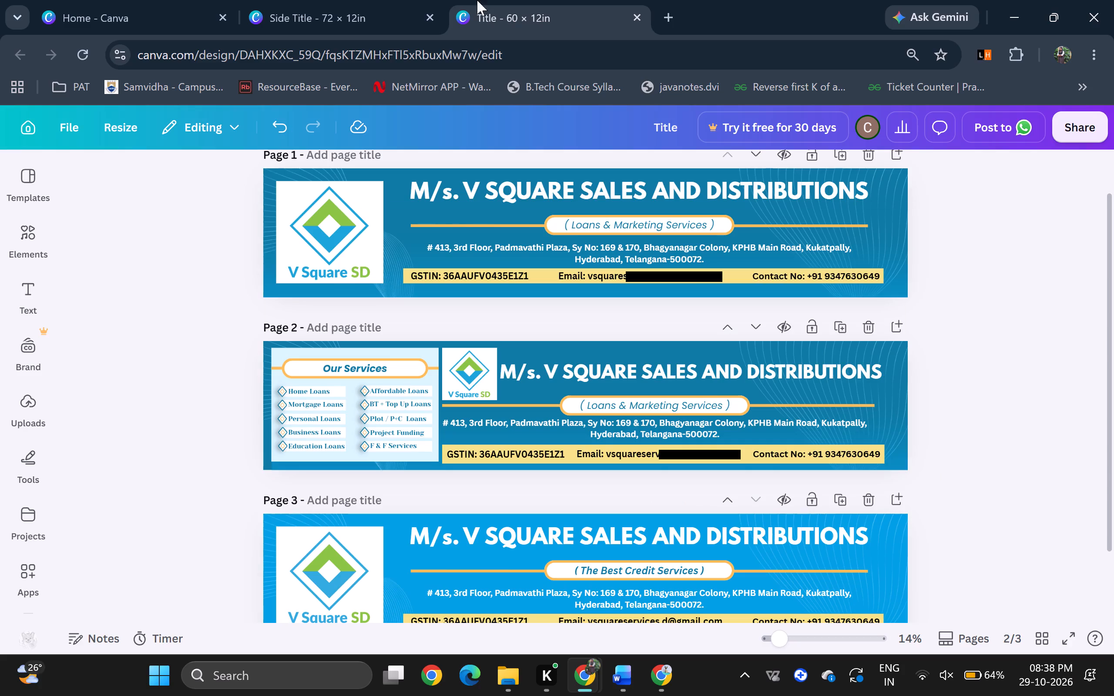
Switch to the Side Title design and delete page 3 and the blank page after it.
click(281, 0)
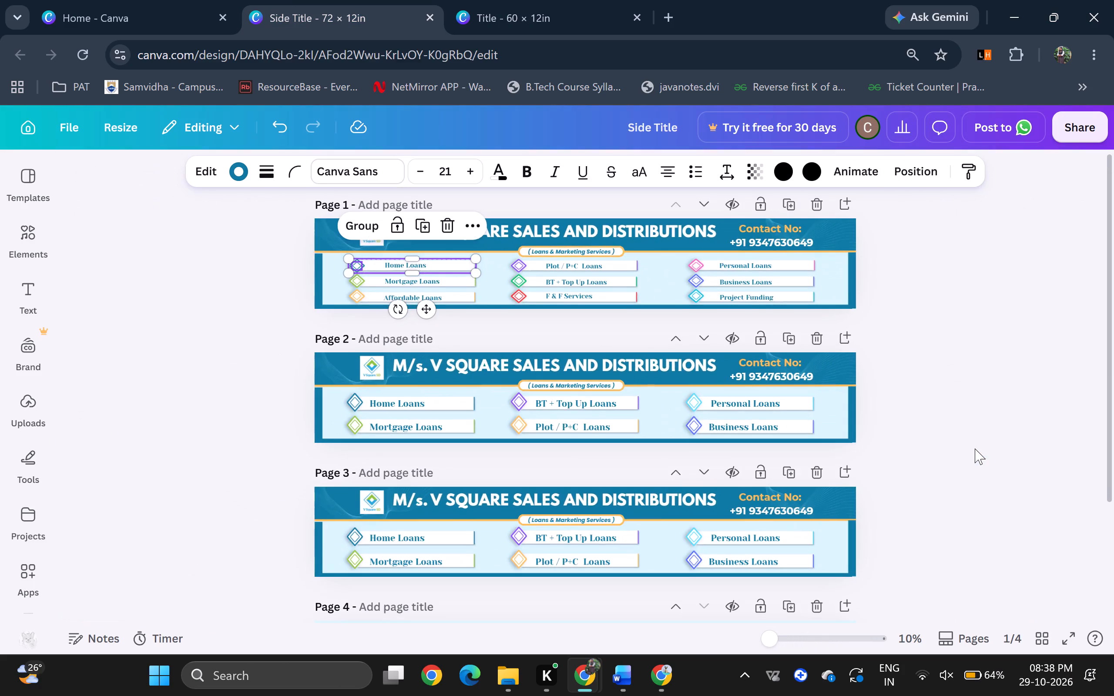
click(886, 478)
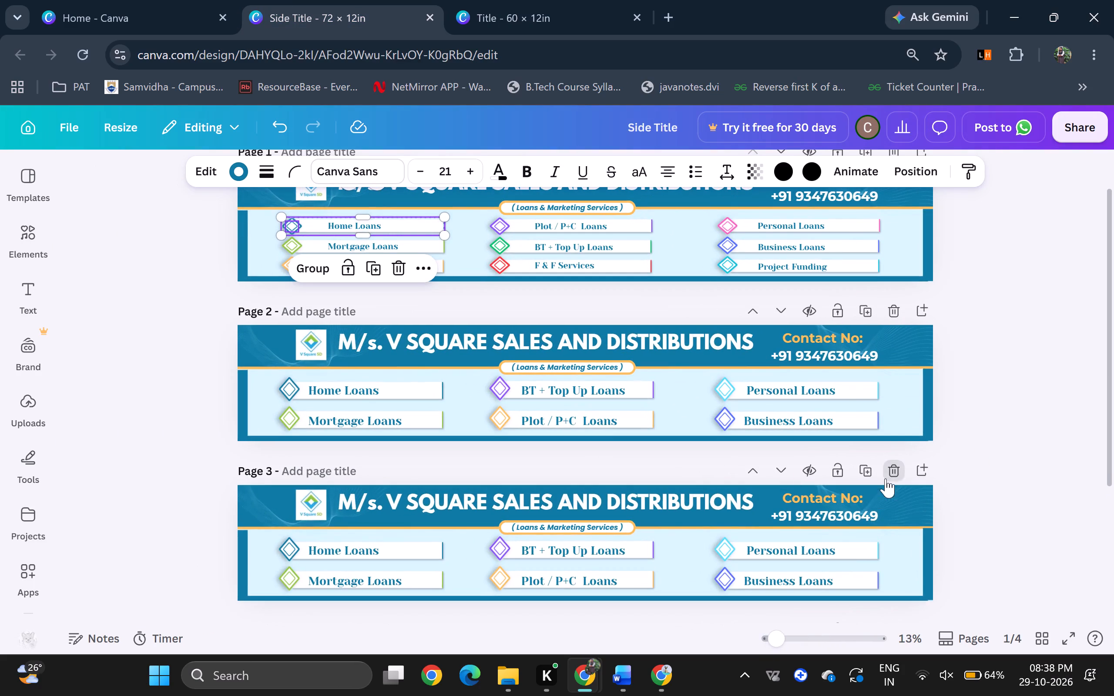
click(988, 371)
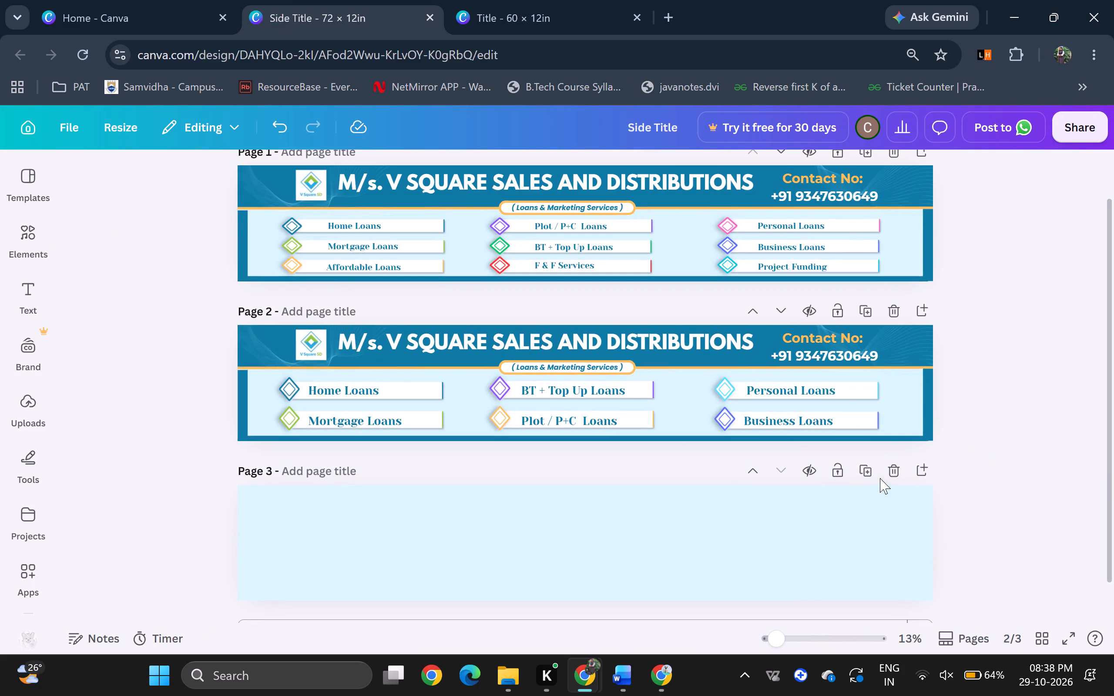
click(886, 475)
click(1006, 404)
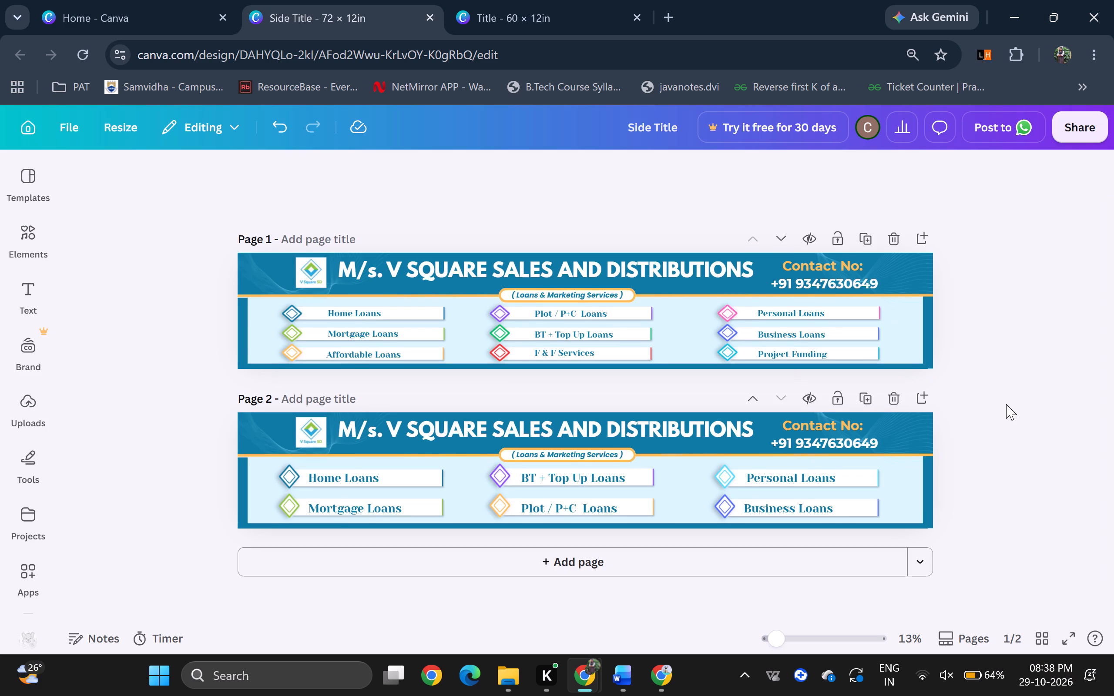
Swap the Project Funding and F & F Services labels on Side Title page 1, aligning each with the labels above it.
scroll(1006, 404, up, 1)
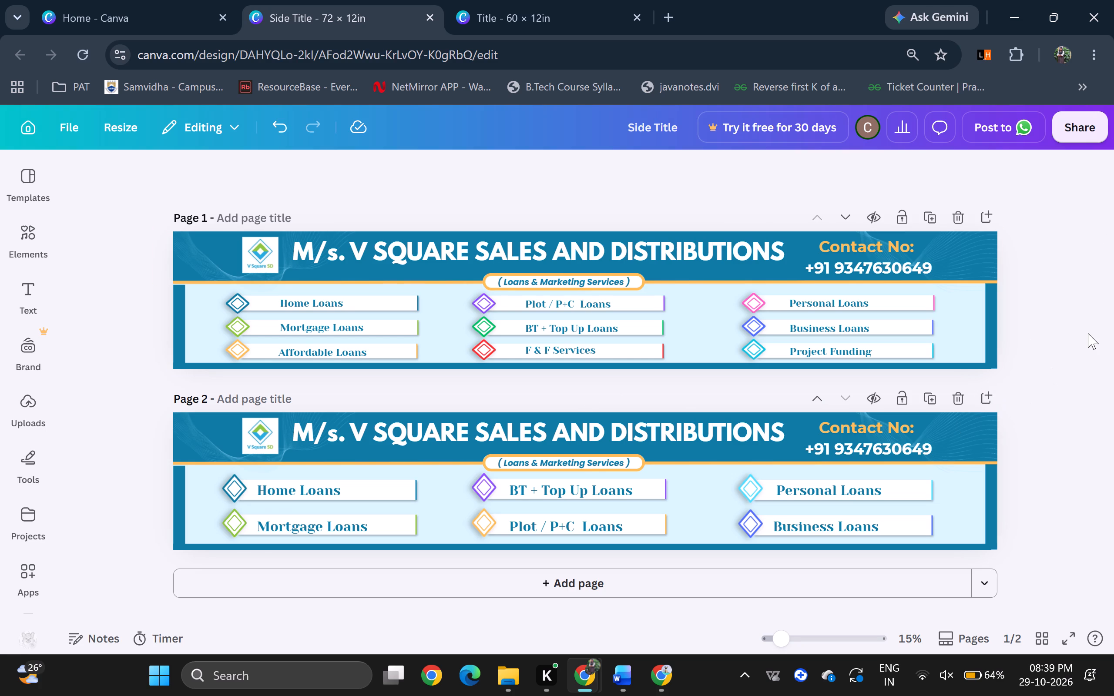
scroll(841, 327, right, 2)
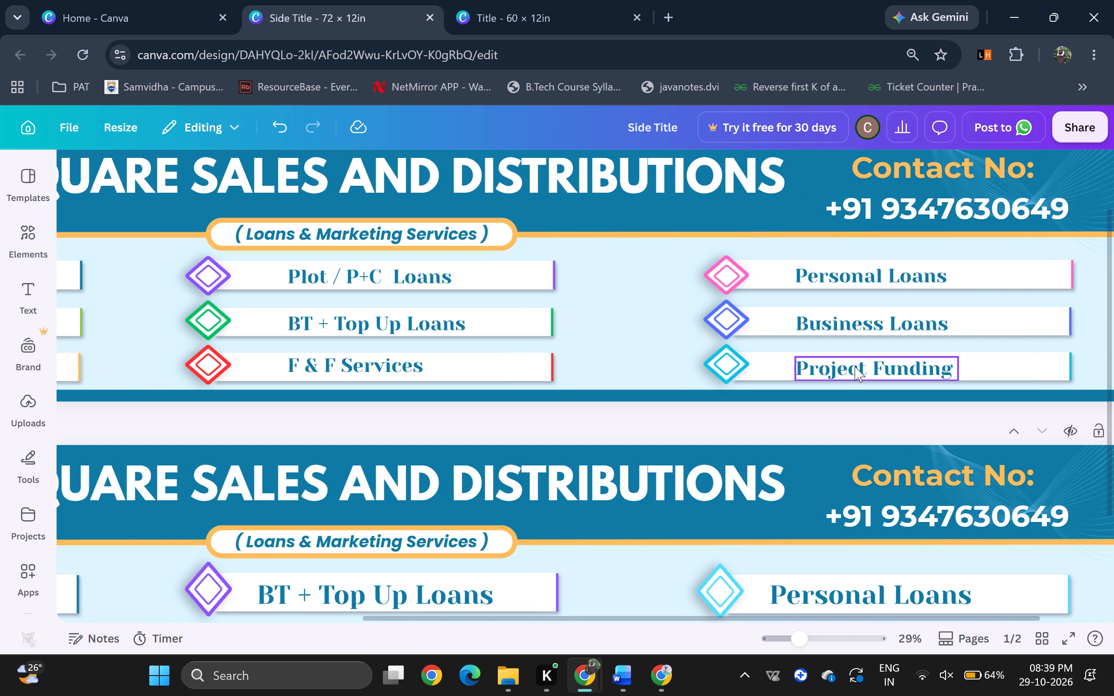
drag(855, 366, 508, 364)
drag(347, 368, 822, 378)
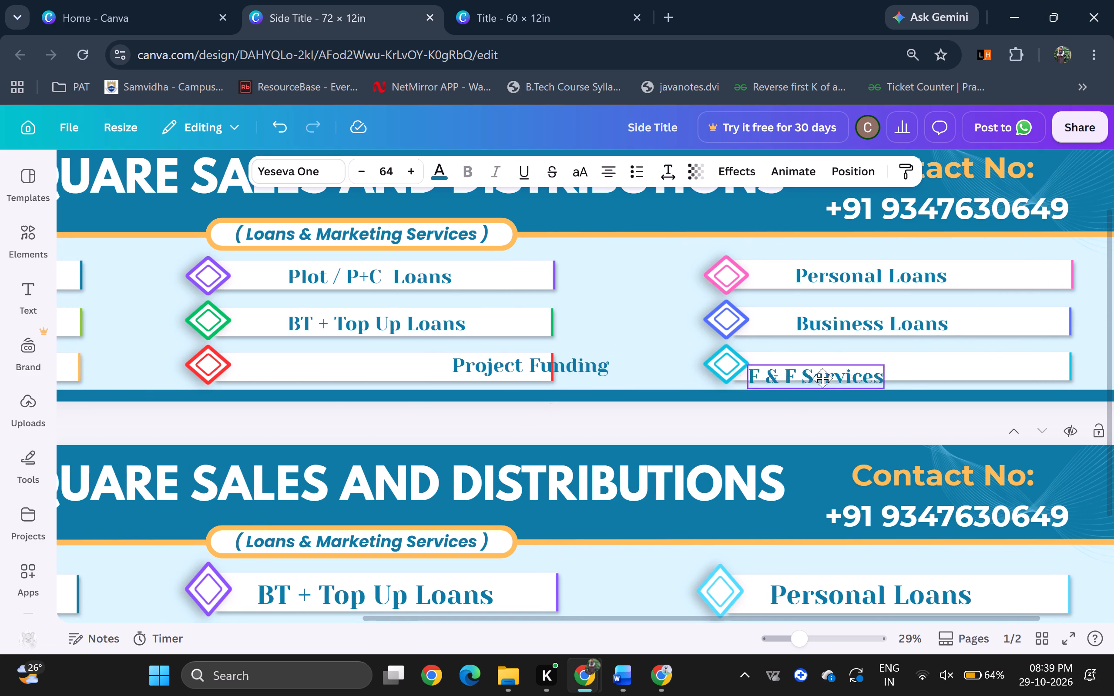
drag(822, 378, 856, 369)
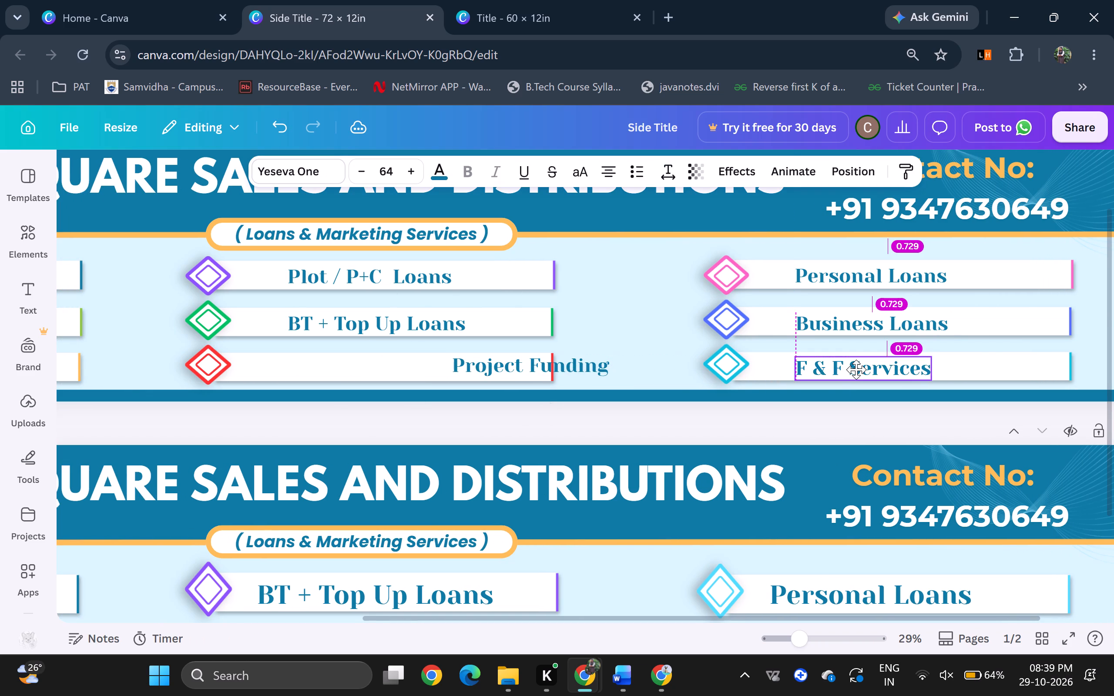
drag(856, 369, 857, 369)
drag(857, 369, 857, 368)
drag(592, 361, 462, 360)
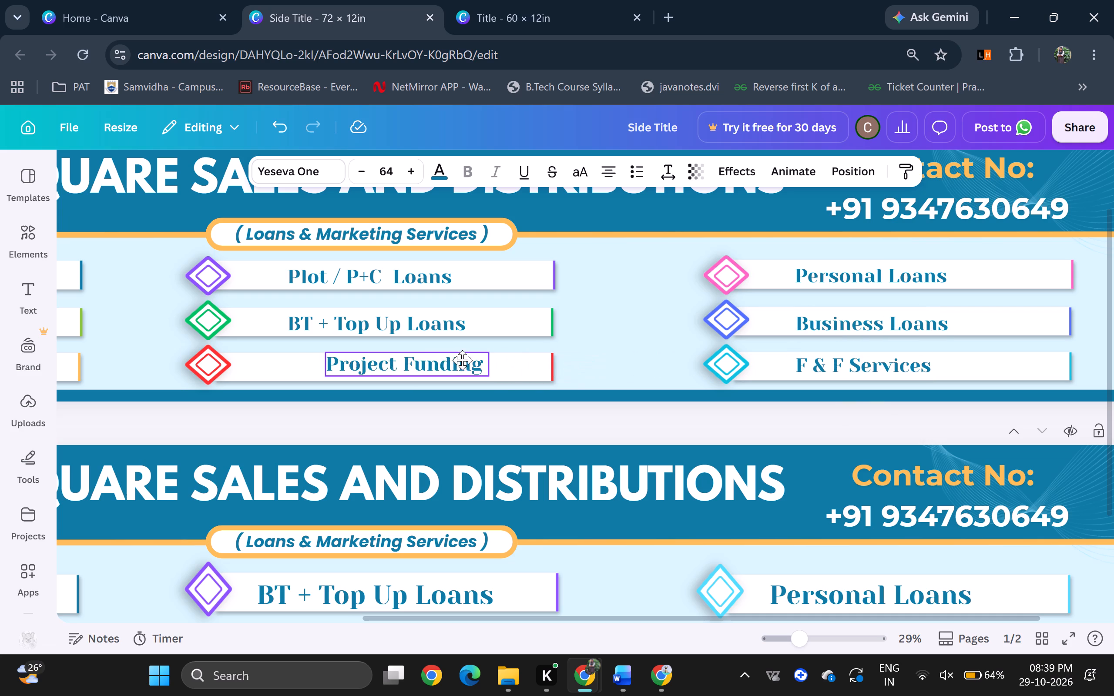
drag(462, 360, 424, 361)
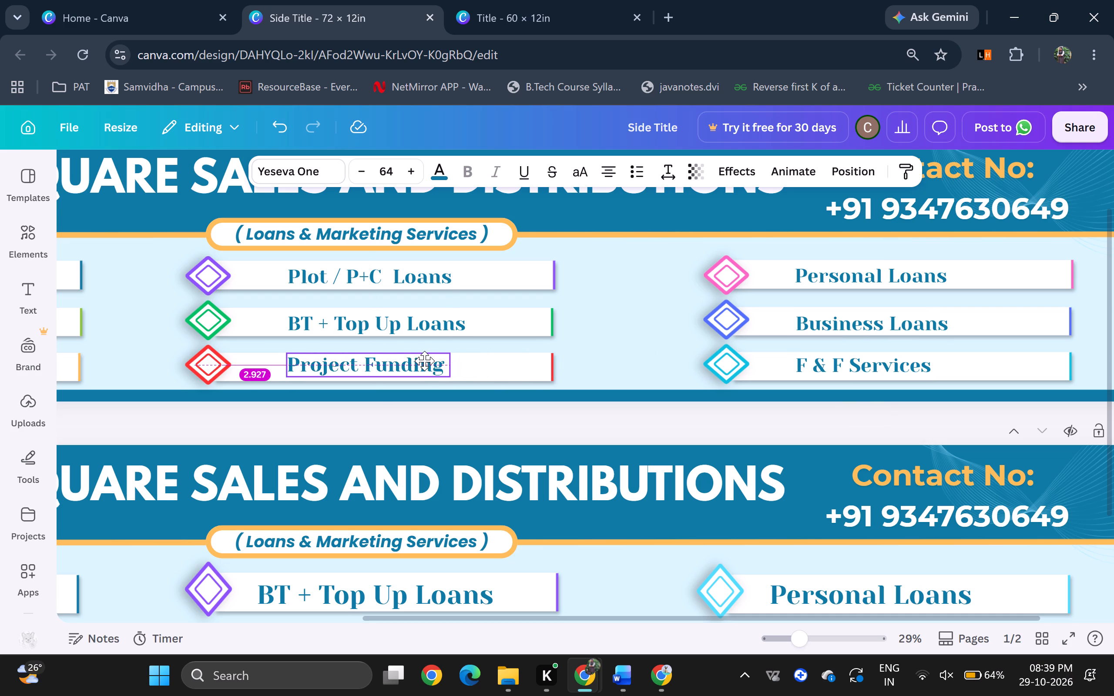
drag(424, 361, 429, 362)
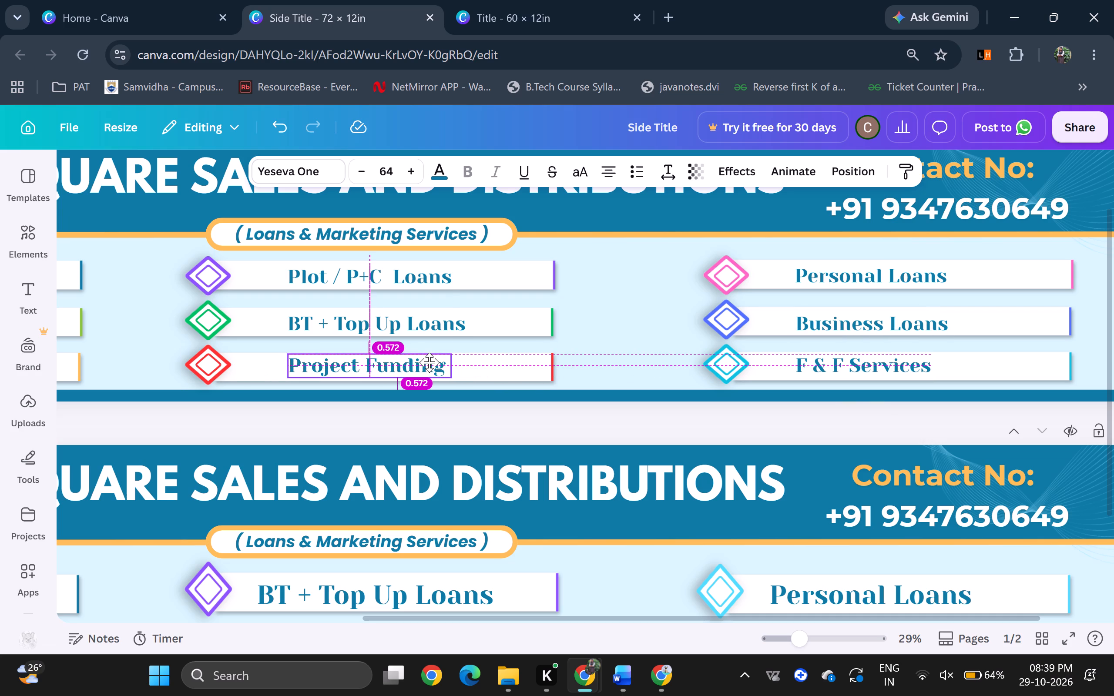
drag(429, 362, 426, 362)
click(504, 397)
click(527, 422)
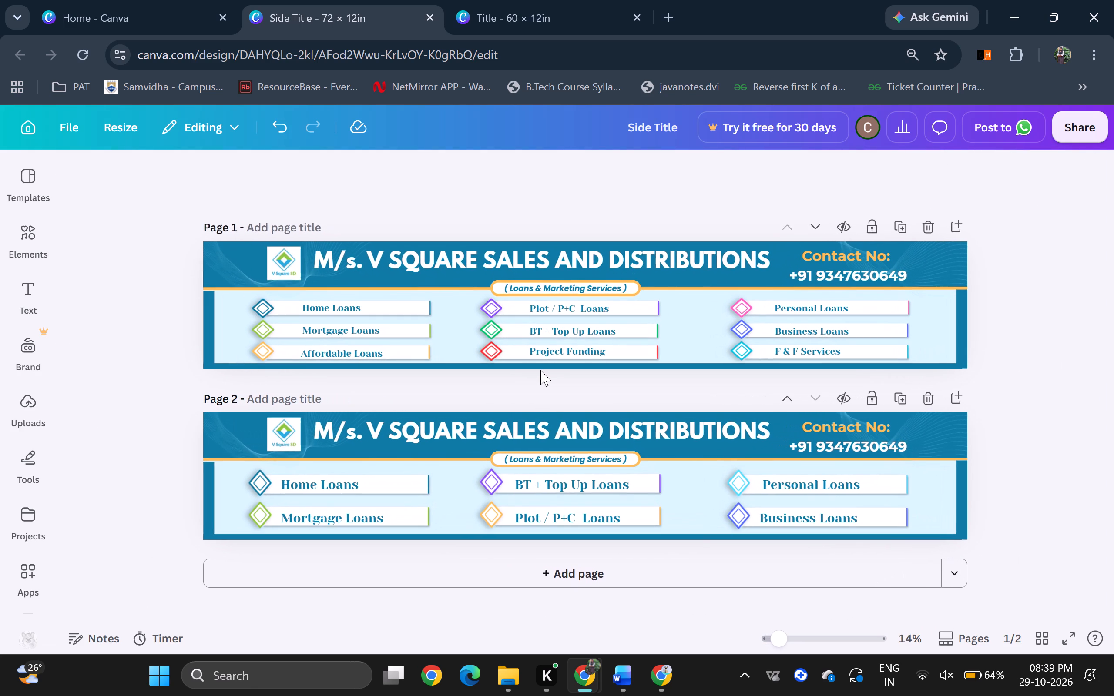
Compare the services listed on page 2 of the Title banner with those on page 1 of the Side Title banner.
click(557, 0)
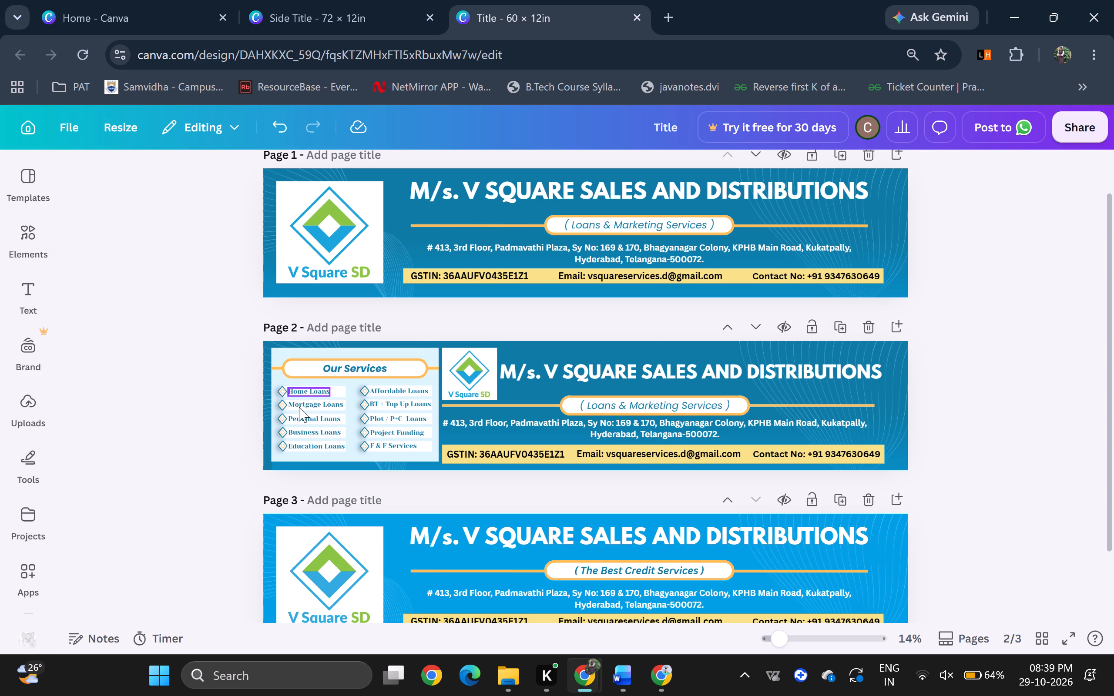
click(324, 14)
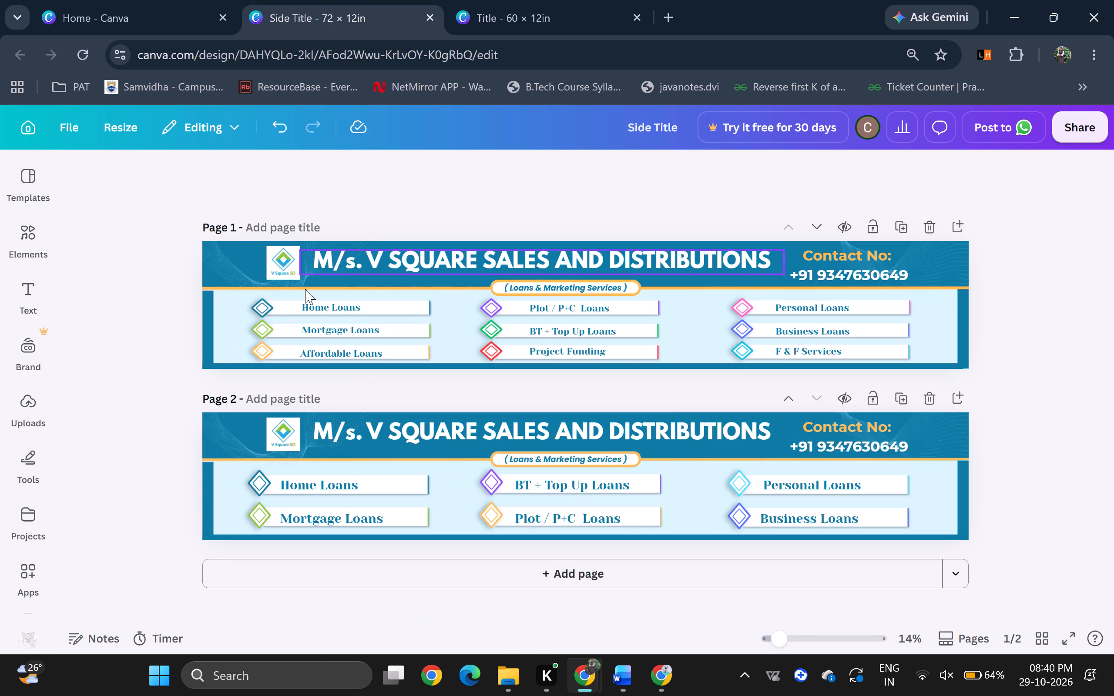
click(480, 0)
scroll(178, 325, right, 1)
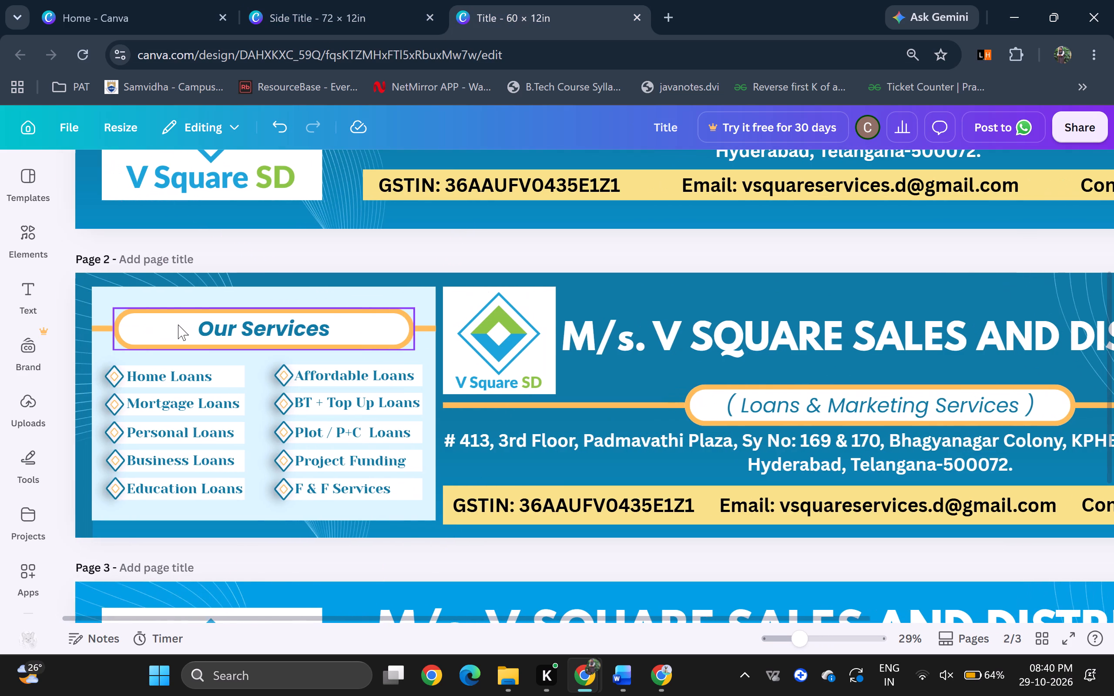
scroll(178, 325, right, 1)
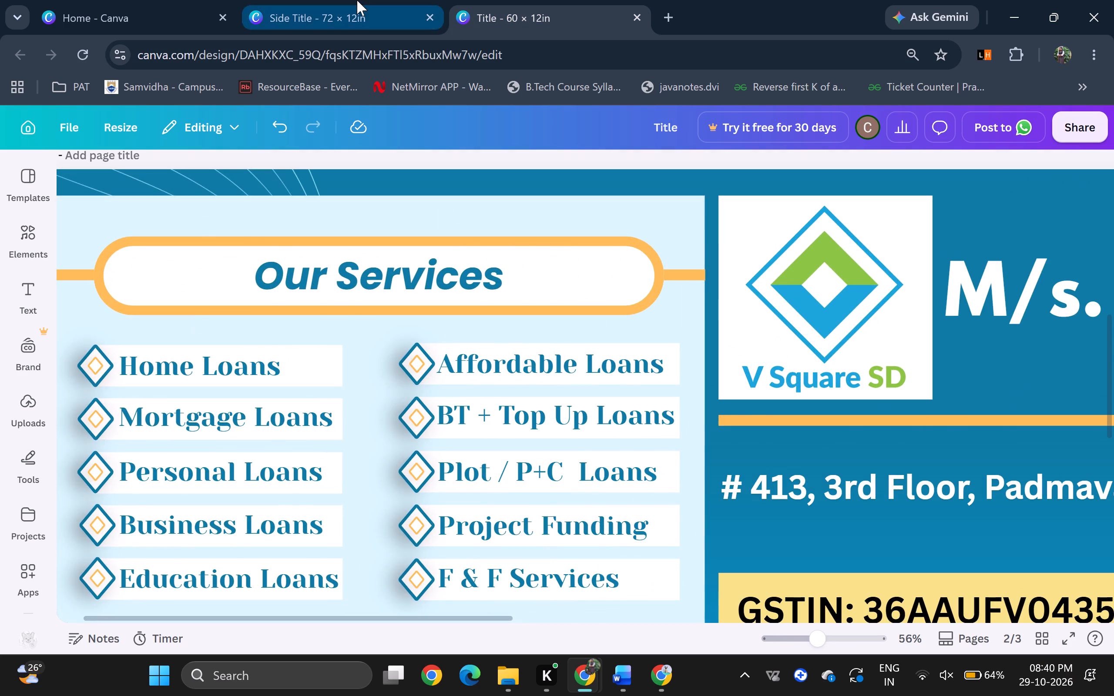
click(357, 0)
click(495, 0)
click(322, 0)
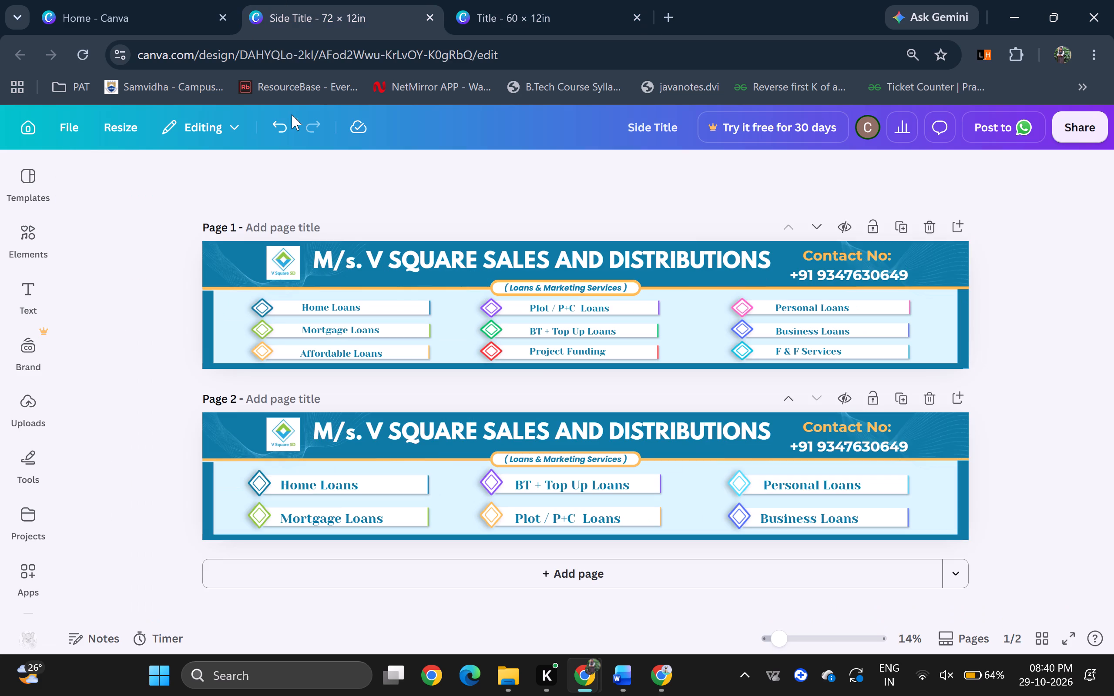
Using the Side Title markers as reference, recolour the Home Loans inner diamond on Title page 2 to its outer diamond's dark blue outline.
click(460, 0)
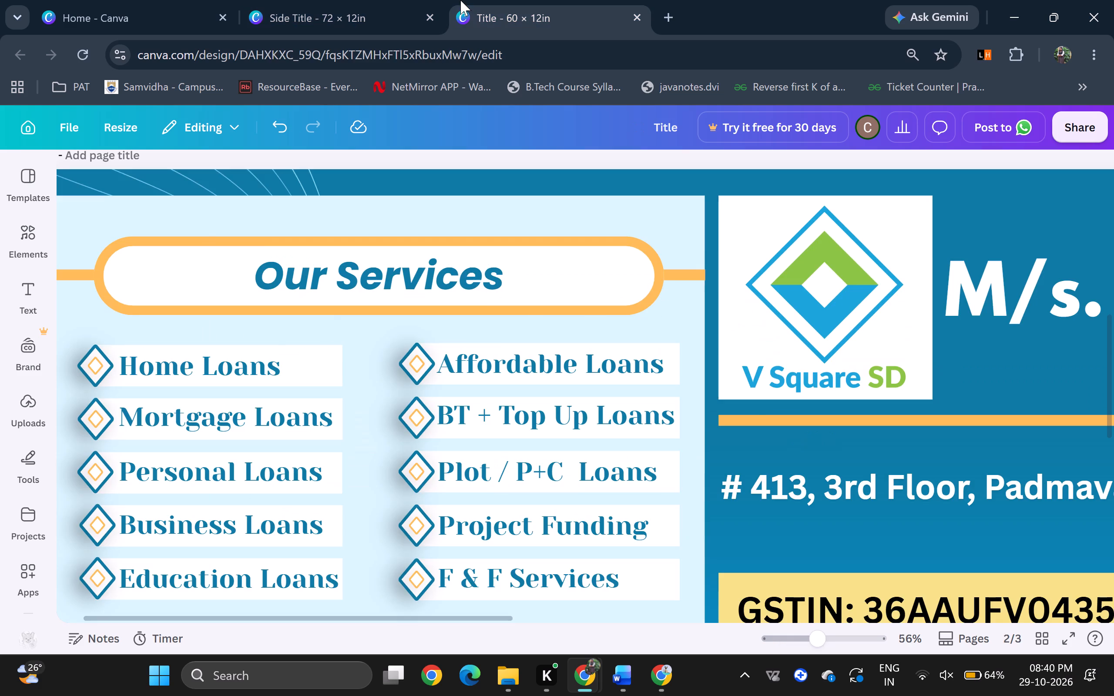
click(351, 0)
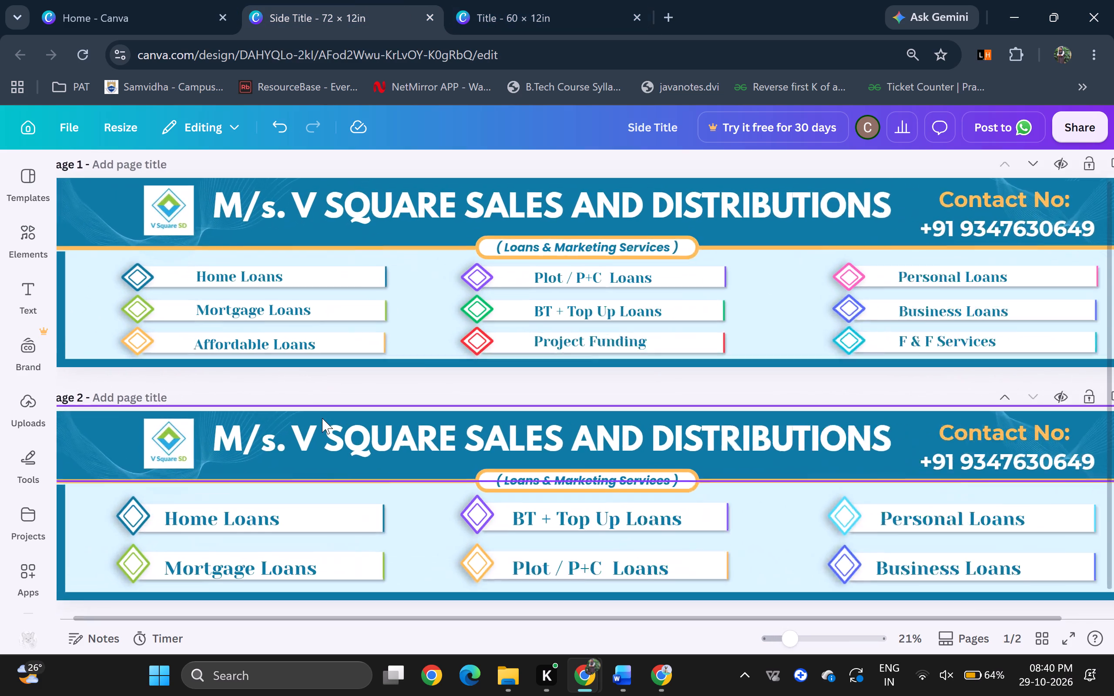
scroll(322, 418, down, 1)
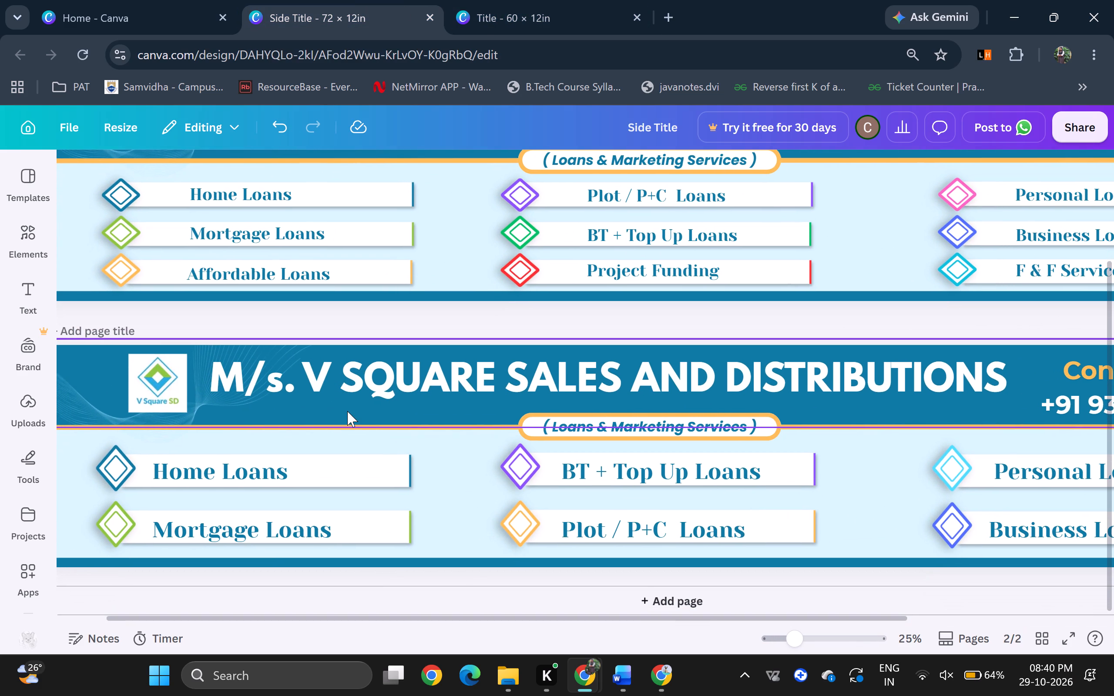
scroll(347, 411, right, 2)
click(522, 0)
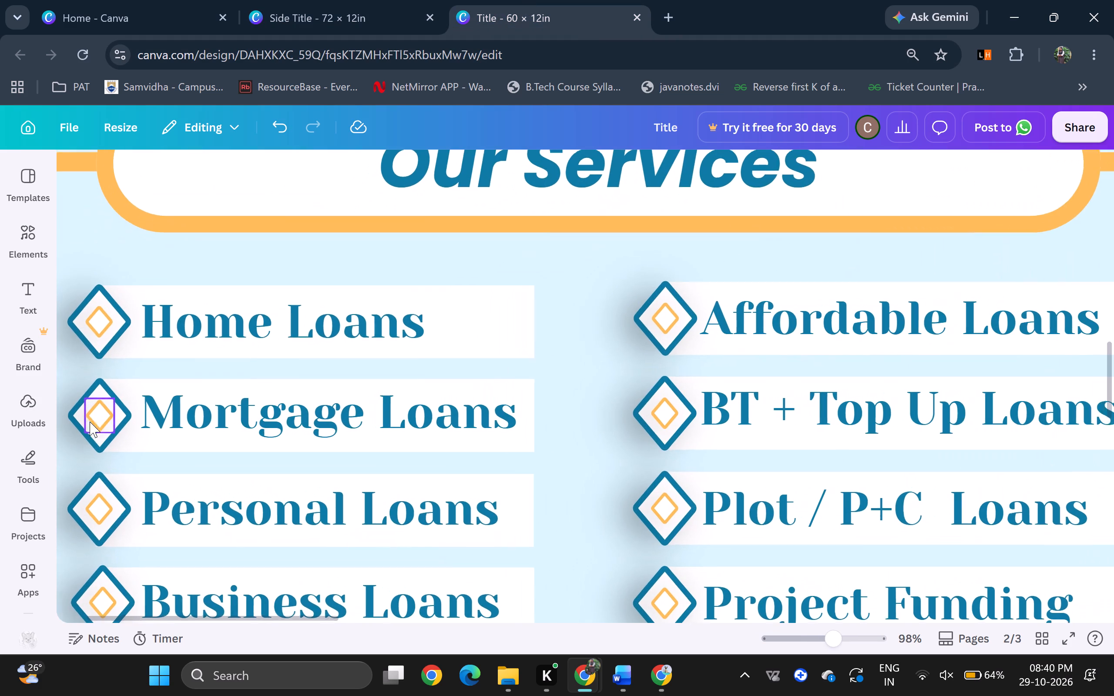
click(101, 334)
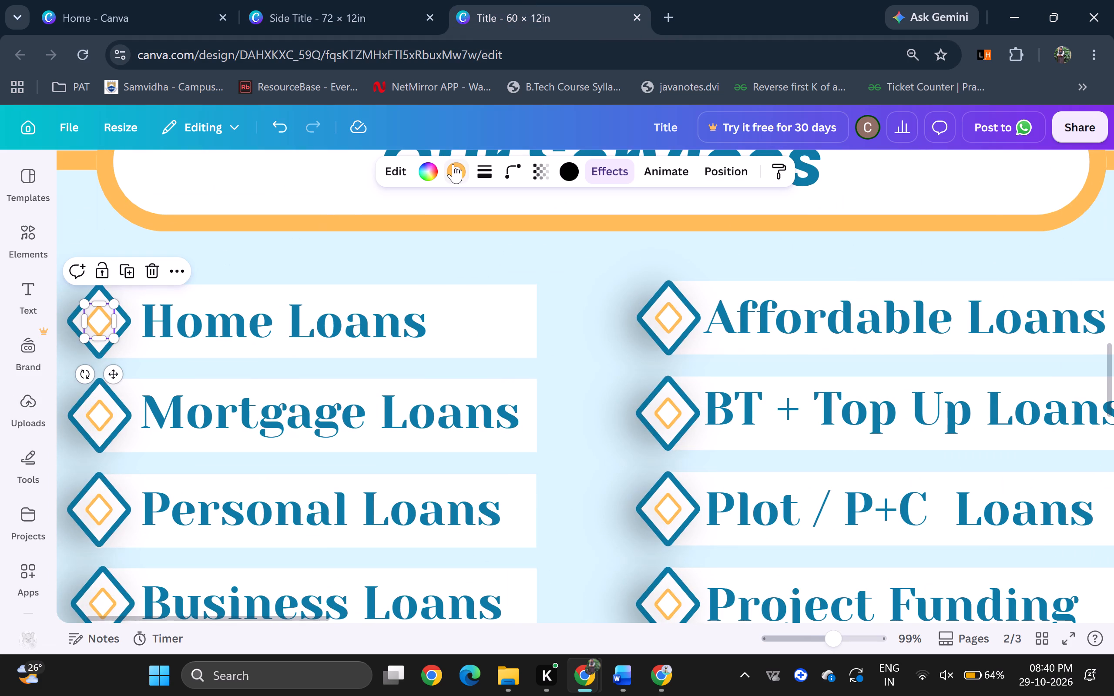
click(453, 163)
click(184, 288)
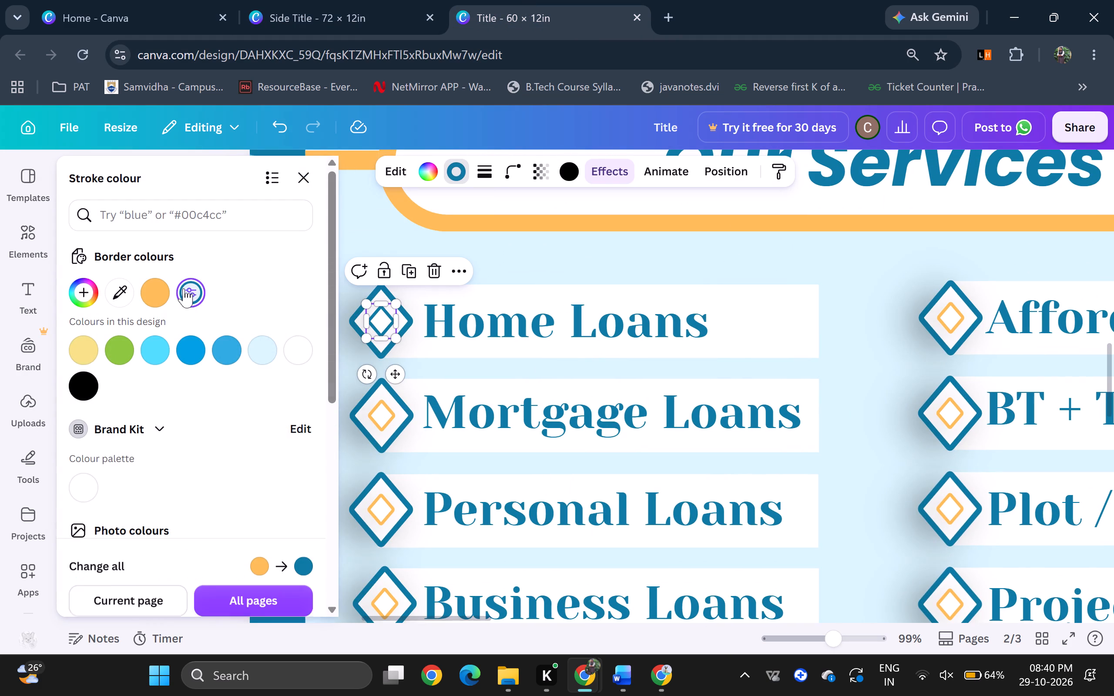
Set the outline of both diamonds beside Mortgage Loans to the green from the logo's photo colours.
click(399, 425)
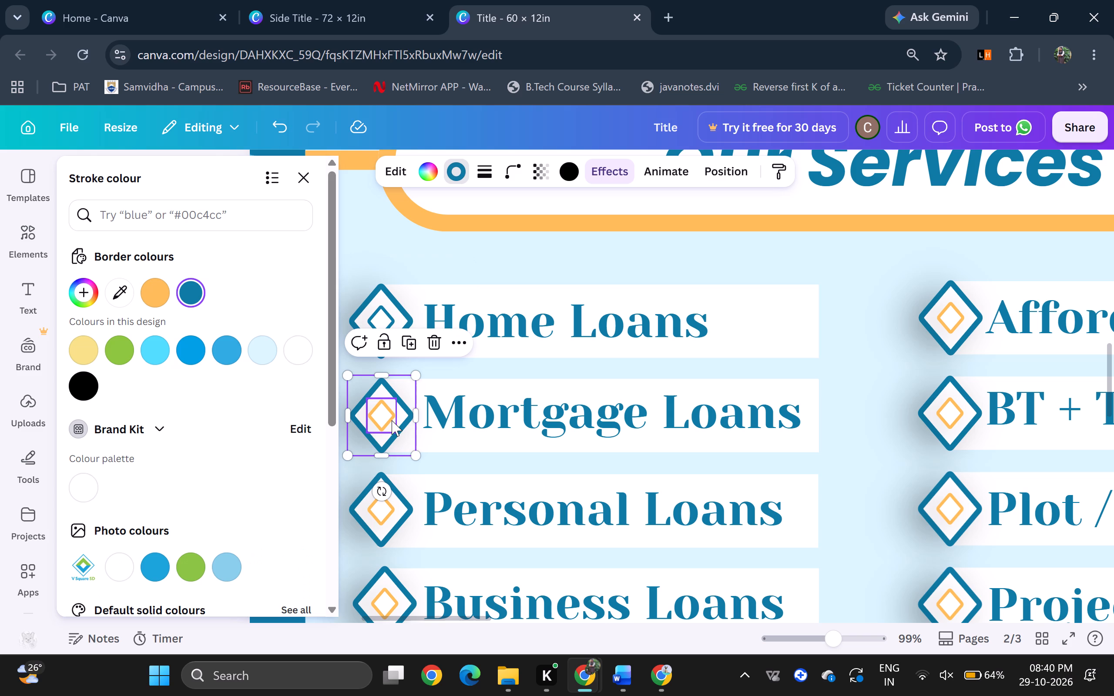
shift+click(381, 418)
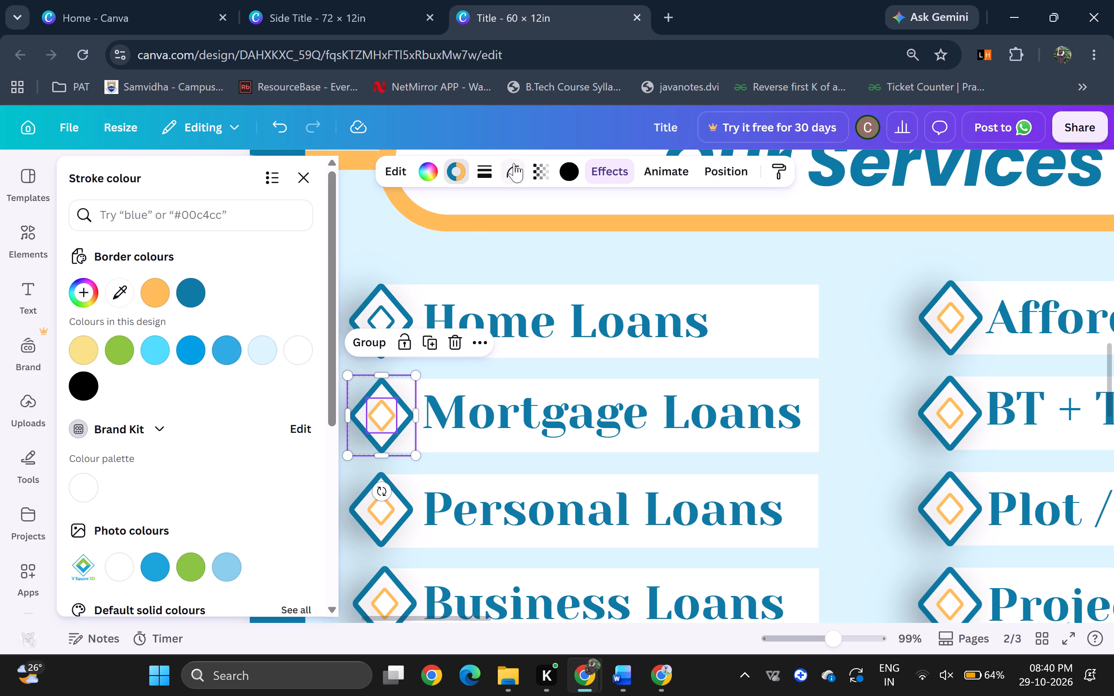
click(195, 558)
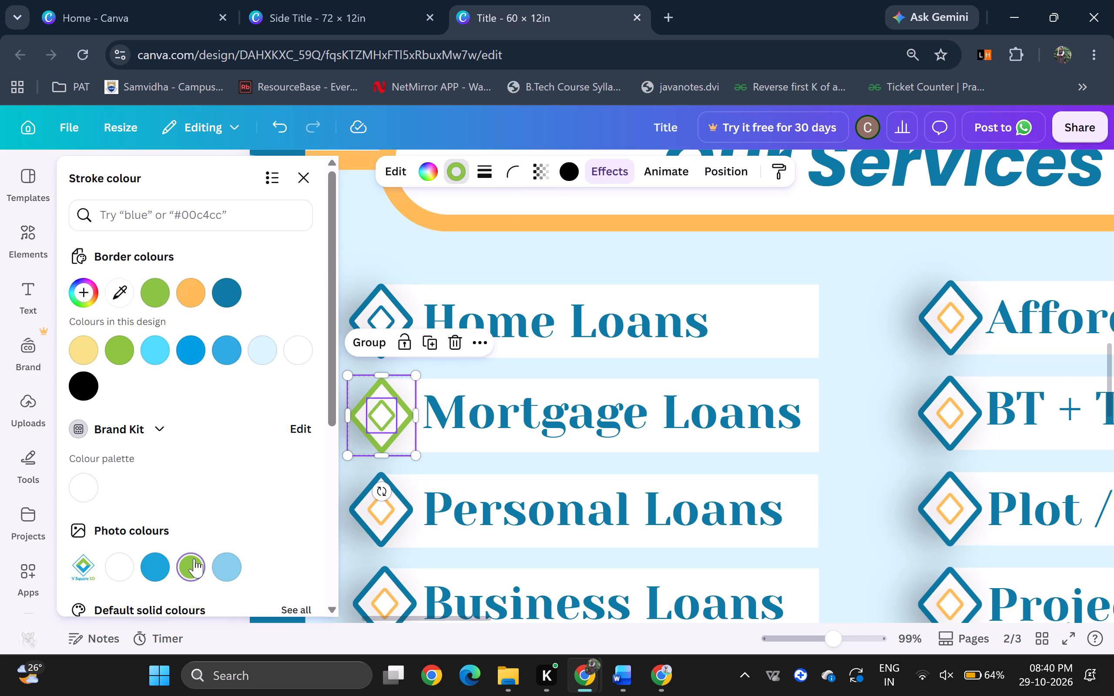
Set the outline of both diamonds beside Personal Loans to violet, checking the marker colours in the Side Title design.
click(386, 528)
shift+click(381, 518)
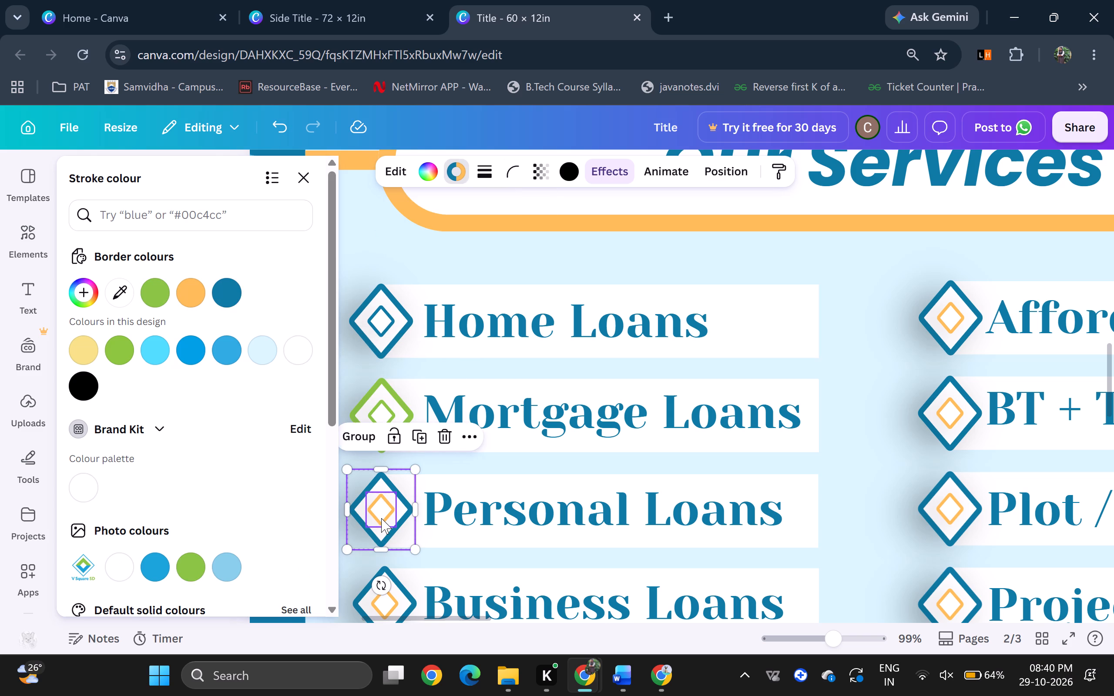
scroll(200, 514, down, 3)
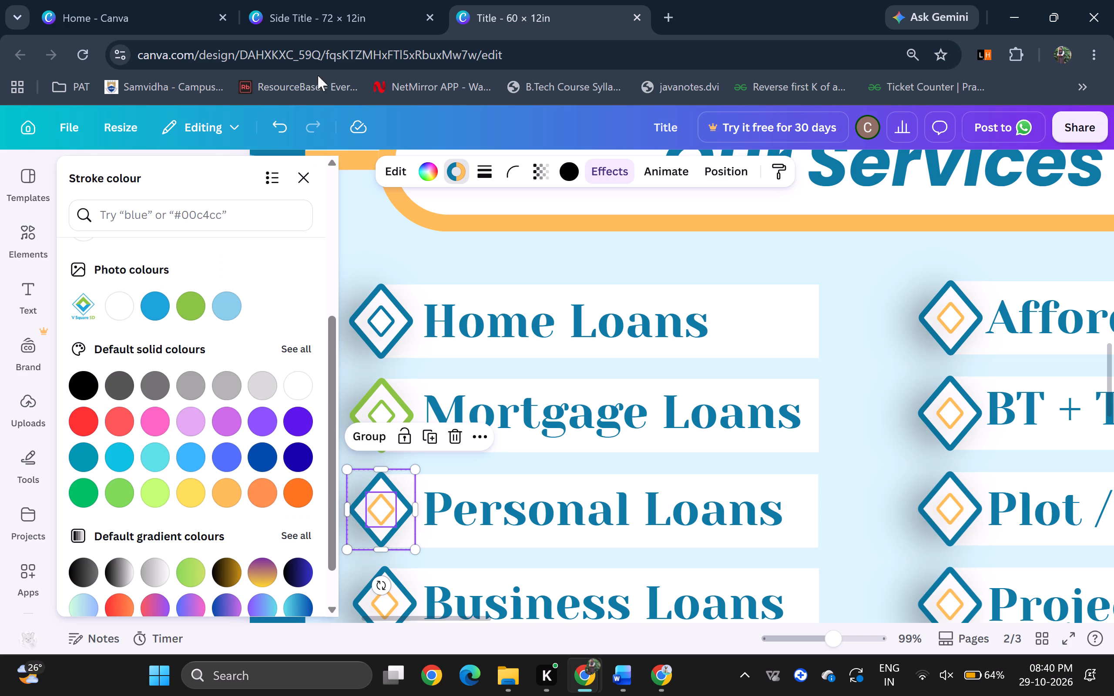
click(306, 20)
click(482, 0)
click(258, 419)
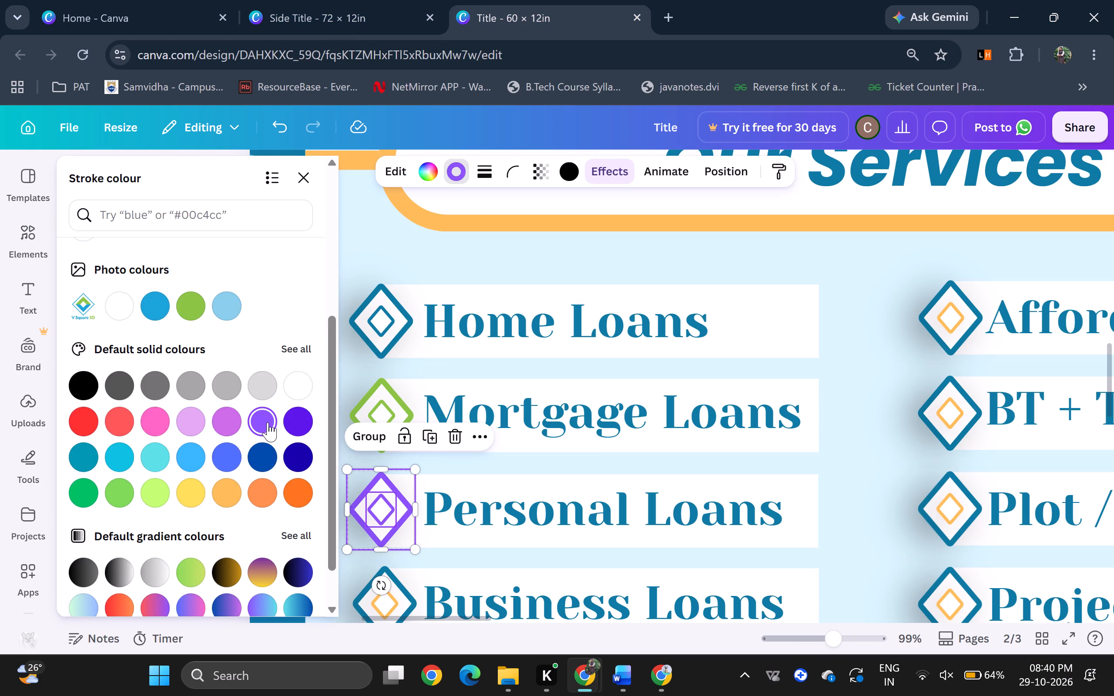
Set the outline of both diamonds beside Business Loans to bright orange.
scroll(268, 422, down, 1)
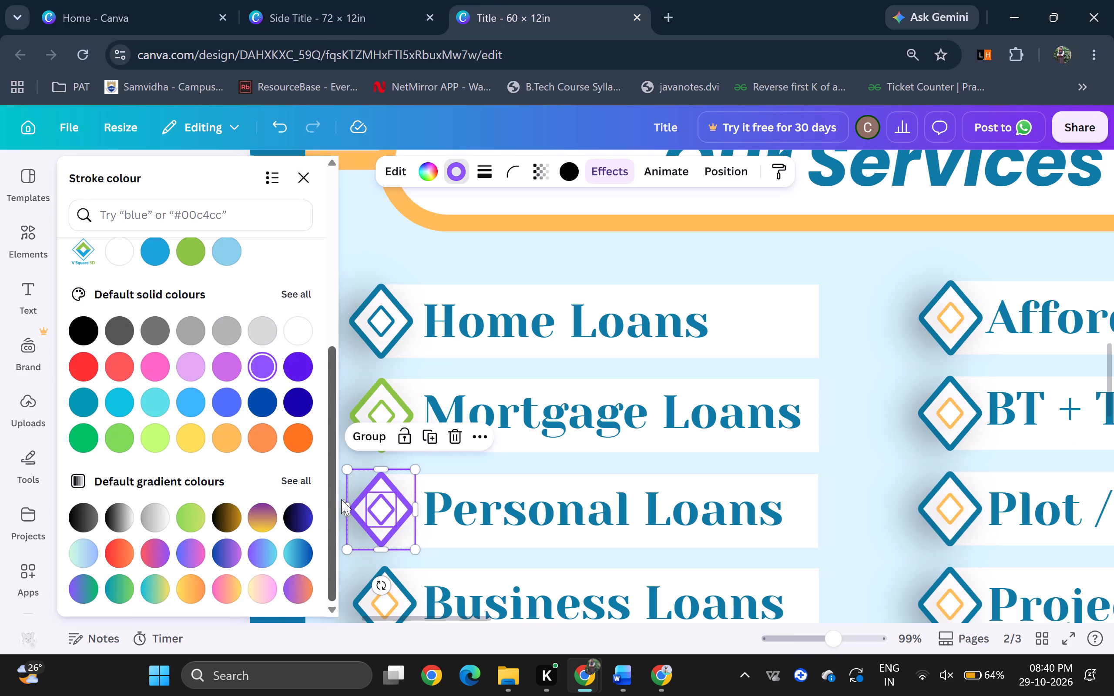
click(408, 594)
shift+click(395, 601)
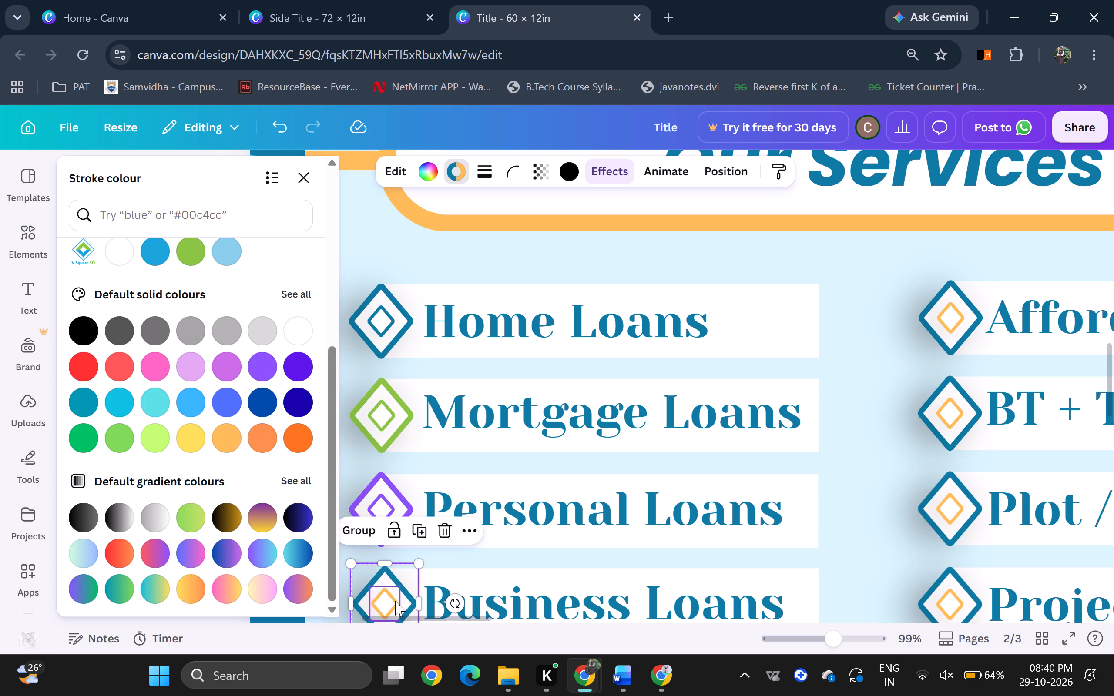
click(301, 434)
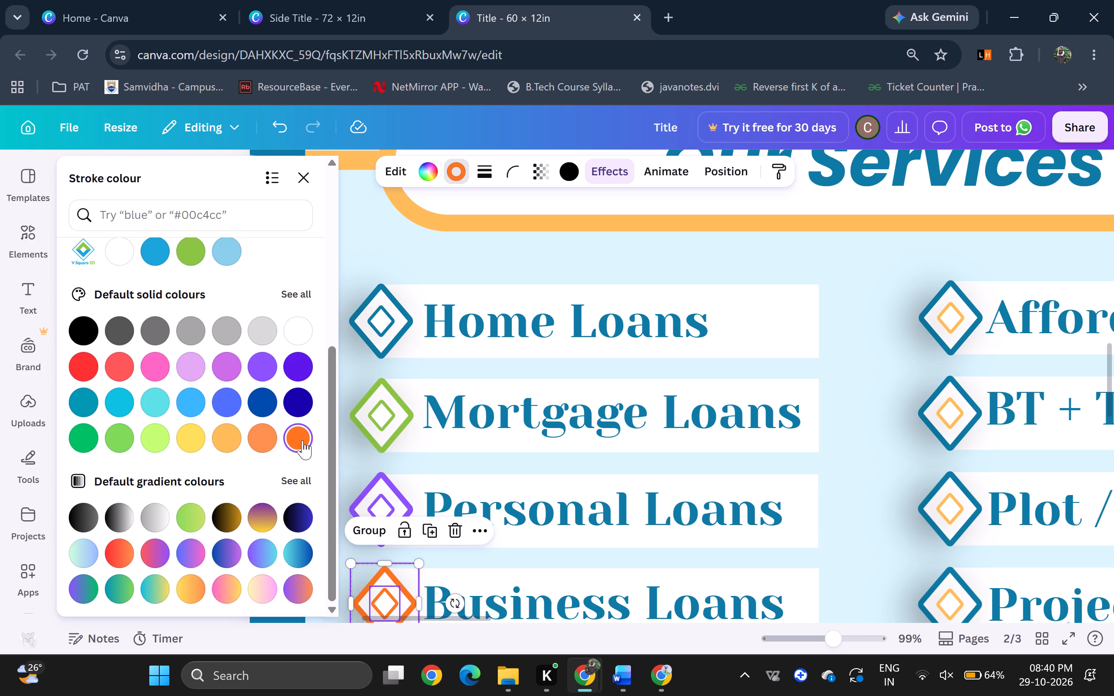
Set the outline of both diamonds beside Education Loans to light orange, checking the Side Title marker colours first.
scroll(543, 462, down, 1)
scroll(498, 463, down, 1)
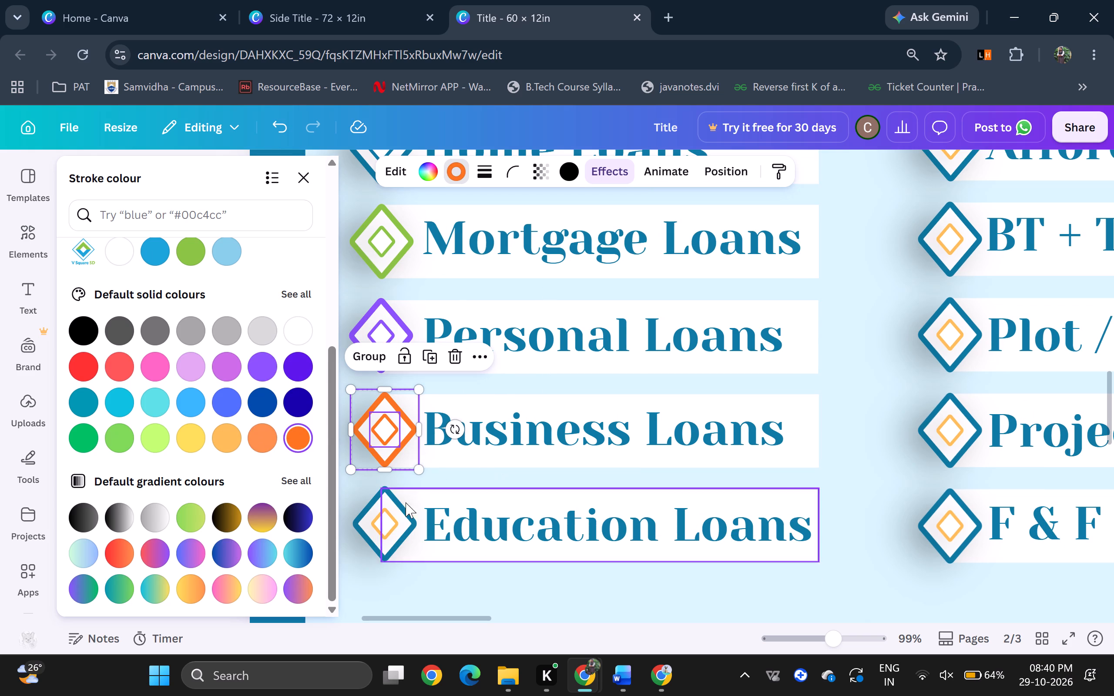
click(407, 518)
shift+click(392, 521)
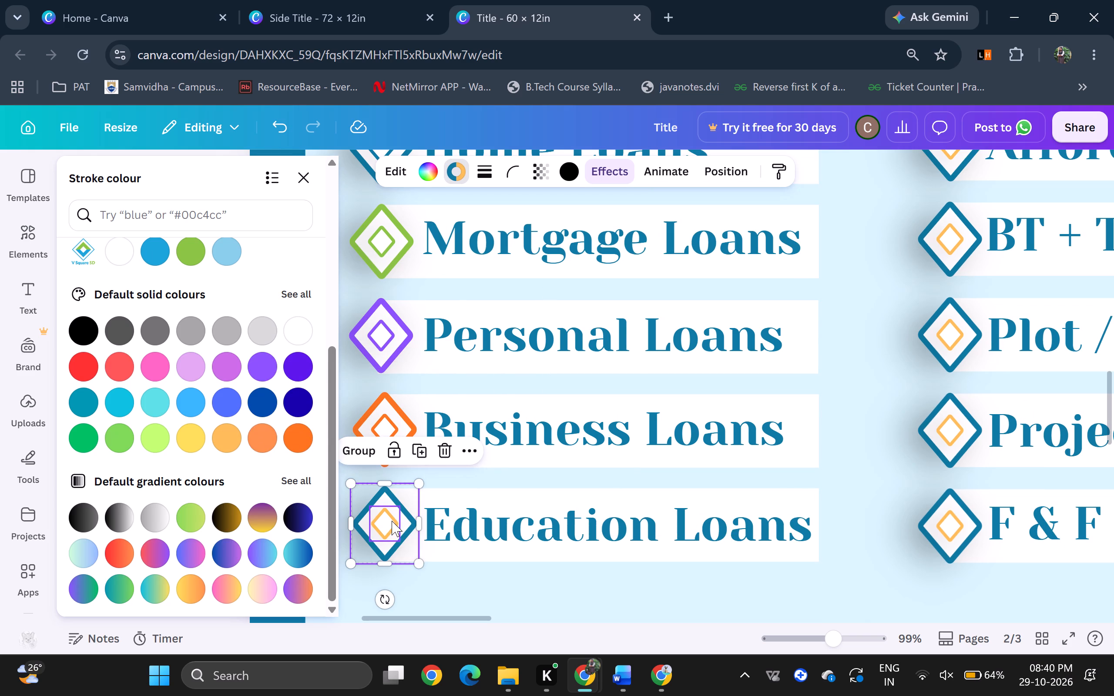
click(375, 0)
click(513, 0)
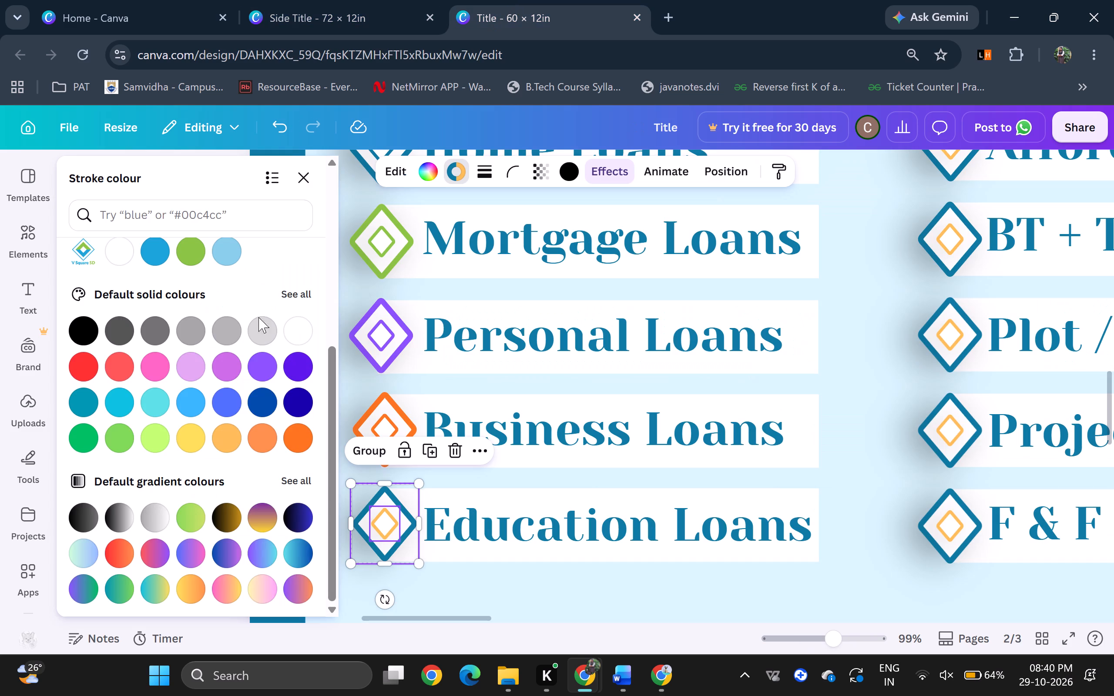
click(225, 435)
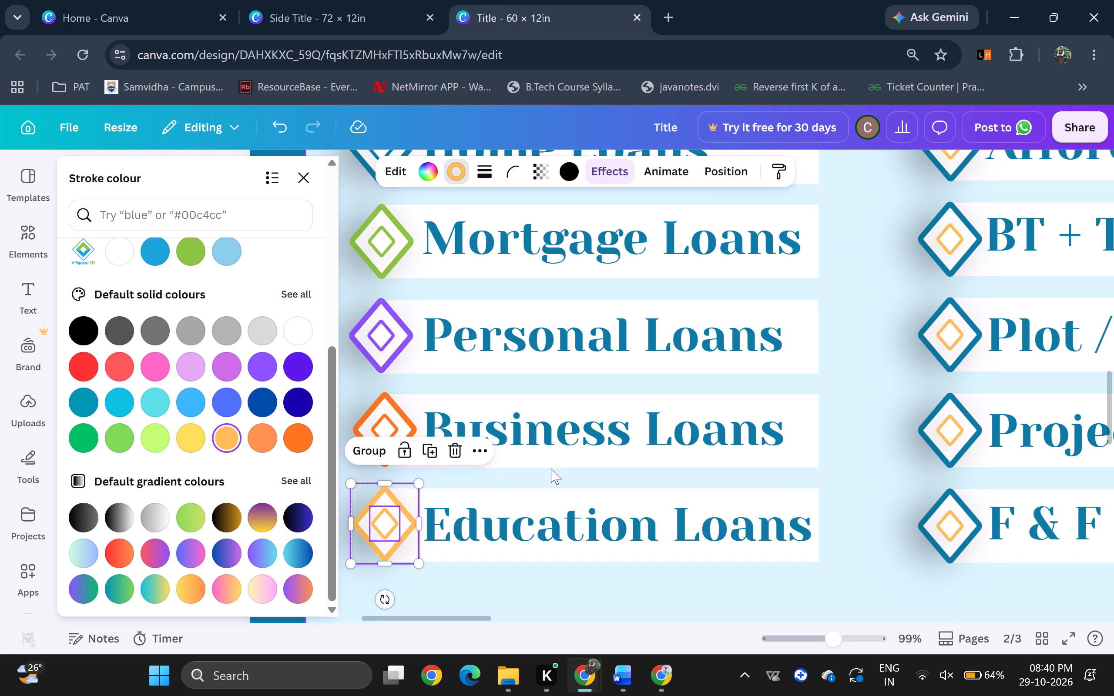
scroll(551, 468, left, 3)
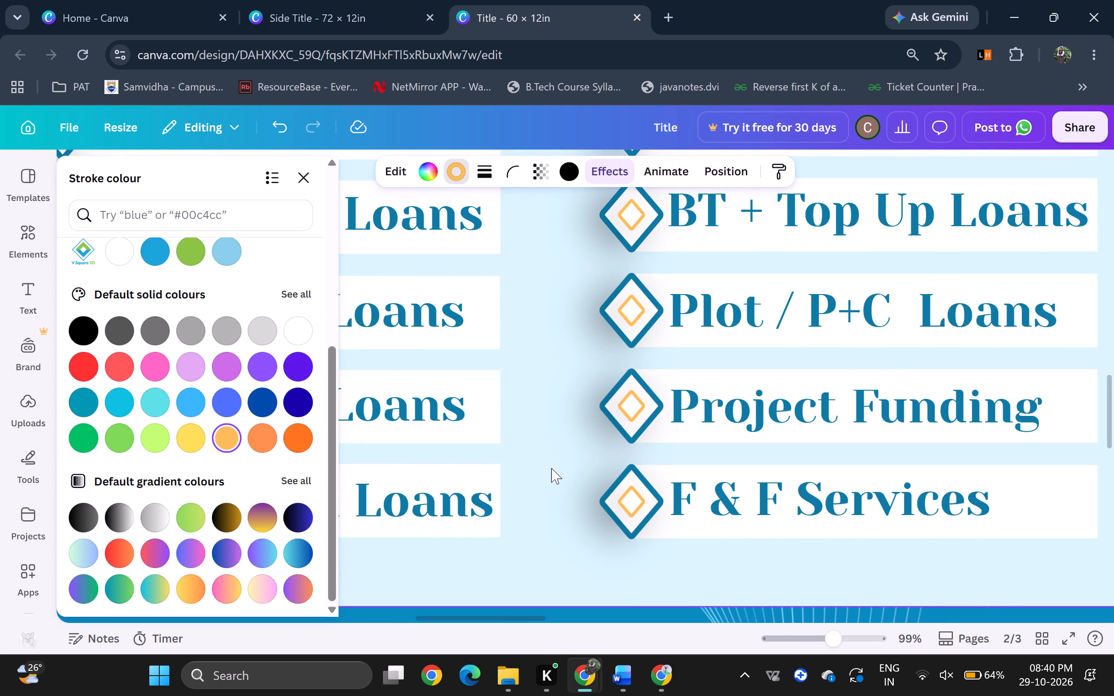
click(552, 573)
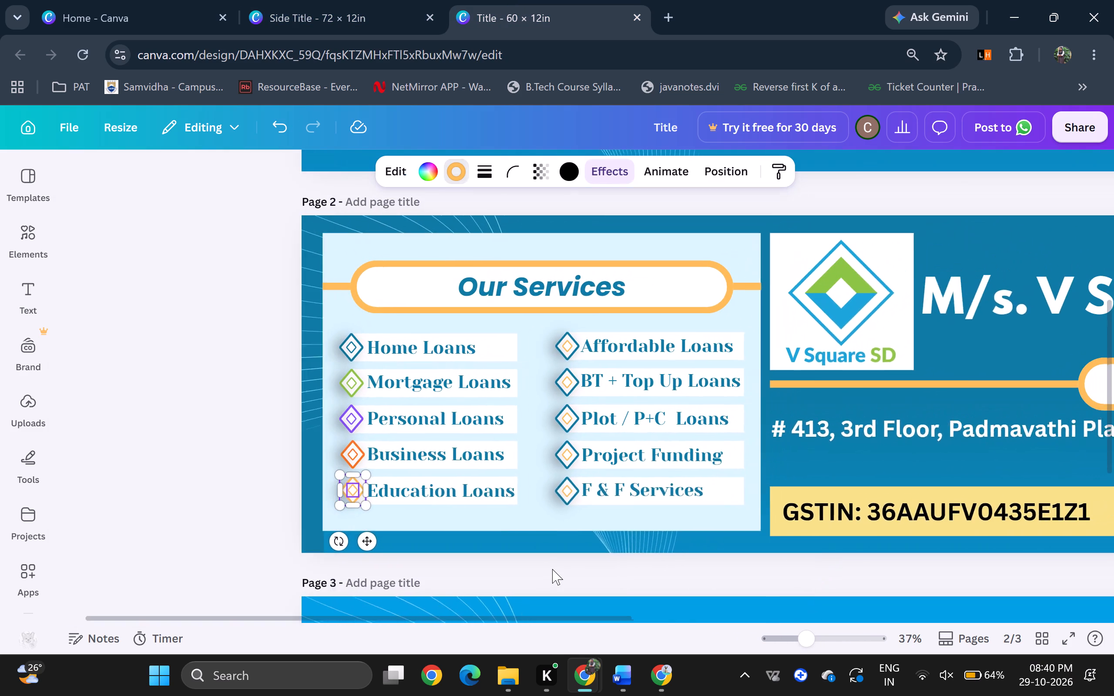
click(552, 565)
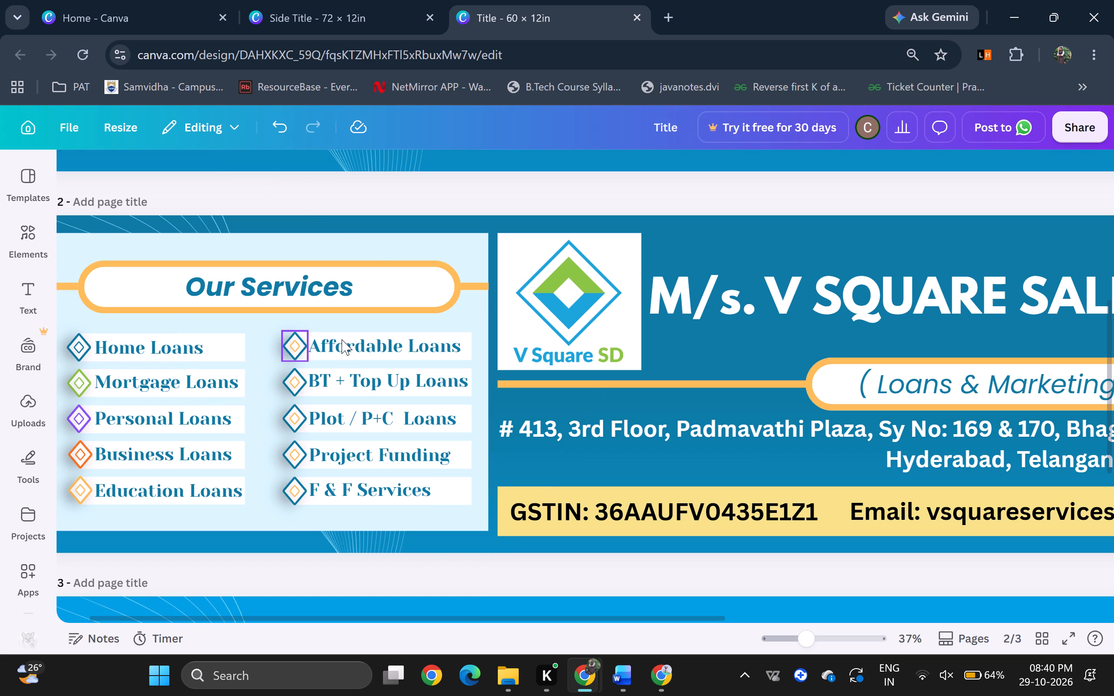
Set the outline of both diamonds beside Affordable Loans to the darkest navy blue of the default solid colours.
scroll(337, 336, right, 2)
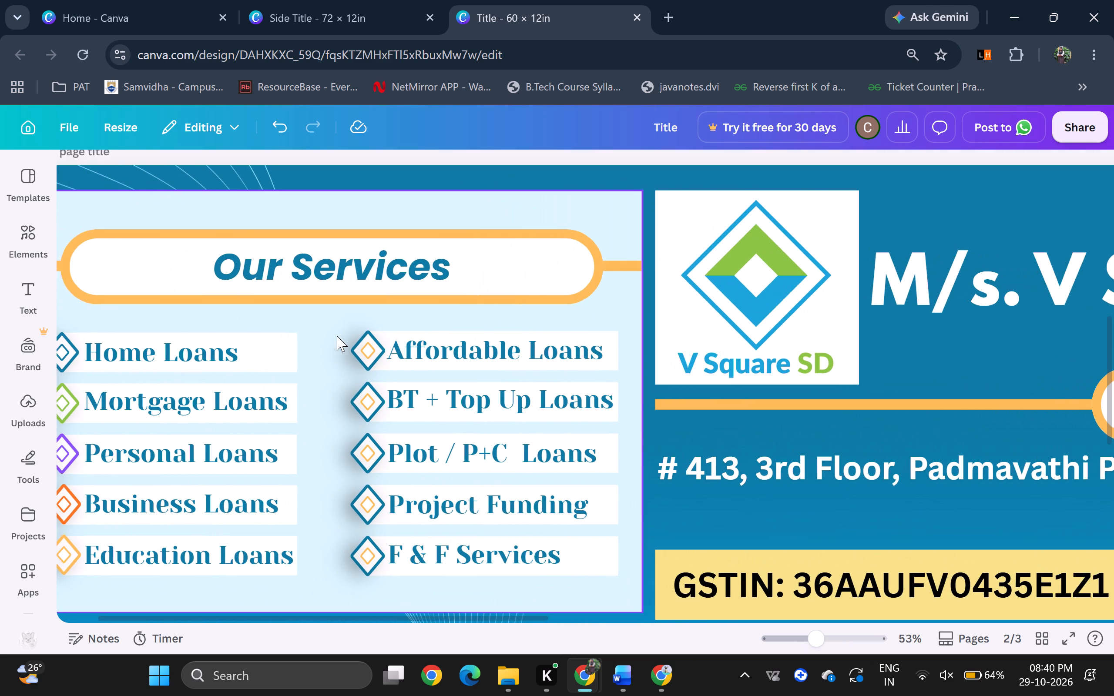
scroll(337, 336, right, 1)
scroll(324, 335, down, 1)
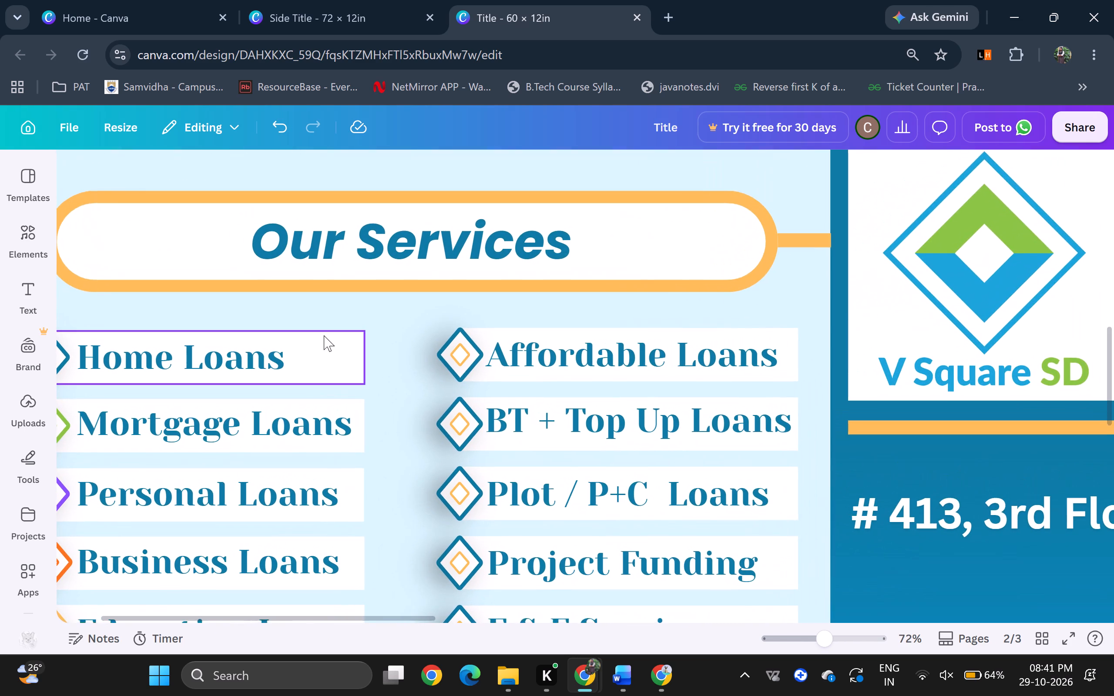
scroll(324, 335, down, 1)
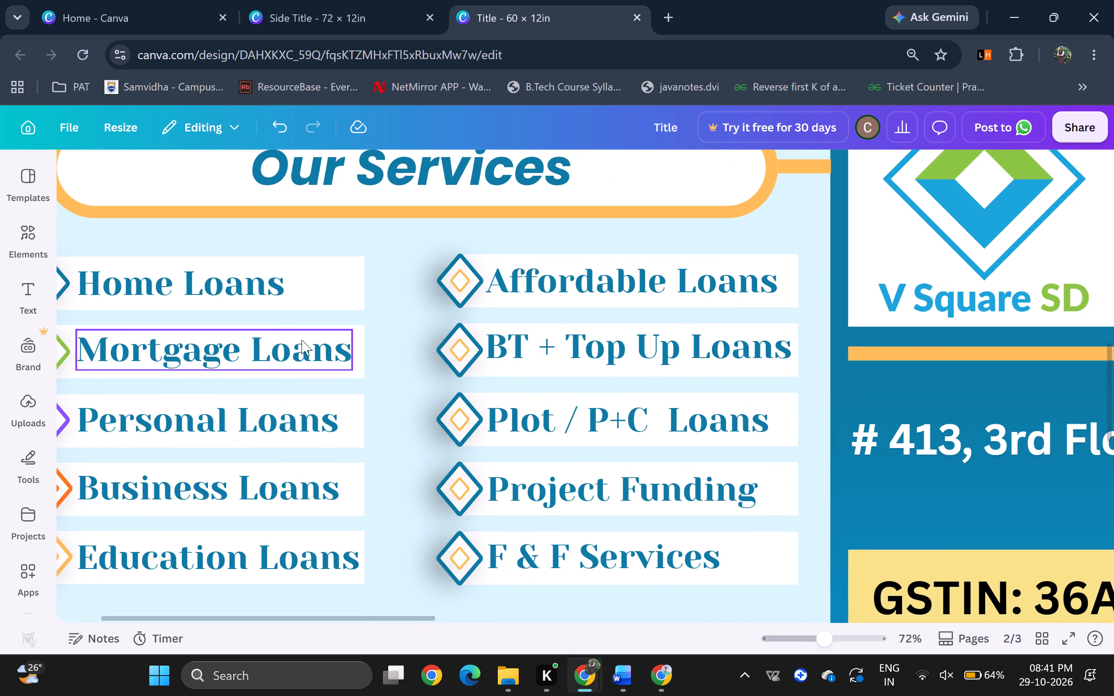
scroll(323, 336, right, 1)
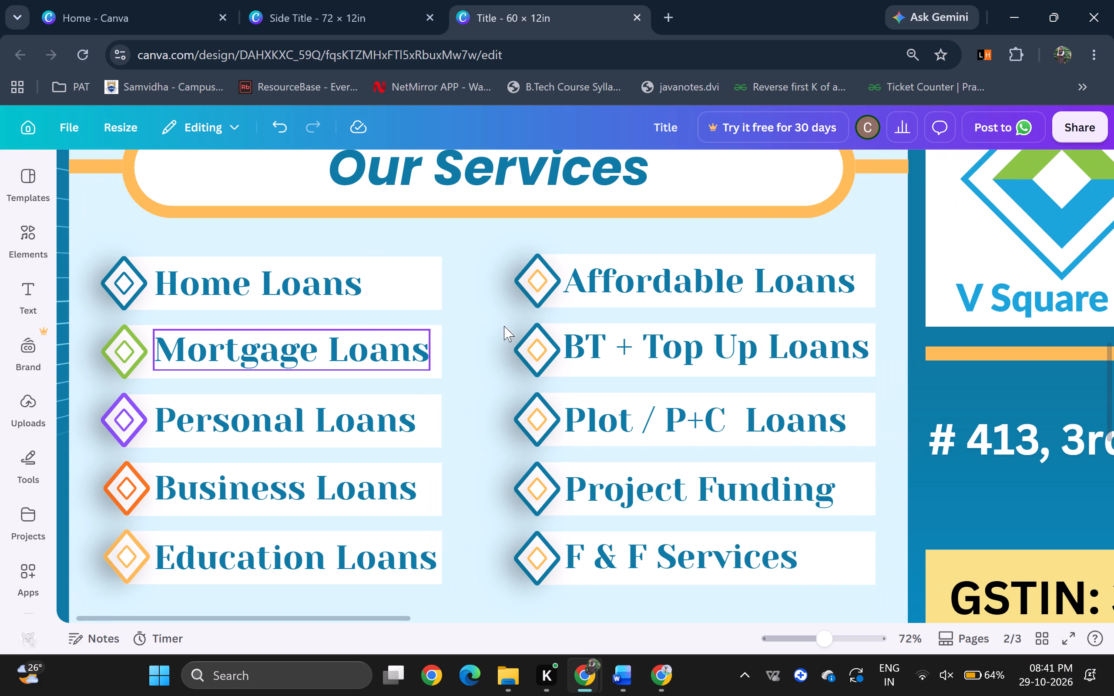
click(556, 285)
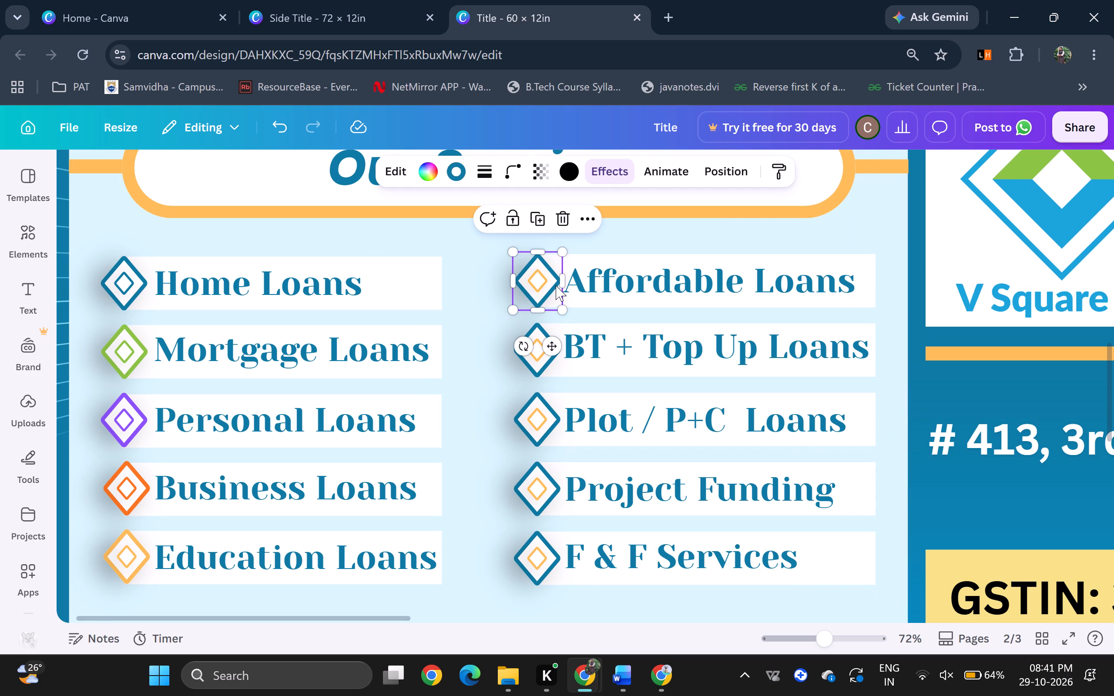
shift+click(537, 282)
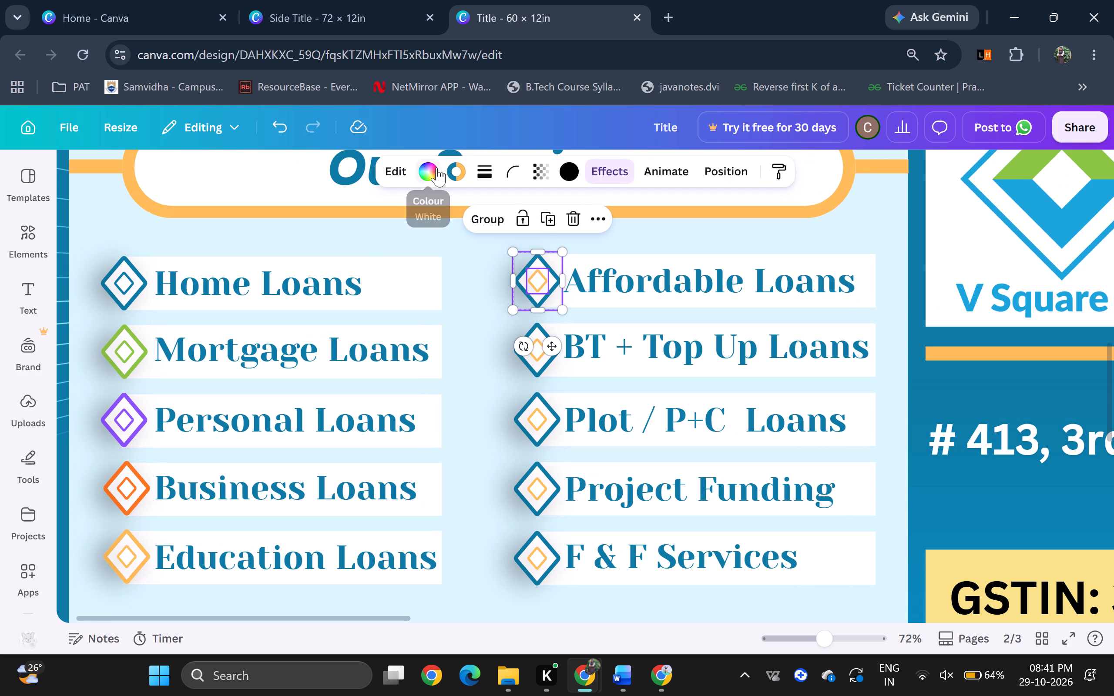
click(458, 168)
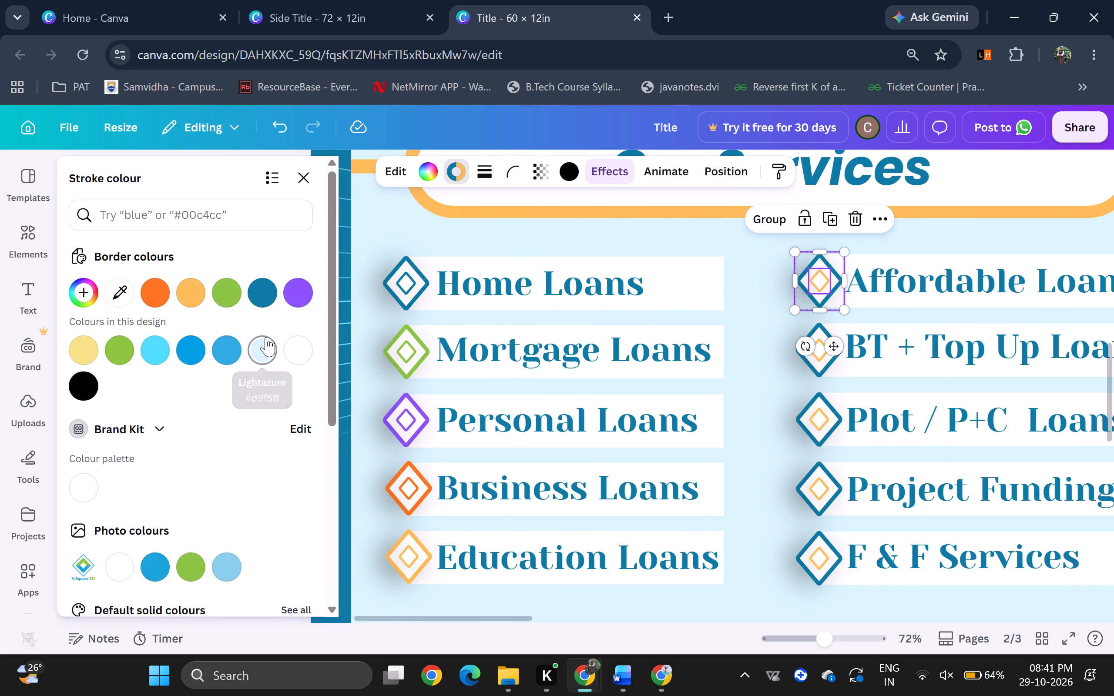
scroll(266, 341, down, 4)
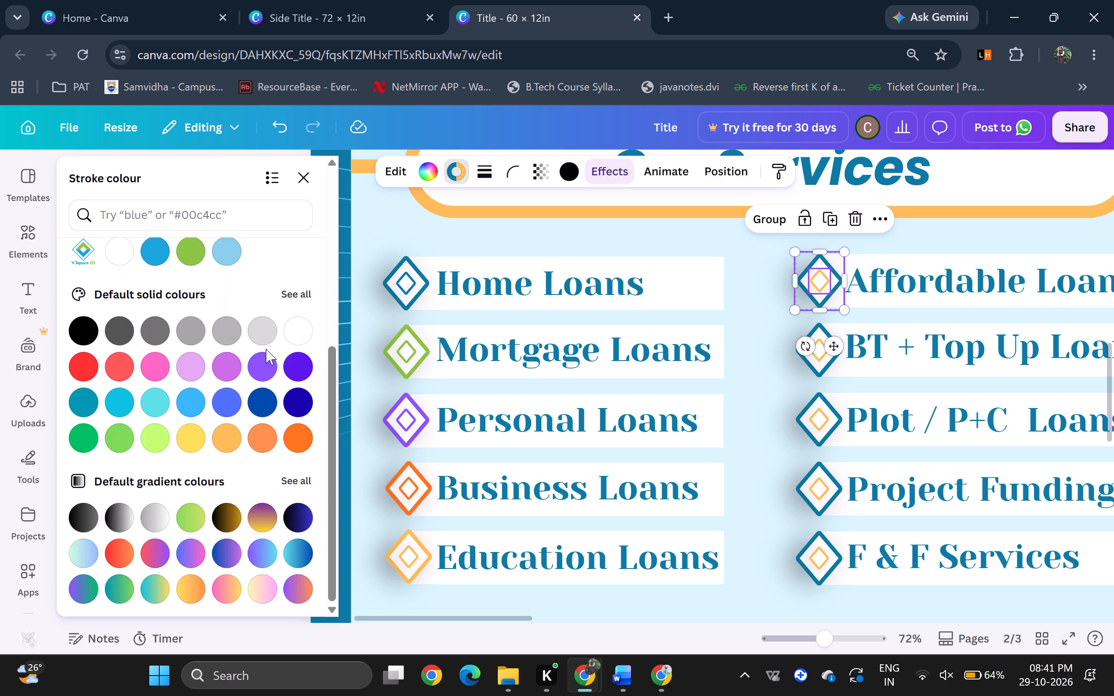
click(292, 405)
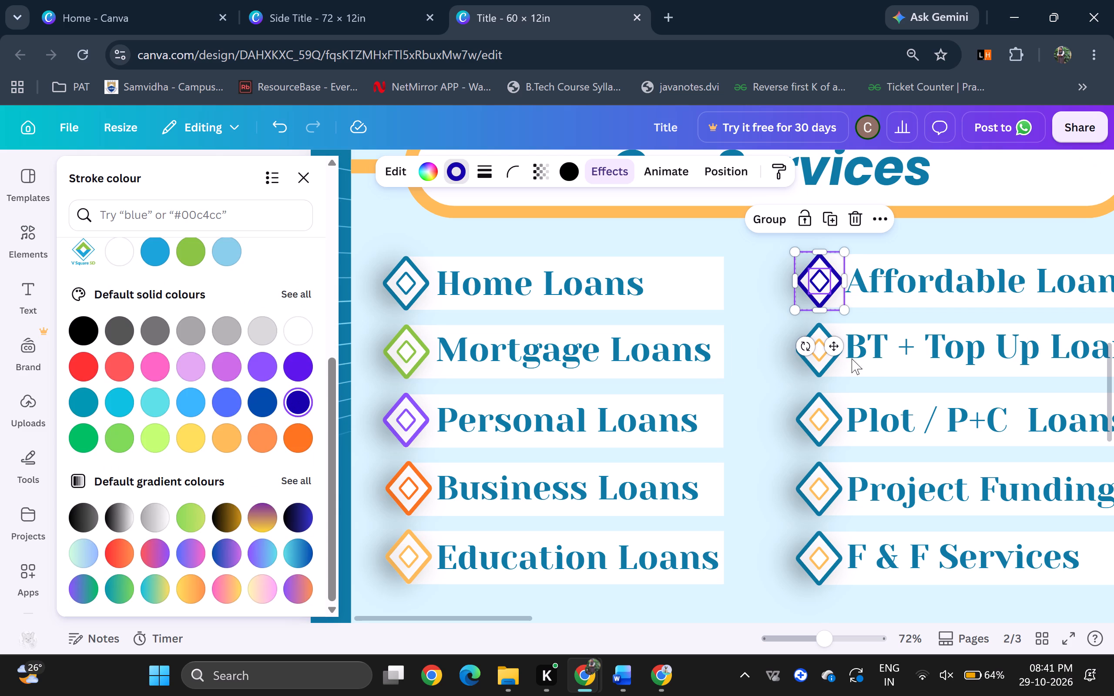
Set the outline of both diamonds beside BT + Top Up Loans to pink #ff66c4.
click(831, 365)
shift+click(822, 356)
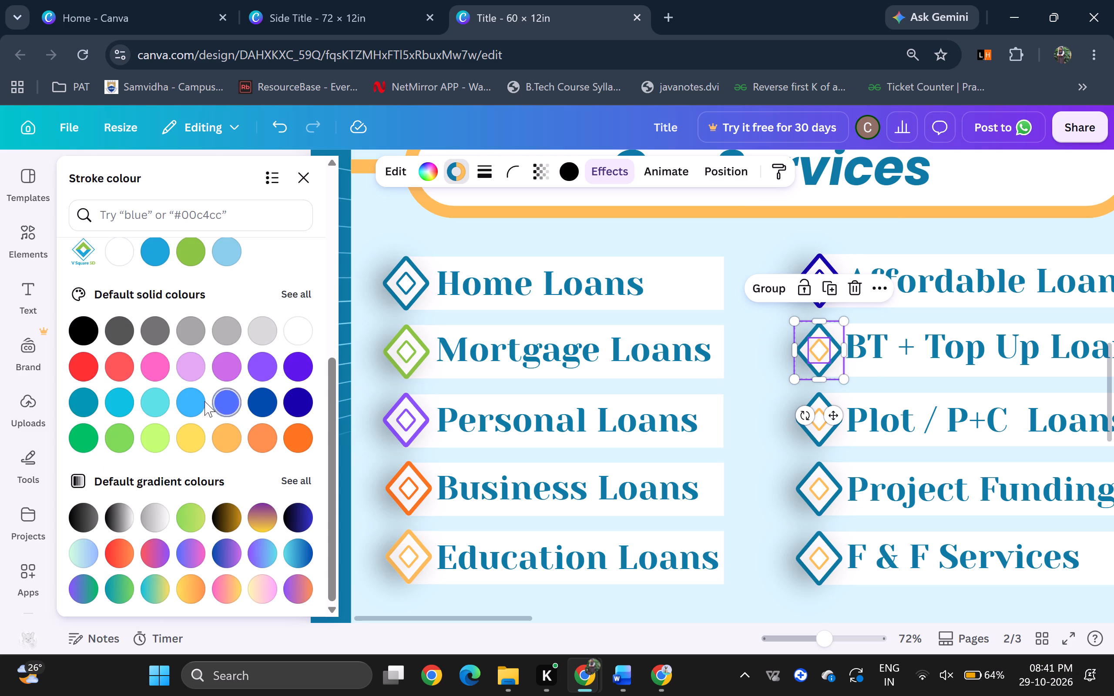
click(161, 359)
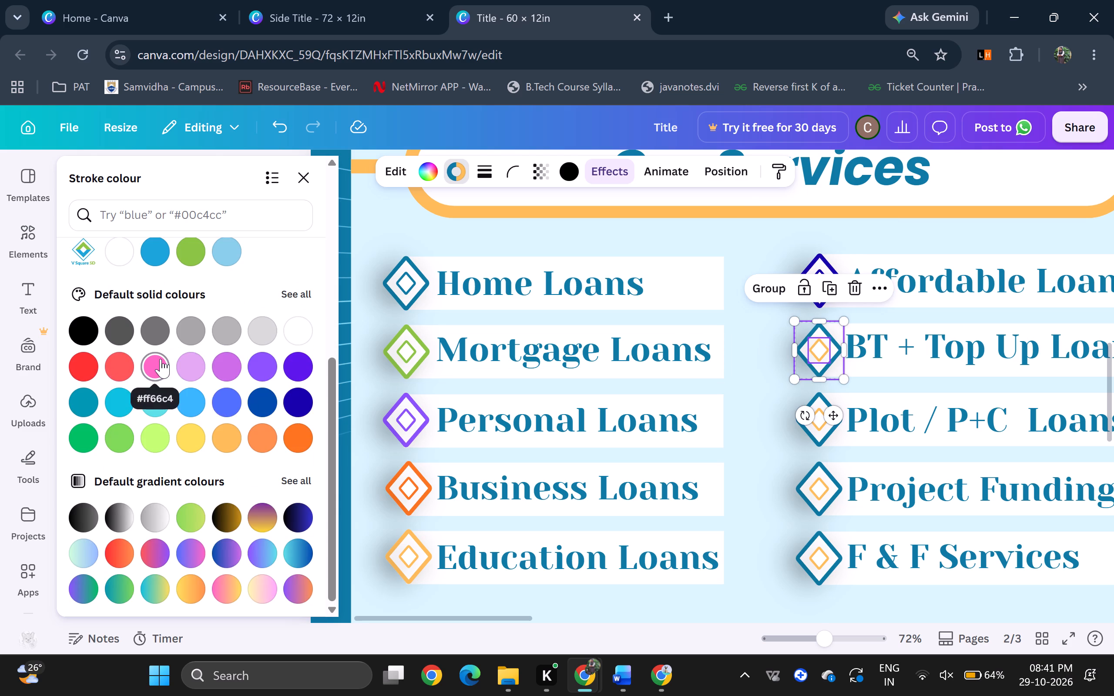
Set the outline of both diamonds beside Plot / P+C Loans to the solid green of the default colours.
click(831, 435)
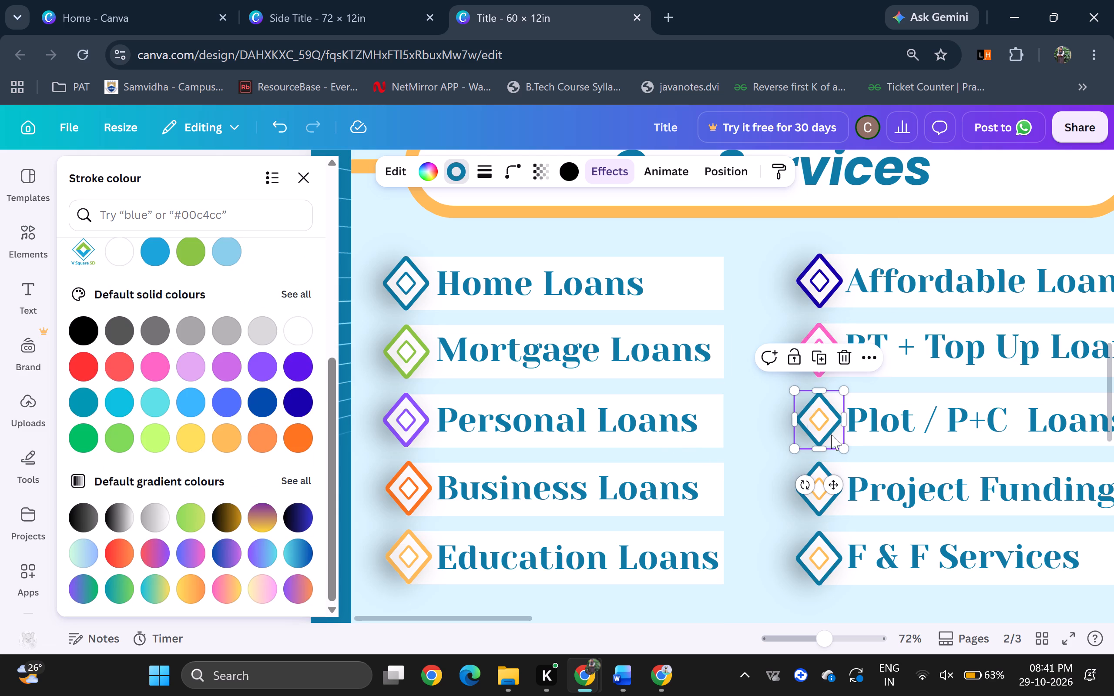
shift+click(820, 424)
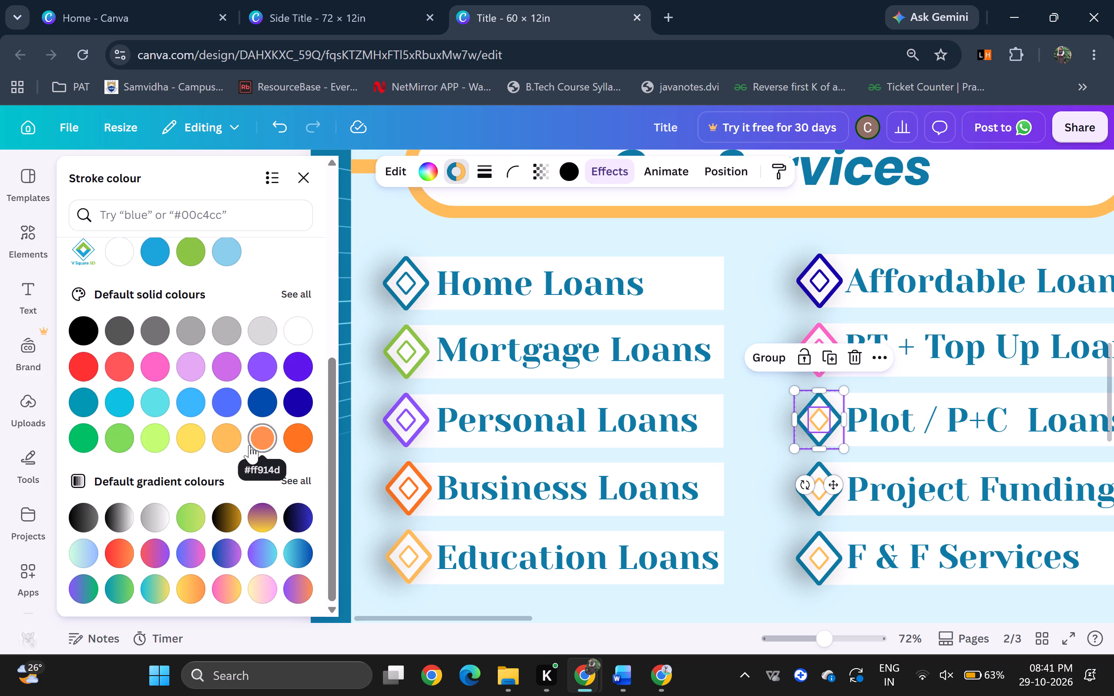
click(161, 436)
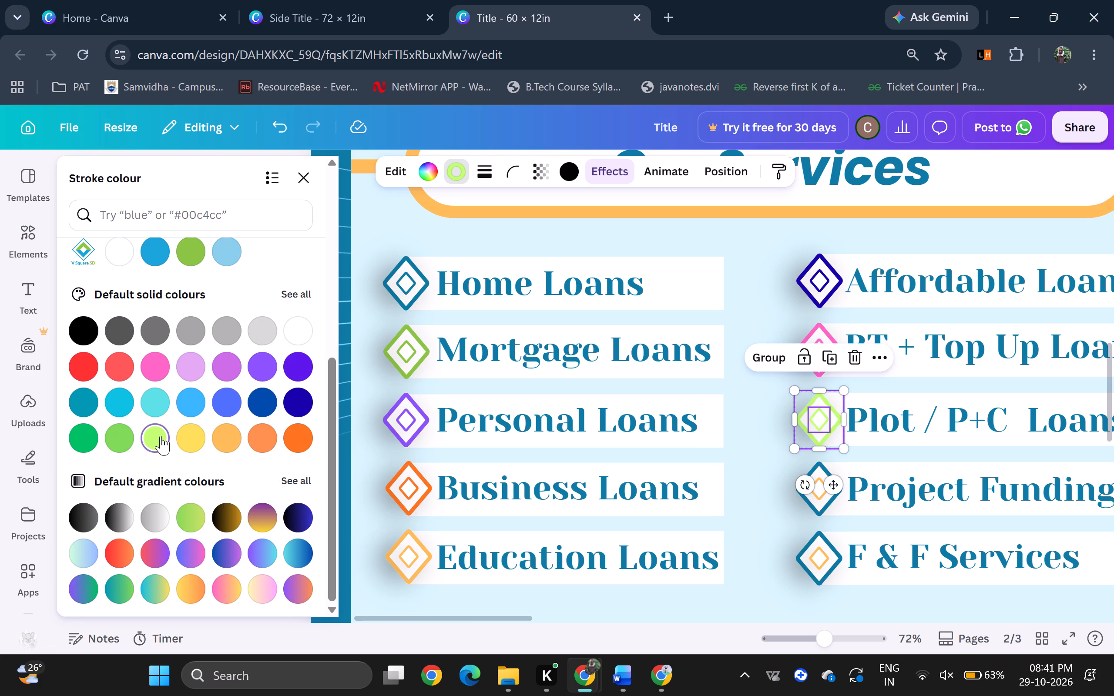
click(84, 435)
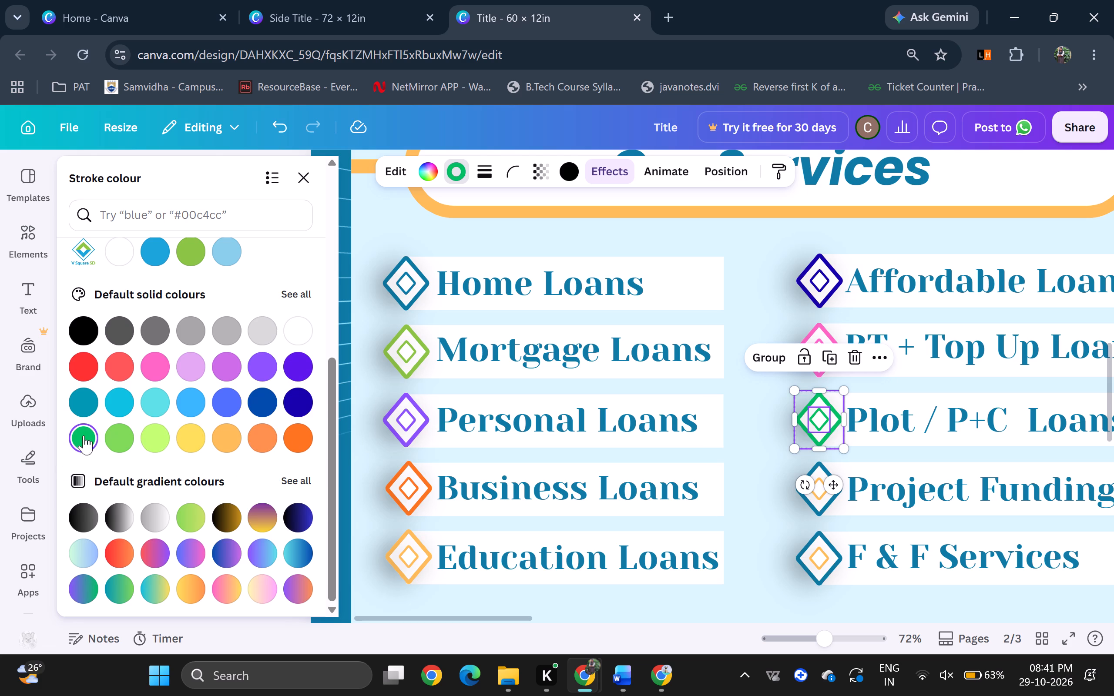
Set the outline of both diamonds beside Project Funding to the medium-light grey of the default solid colours.
click(818, 508)
shift+click(820, 490)
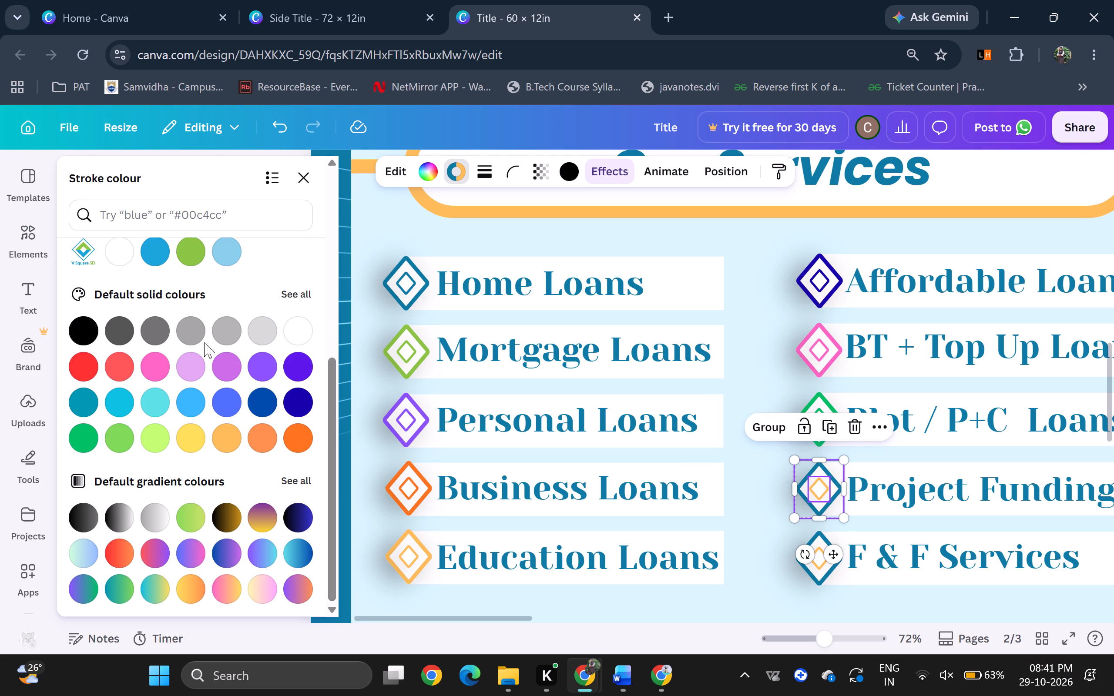
click(192, 332)
Set the outline of both diamonds beside F & F Services to turquoise #5ce1e6.
click(826, 578)
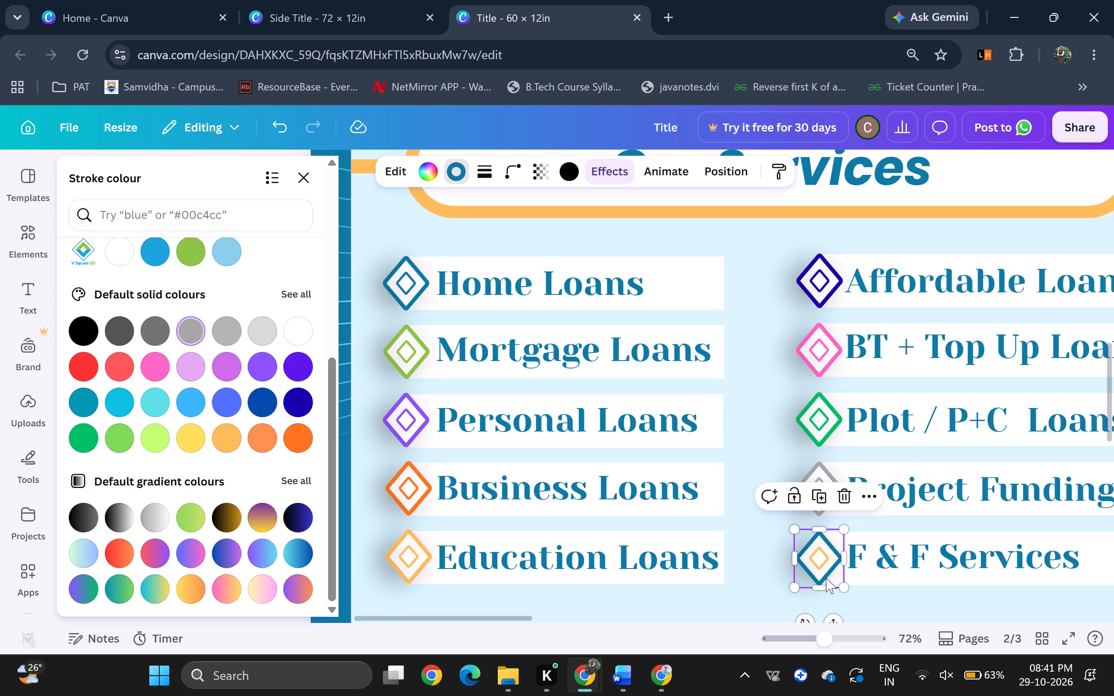
shift+click(821, 563)
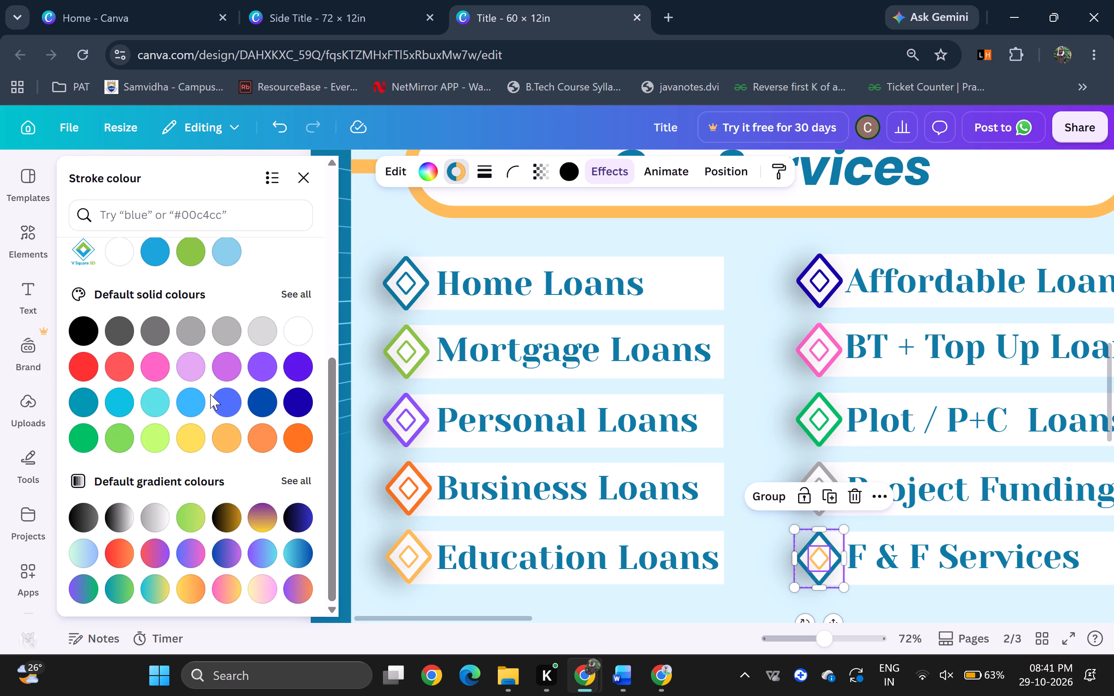
click(224, 439)
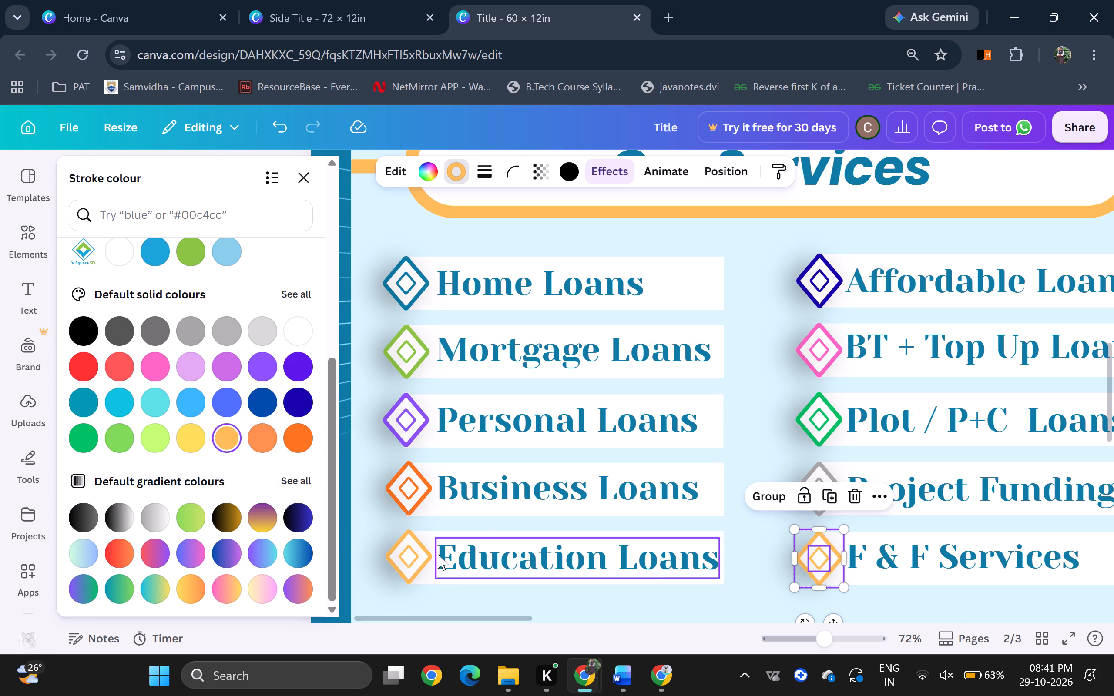
scroll(174, 461, up, 1)
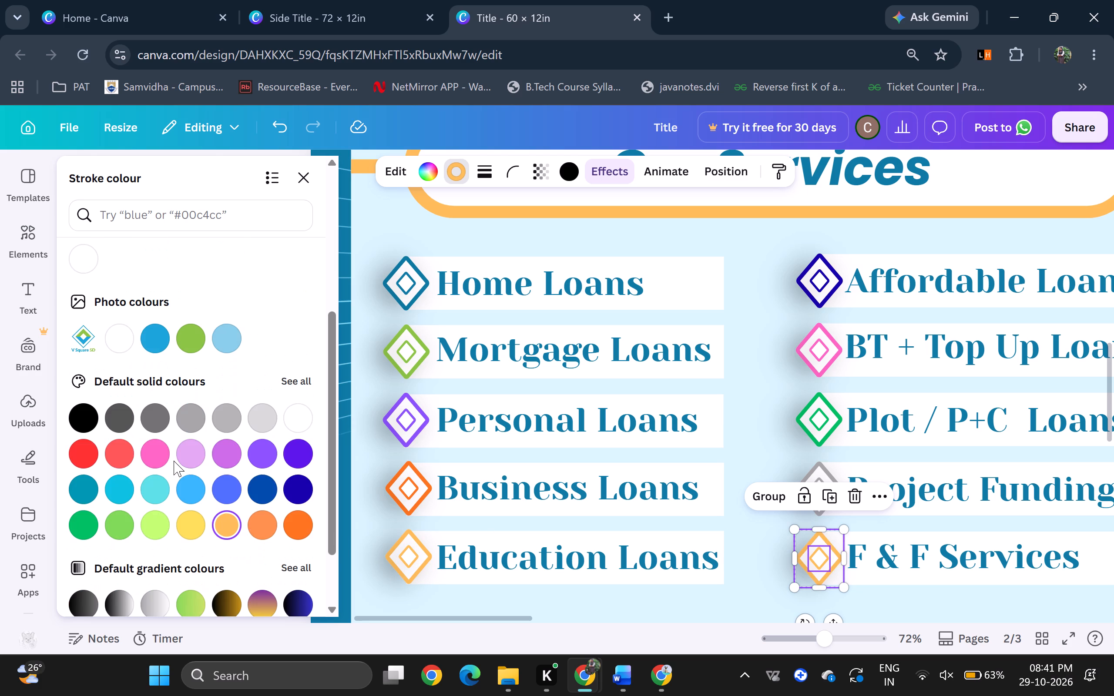
click(157, 485)
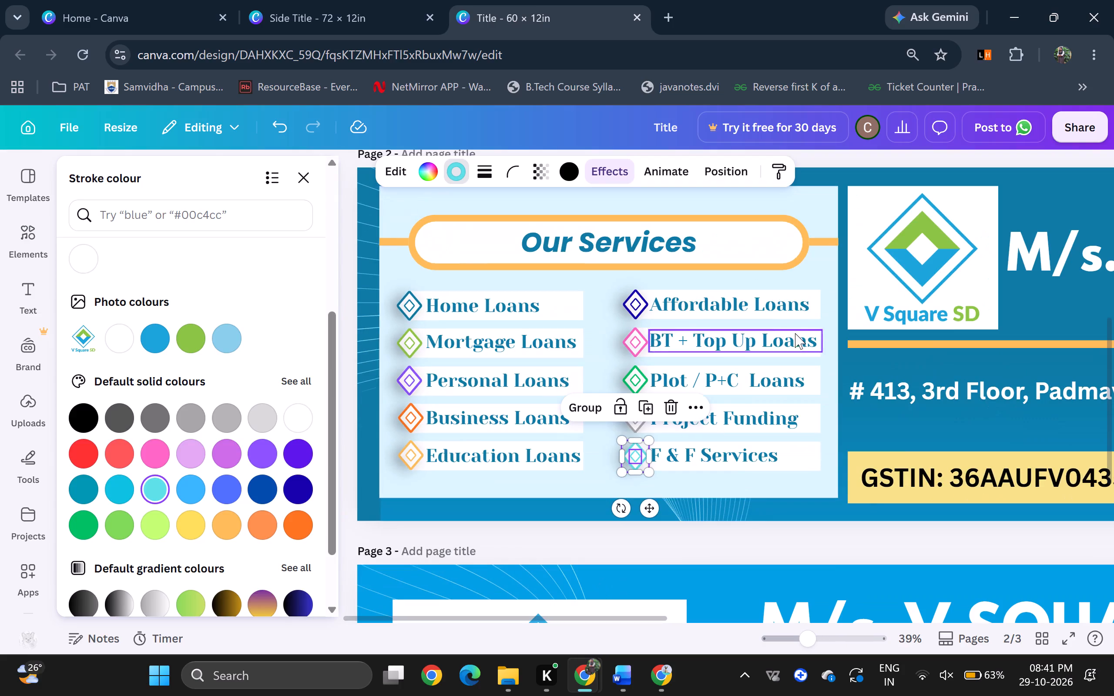
Check the recoloured diamond markers in the Our Services panel on page 2, both in the whole banner and close up.
click(775, 545)
click(775, 545)
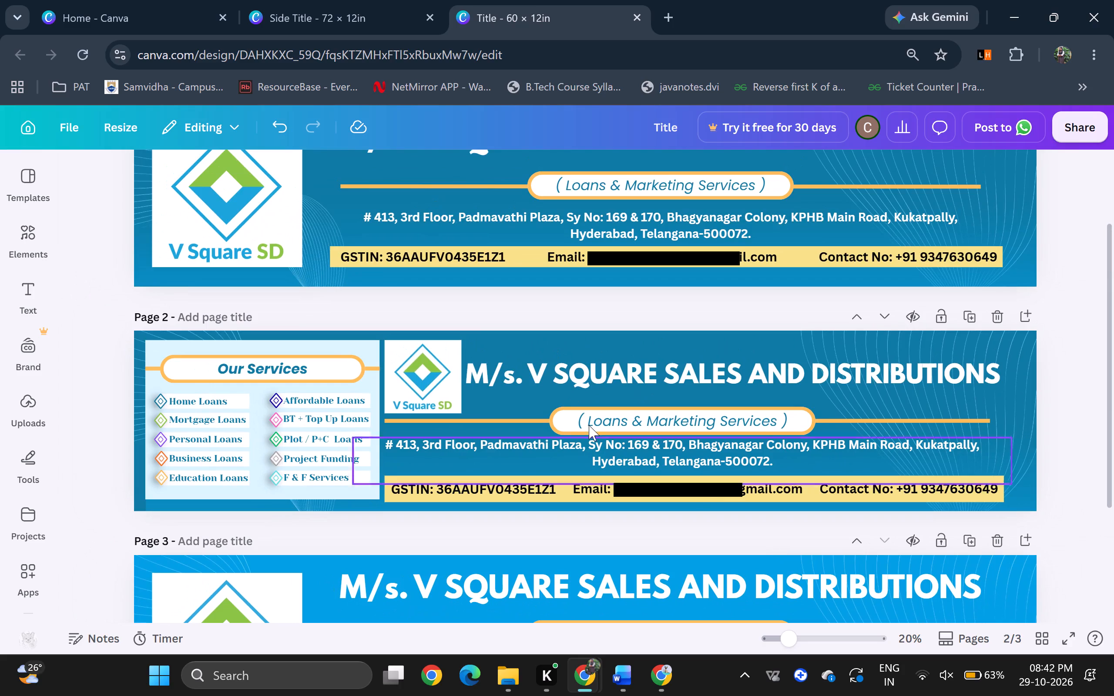
scroll(569, 415, right, 4)
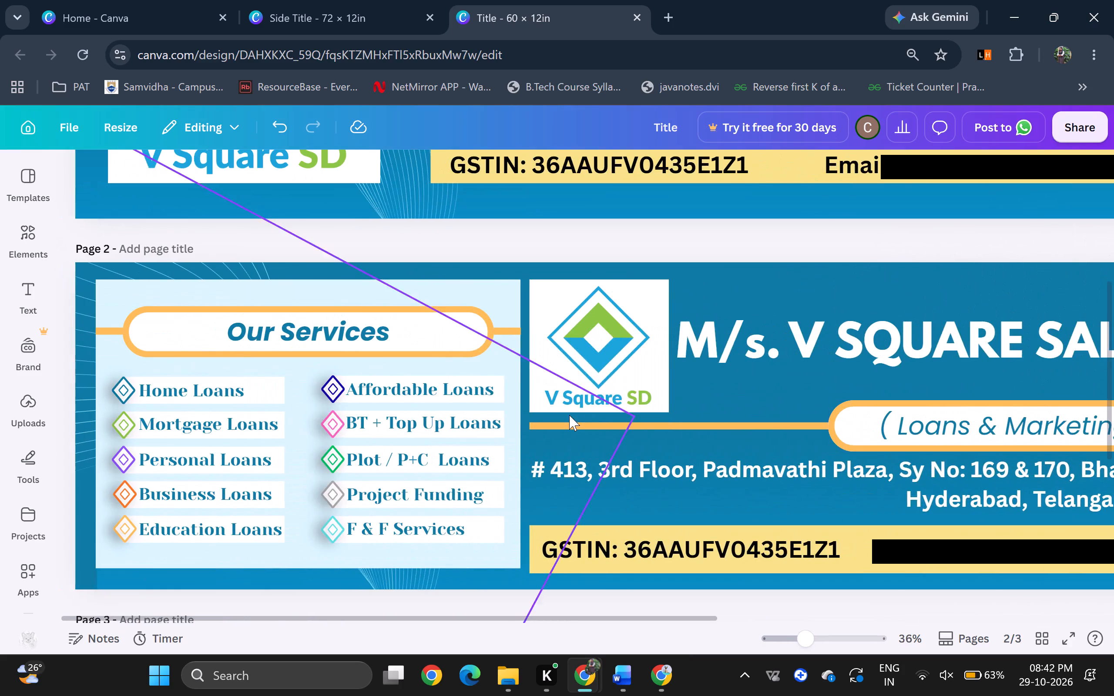
scroll(359, 452, right, 3)
scroll(359, 452, down, 1)
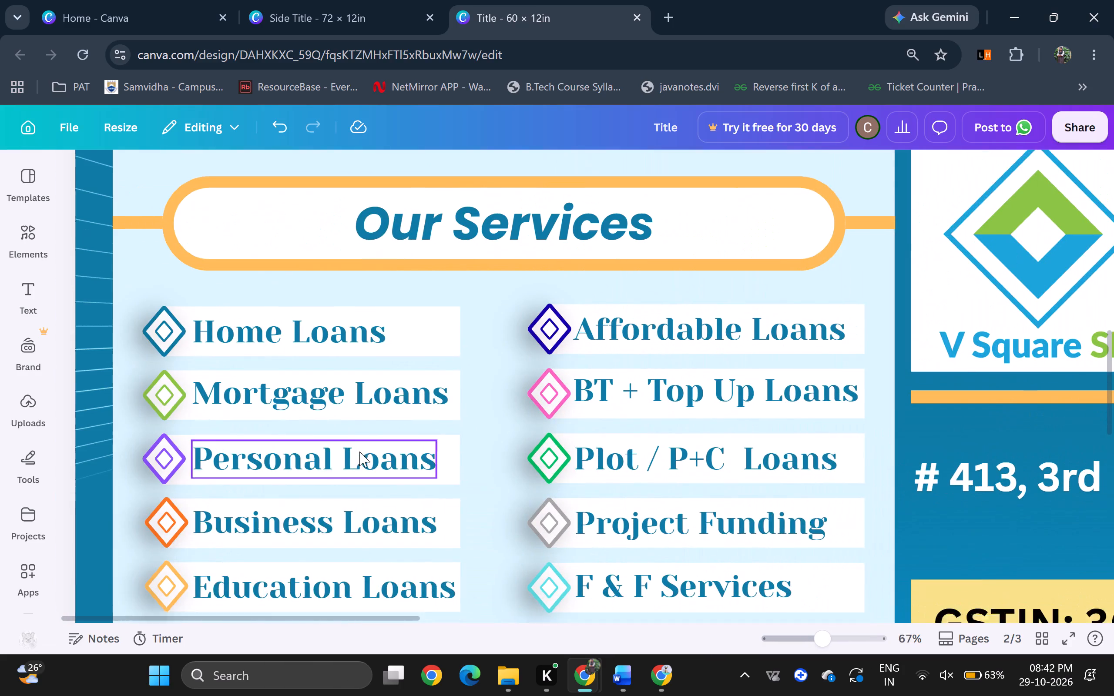
scroll(359, 452, down, 1)
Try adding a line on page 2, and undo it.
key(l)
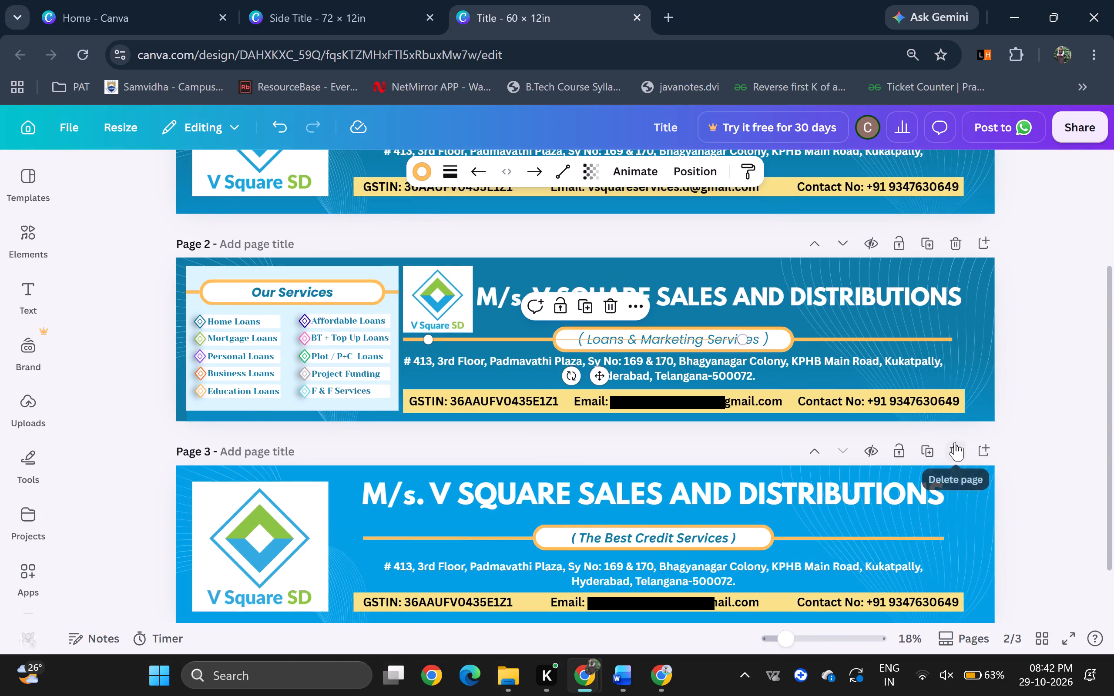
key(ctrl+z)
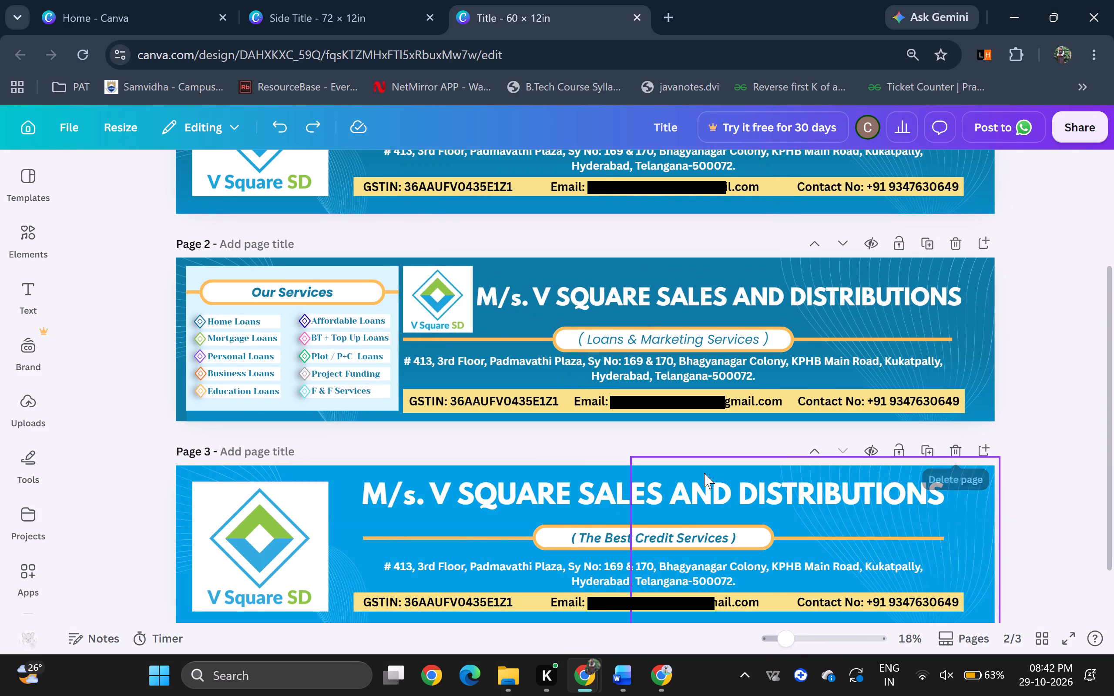
Examine the Our Services list on page 2 up close, including its white backing boxes and spacing.
scroll(369, 283, right, 4)
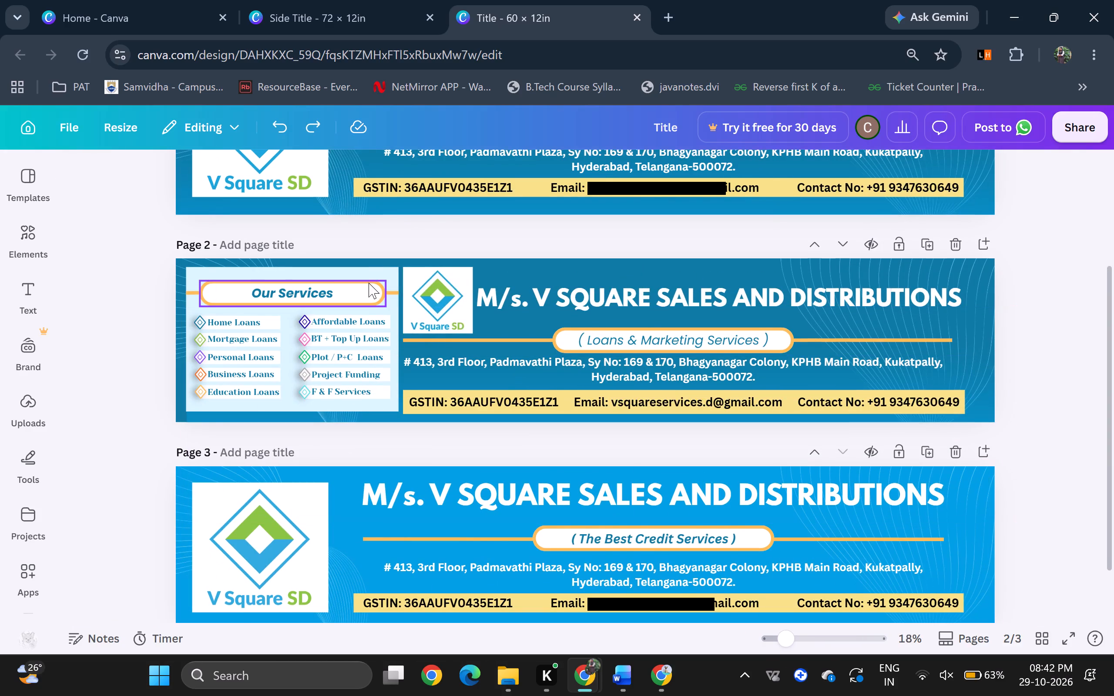
scroll(369, 283, right, 4)
scroll(369, 283, down, 4)
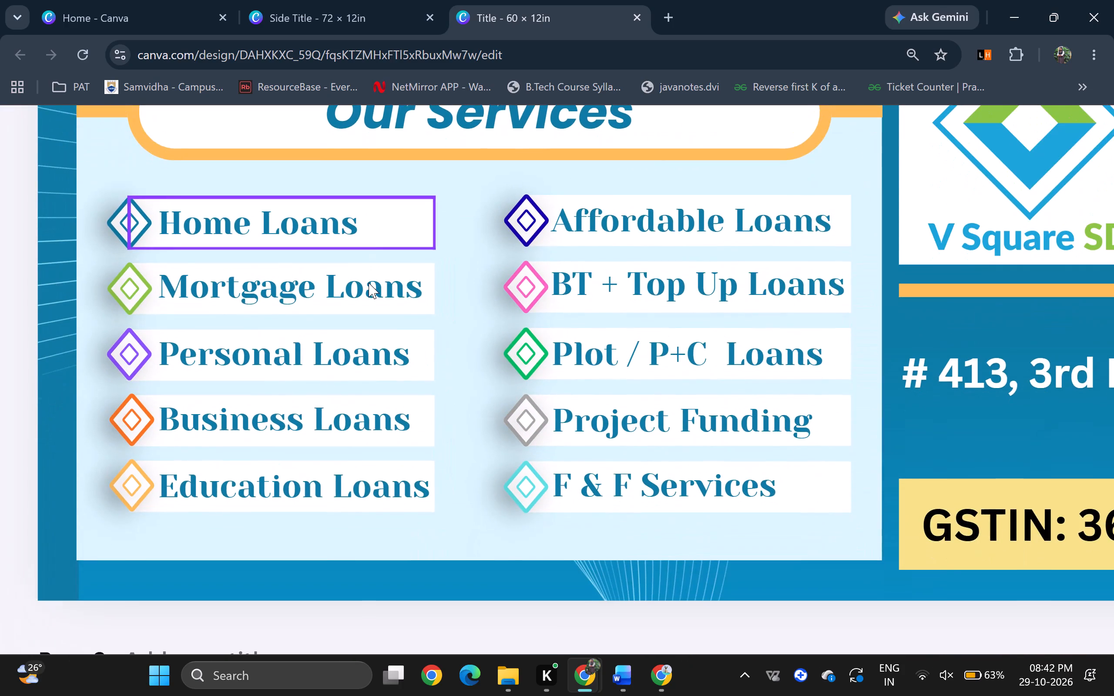
scroll(369, 283, down, 1)
scroll(369, 283, up, 1)
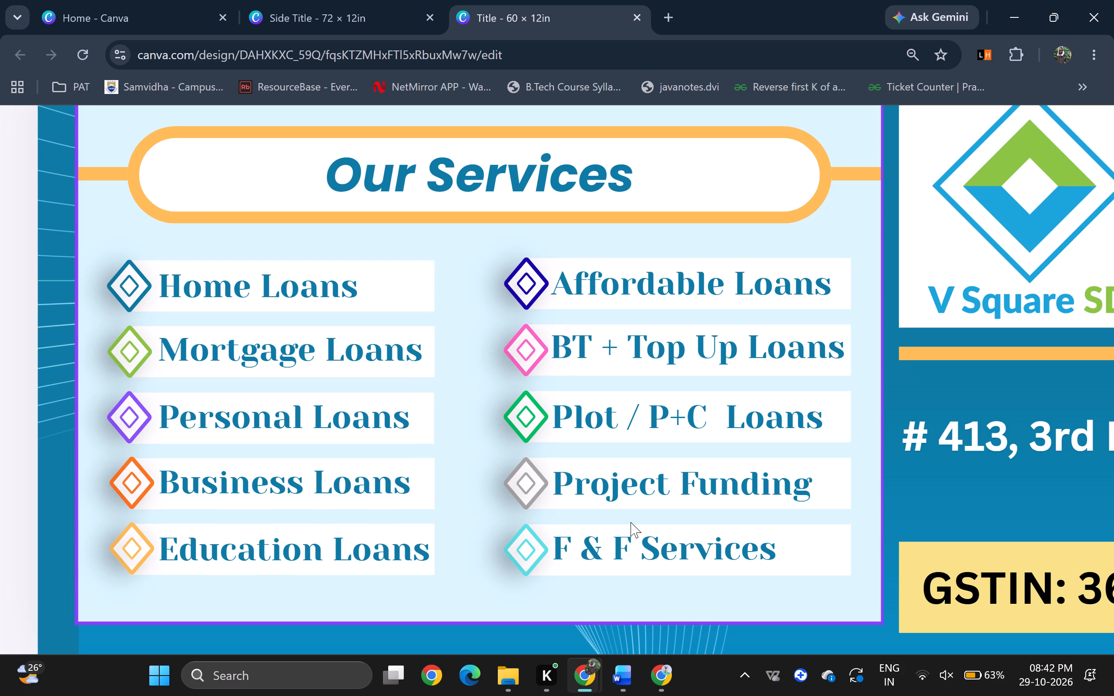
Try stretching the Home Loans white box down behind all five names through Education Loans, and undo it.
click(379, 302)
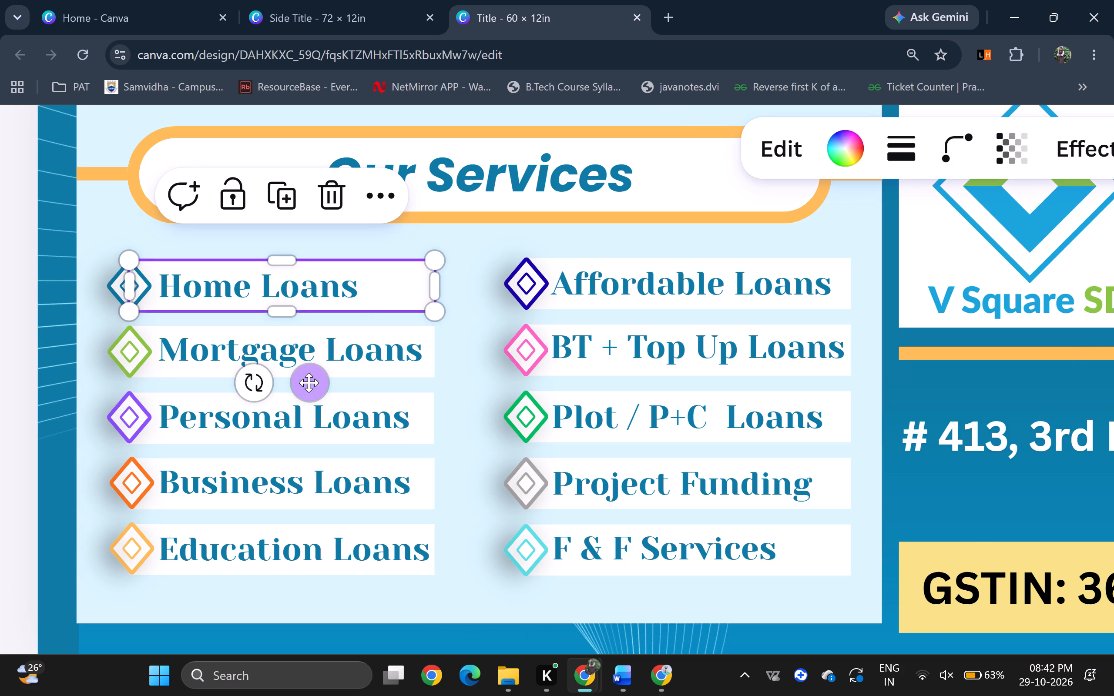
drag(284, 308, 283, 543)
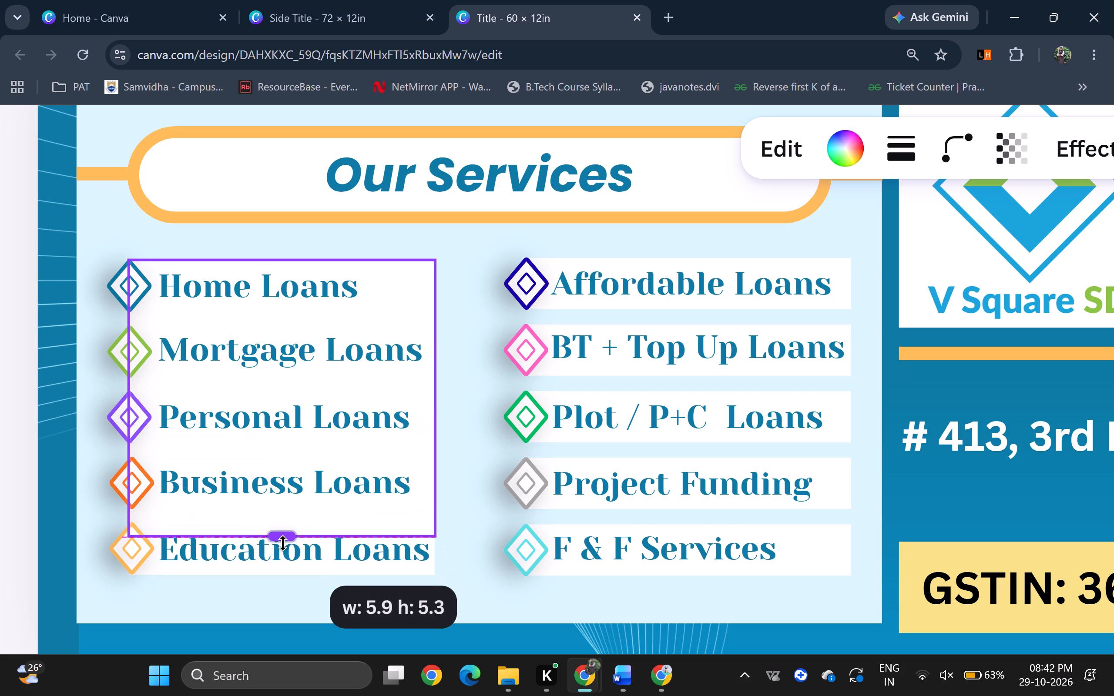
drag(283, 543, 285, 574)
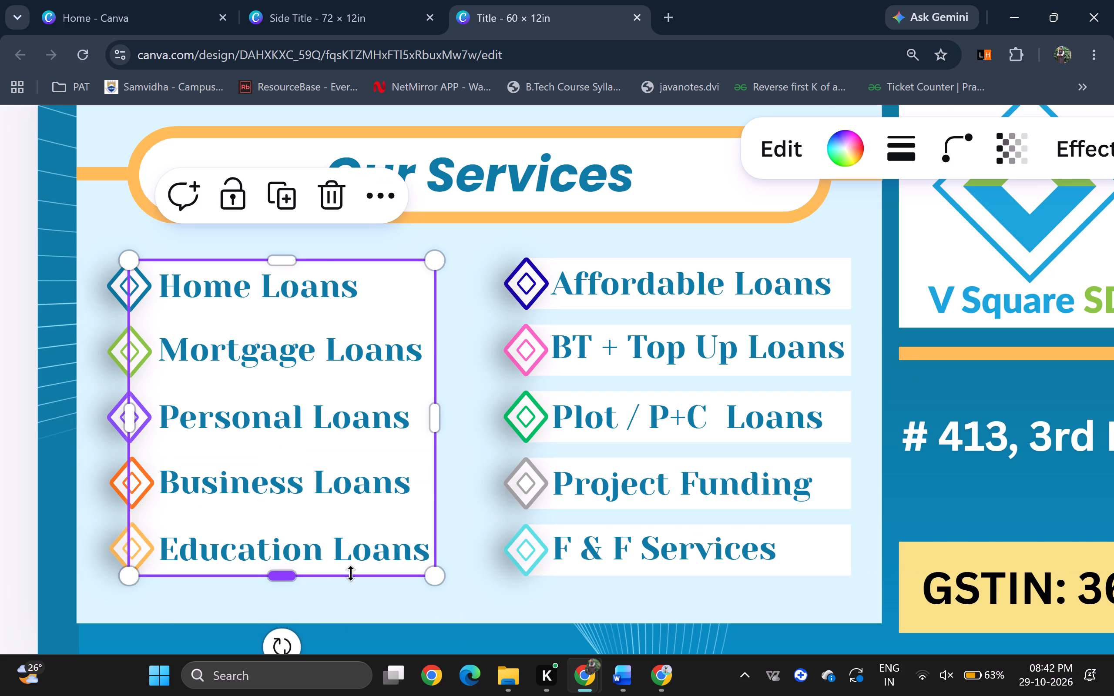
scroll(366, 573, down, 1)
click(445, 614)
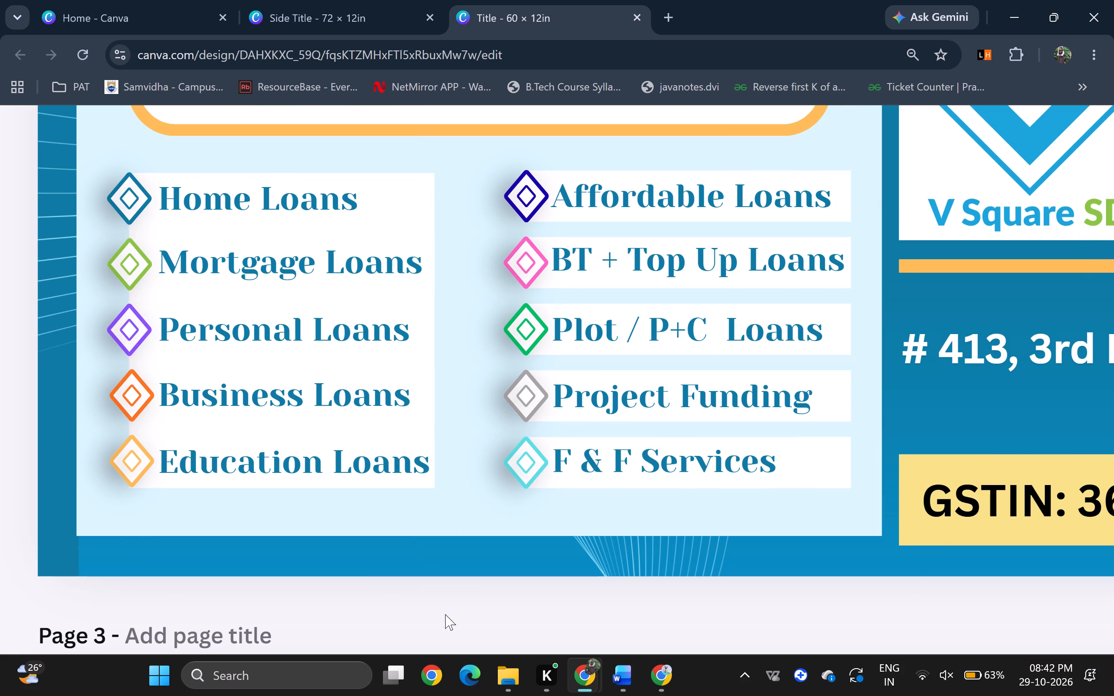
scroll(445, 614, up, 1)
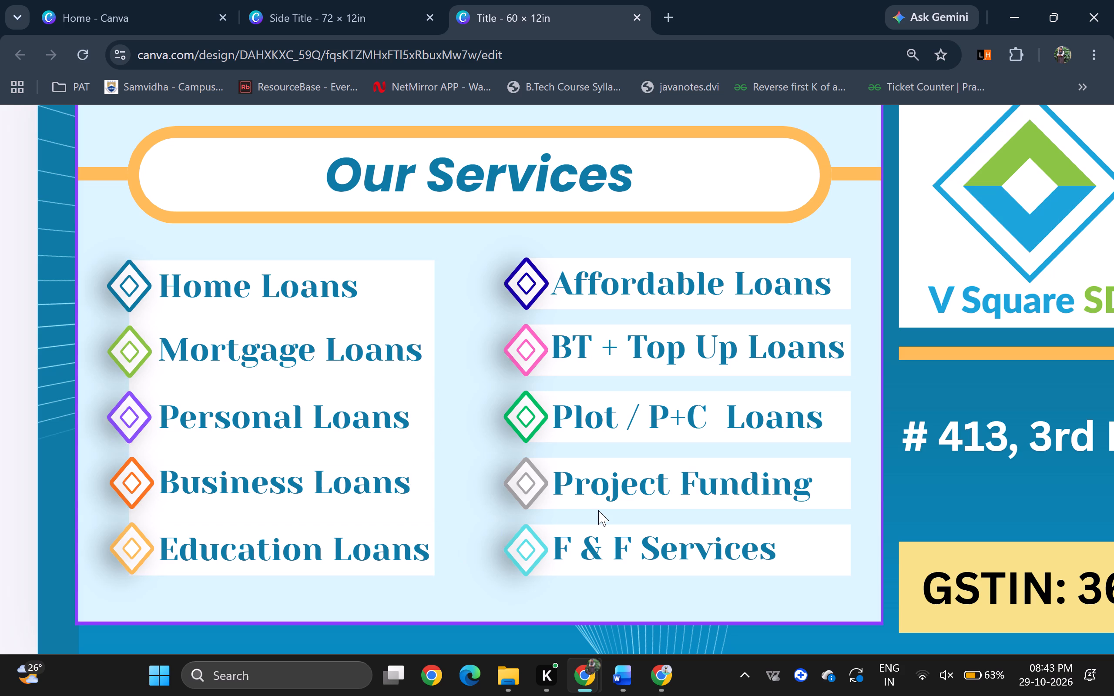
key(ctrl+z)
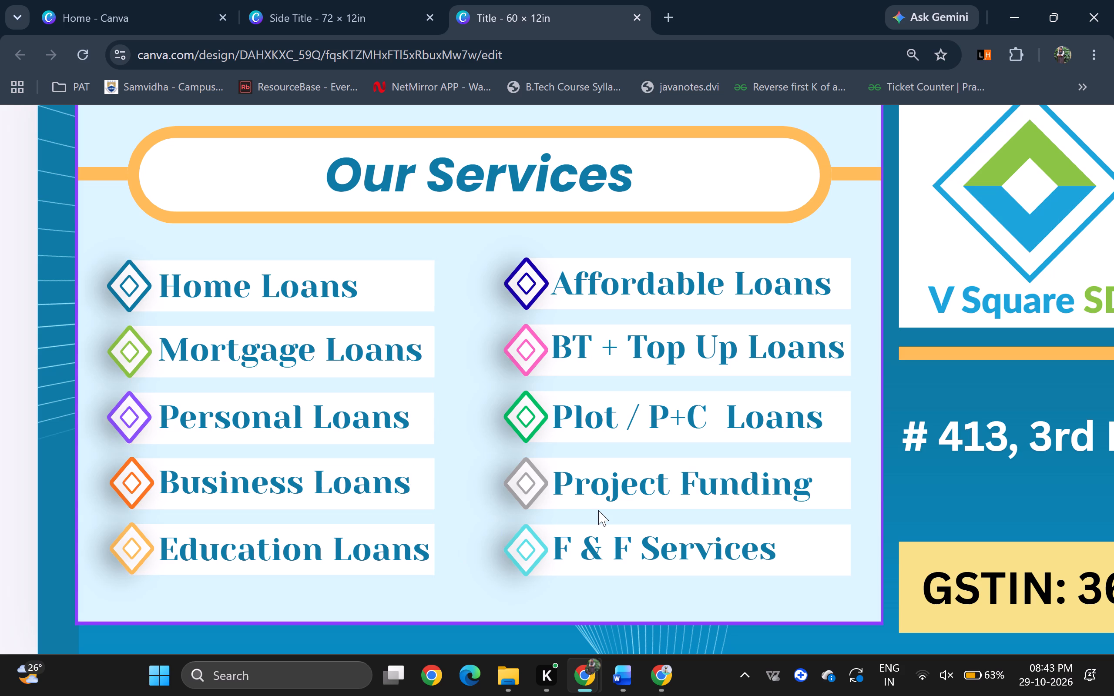
Add an orange line on page 2 and shorten it into a short segment near the Home Loans box's top-right corner.
scroll(333, 463, up, 1)
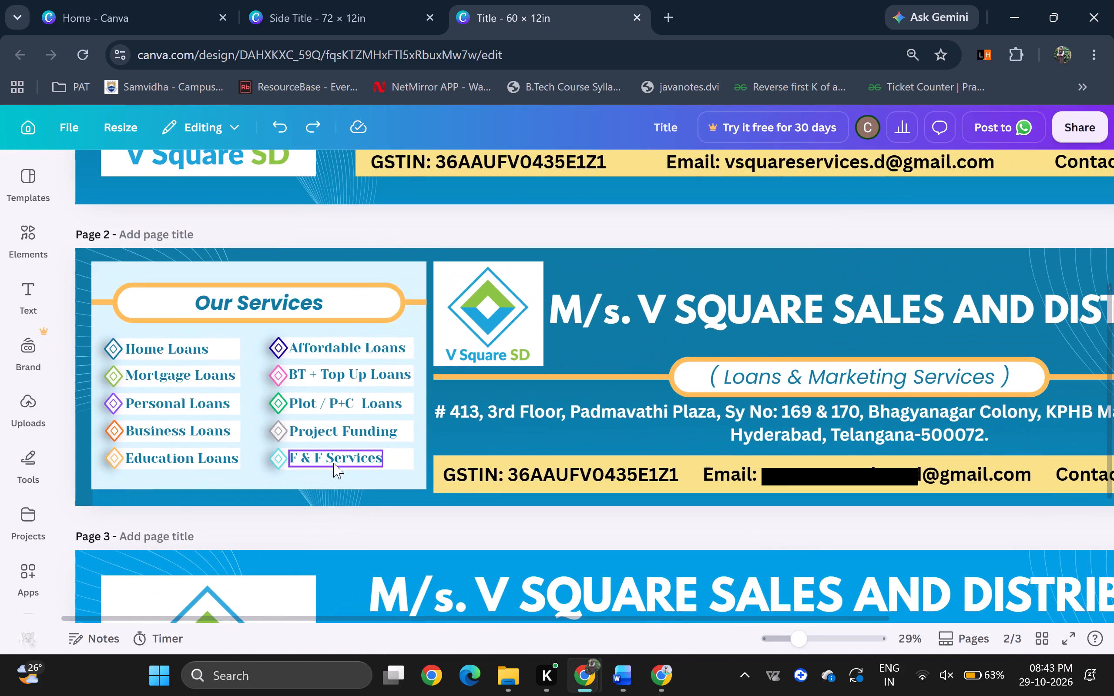
key(l)
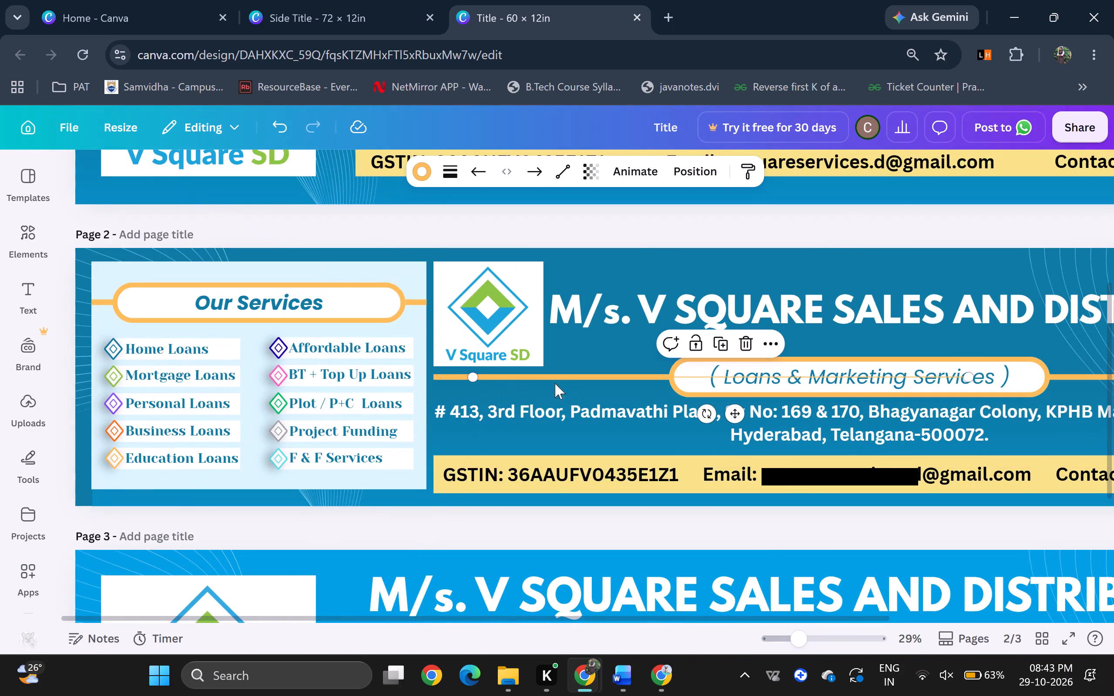
drag(738, 417, 501, 376)
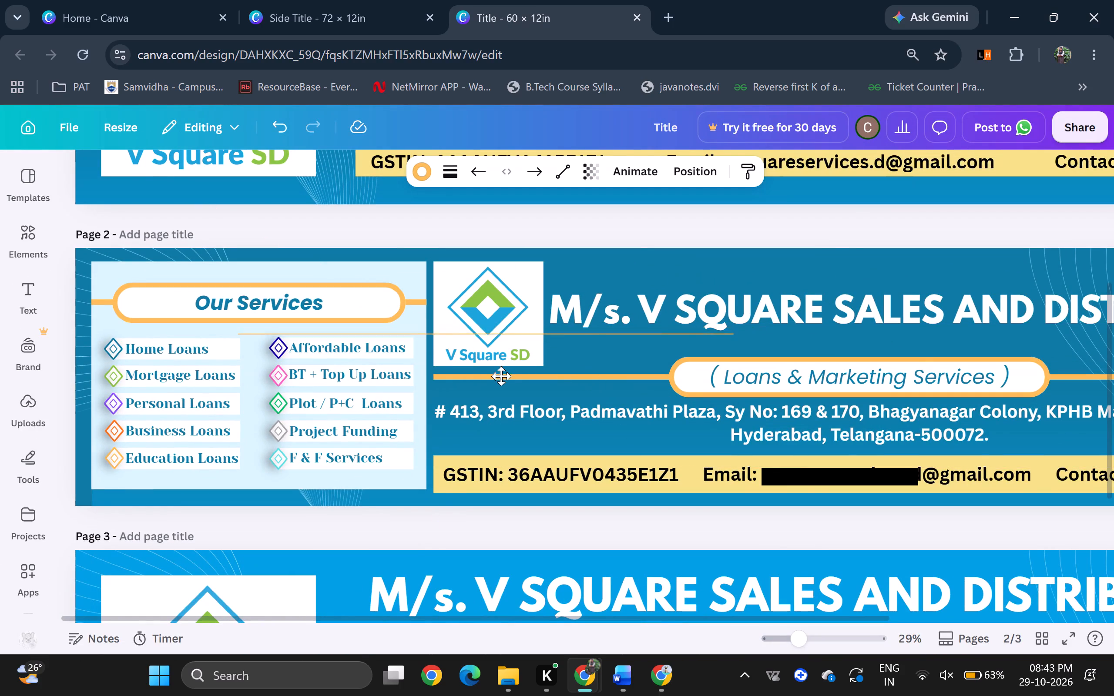
drag(501, 376, 503, 377)
drag(735, 339, 645, 344)
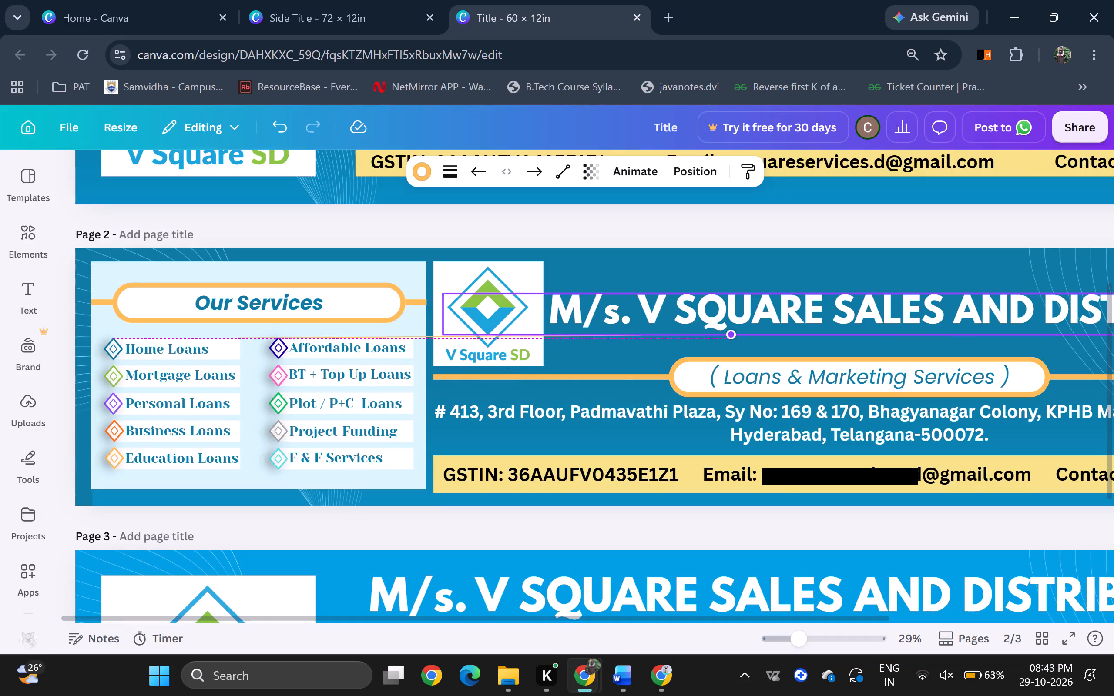
drag(645, 344, 238, 358)
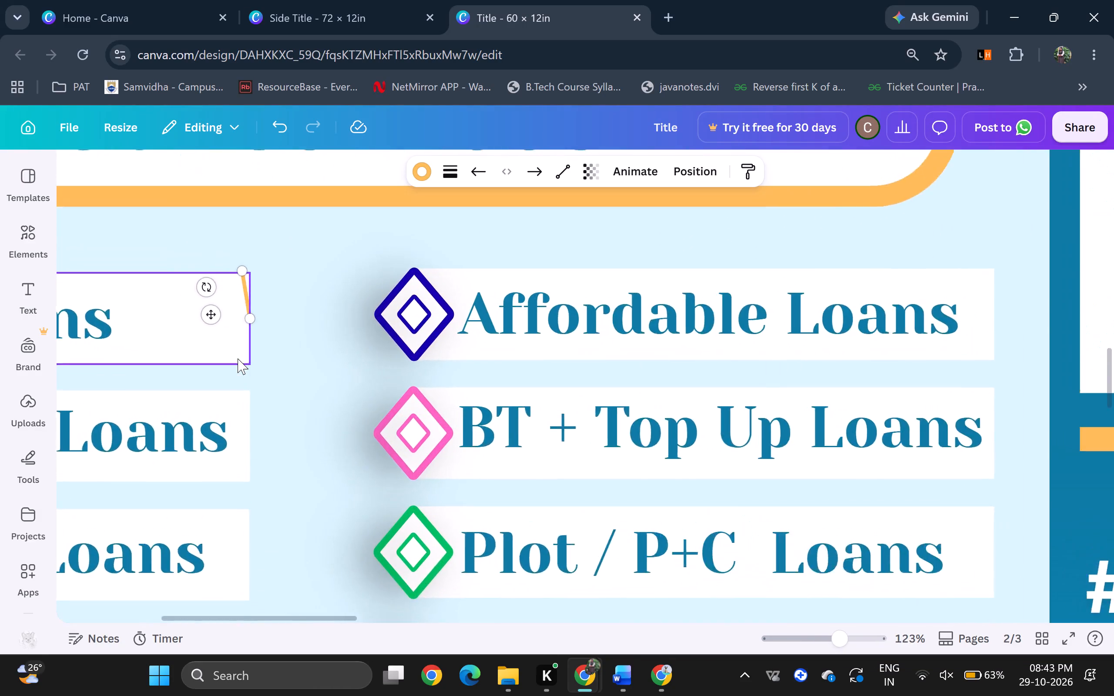
Align the orange line vertically along the Home Loans white box's right edge, spanning its full height, about 1 in long.
scroll(238, 358, right, 2)
scroll(632, 236, up, 1)
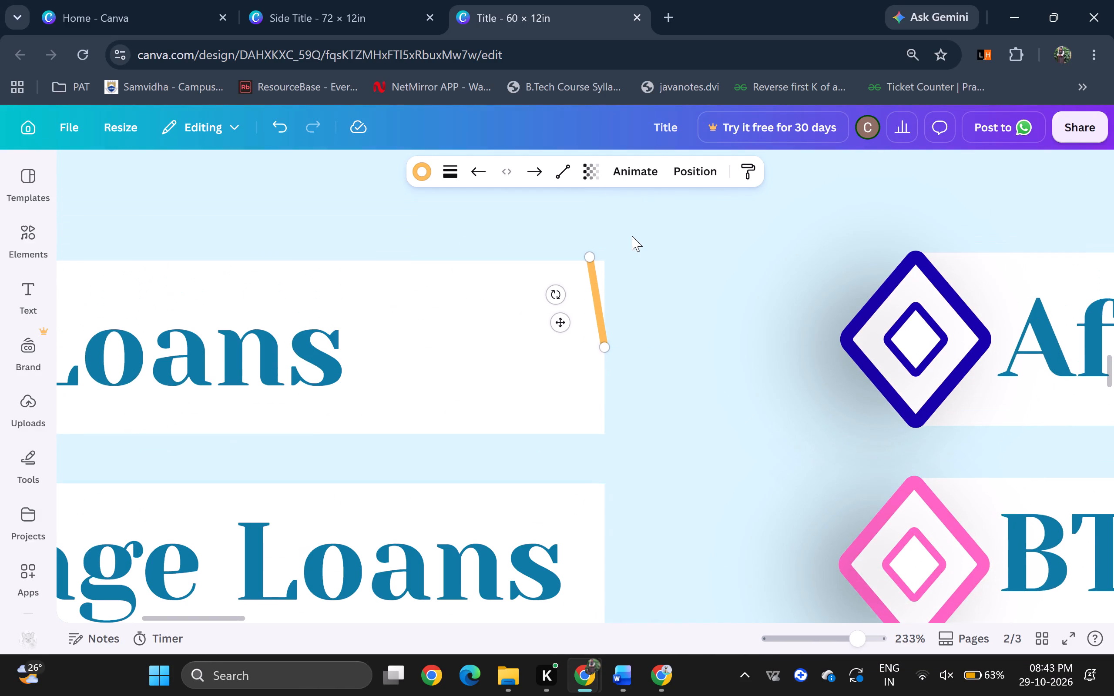
drag(589, 258, 600, 261)
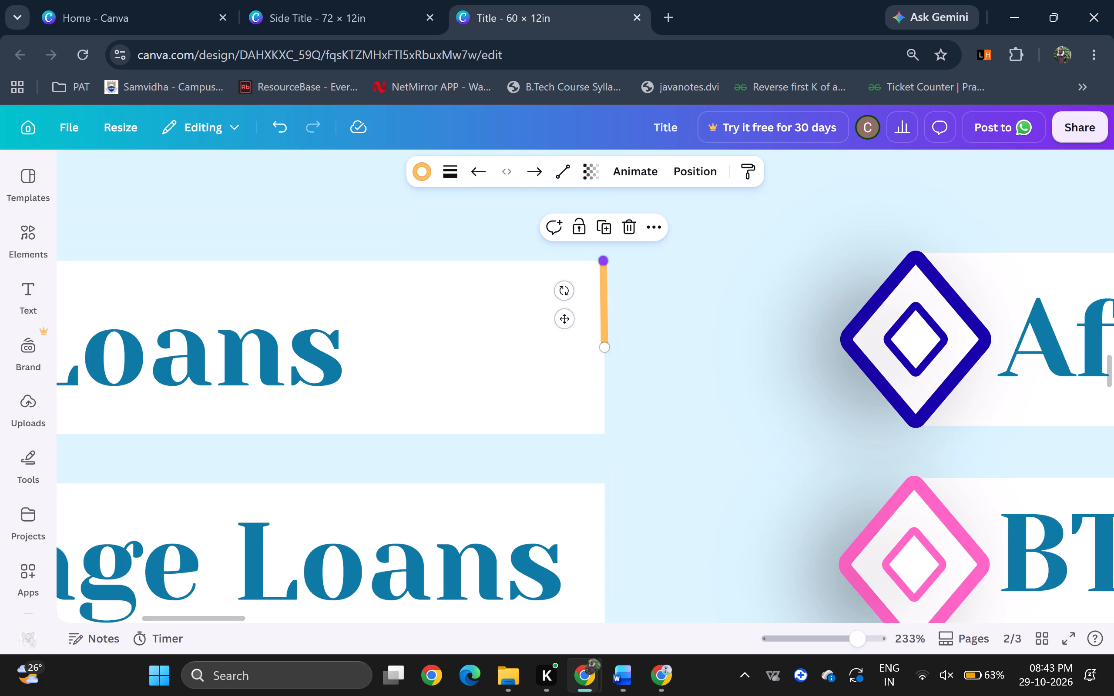
drag(607, 348, 601, 401)
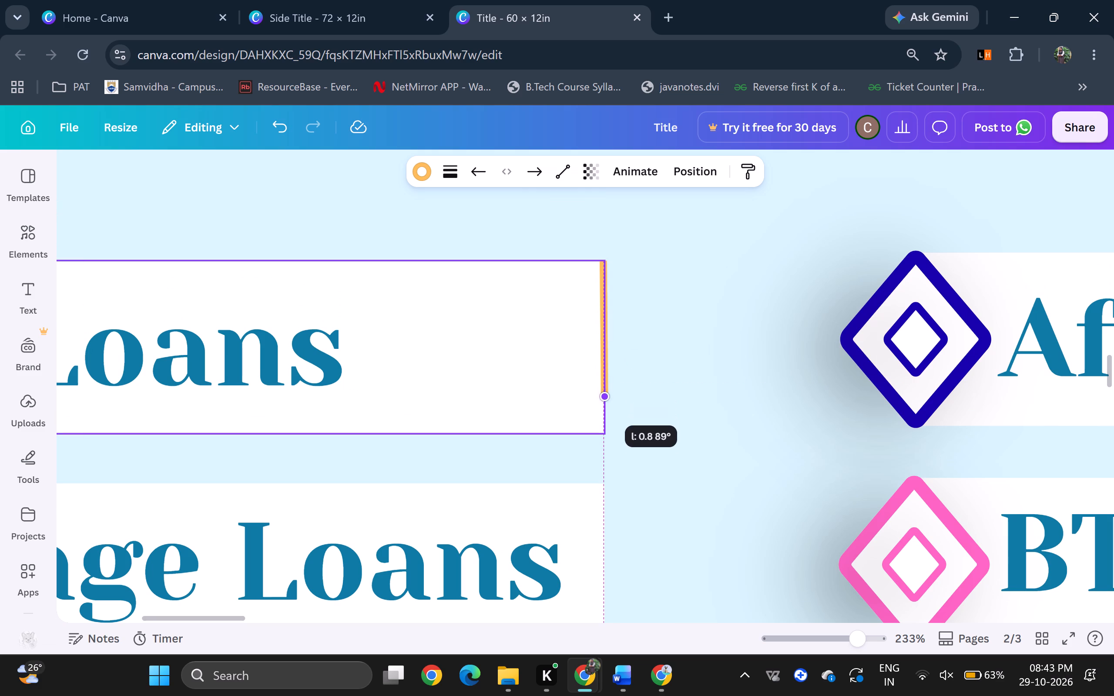
drag(601, 401, 603, 433)
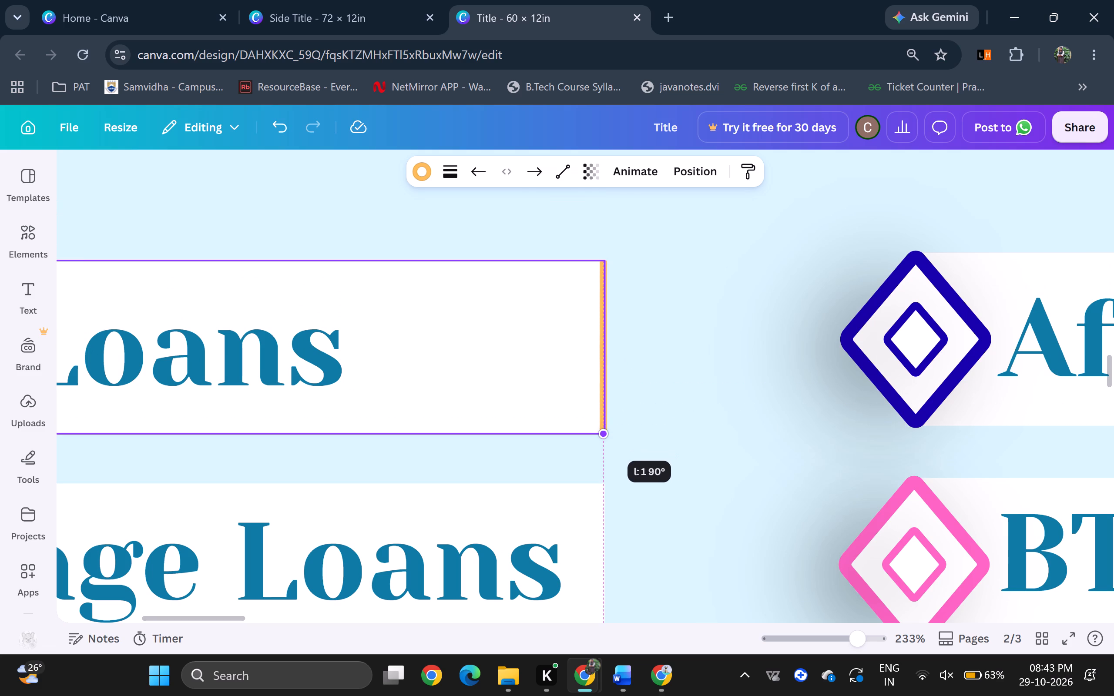
drag(603, 433, 603, 430)
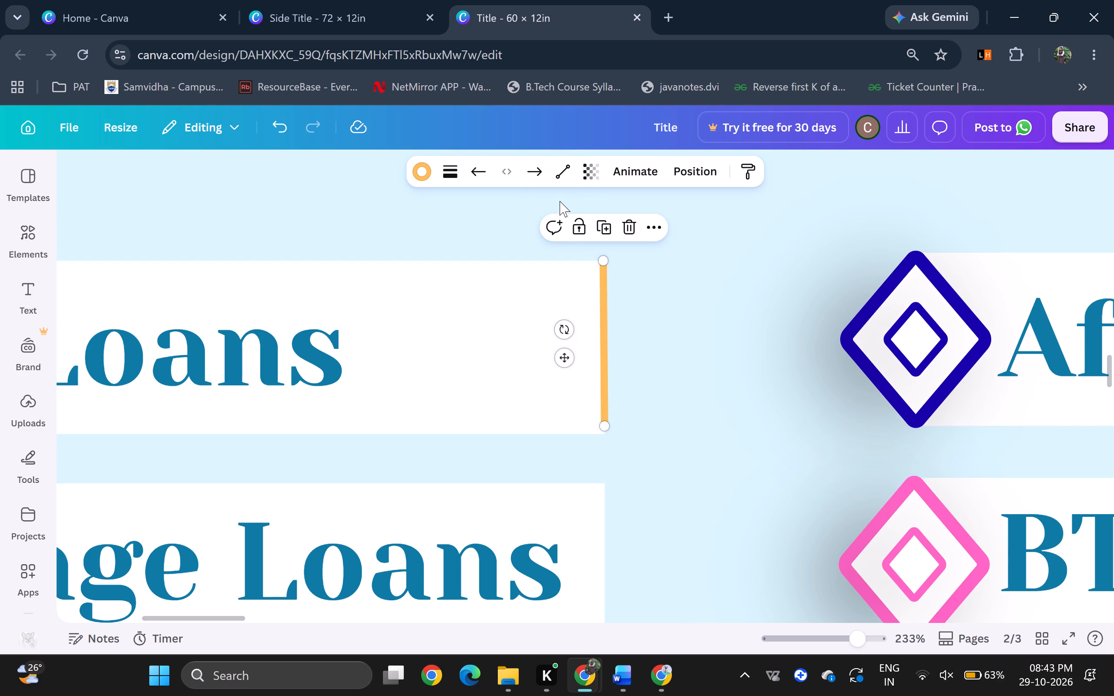
drag(605, 427, 606, 435)
click(606, 436)
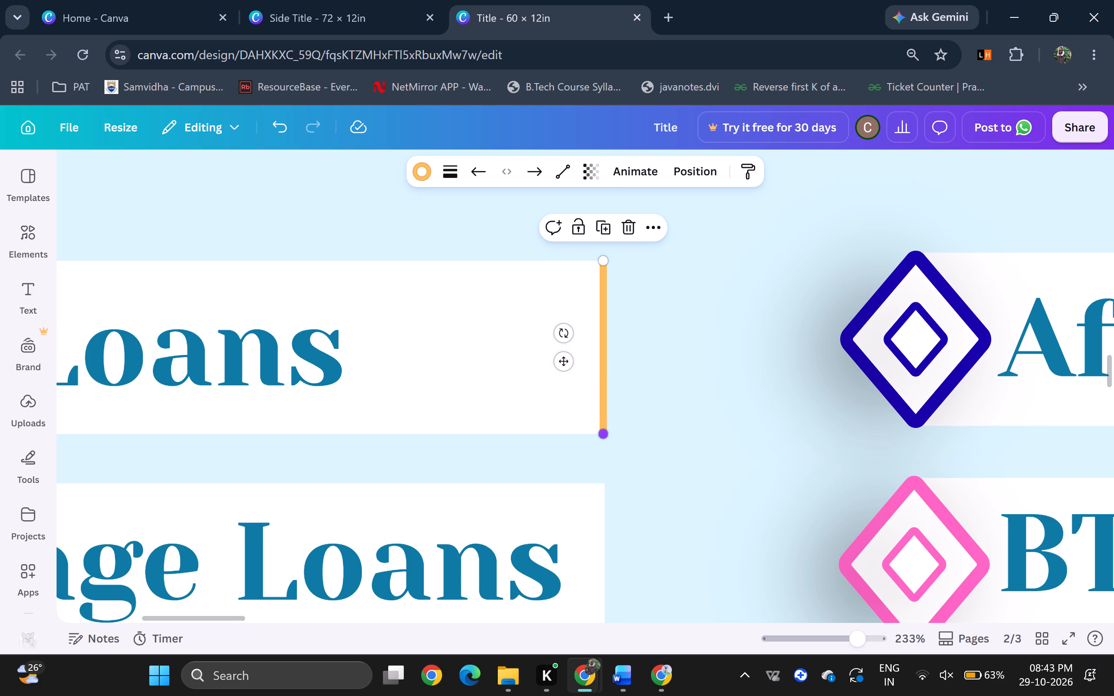
Recolour the orange line on the Home Loans box's right edge to Vividazure blue #0c7aa3.
click(429, 172)
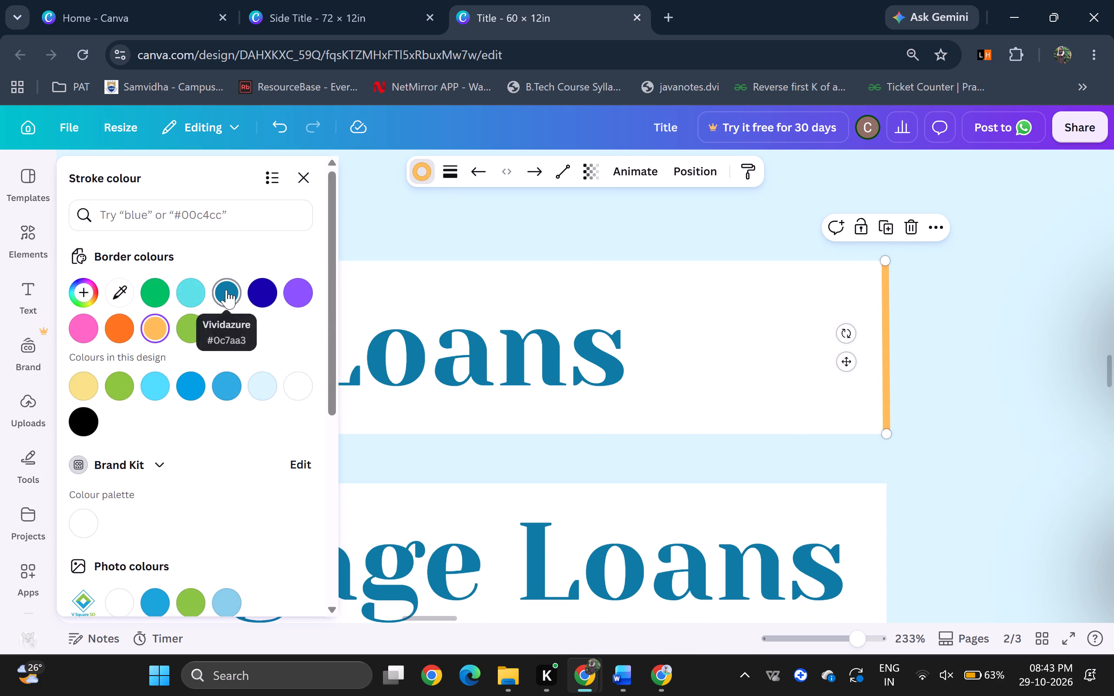
click(226, 290)
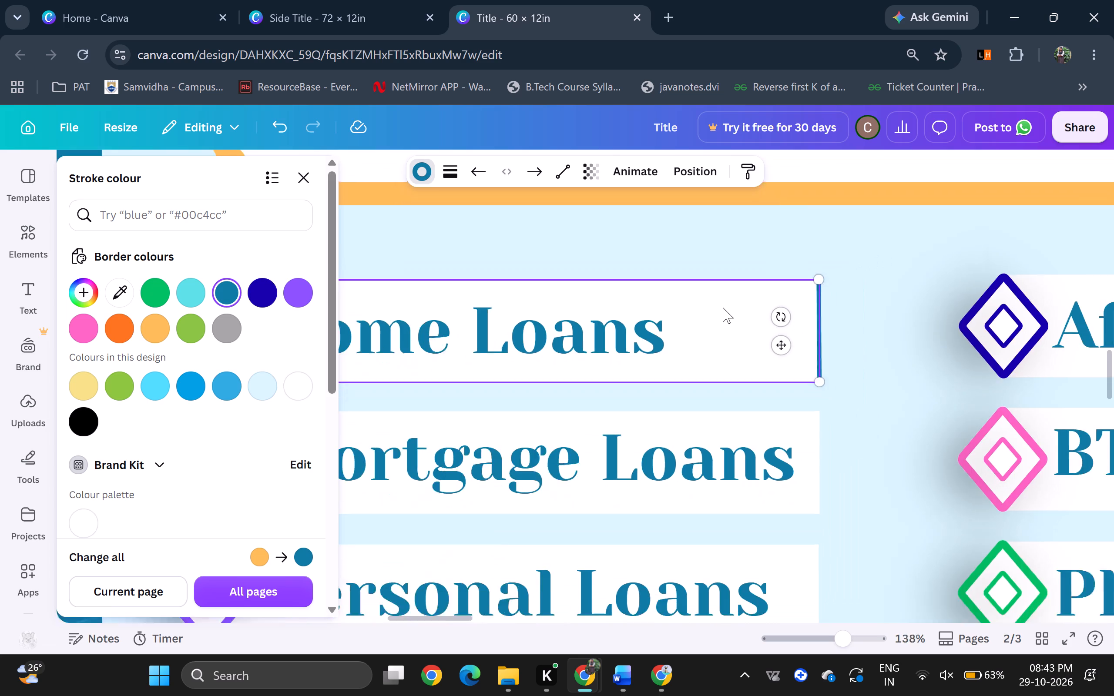
click(782, 324)
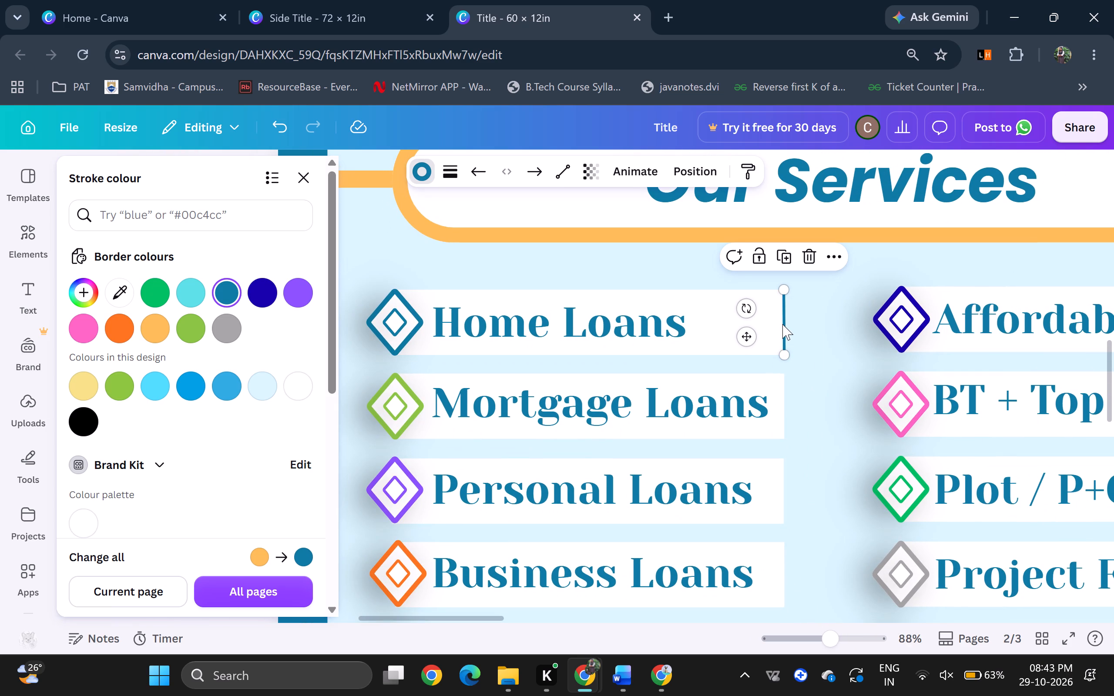
click(804, 411)
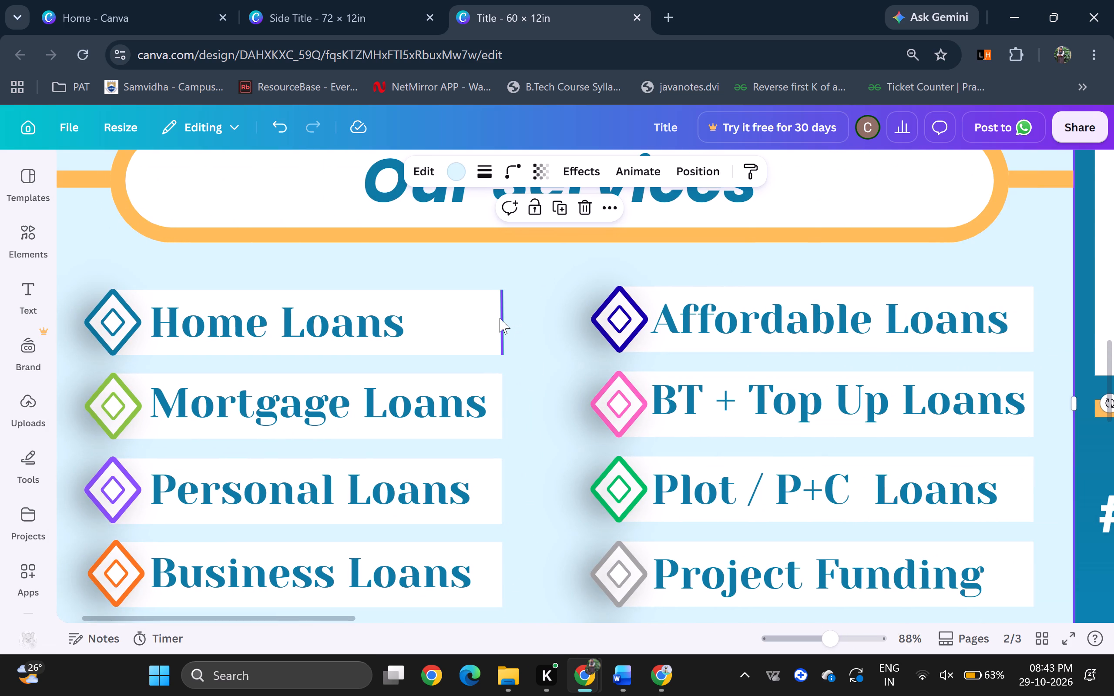
Duplicate the blue edge line onto the right edges of the Mortgage Loans and Personal Loans boxes.
click(502, 318)
key(ctrl+c)
key(ctrl+v)
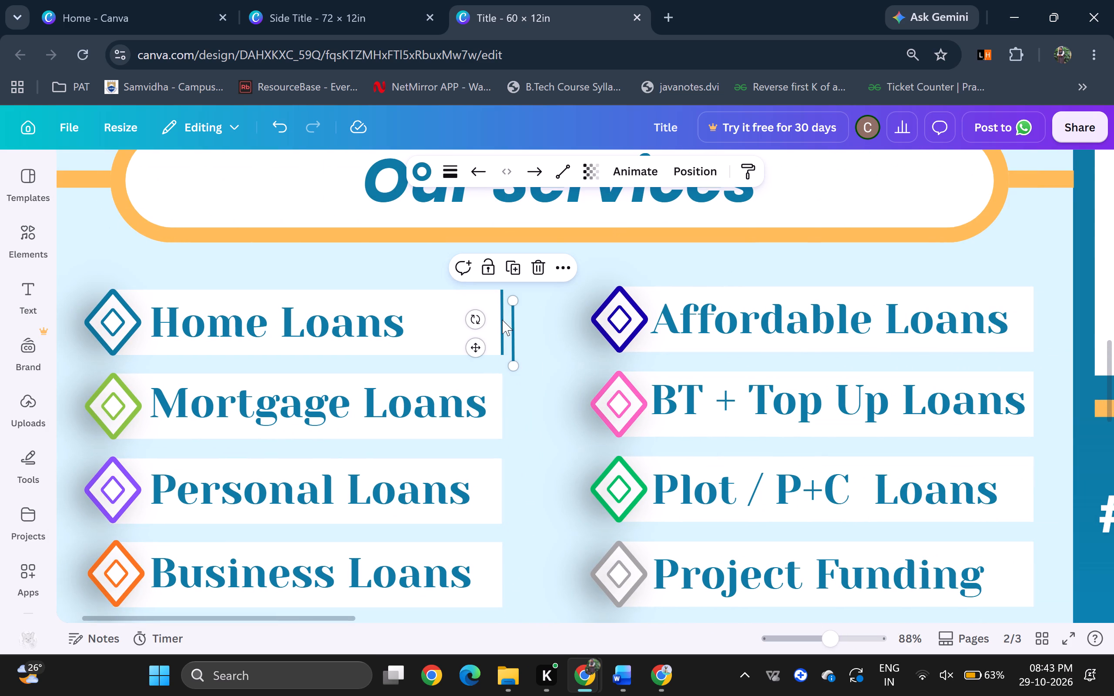
drag(483, 345, 471, 419)
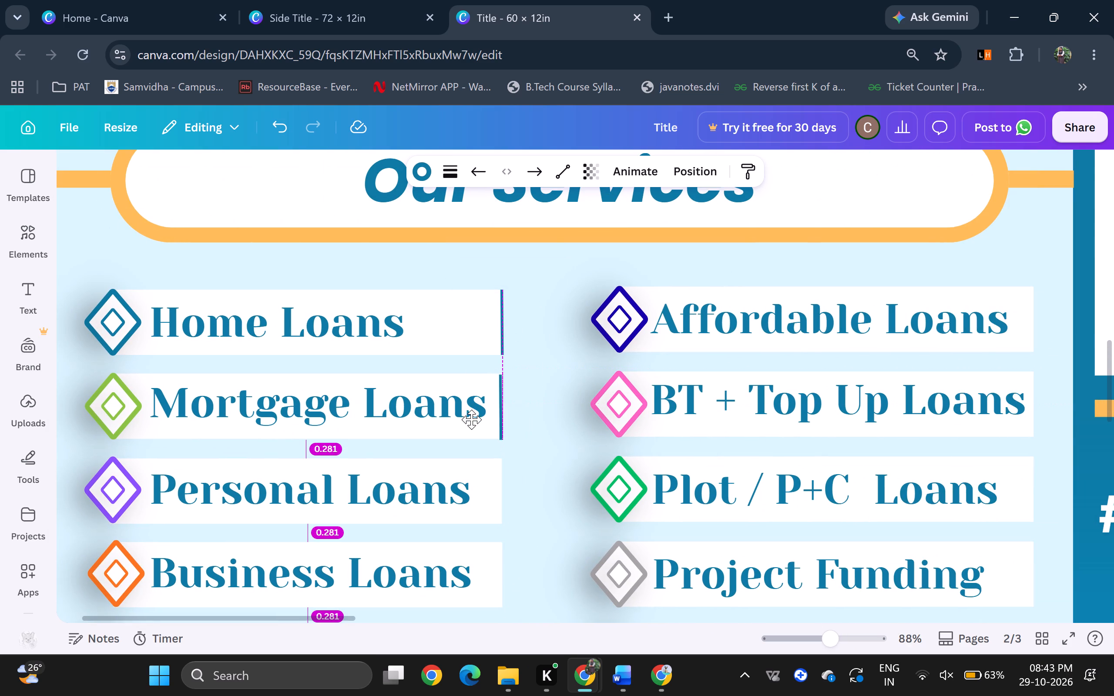
drag(471, 419, 474, 418)
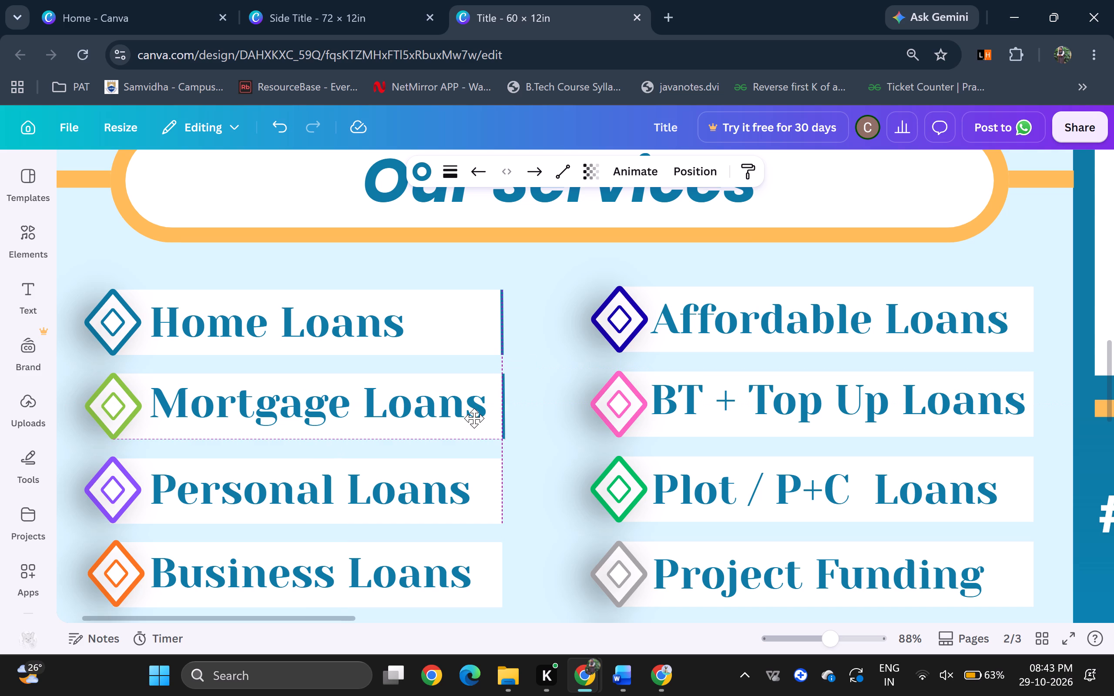
drag(474, 418, 474, 419)
key(ctrl+v)
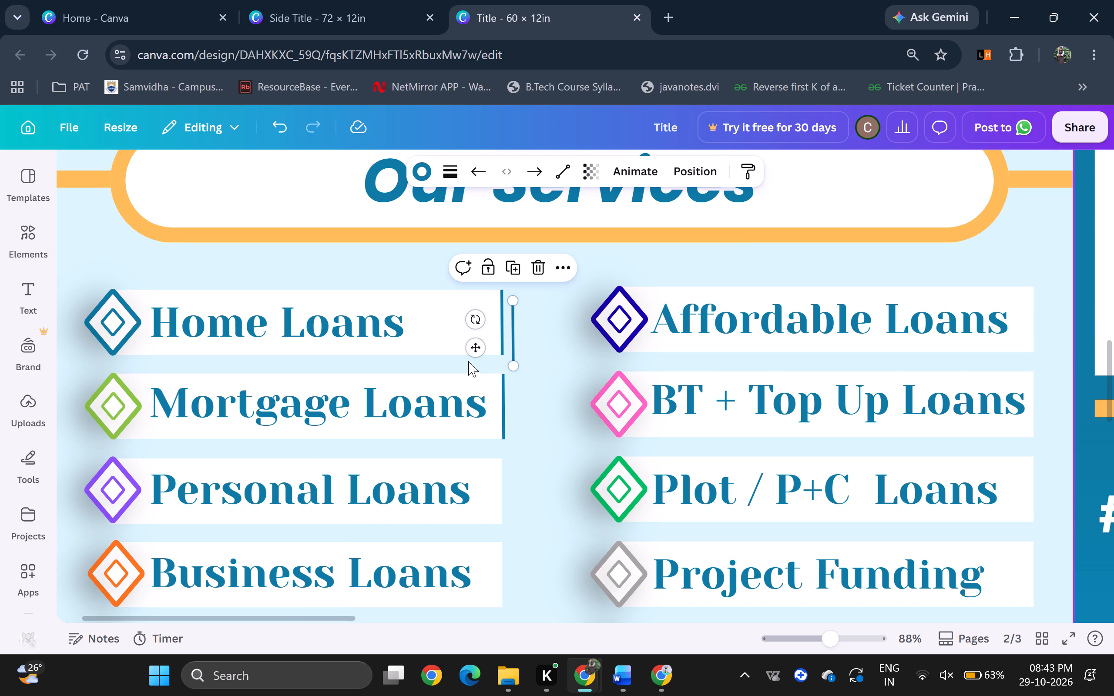
drag(471, 348, 460, 506)
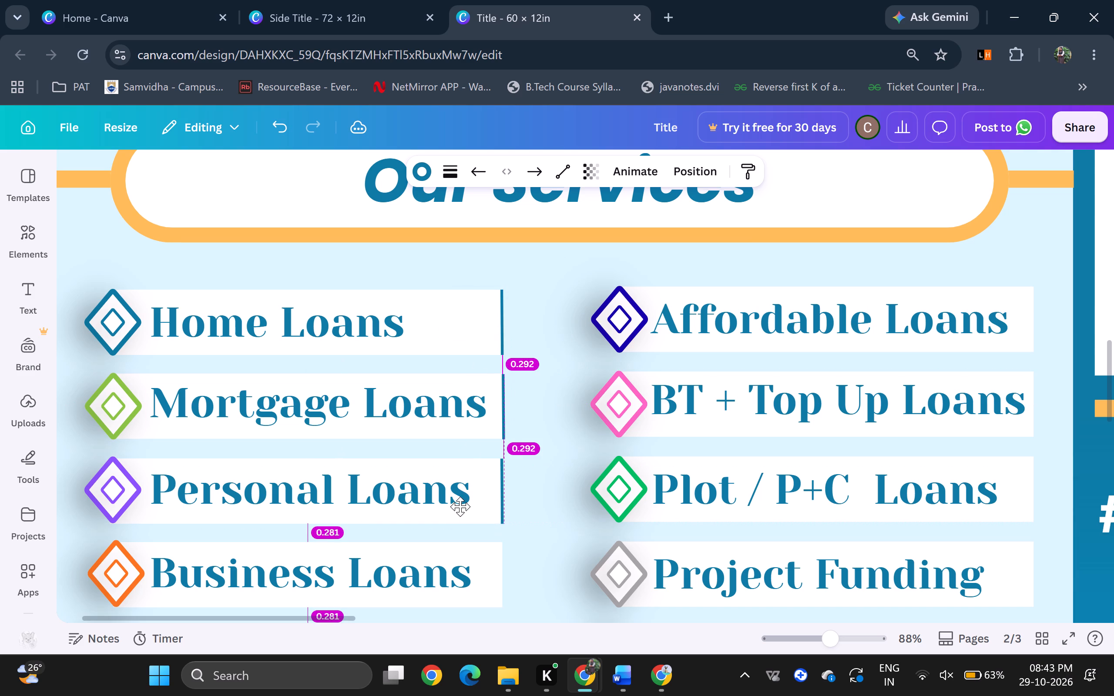
drag(460, 506, 460, 506)
Place further copies of the blue line on the right edges of the Business Loans and Education Loans boxes.
key(ctrl+v)
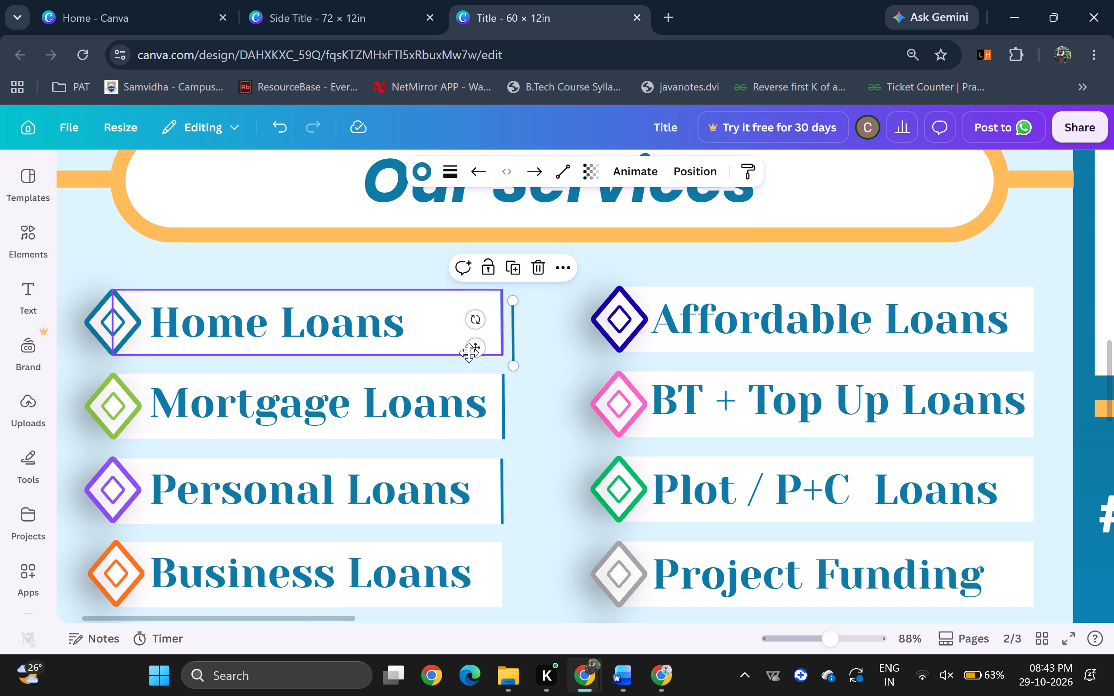
drag(474, 347, 463, 589)
scroll(467, 577, down, 1)
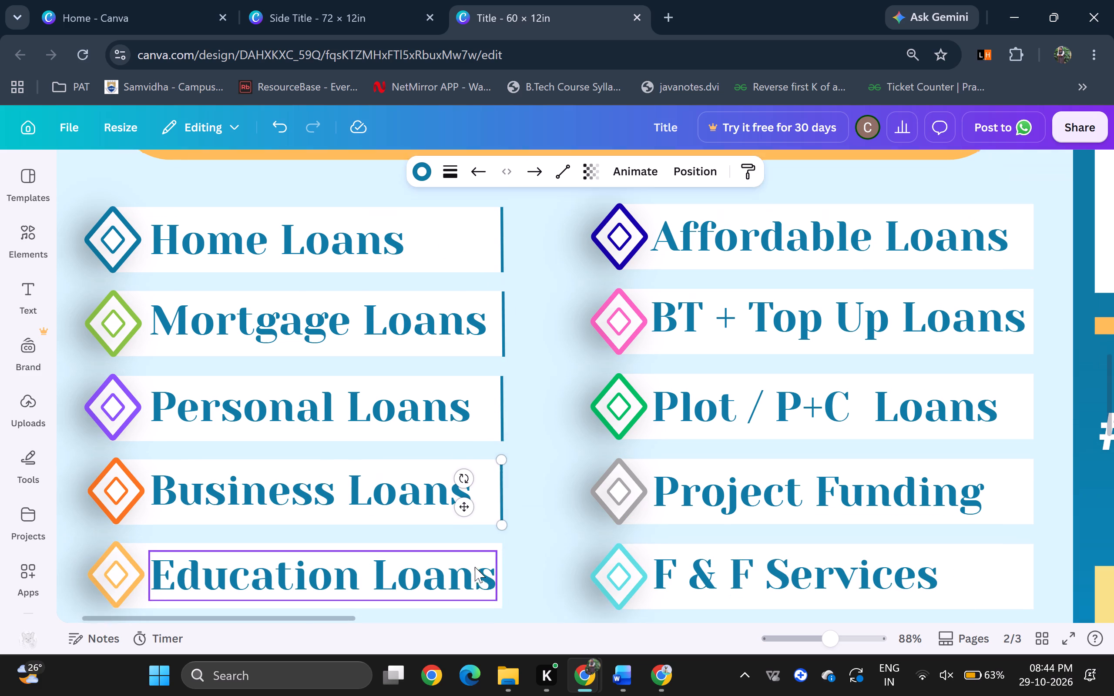
scroll(475, 567, down, 1)
key(ctrl+c)
key(ctrl+v)
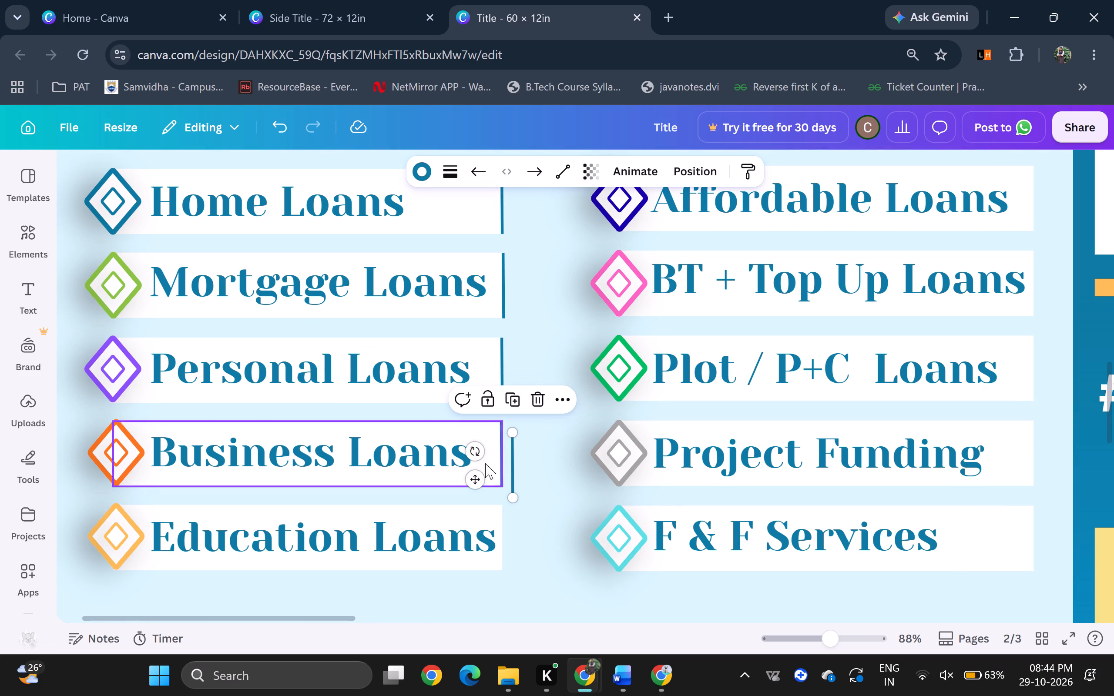
drag(476, 480, 463, 553)
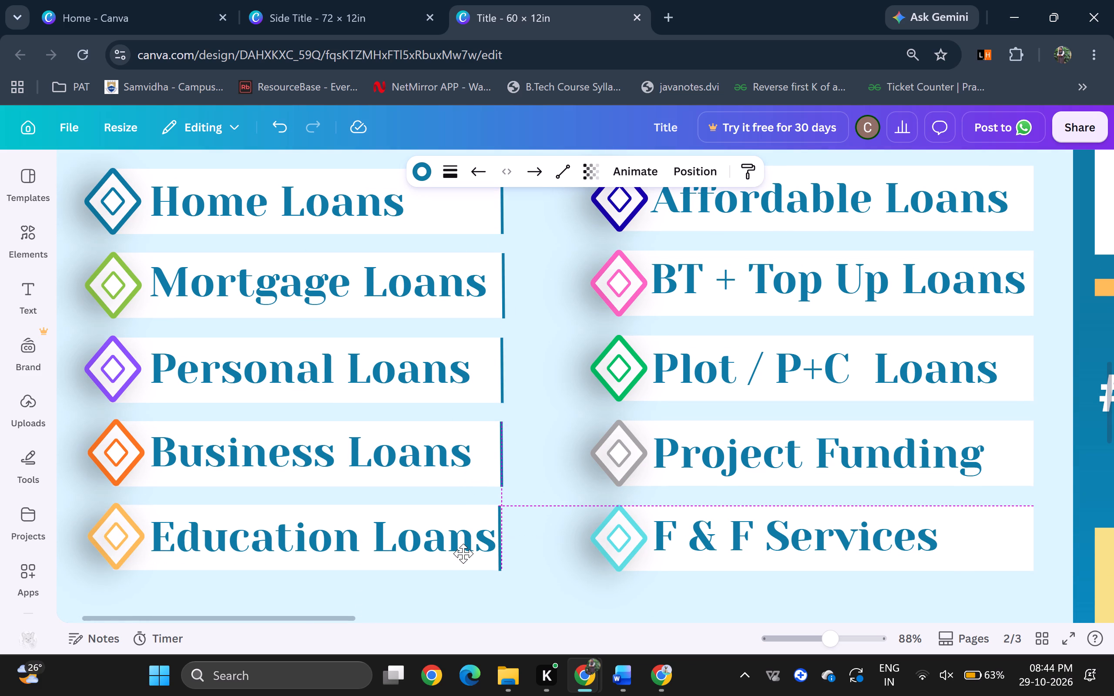
drag(463, 553, 467, 552)
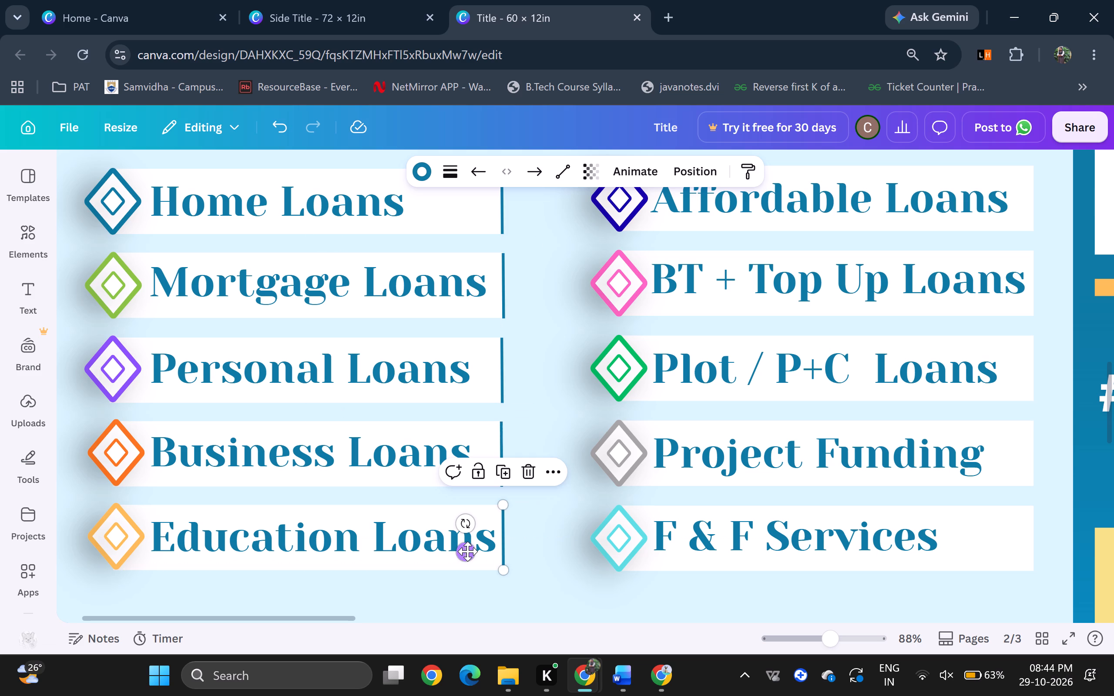
Copy the Education Loans edge line onto the right edges of the F & F Services and Project Funding boxes.
key(ctrl+c)
click(467, 551)
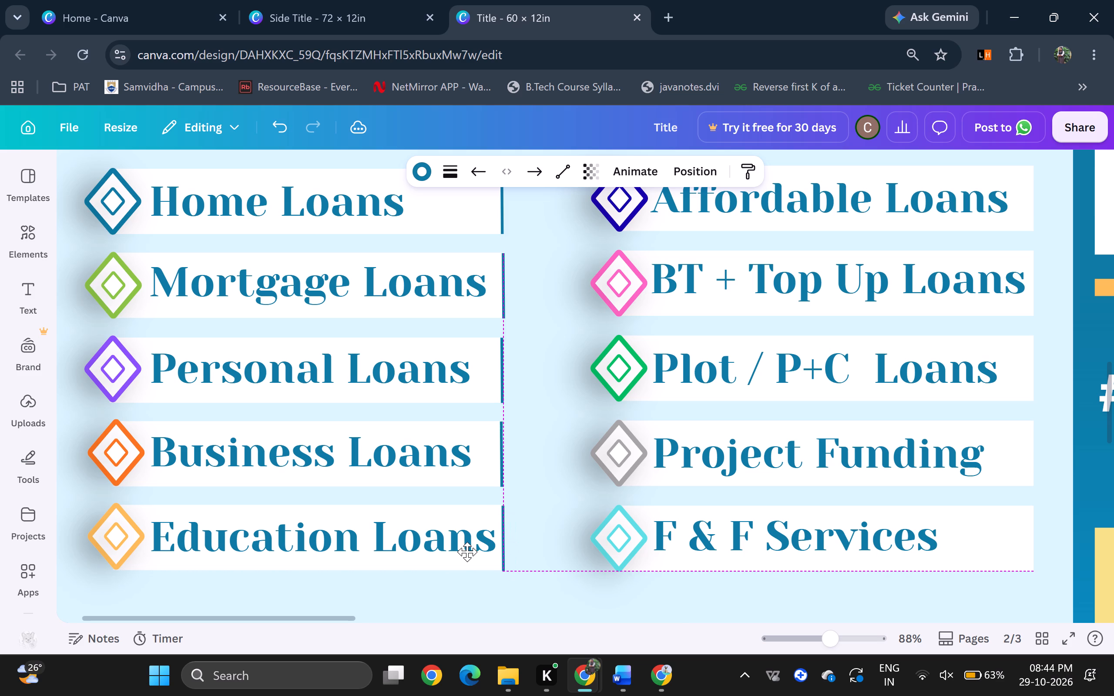
key(ctrl+c)
key(ctrl+v)
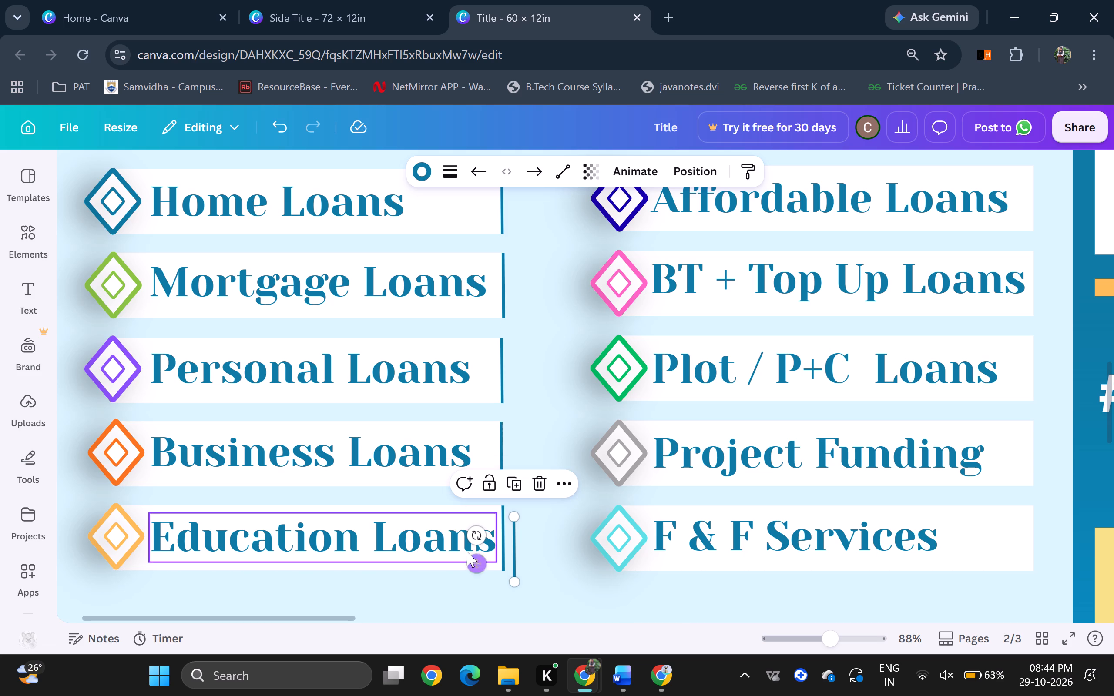
drag(474, 566, 997, 557)
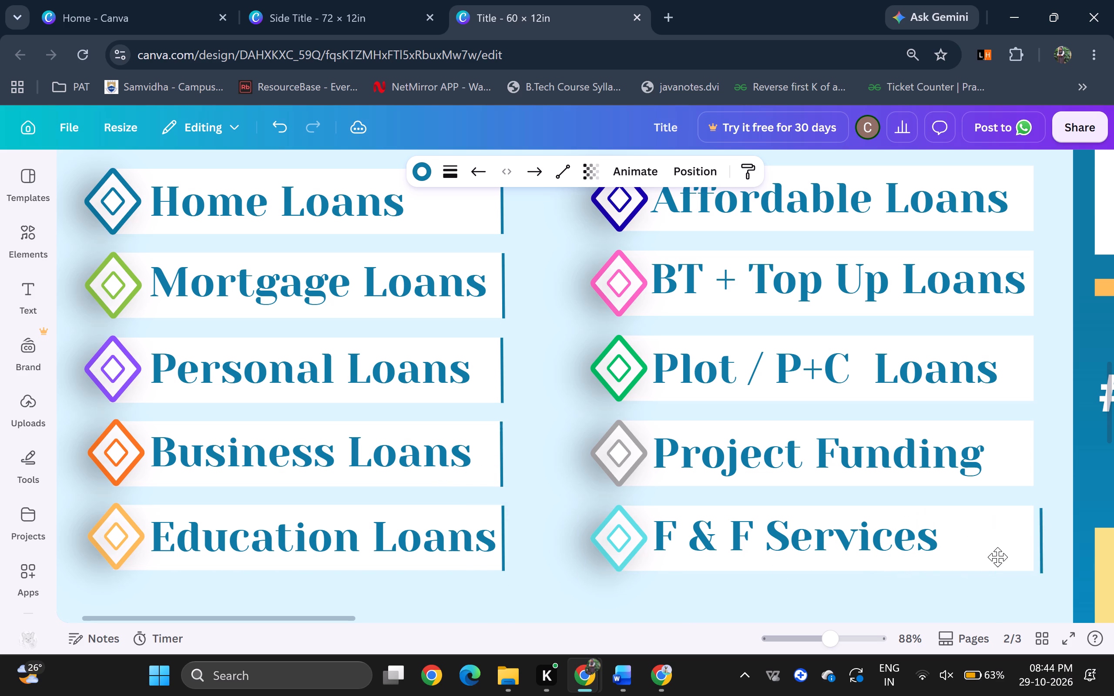
drag(997, 557, 993, 554)
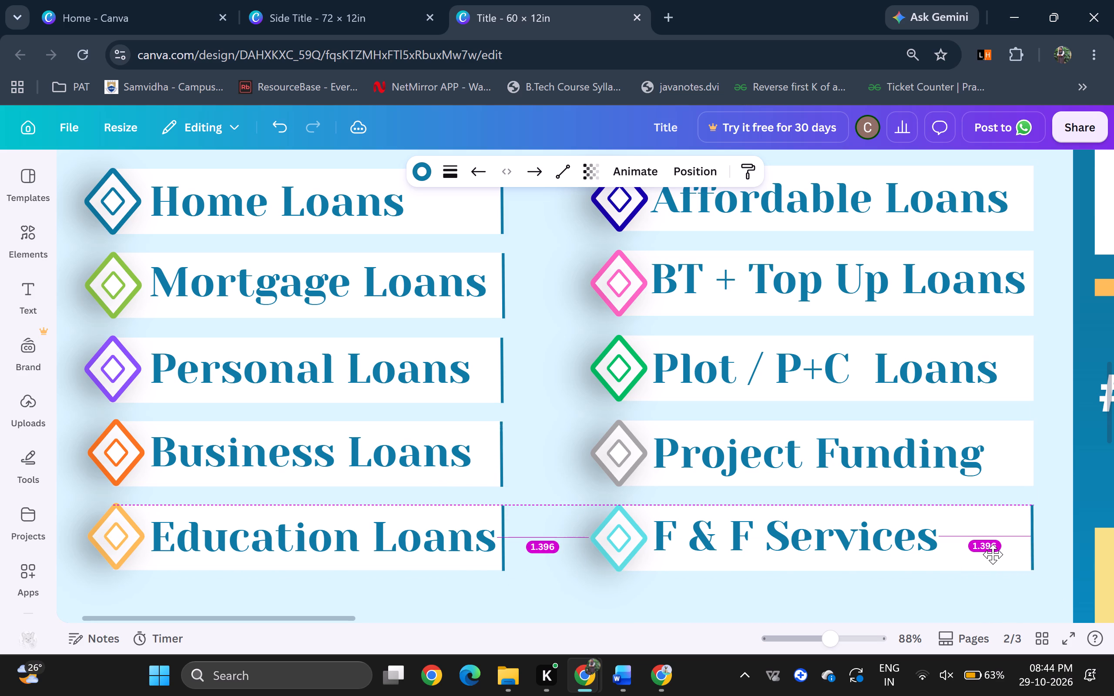
drag(993, 554, 993, 555)
key(ctrl+v)
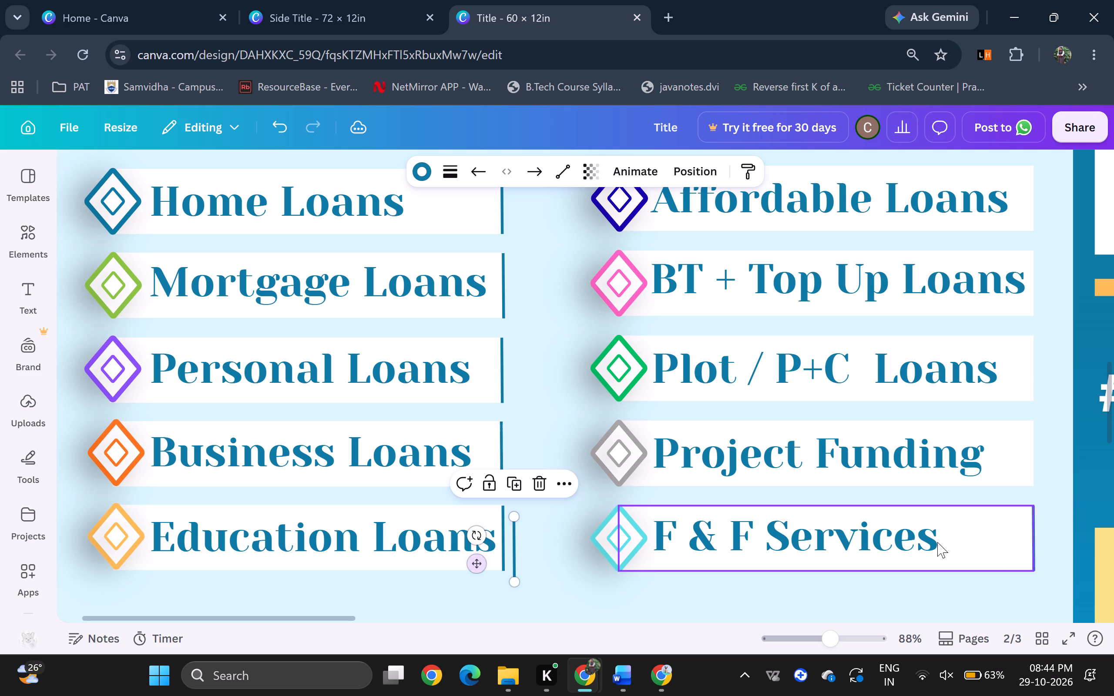
drag(476, 566, 989, 468)
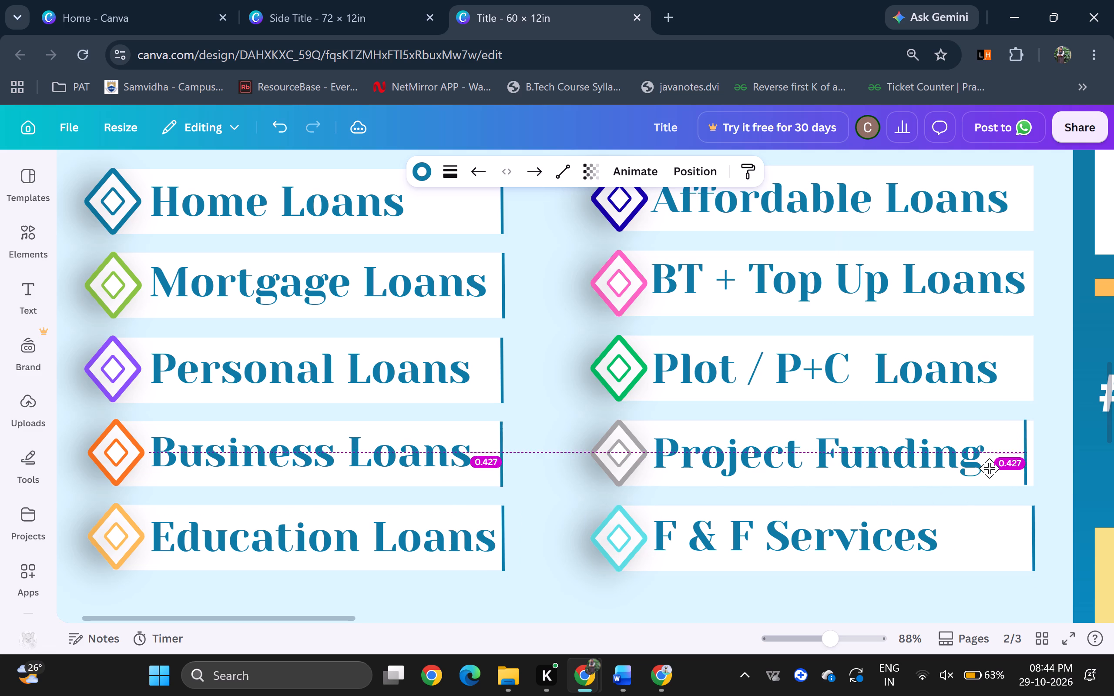
drag(989, 468, 993, 469)
Place copies of the blue line on the right edges of the Plot / P+C Loans and BT + Top Up Loans boxes.
key(ctrl+v)
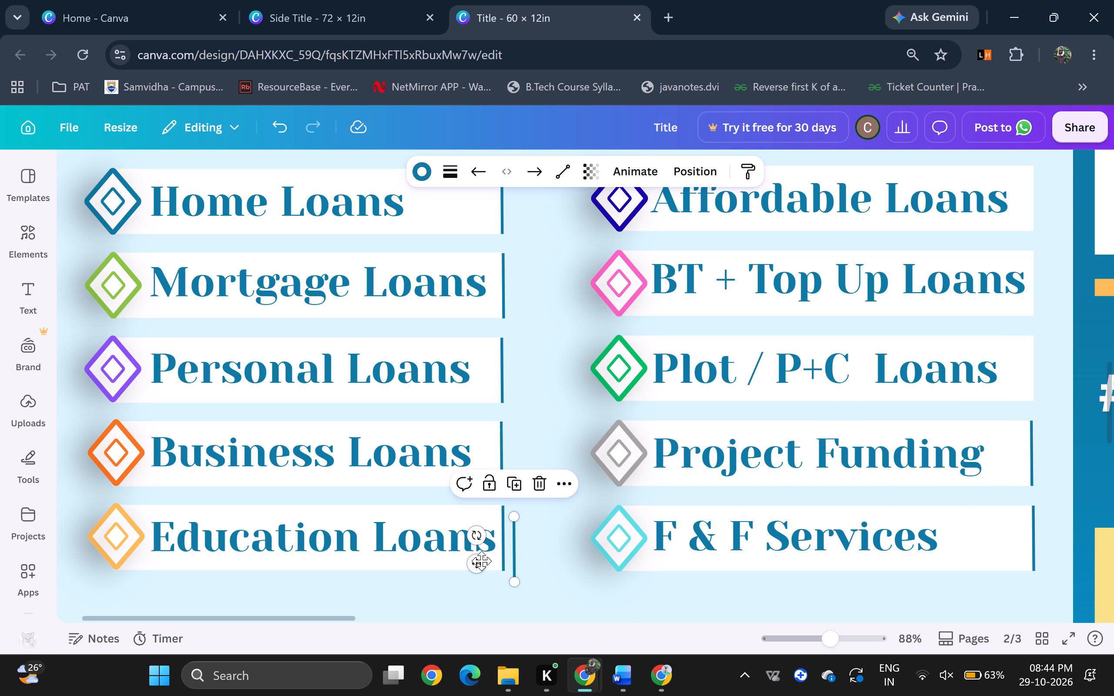
drag(470, 565, 989, 385)
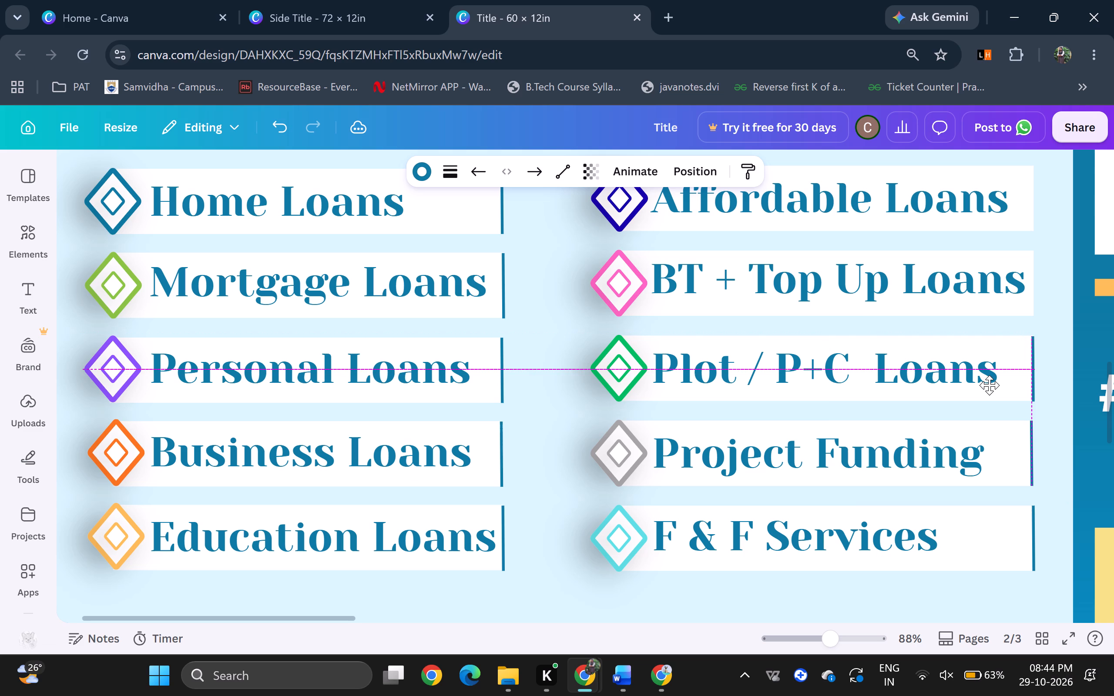
drag(989, 385, 987, 385)
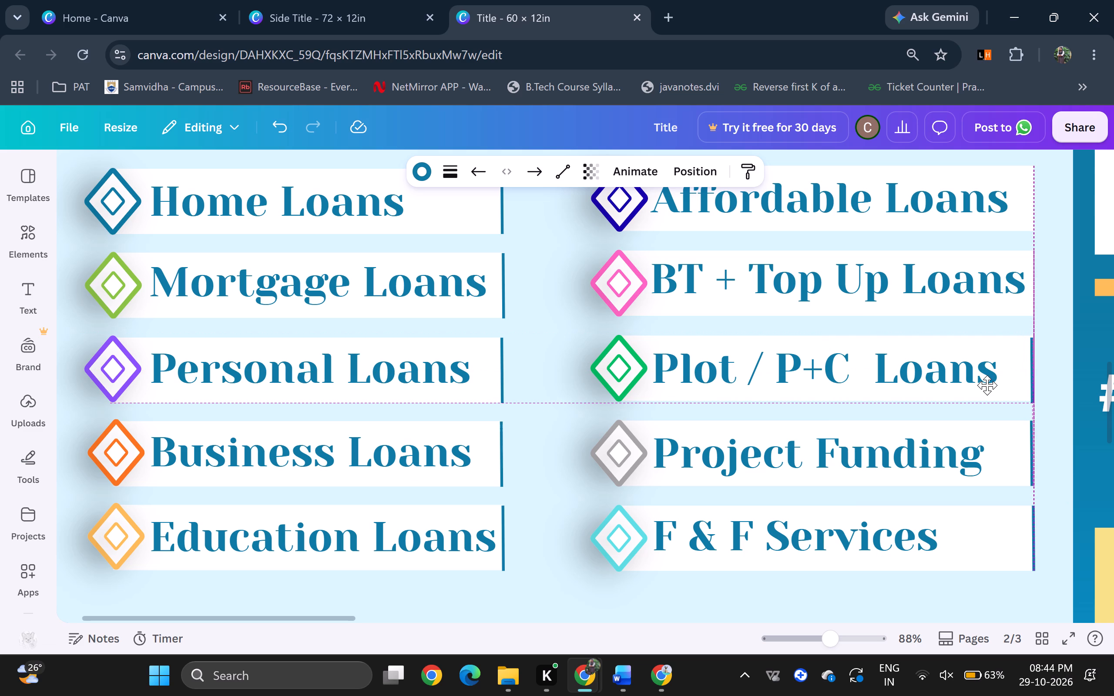
drag(987, 385, 987, 385)
key(ctrl+v)
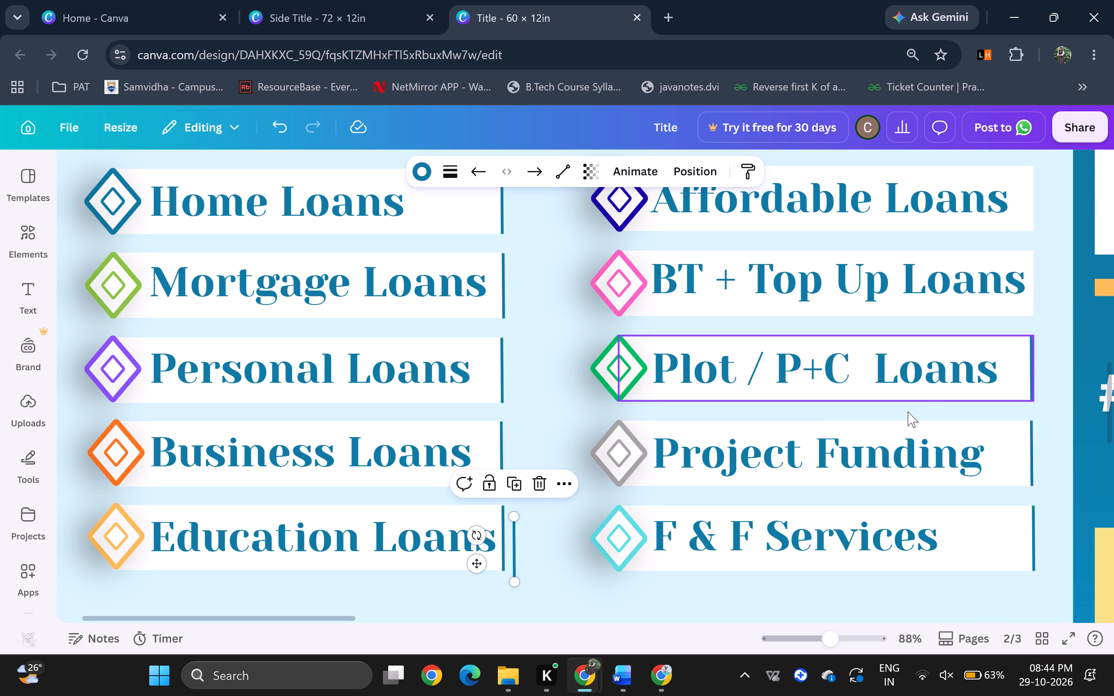
drag(479, 563, 997, 295)
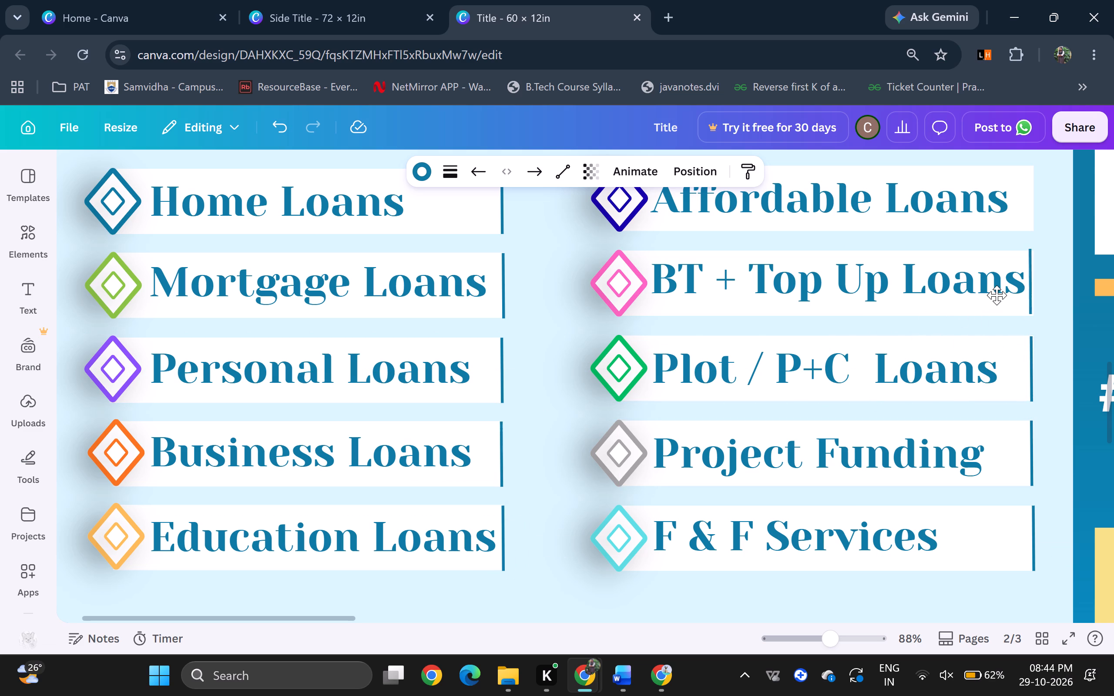
drag(997, 295, 997, 298)
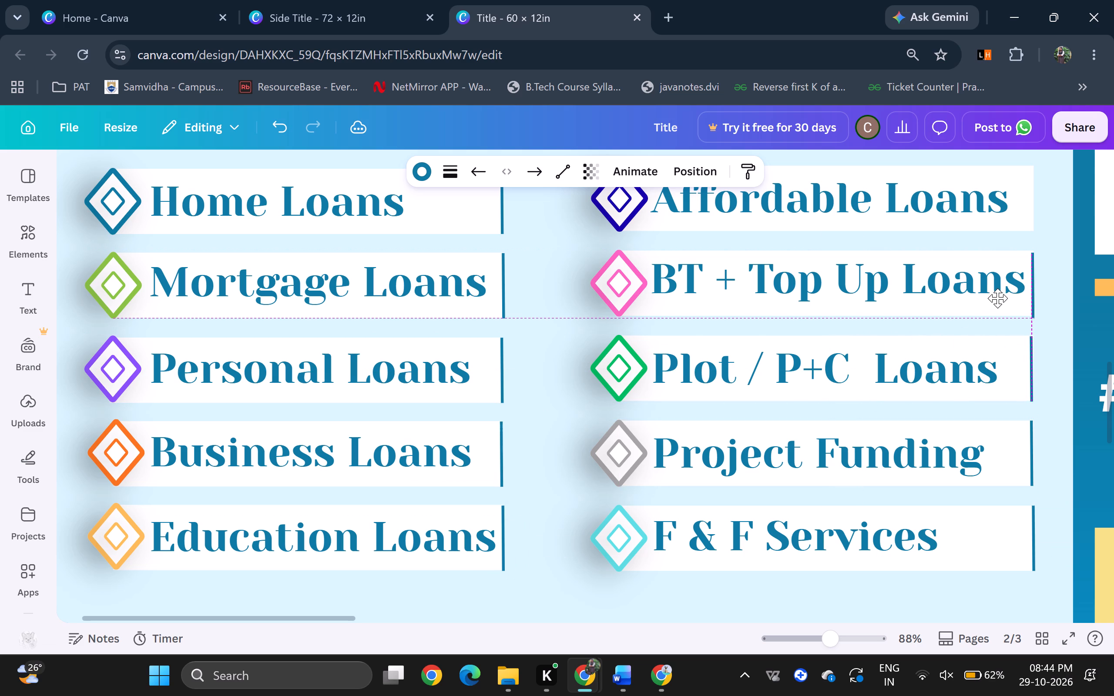
drag(997, 298, 997, 298)
Copy the BT + Top Up Loans edge line onto the right edge of the Affordable Loans box.
scroll(995, 298, up, 1)
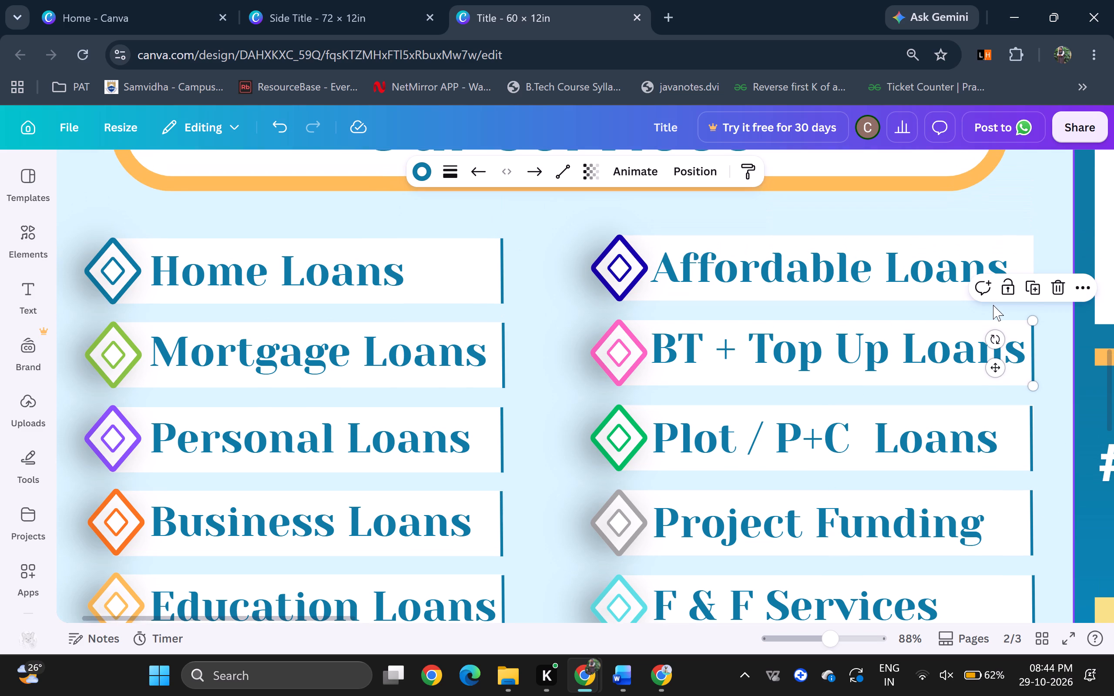
key(ctrl+c)
key(ctrl+v)
drag(1005, 384, 996, 297)
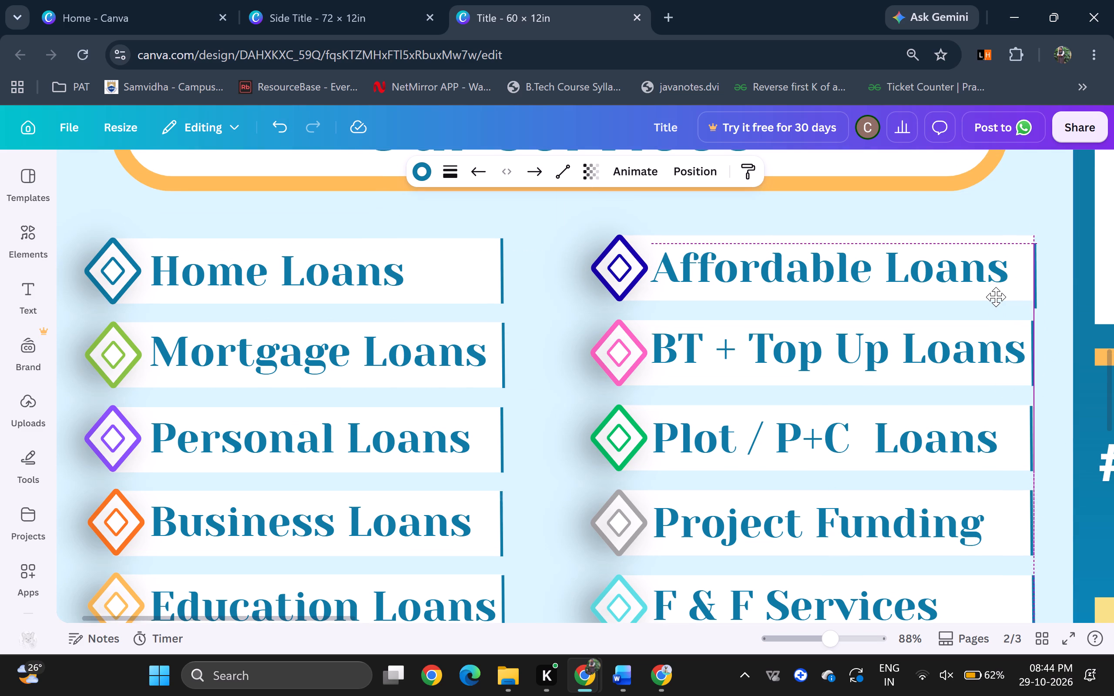
drag(996, 297, 994, 287)
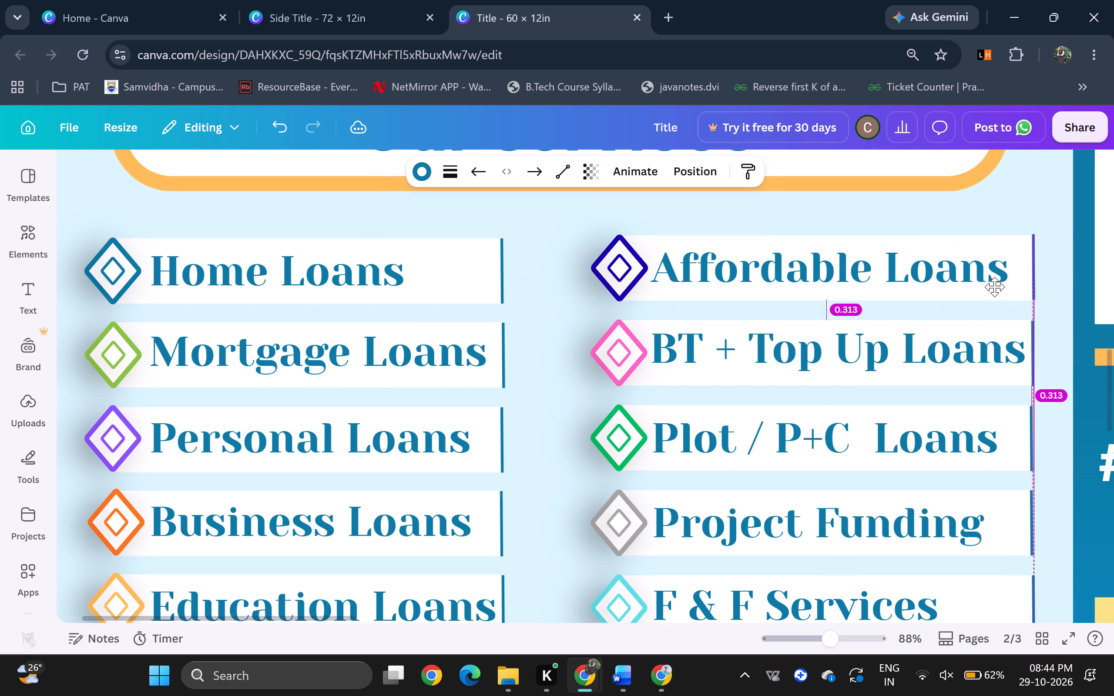
drag(994, 287, 994, 288)
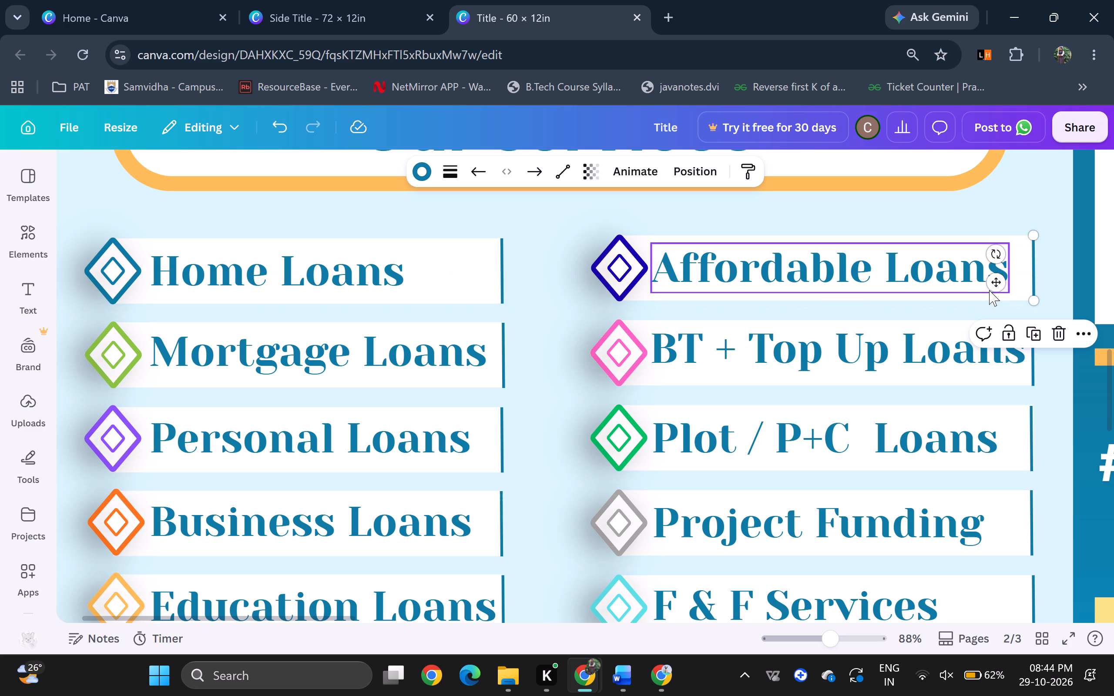
scroll(990, 290, down, 1)
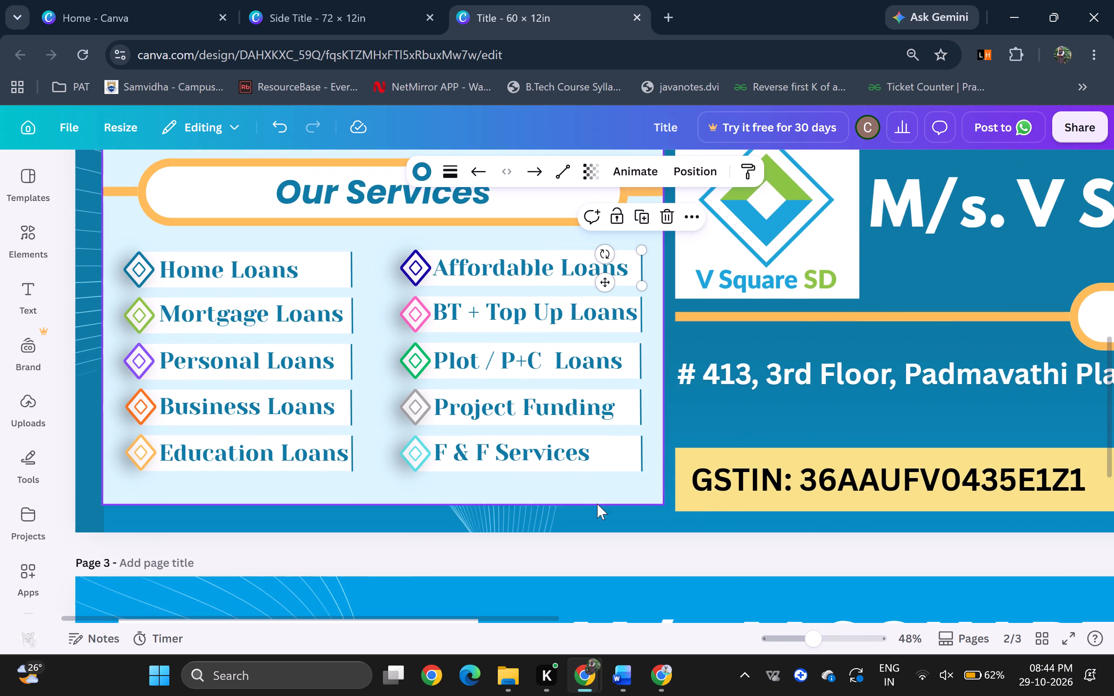
click(731, 555)
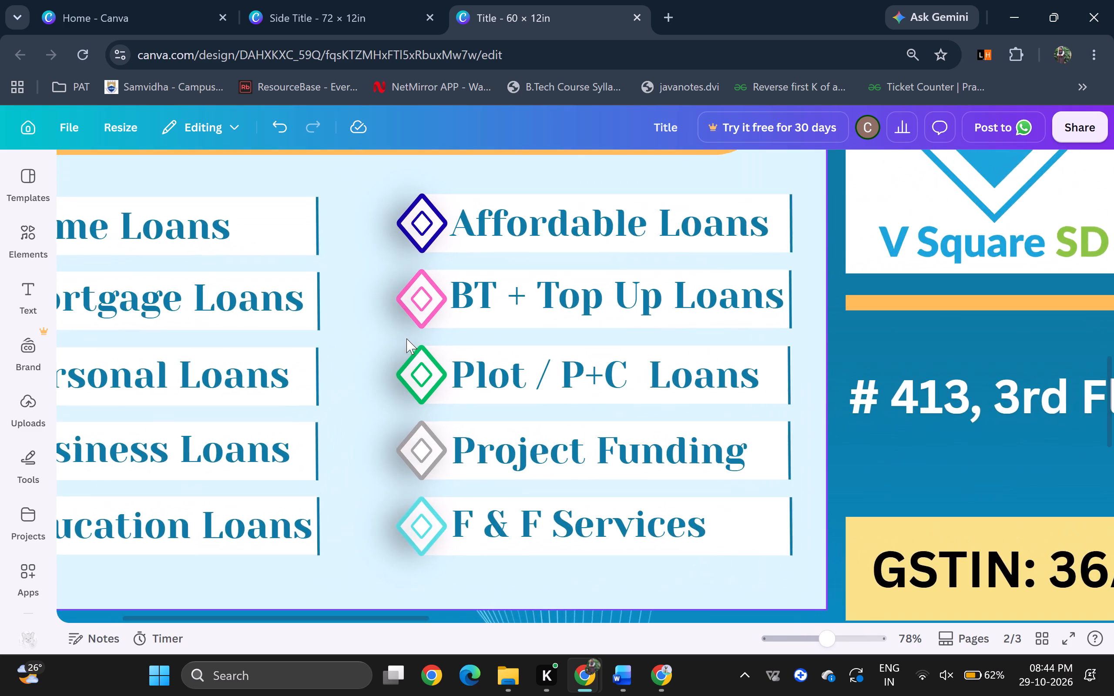
Recolour the edge lines to match their diamonds: Mortgage Loans green, Personal Loans purple, Business Loans orange, Education Loans light orange.
scroll(347, 262, right, 1)
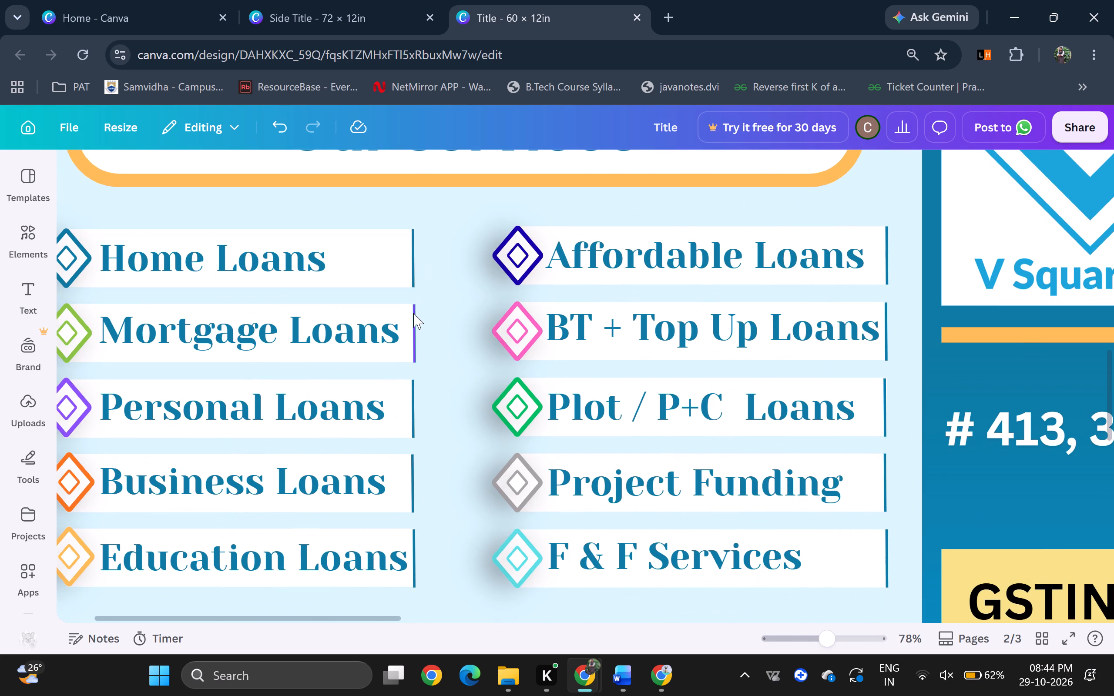
click(413, 313)
click(423, 175)
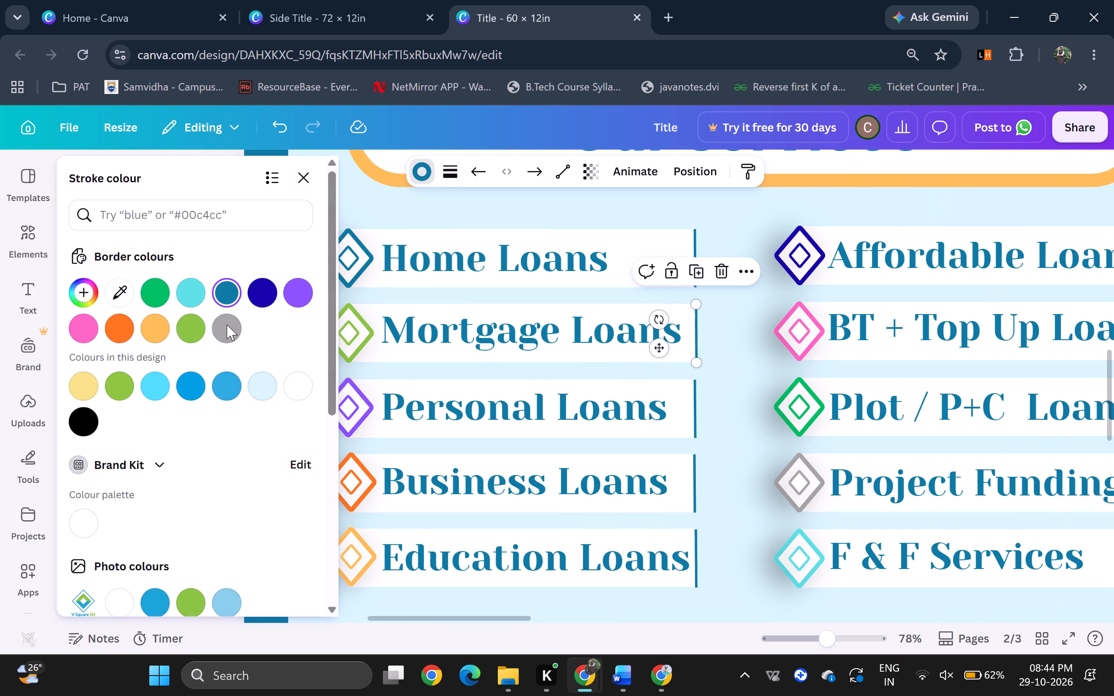
click(184, 321)
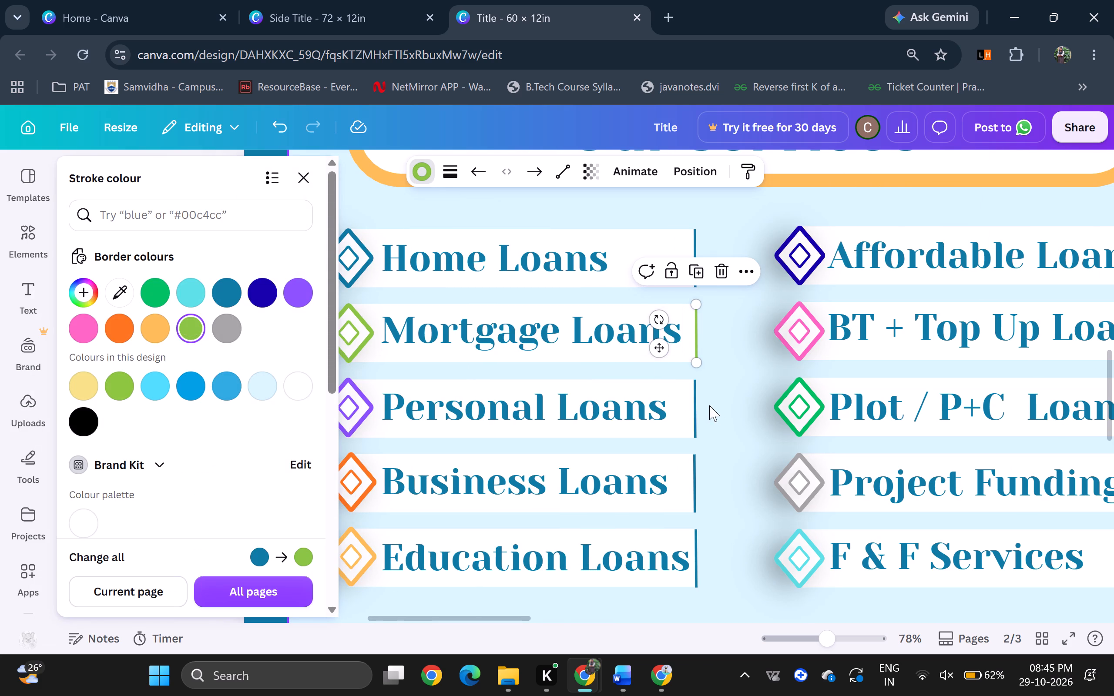
click(694, 402)
click(292, 291)
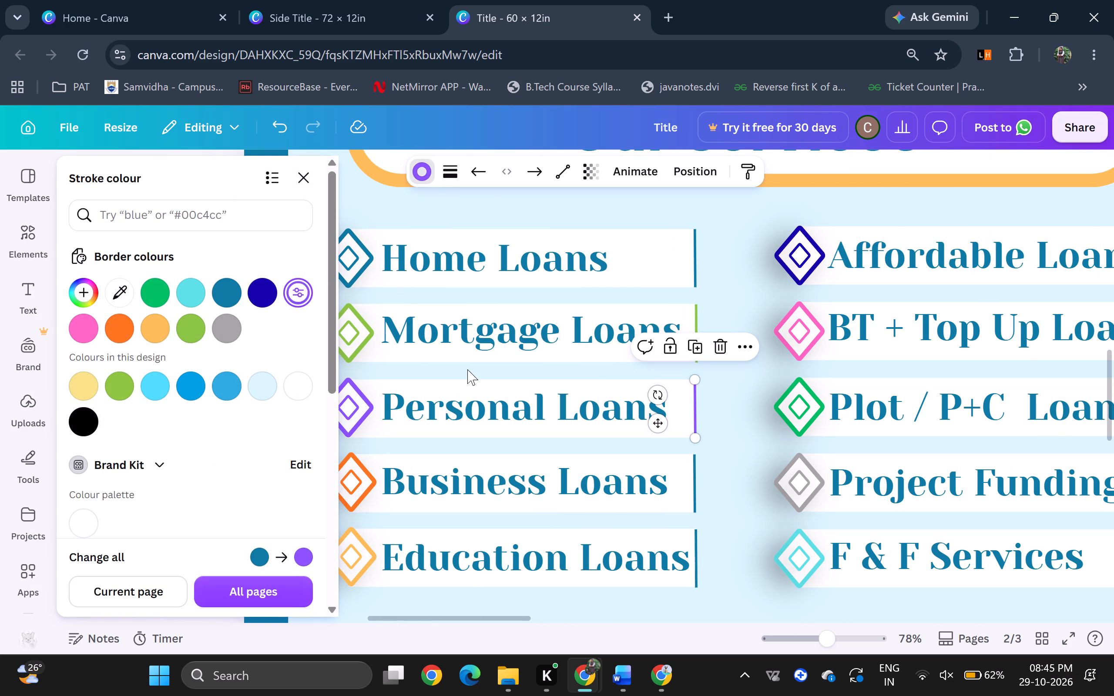
click(695, 486)
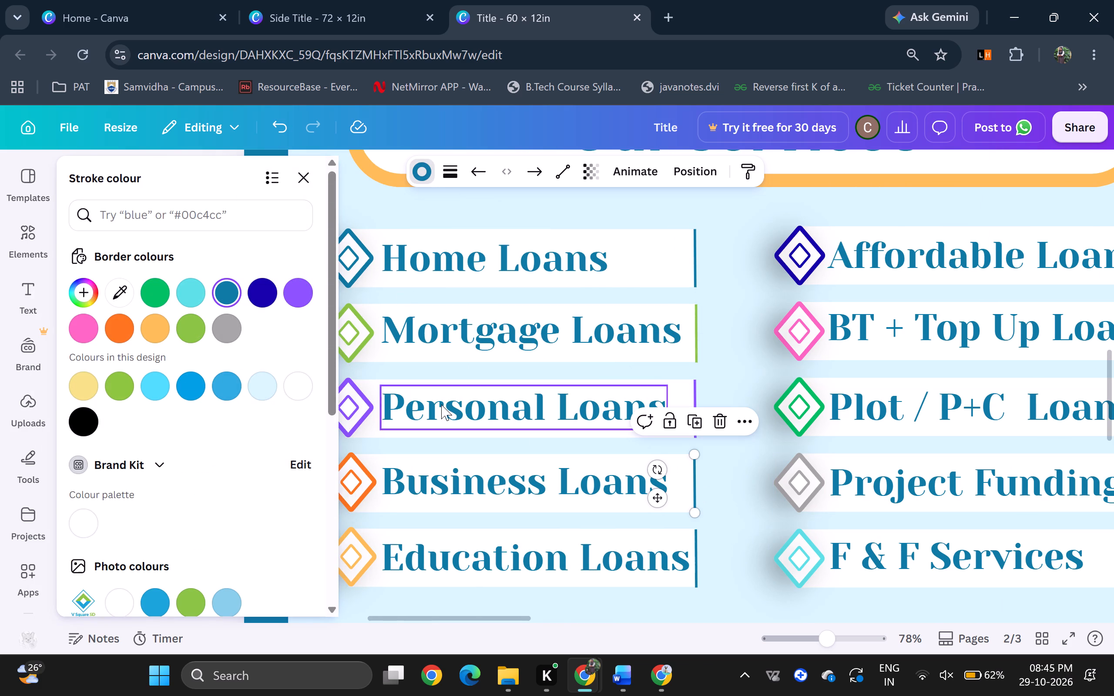
click(116, 331)
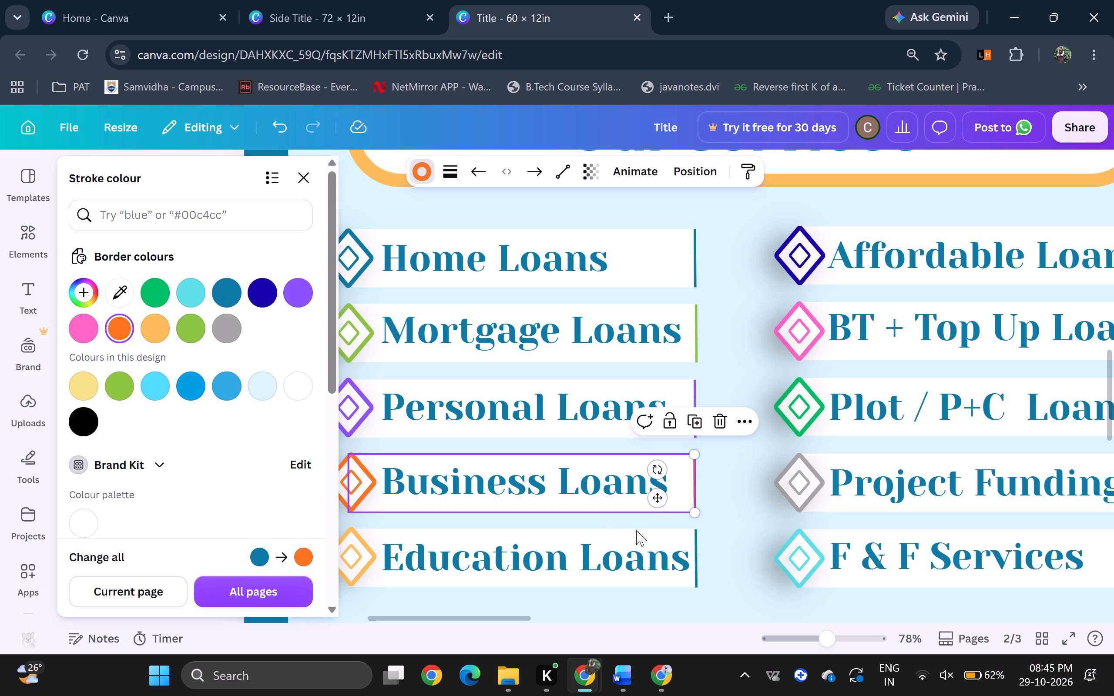
click(696, 535)
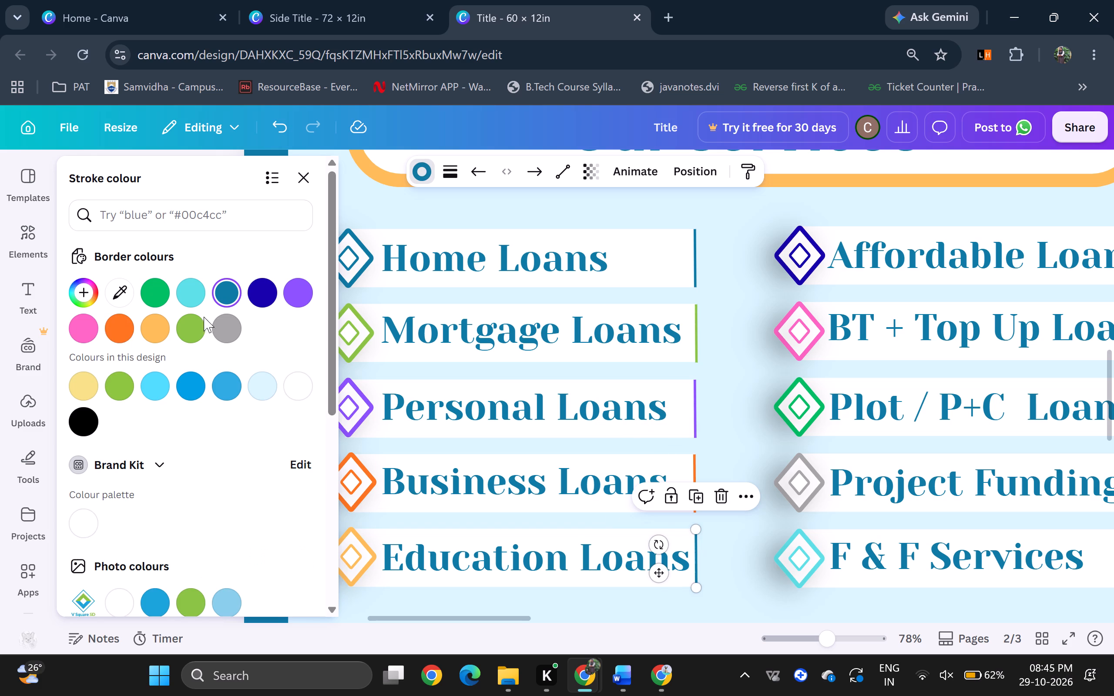
click(163, 331)
Recolour the Affordable Loans edge line dark blue and the BT + Top Up Loans edge line pink #ff66c4.
scroll(696, 437, left, 2)
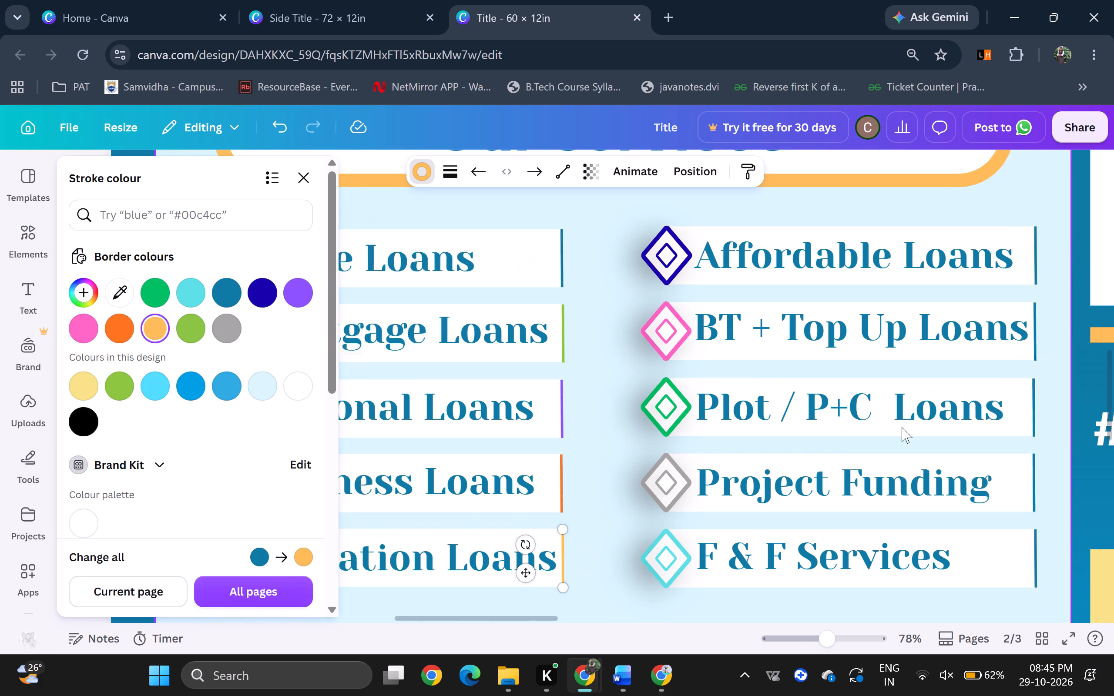
scroll(902, 427, left, 2)
click(971, 271)
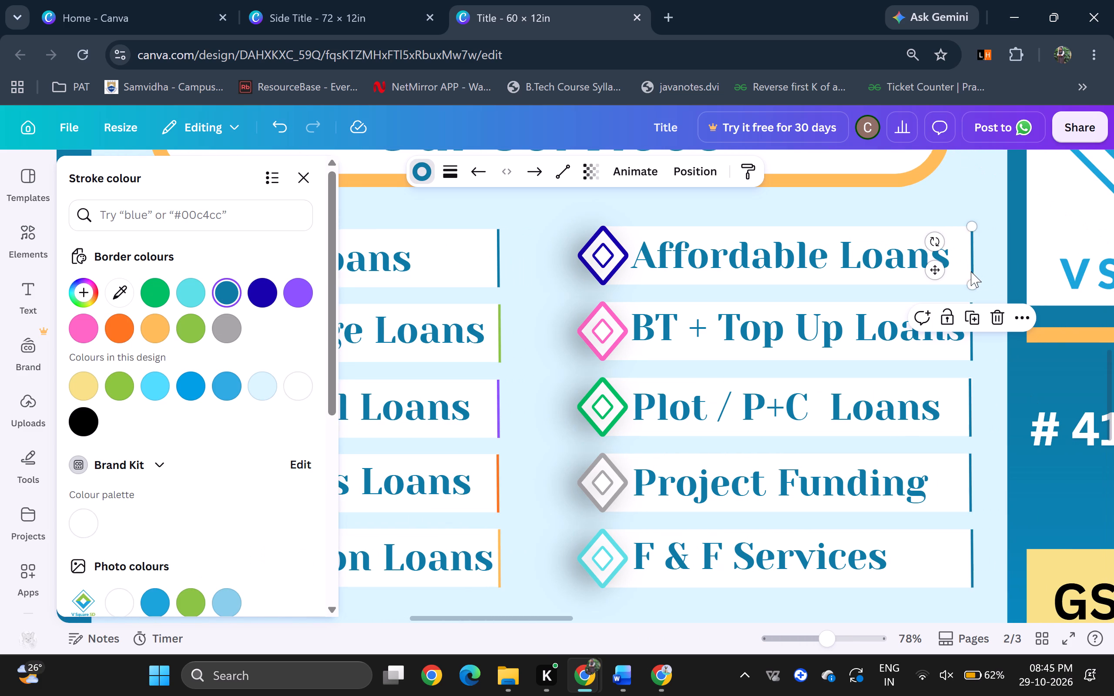
click(261, 293)
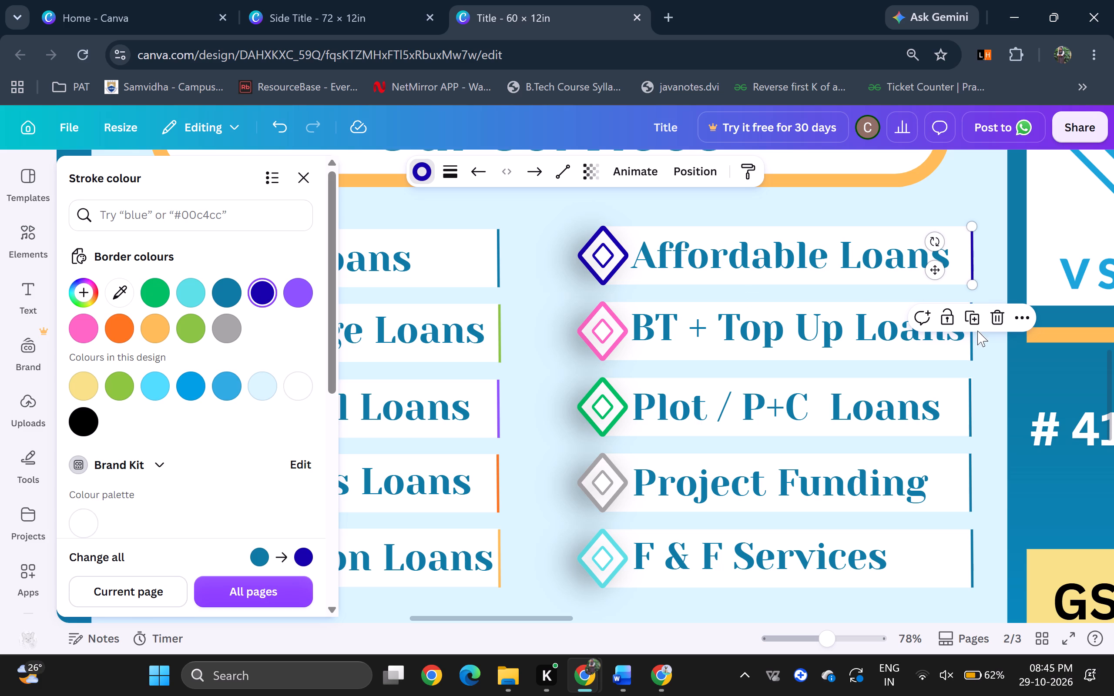
click(971, 341)
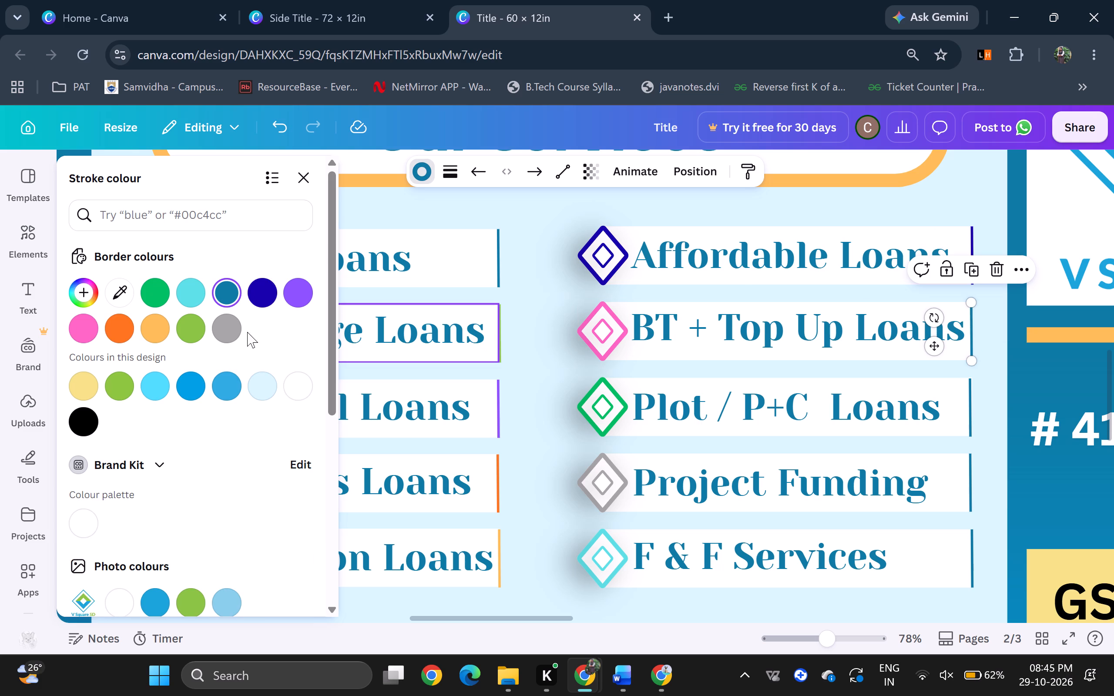
scroll(266, 326, down, 3)
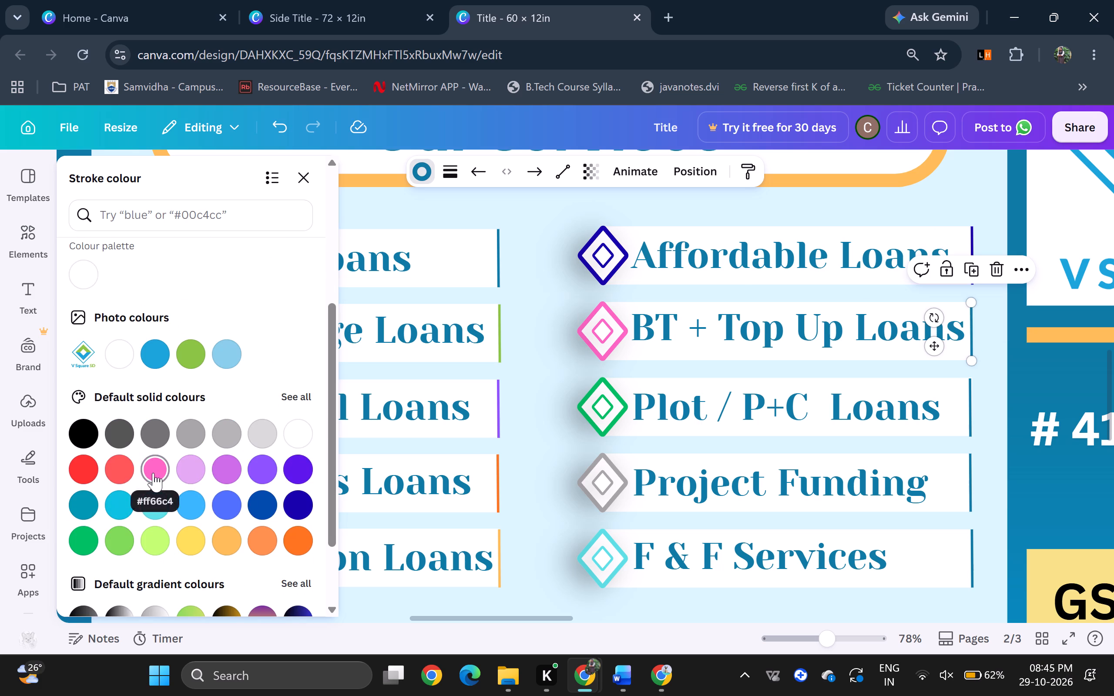
click(153, 473)
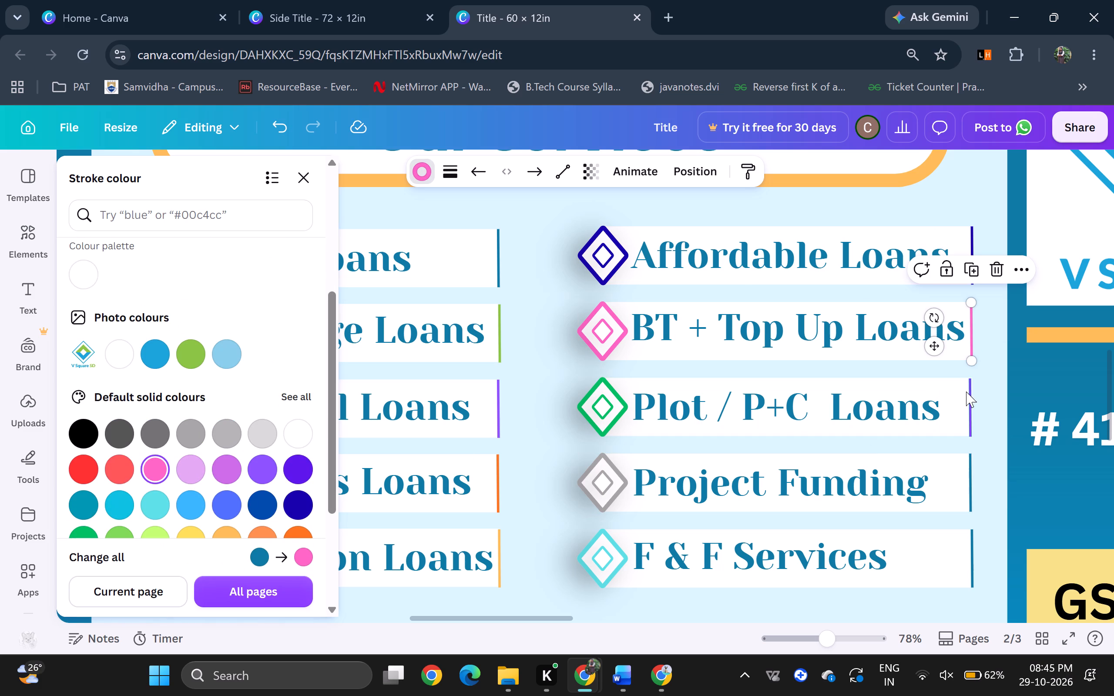
Recolour the remaining edge lines: Plot / P+C Loans green #00bf63, Project Funding grey, F & F Services bright cyan.
click(970, 393)
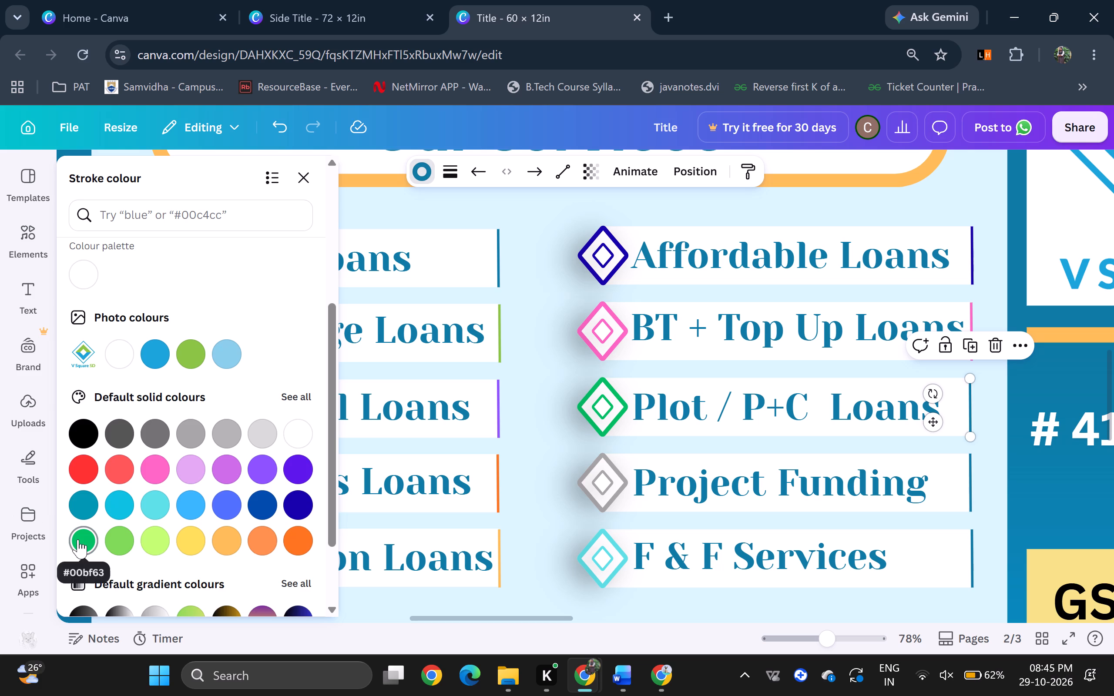
click(78, 539)
click(970, 478)
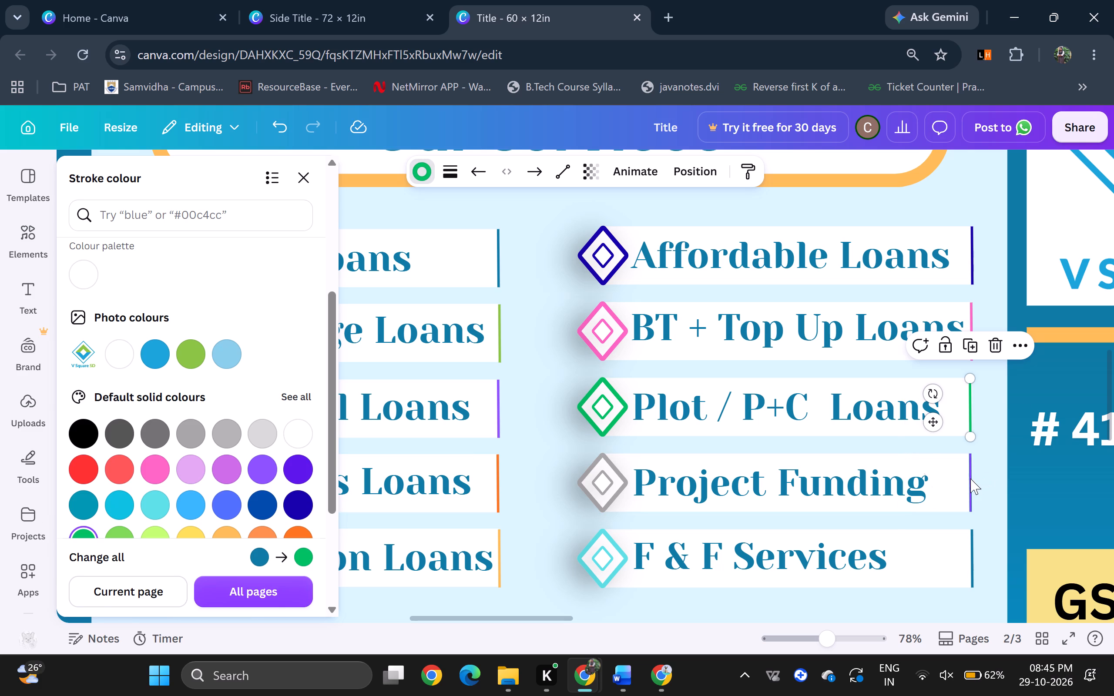
click(191, 431)
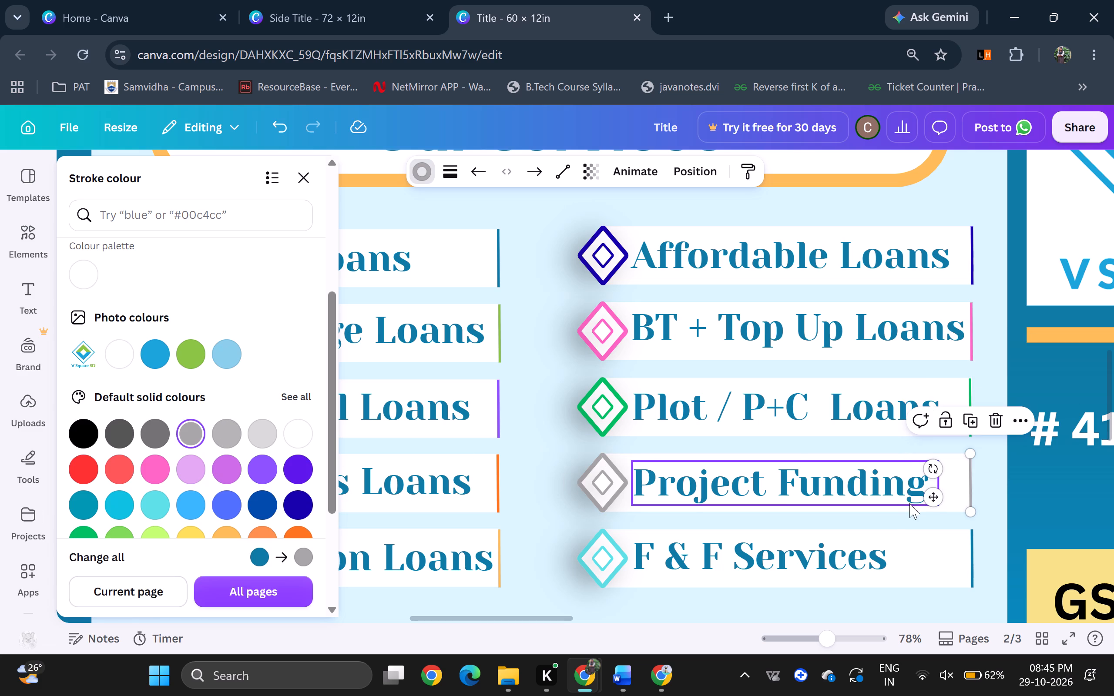
click(972, 555)
click(131, 509)
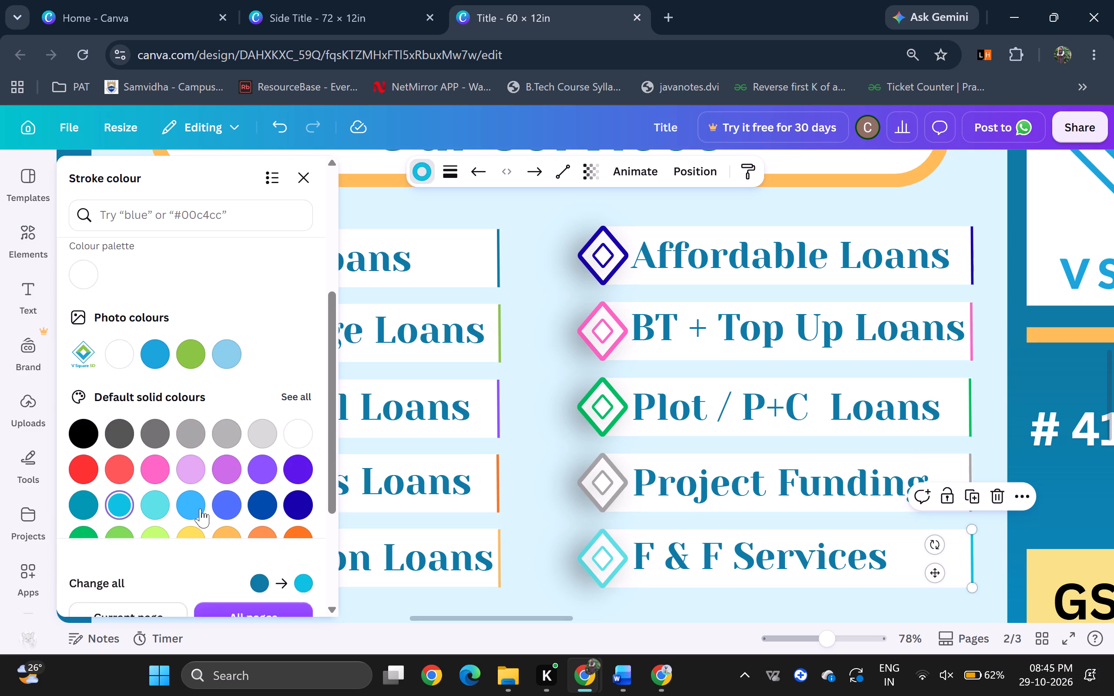
Recolour the outer and inner diamonds of the F & F Services marker bright cyan to match its edge line.
click(604, 576)
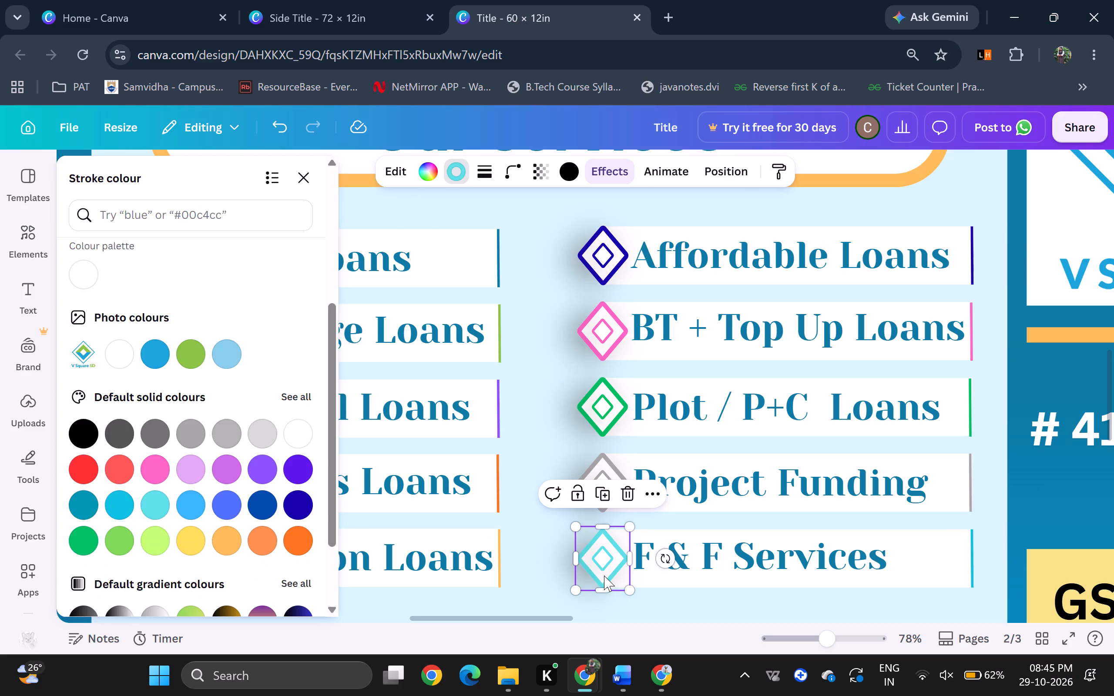
shift+click(603, 562)
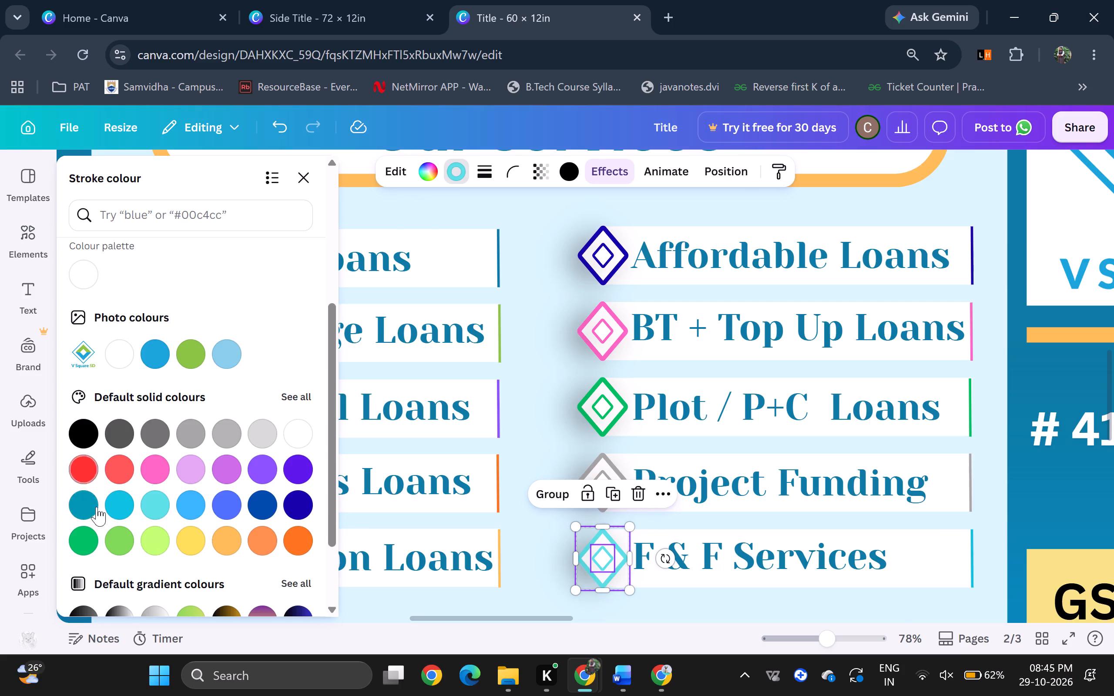
click(121, 502)
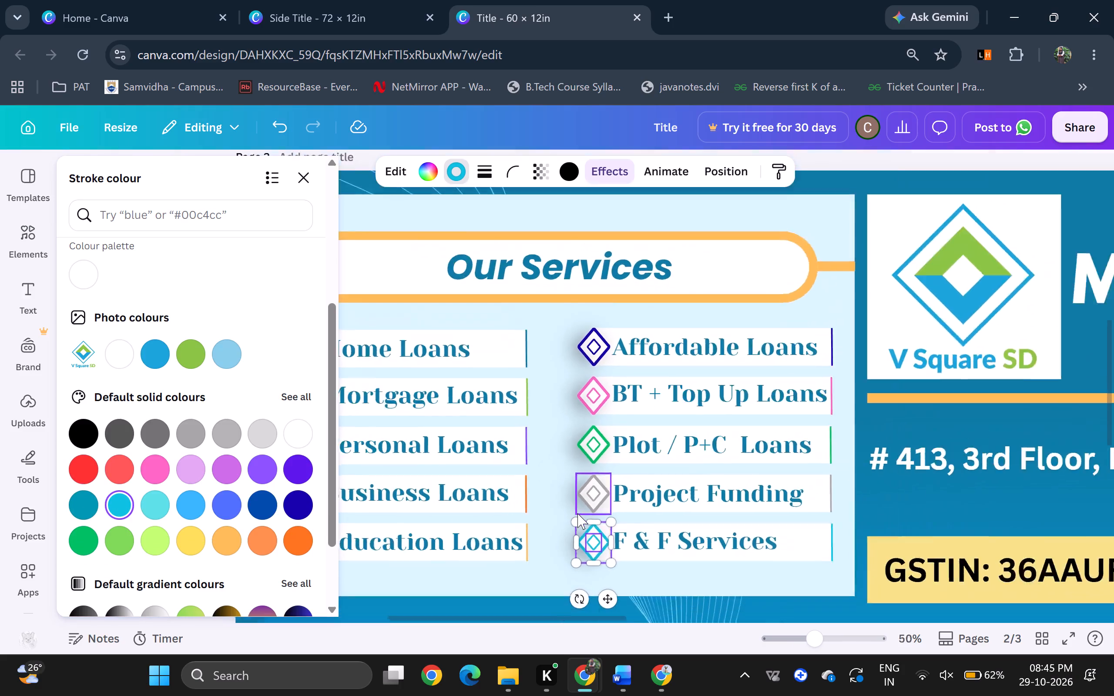
click(477, 596)
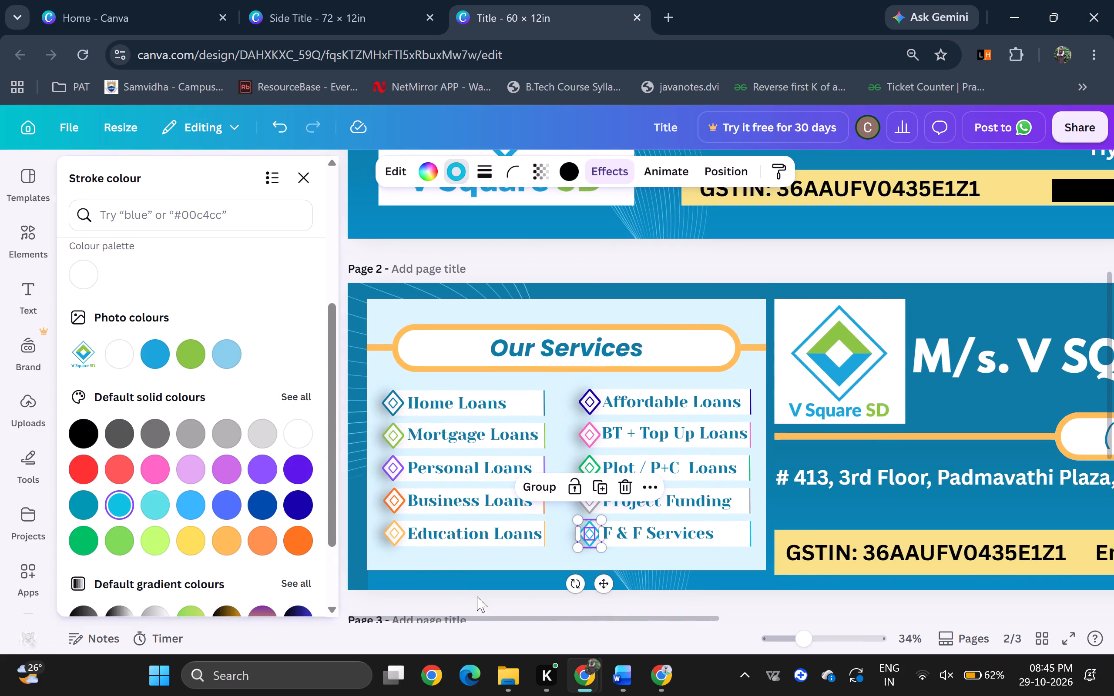
click(652, 599)
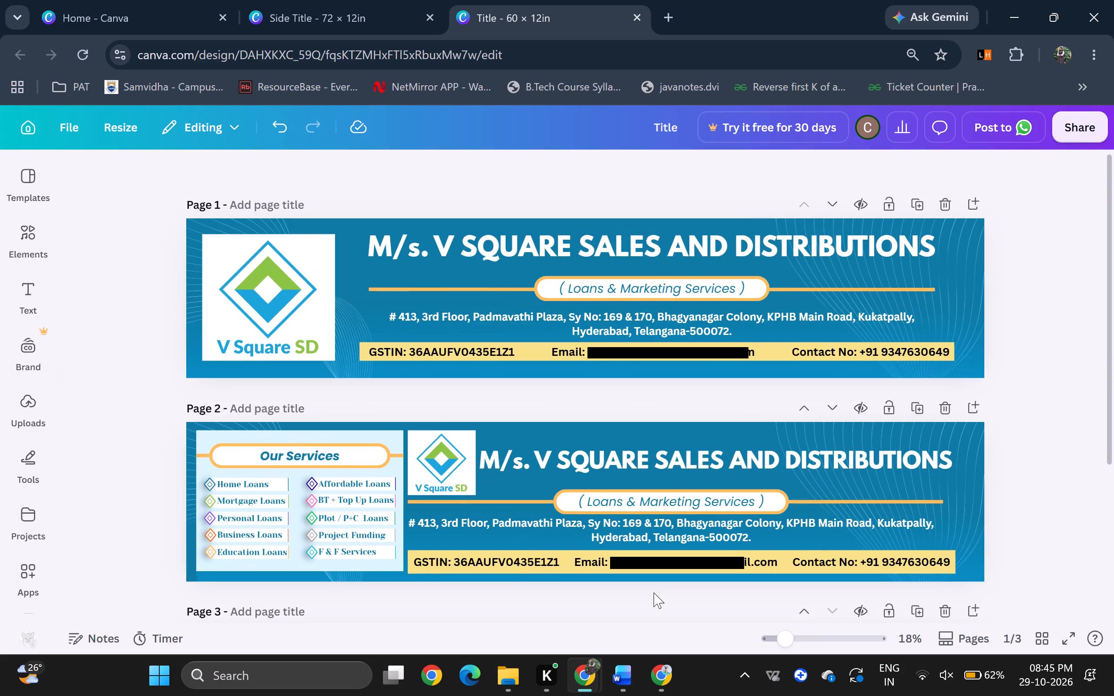
Review the Title banner pages, and compare them with the two banner pages of the Side Title design.
scroll(654, 592, down, 2)
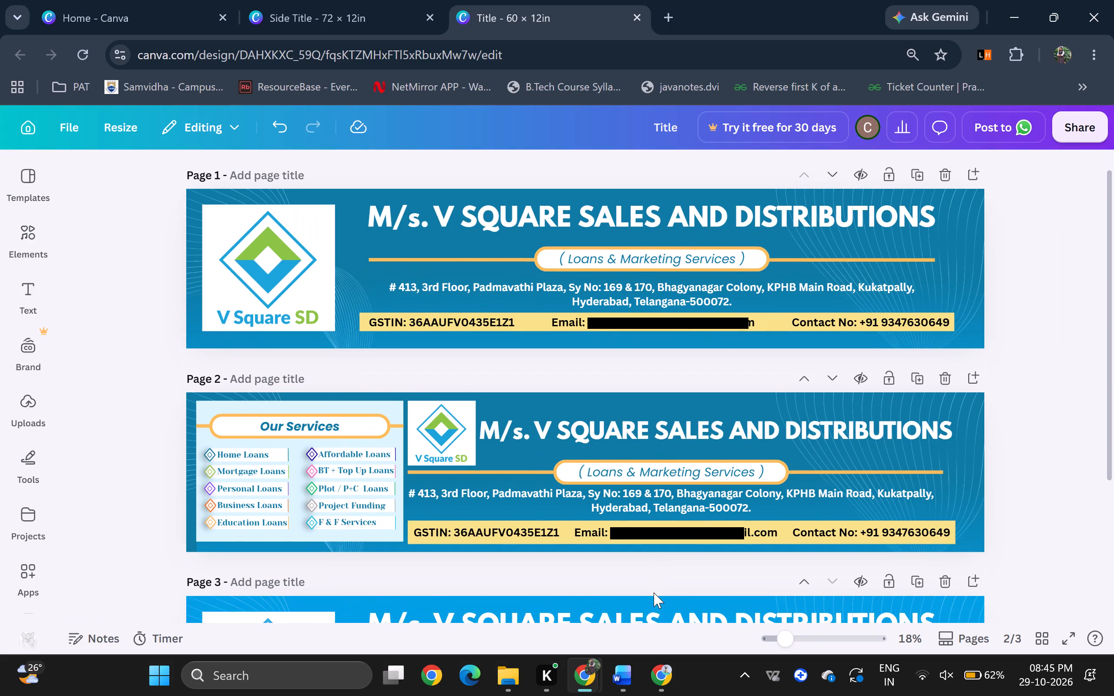
scroll(654, 592, down, 1)
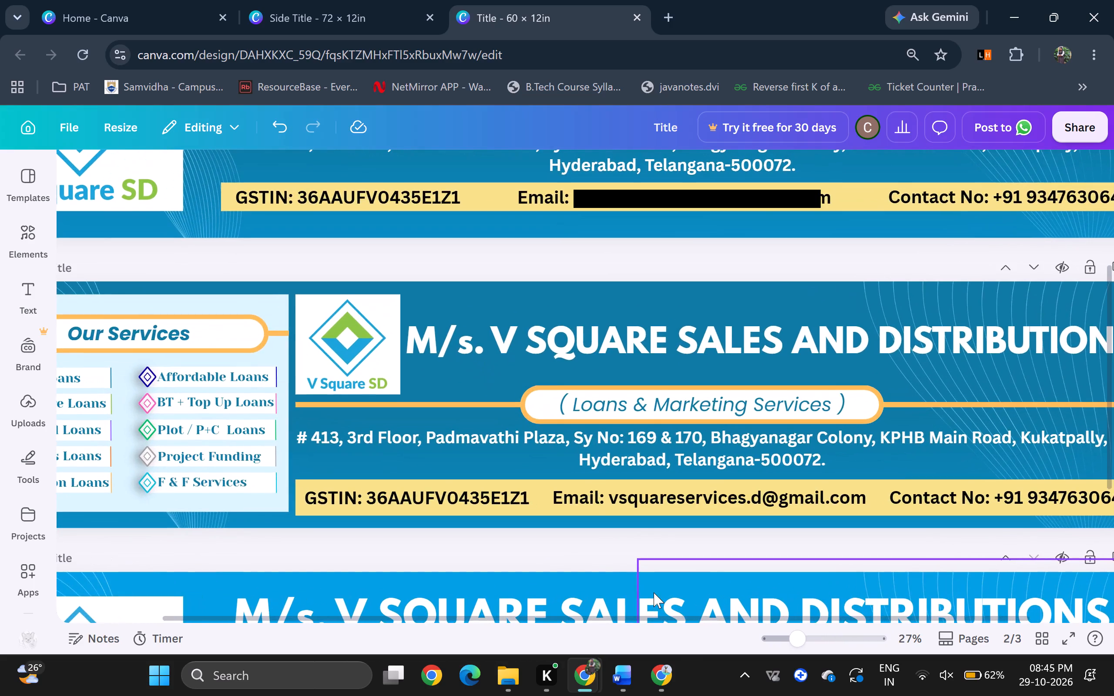
drag(191, 0, 198, 0)
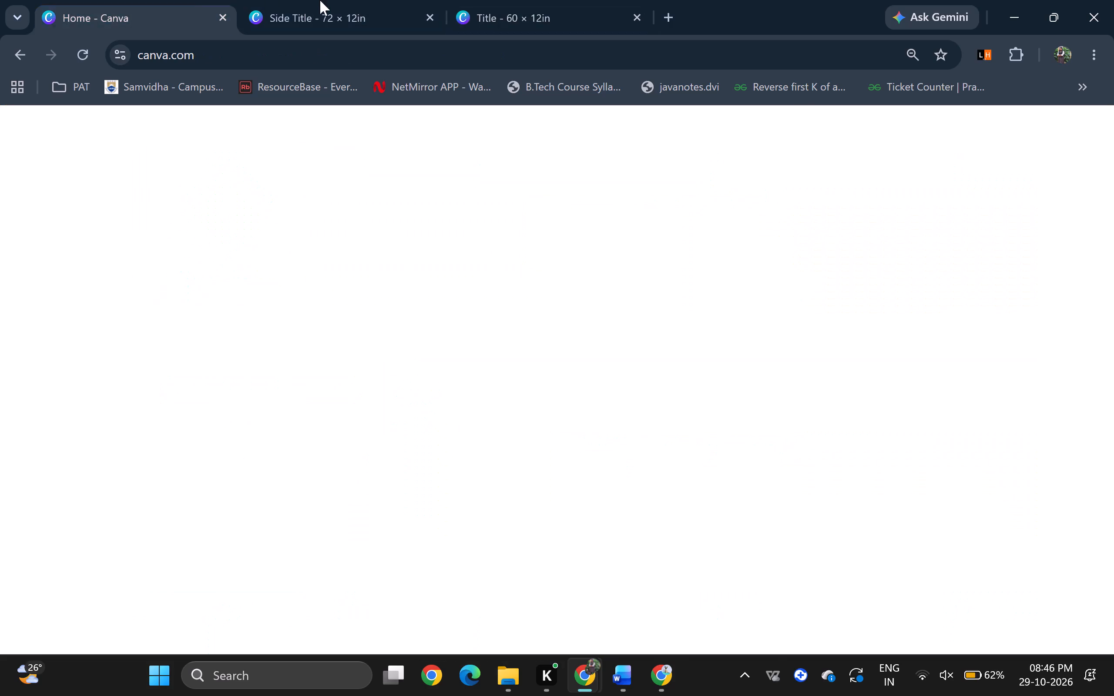
click(333, 0)
click(646, 248)
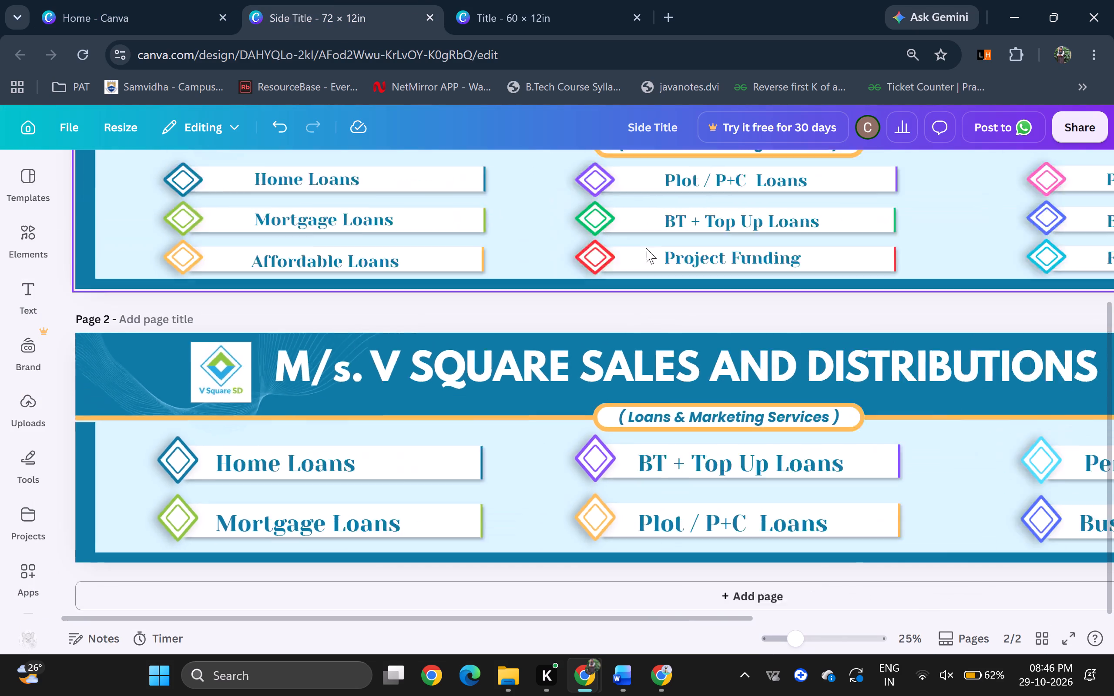
scroll(646, 248, up, 2)
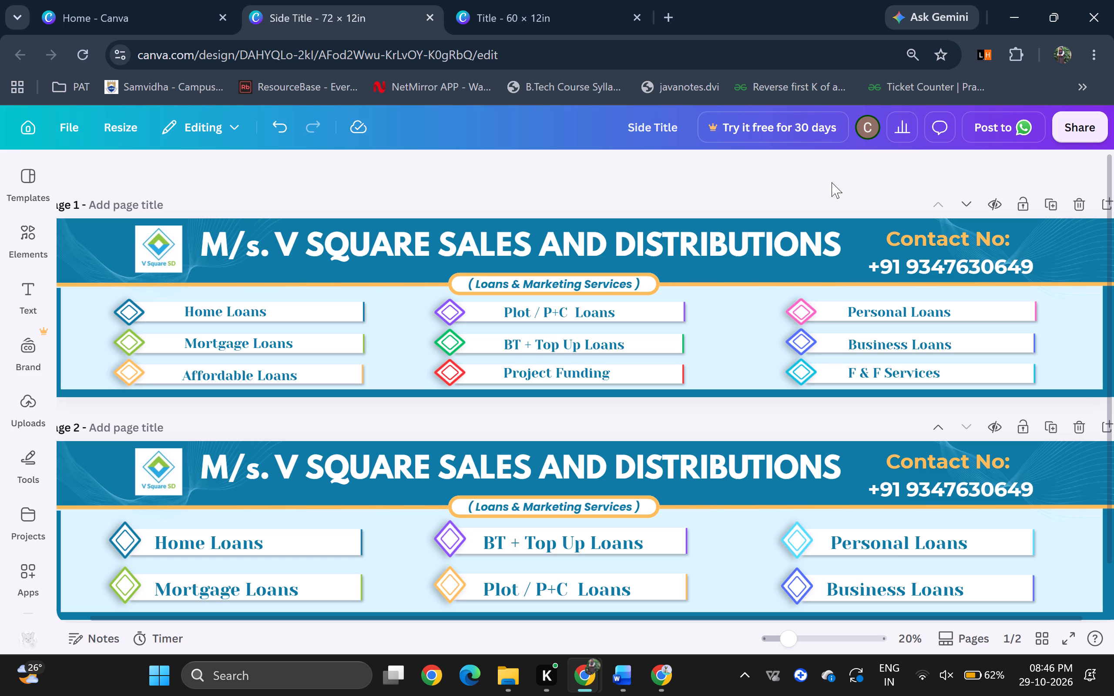
click(894, 184)
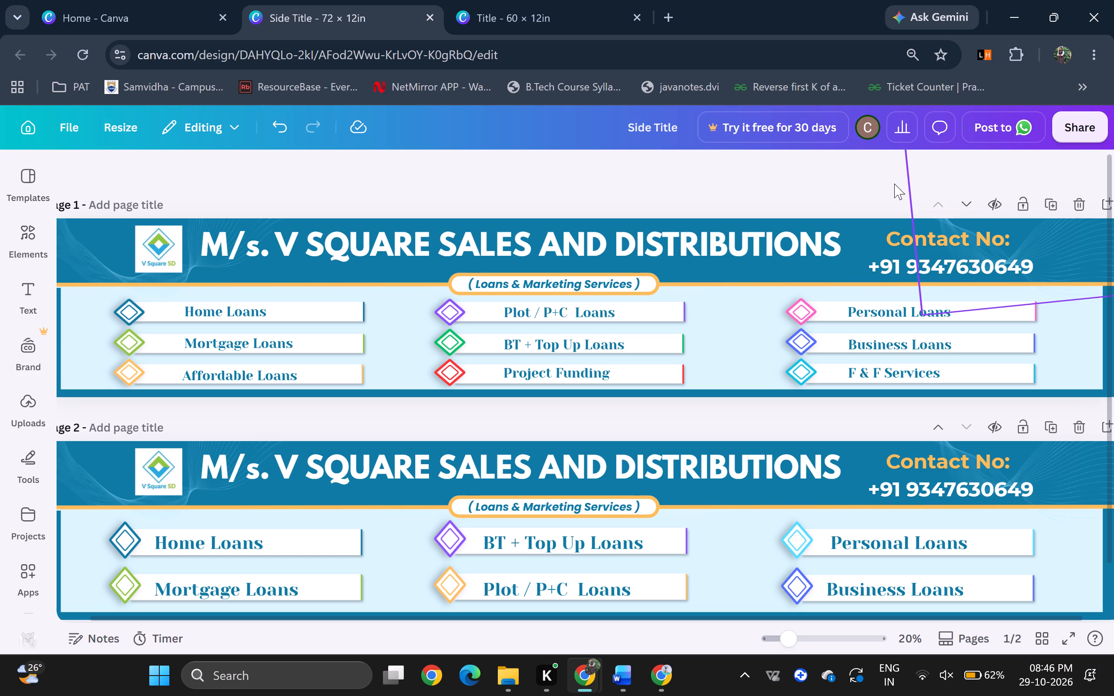
scroll(604, 260, down, 2)
scroll(776, 284, up, 2)
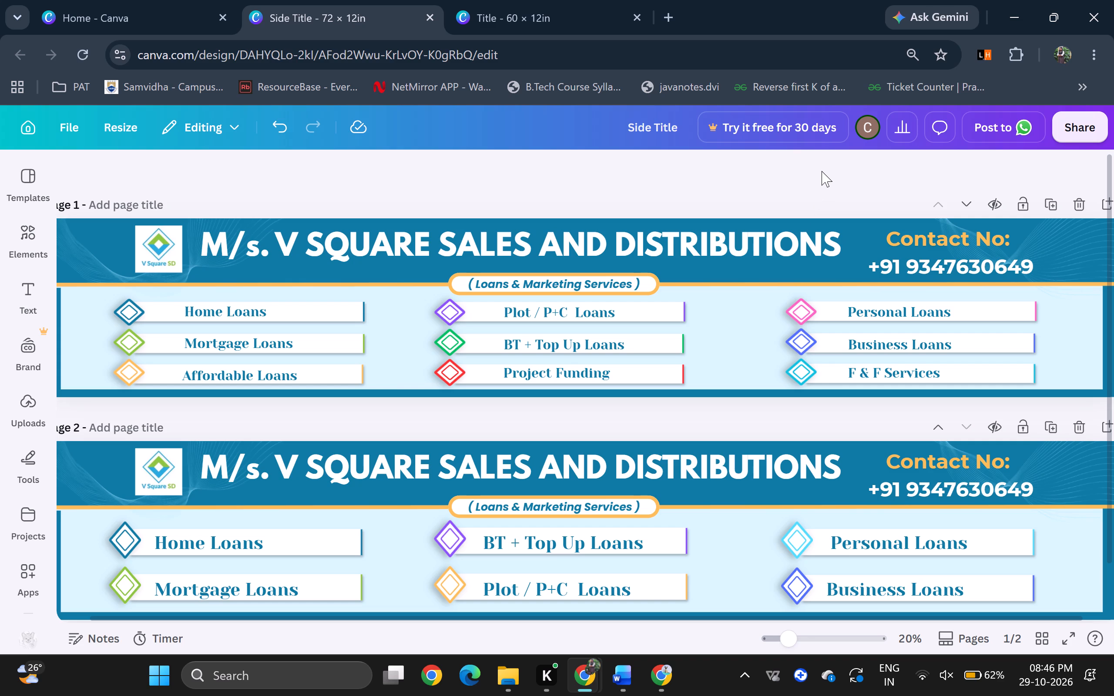
In the Title design, shift the page 2 company name heading slightly right, away from the logo, at its original height.
click(592, 0)
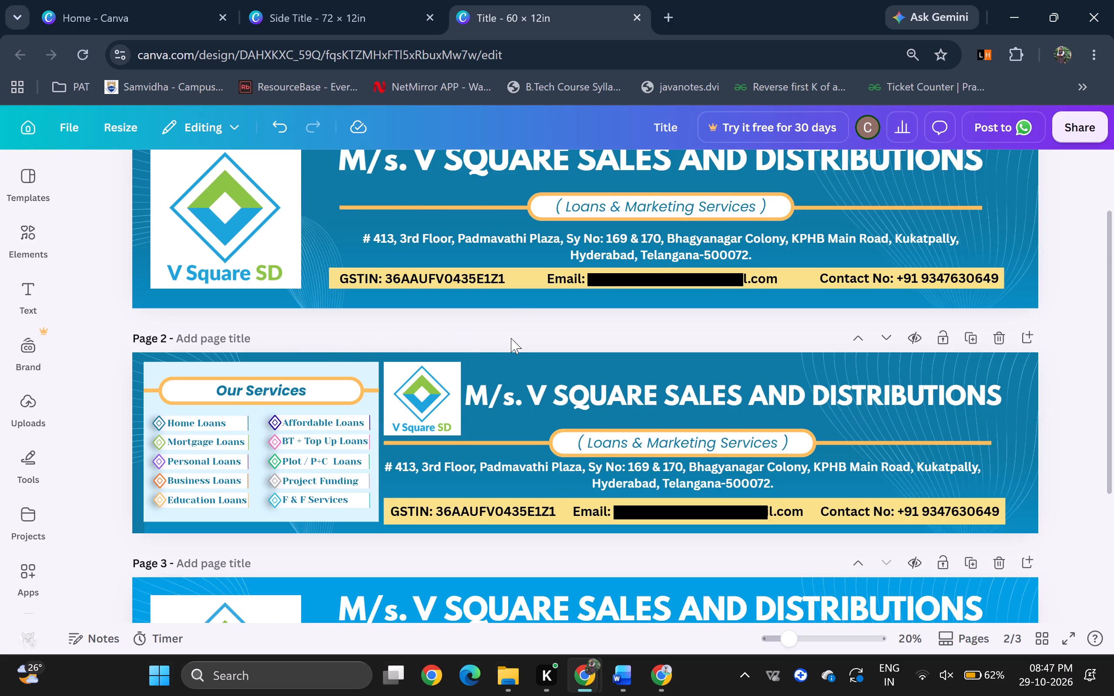
drag(540, 388, 546, 398)
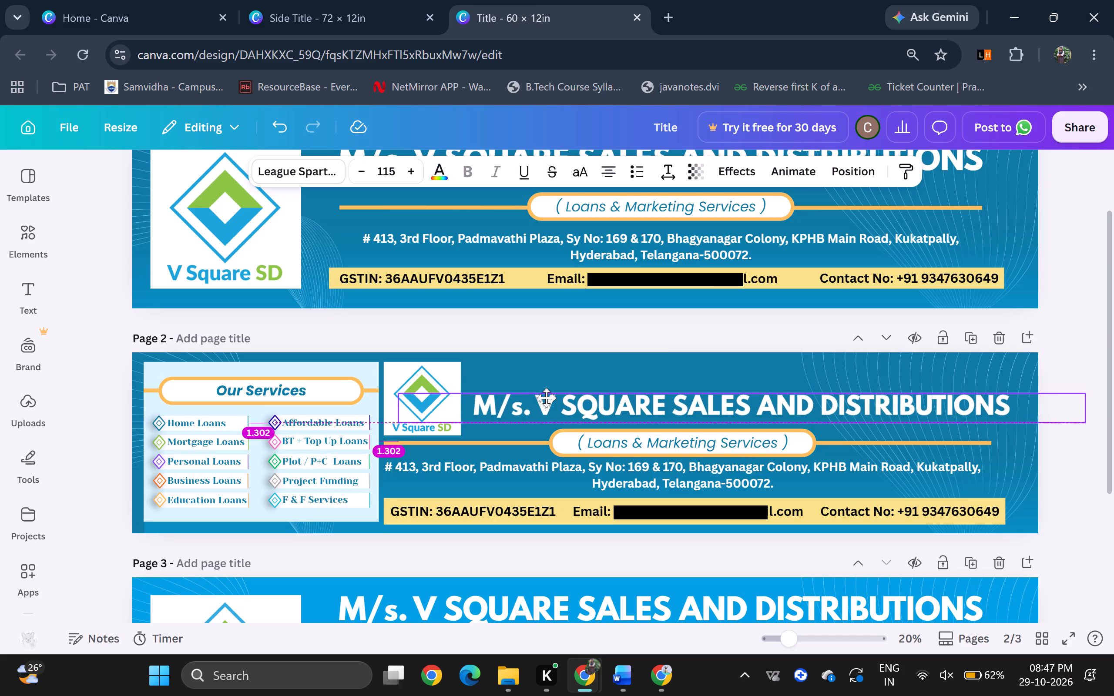
drag(546, 398, 546, 388)
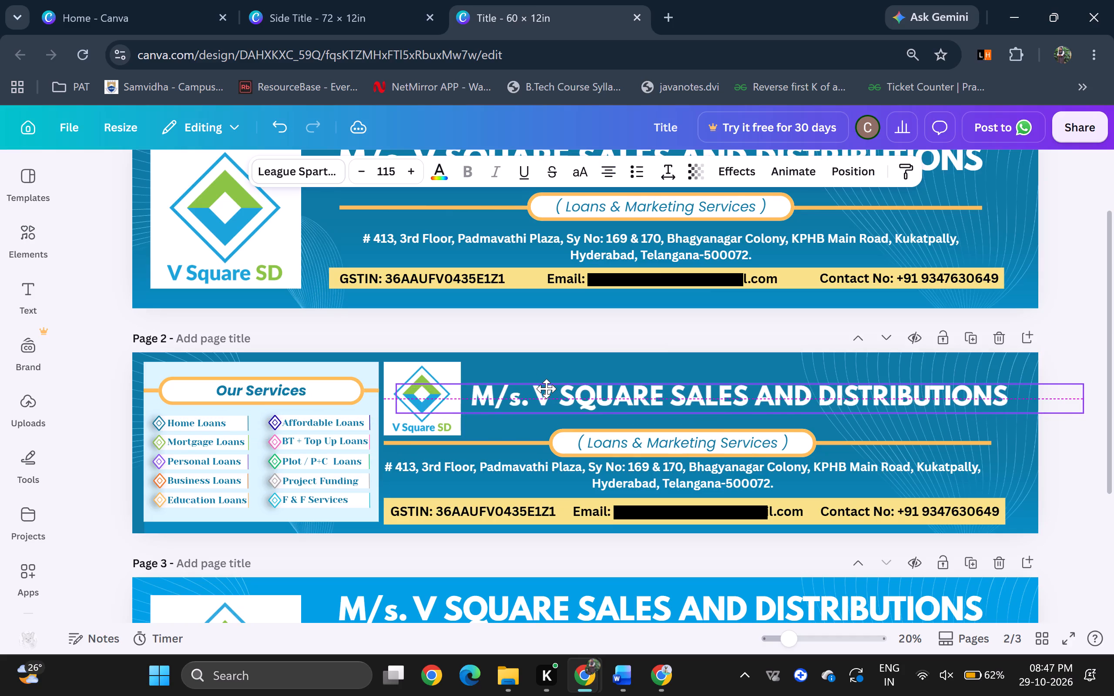
drag(546, 388, 547, 387)
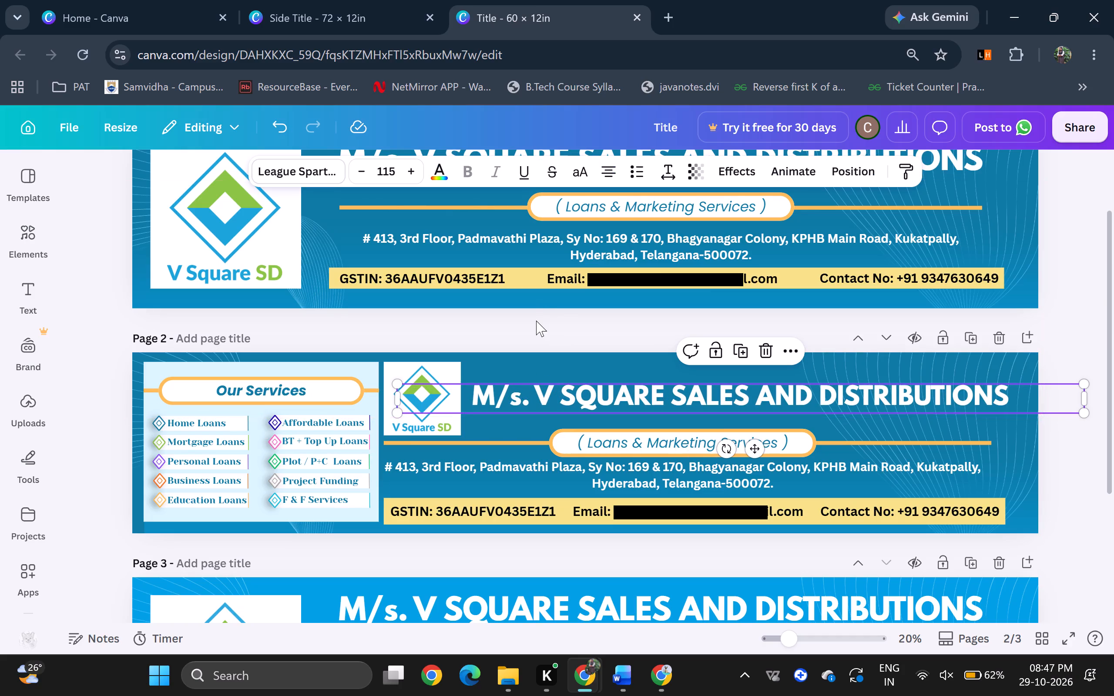
click(536, 321)
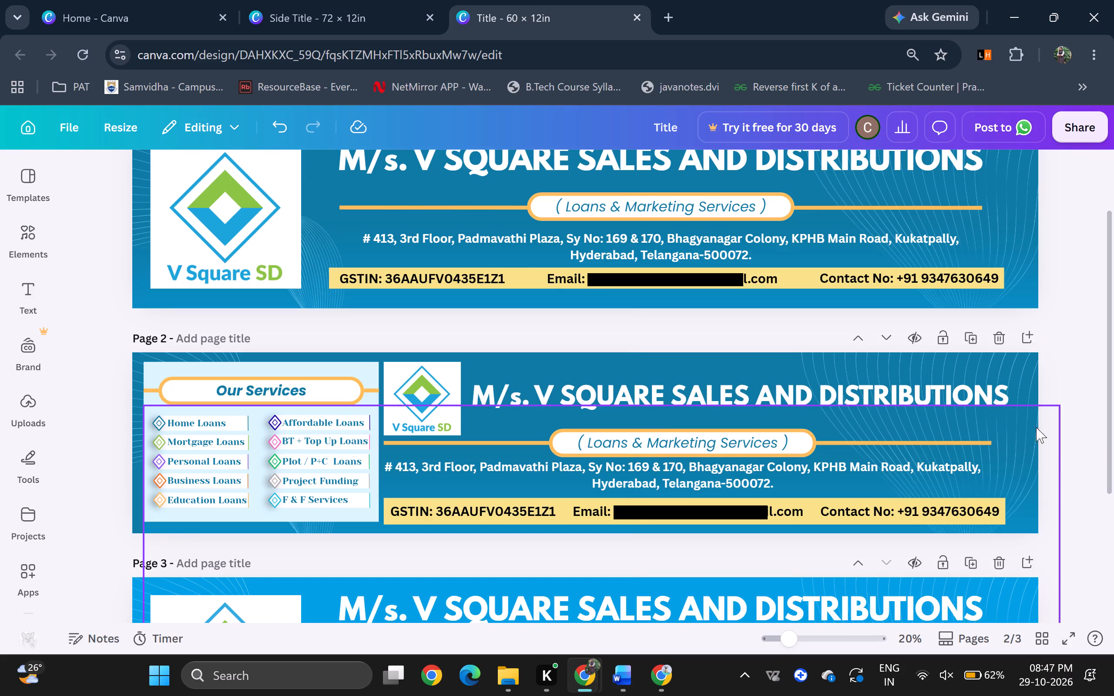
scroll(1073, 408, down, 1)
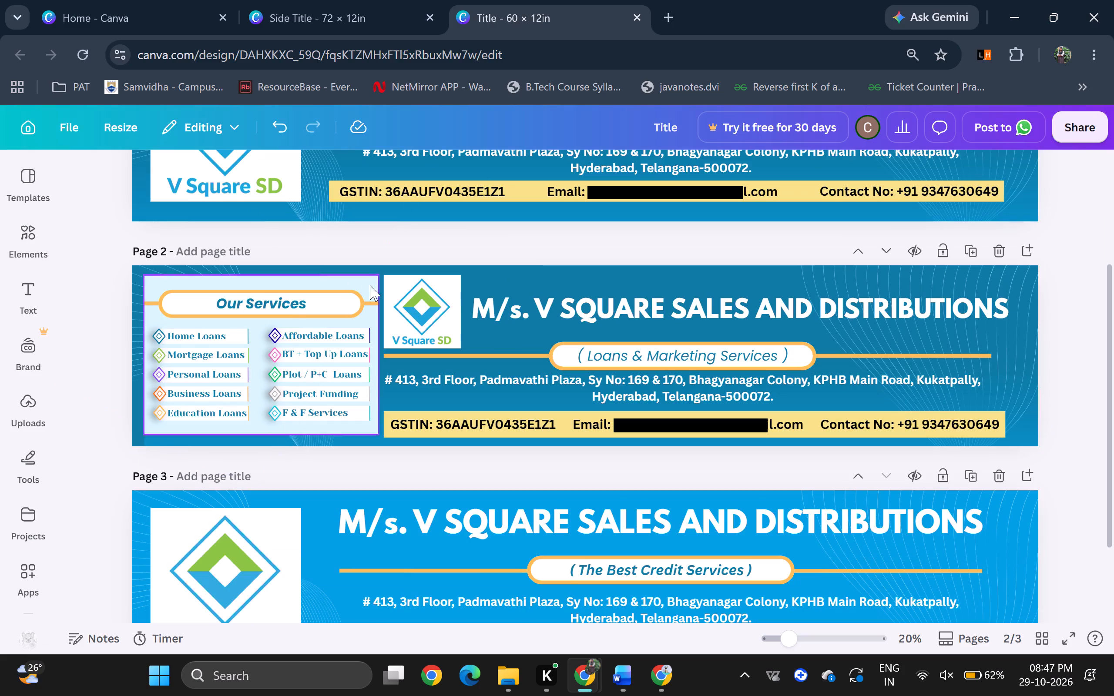
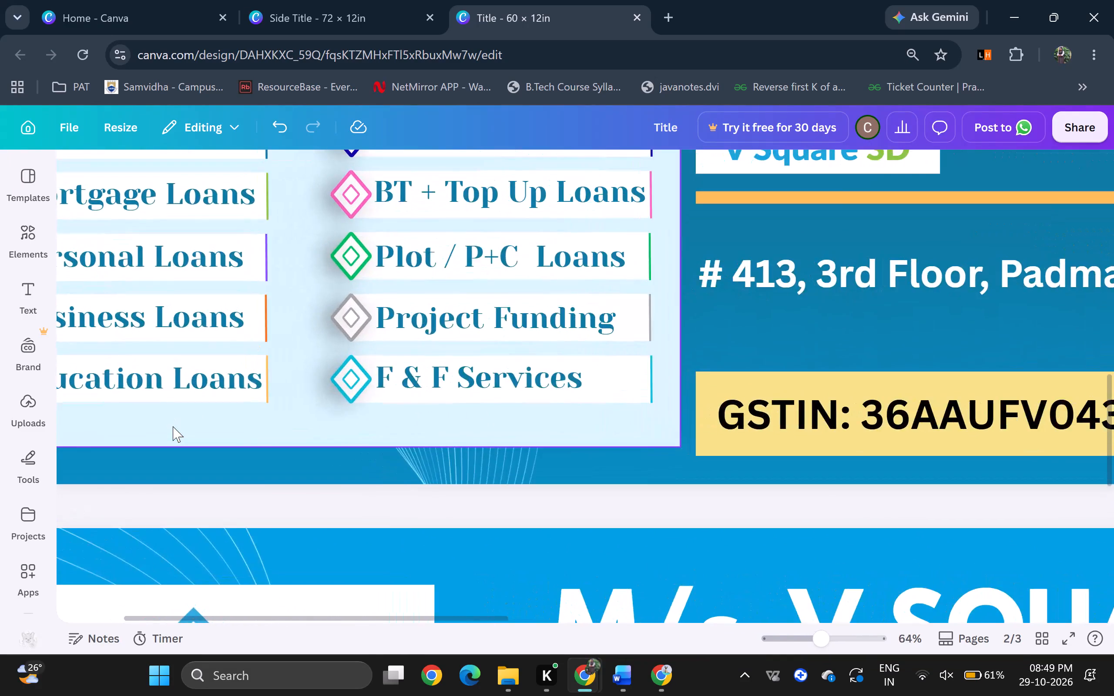
Change the "Education Loans" label to "Educational Loans" and shift it clear of its diamond, aligned with the labels above.
scroll(173, 426, right, 3)
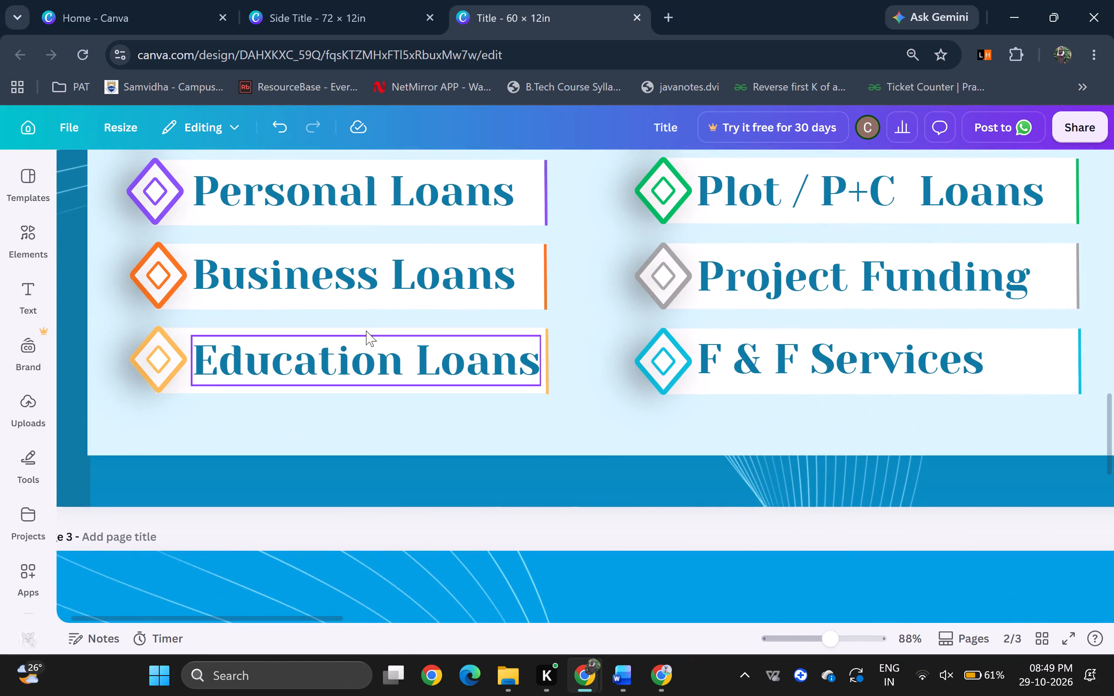
click(402, 364)
click(402, 364)
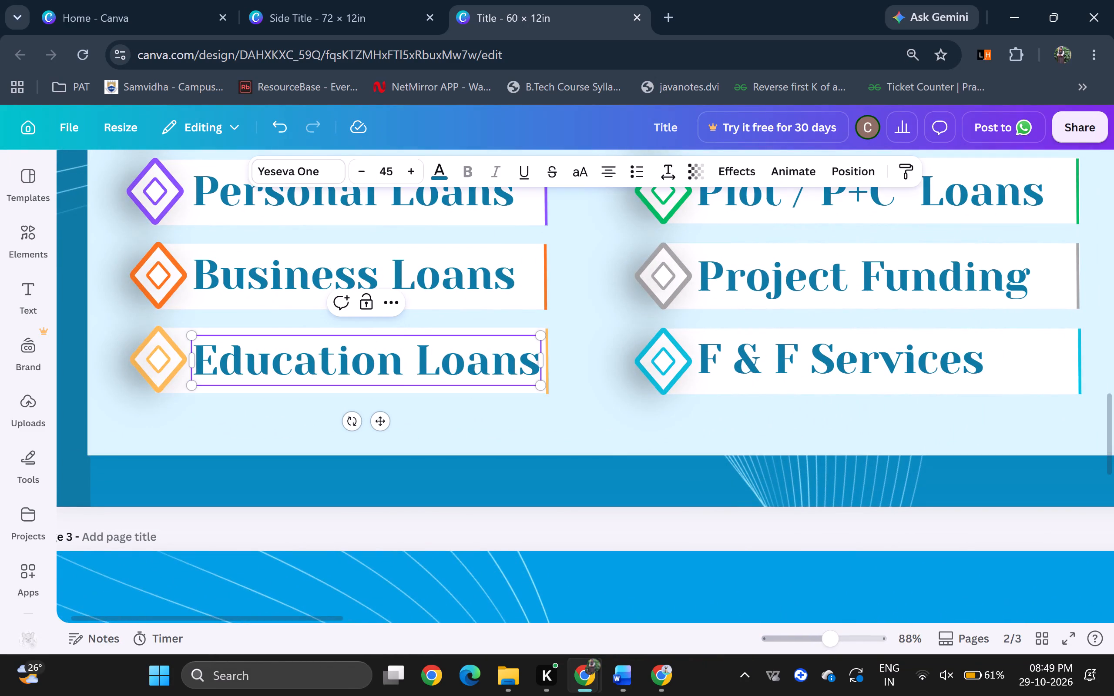
text(al)
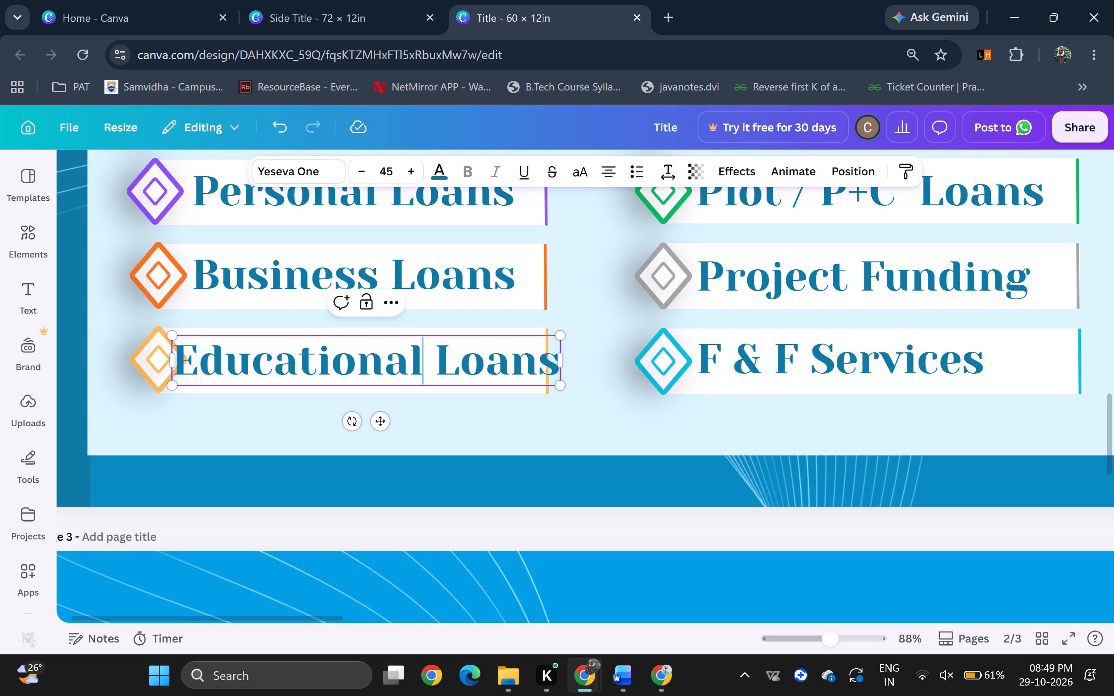
drag(386, 421, 396, 422)
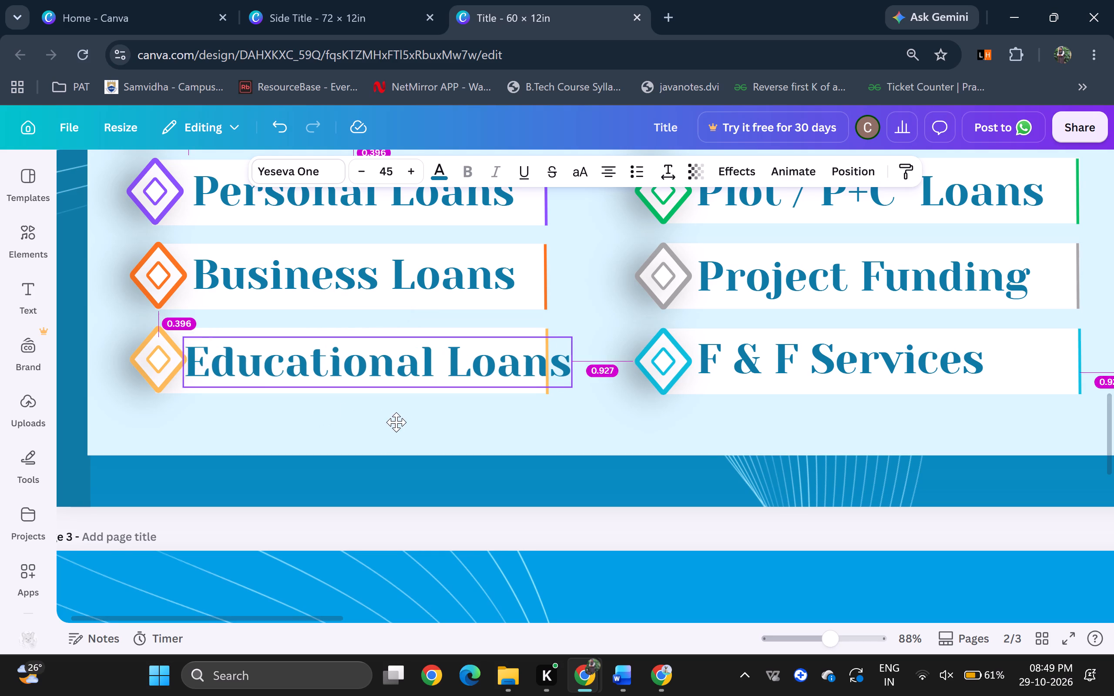
drag(396, 422, 406, 421)
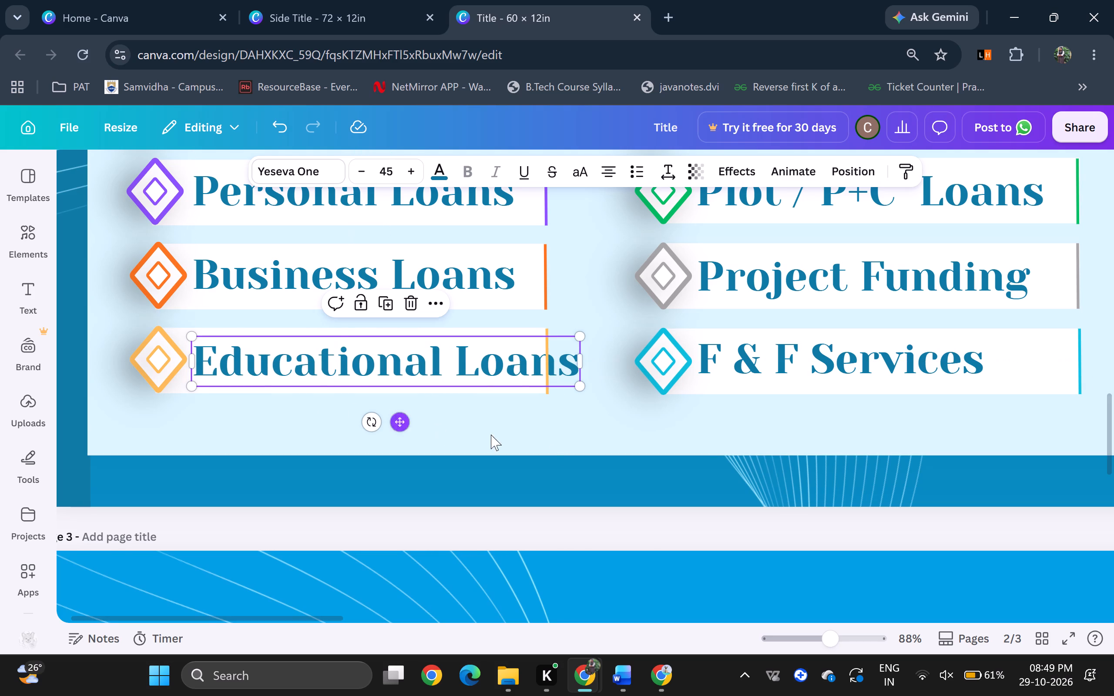
Widen the white box behind "Educational Loans" to about 6.8 in so it extends past the end of the text.
click(523, 390)
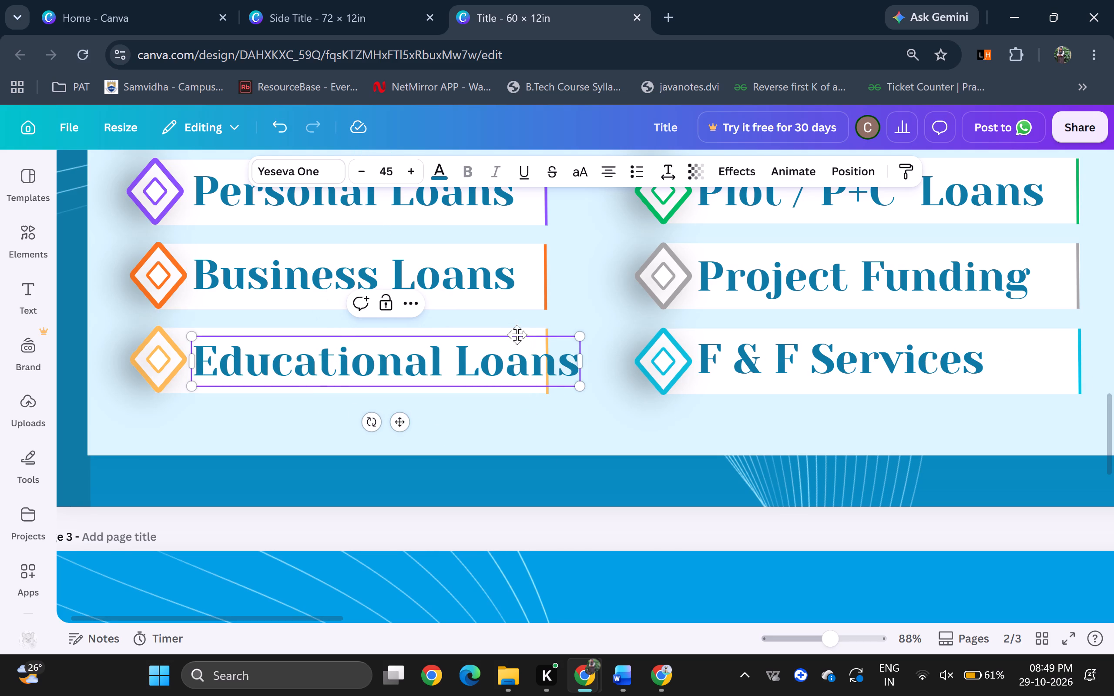
click(526, 328)
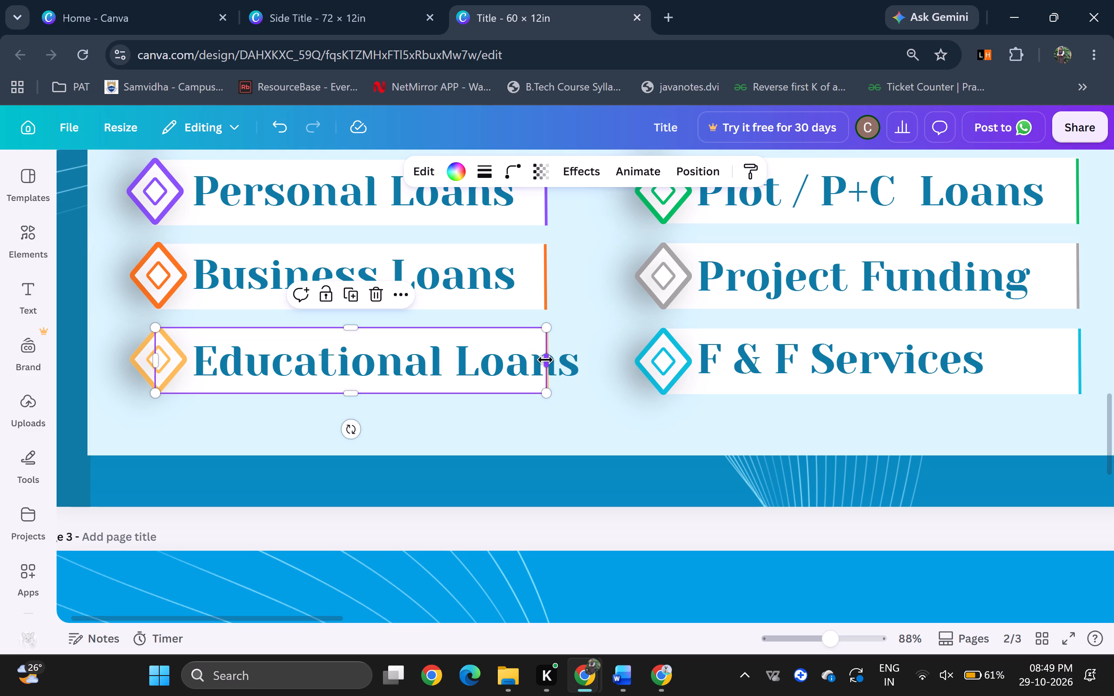
drag(545, 360, 601, 357)
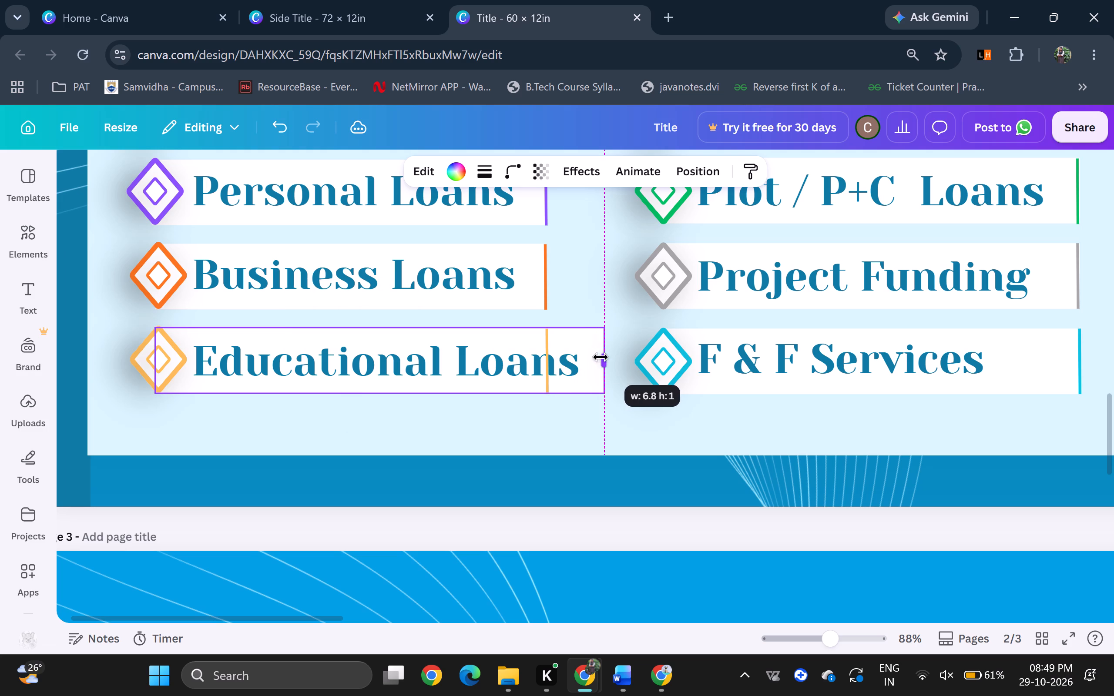
drag(601, 357, 602, 357)
click(544, 336)
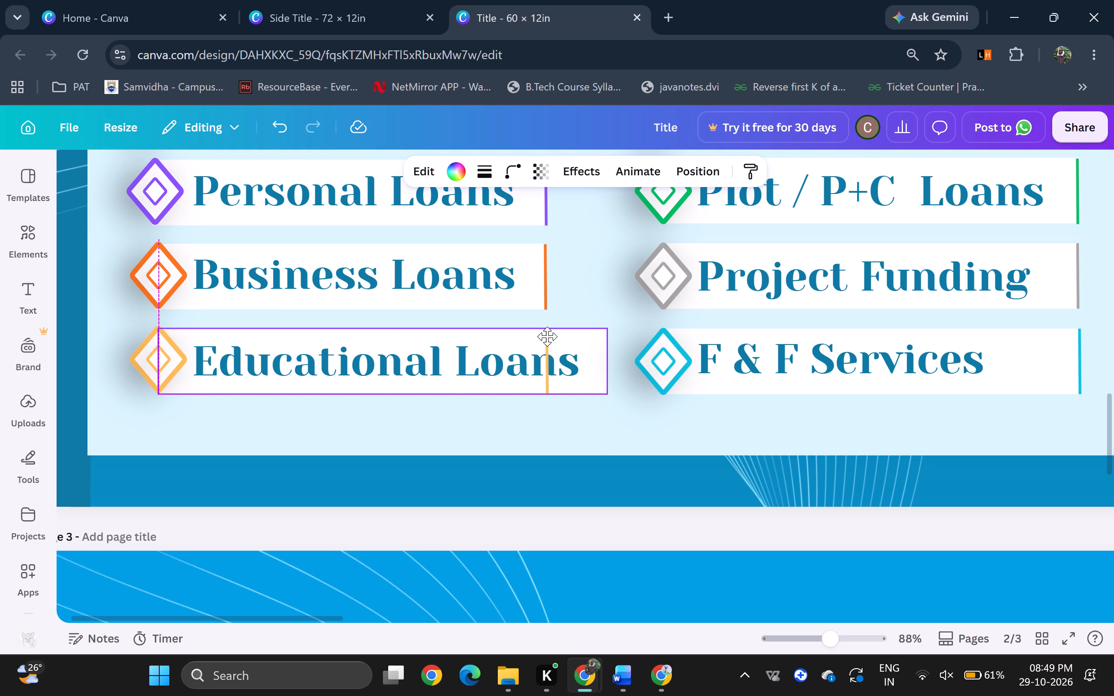
click(612, 530)
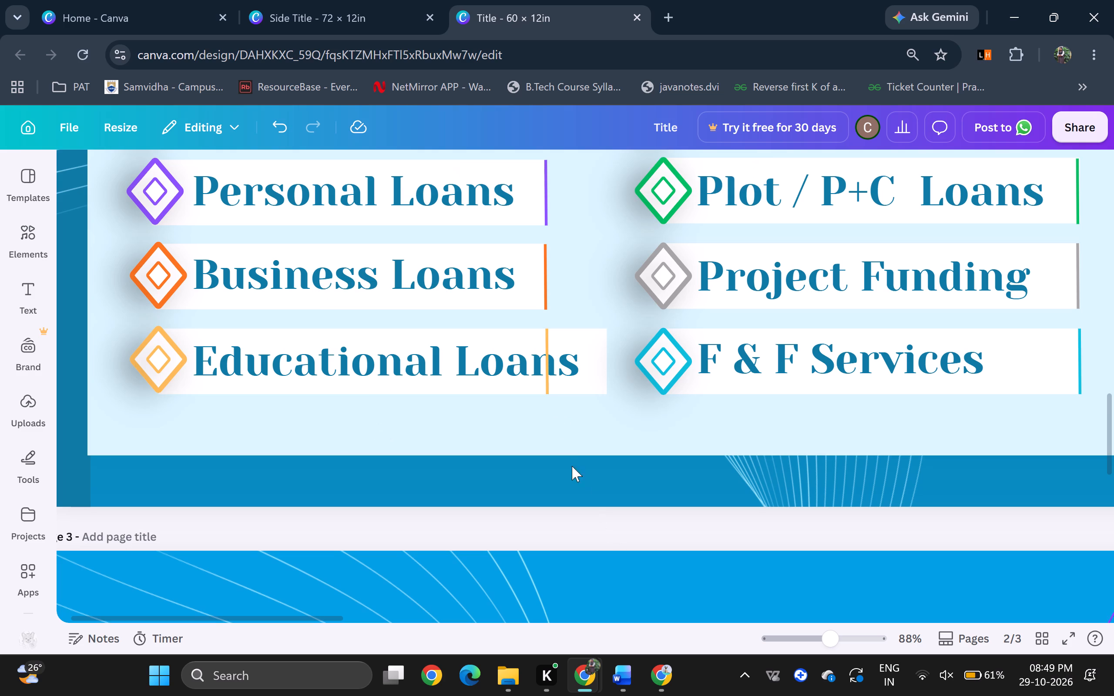
Move the light-orange vertical line of the "Educational Loans" row to the right edge of its widened box.
click(548, 351)
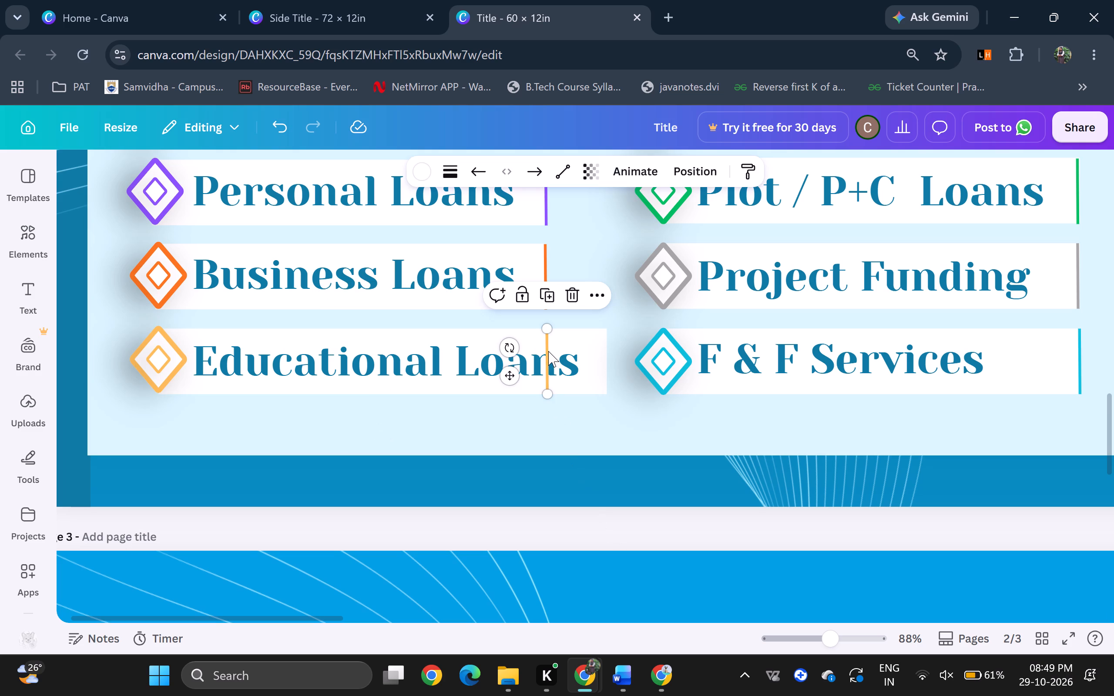
drag(513, 374, 563, 374)
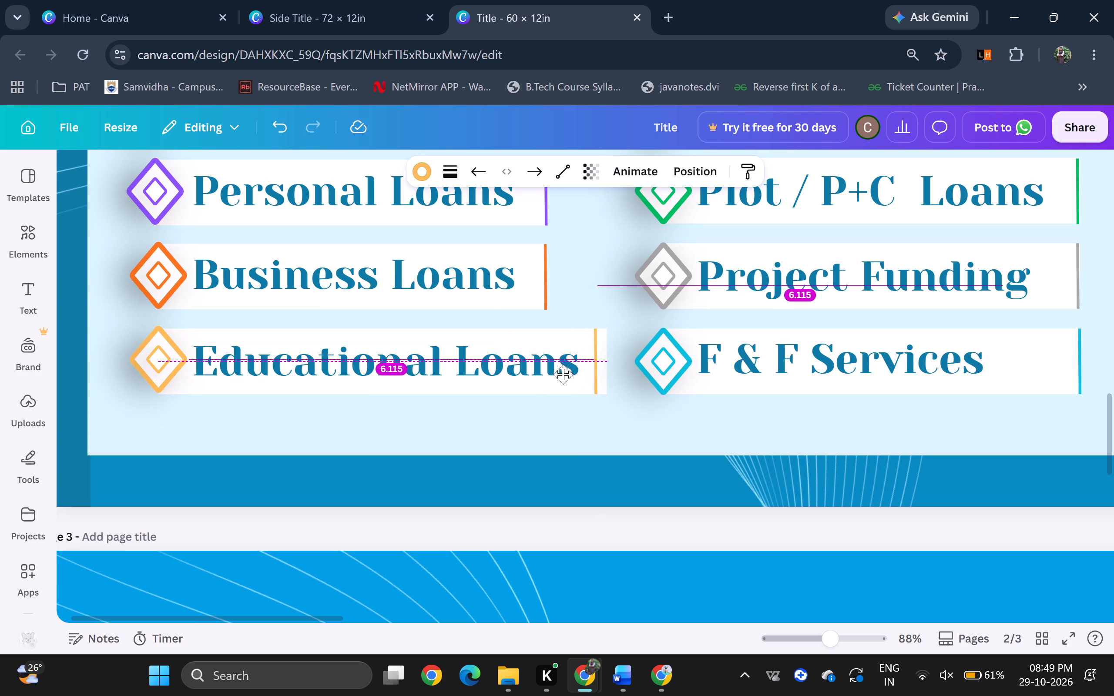
drag(563, 374, 571, 374)
click(600, 529)
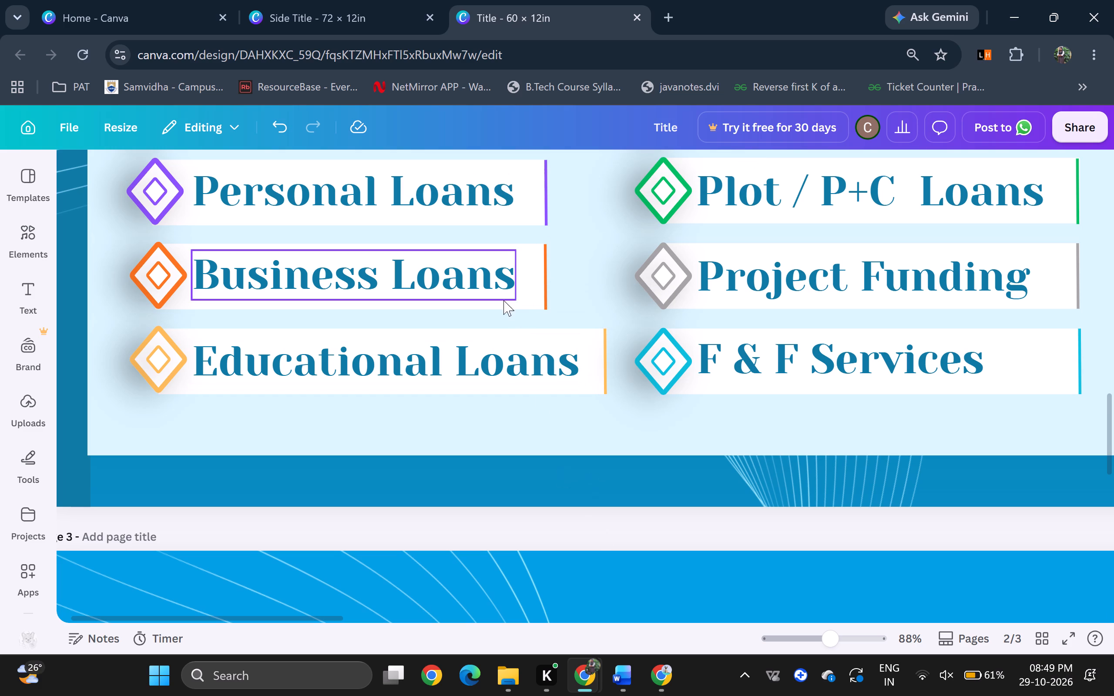
Extend the "Business Loans" white box to match the "Educational Loans" box and move its orange line to the new right edge.
click(522, 301)
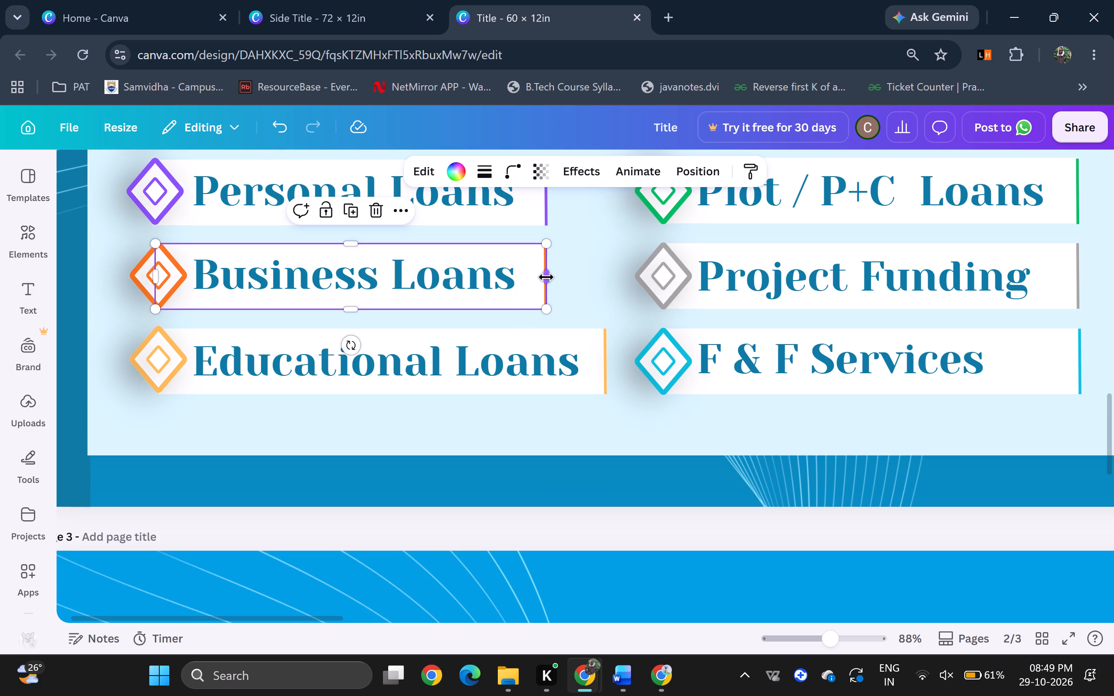
drag(546, 277, 606, 278)
click(550, 275)
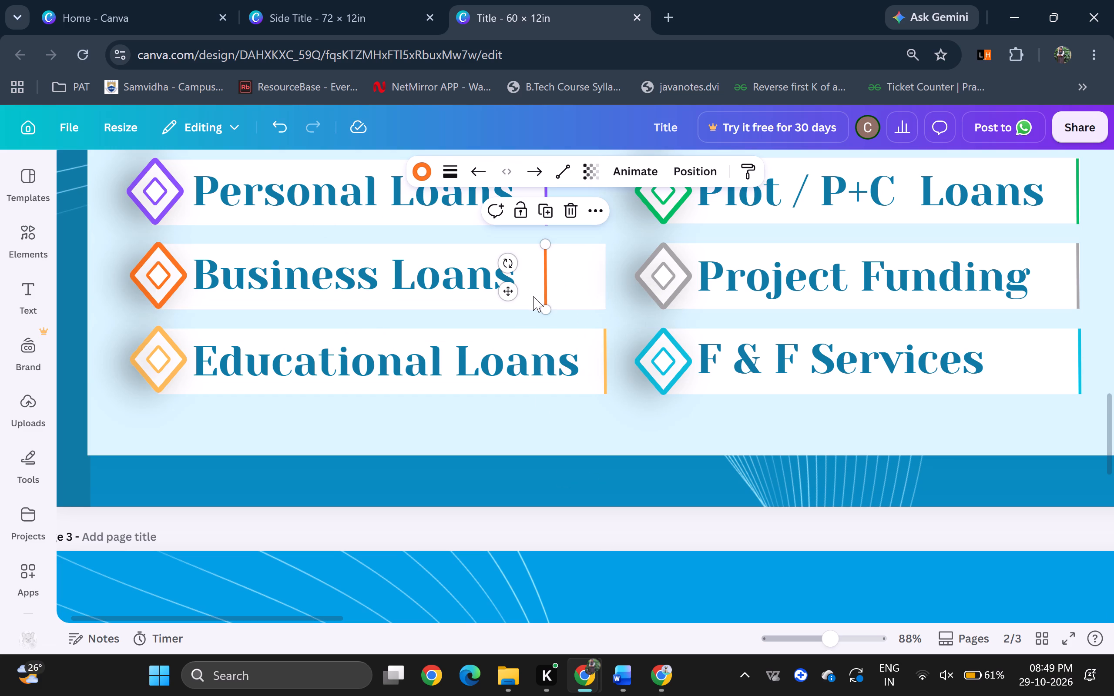
drag(514, 291, 568, 291)
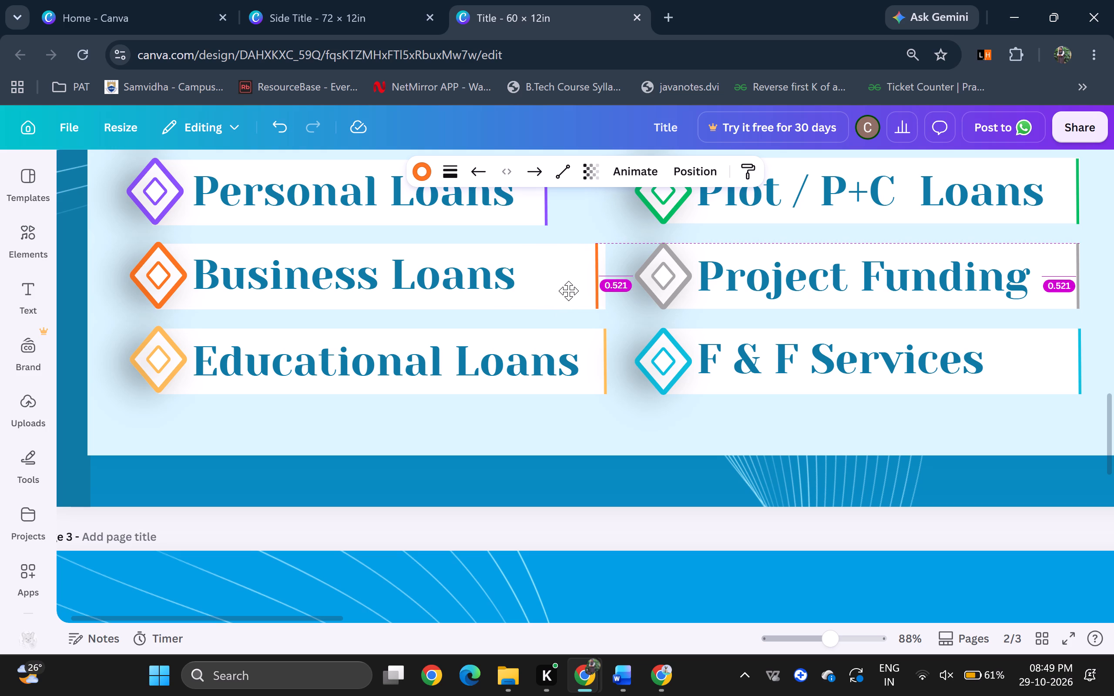
drag(568, 291, 570, 291)
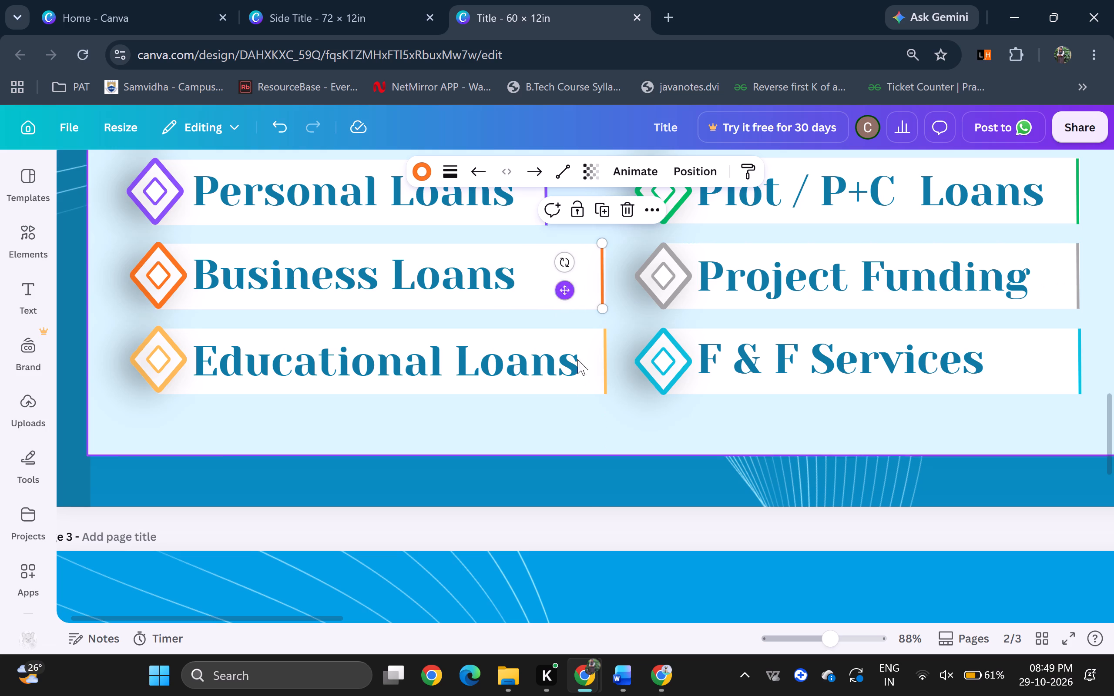
click(590, 515)
scroll(593, 470, up, 2)
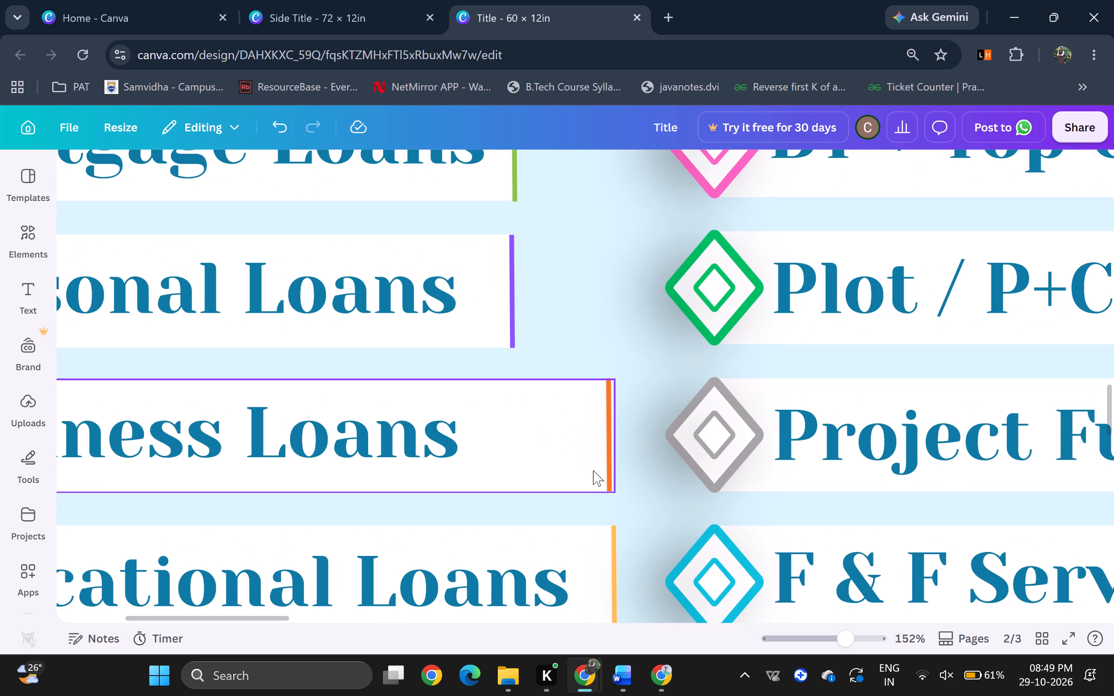
click(609, 459)
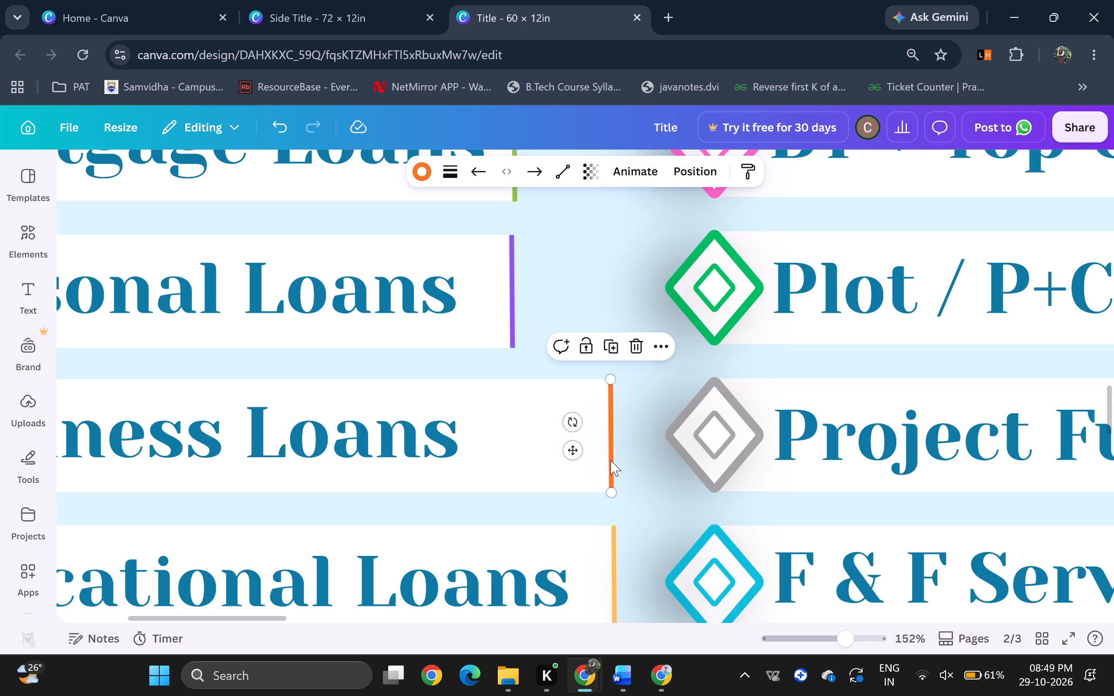
Extend the "Personal Loans" white box to match the rows below and move its purple line to the new right edge.
click(483, 333)
drag(513, 294, 584, 293)
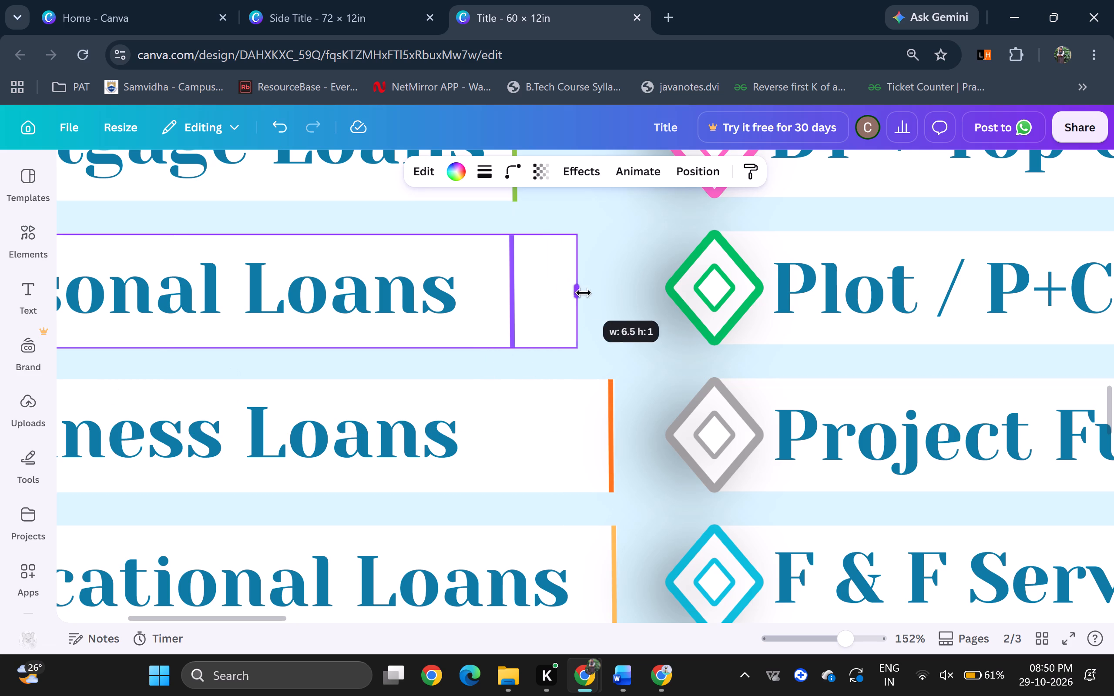
drag(584, 293, 611, 293)
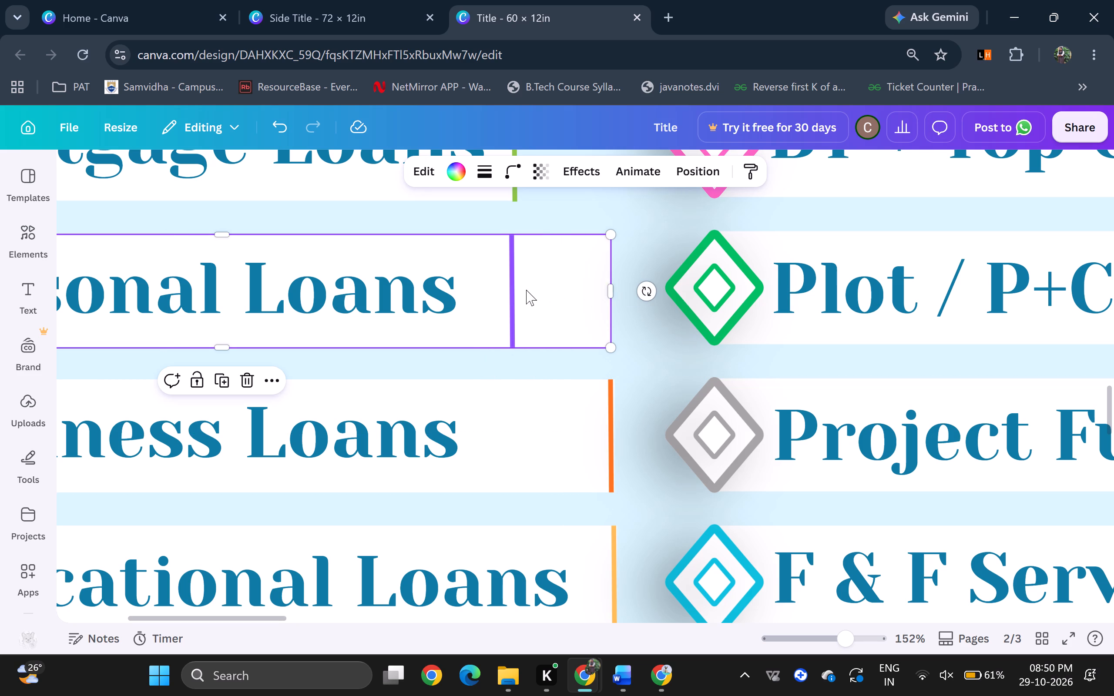
click(510, 289)
drag(510, 289, 597, 288)
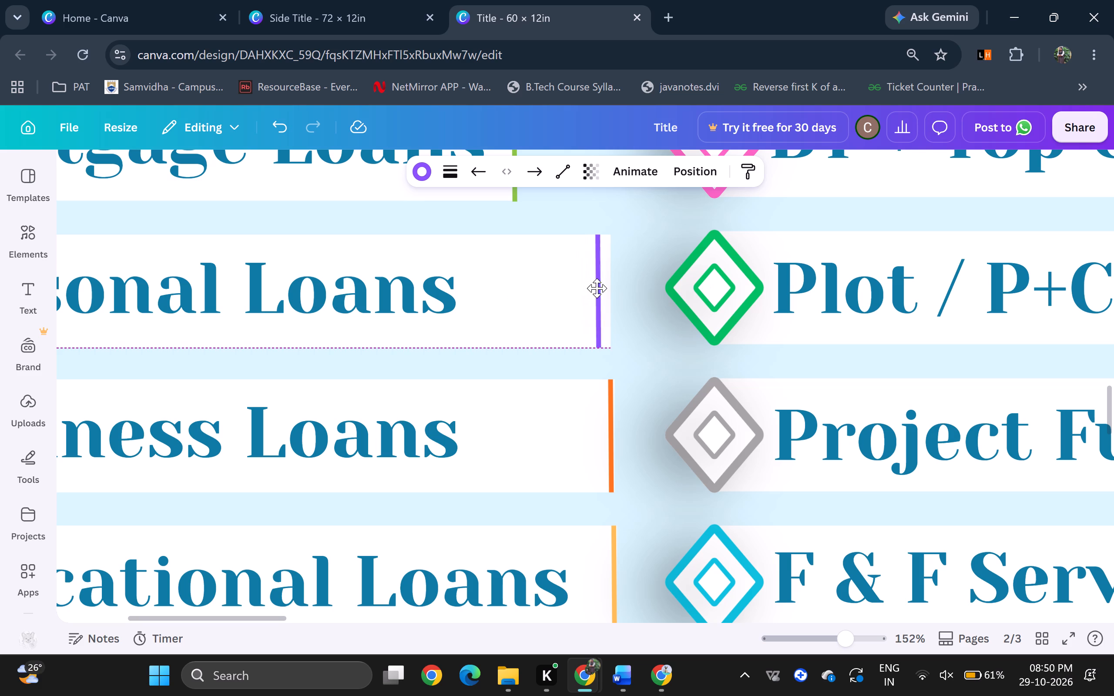
drag(597, 288, 606, 288)
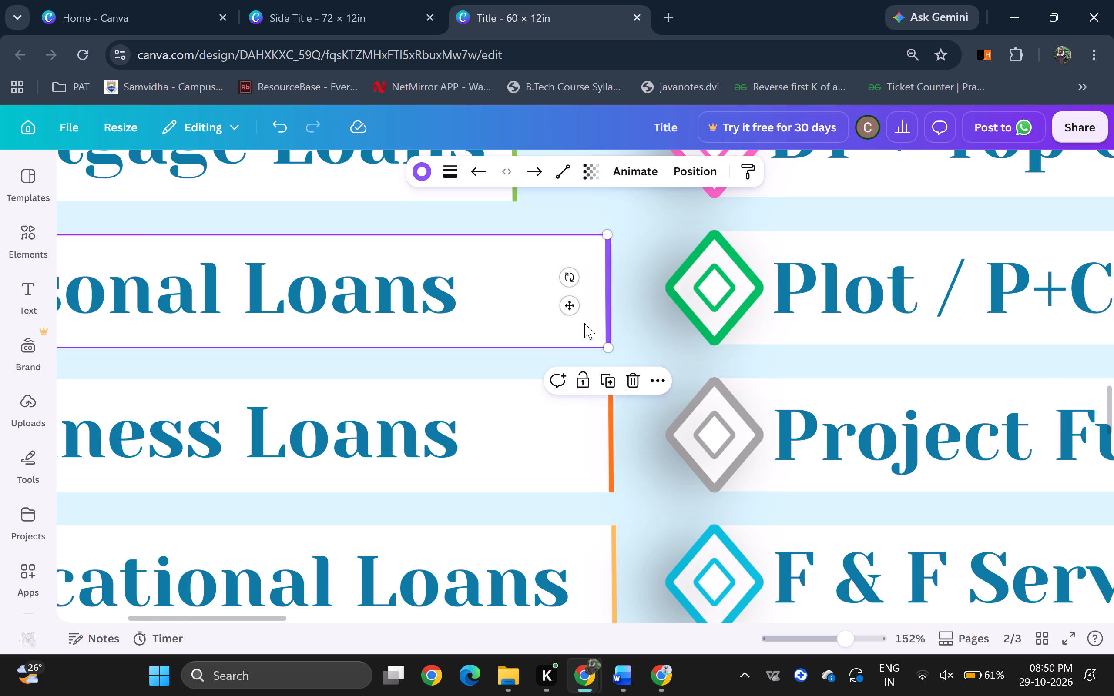
Extend the "Mortgage Loans" white box to match the rows below and move its green line to the new right edge.
scroll(584, 324, up, 2)
click(487, 355)
drag(515, 324, 611, 323)
drag(519, 313, 534, 315)
key(ctrl+z)
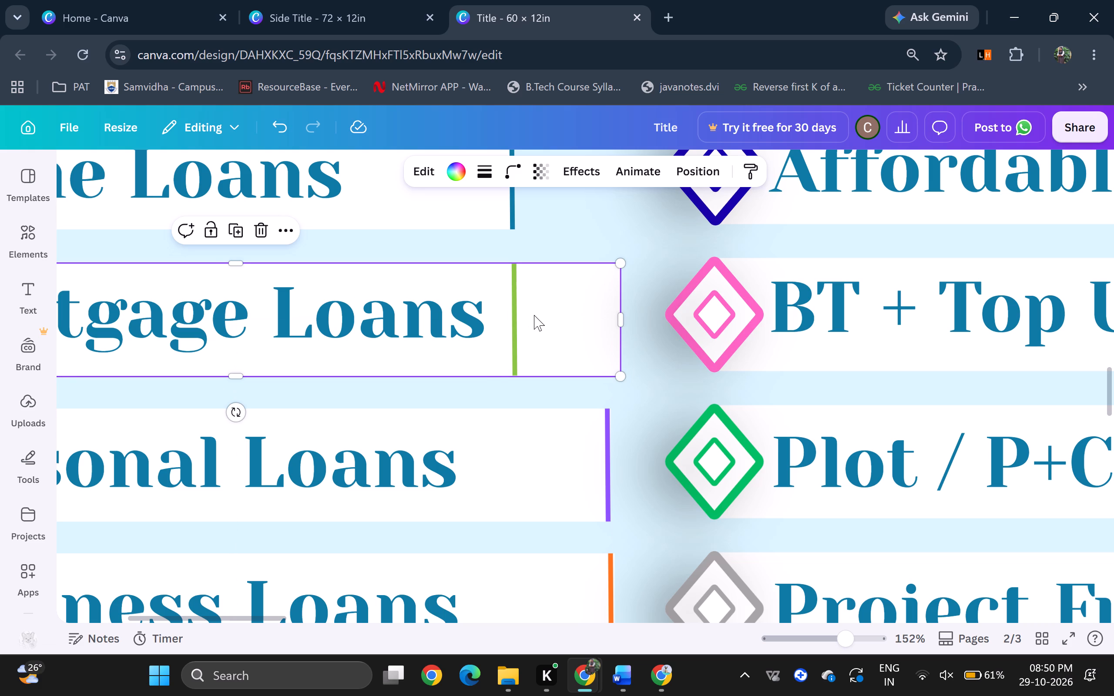
click(512, 318)
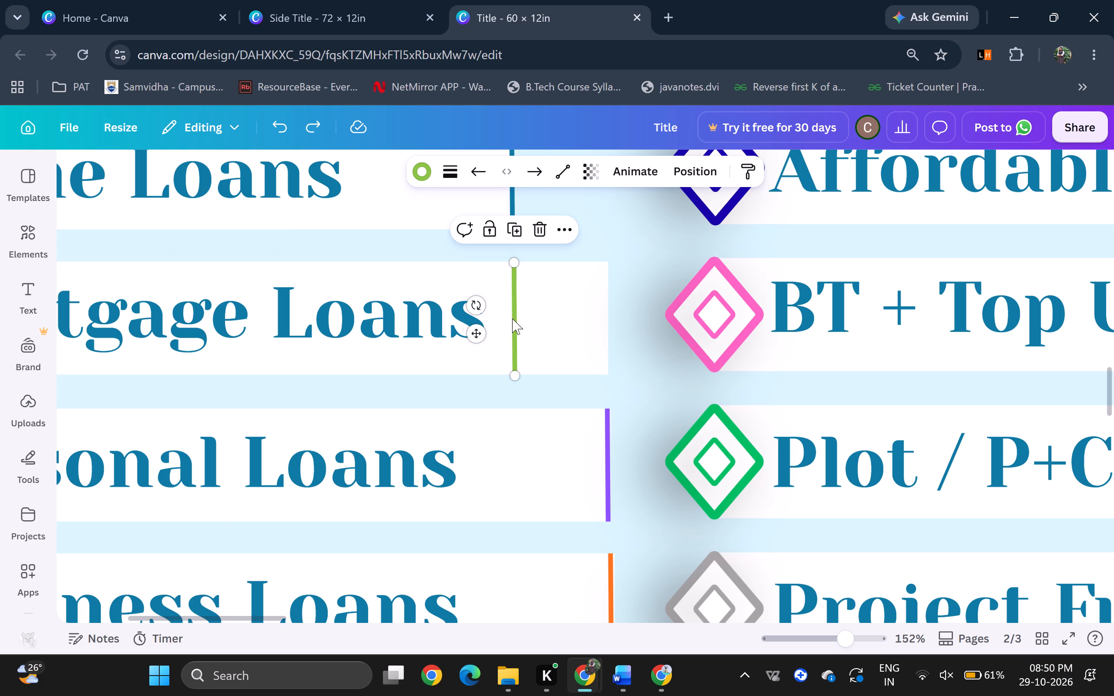
drag(512, 318, 602, 318)
Straighten the green line of the "Mortgage Loans" row to 90° and fit it to the white box's full height at its right edge.
scroll(545, 319, up, 2)
click(462, 343)
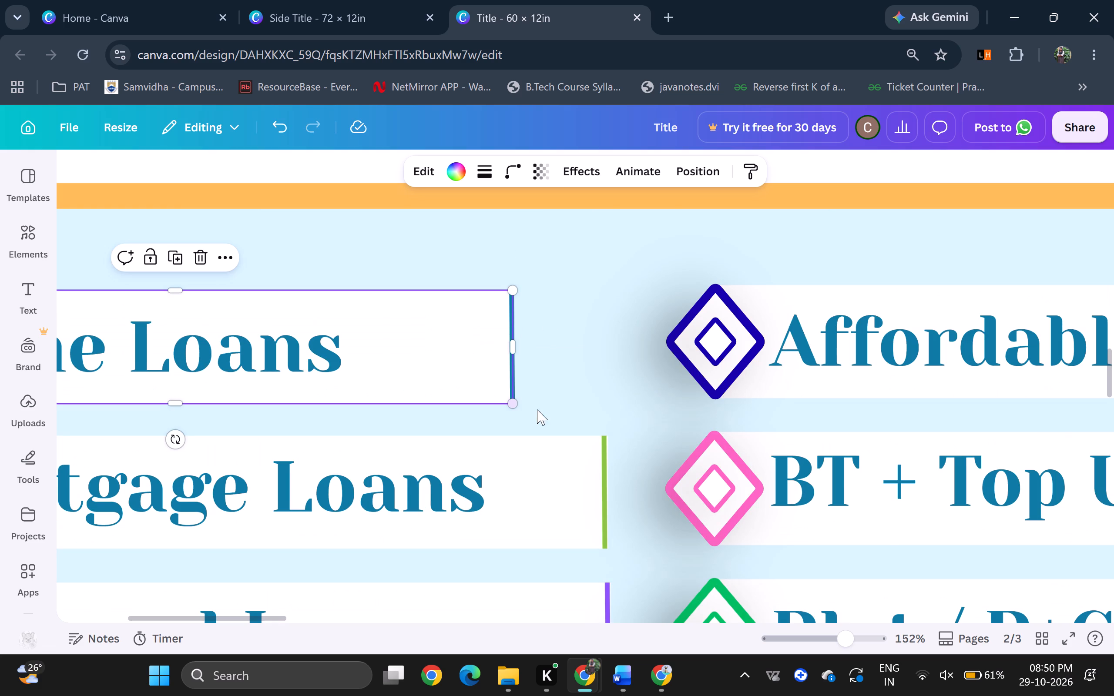
scroll(630, 424, down, 1)
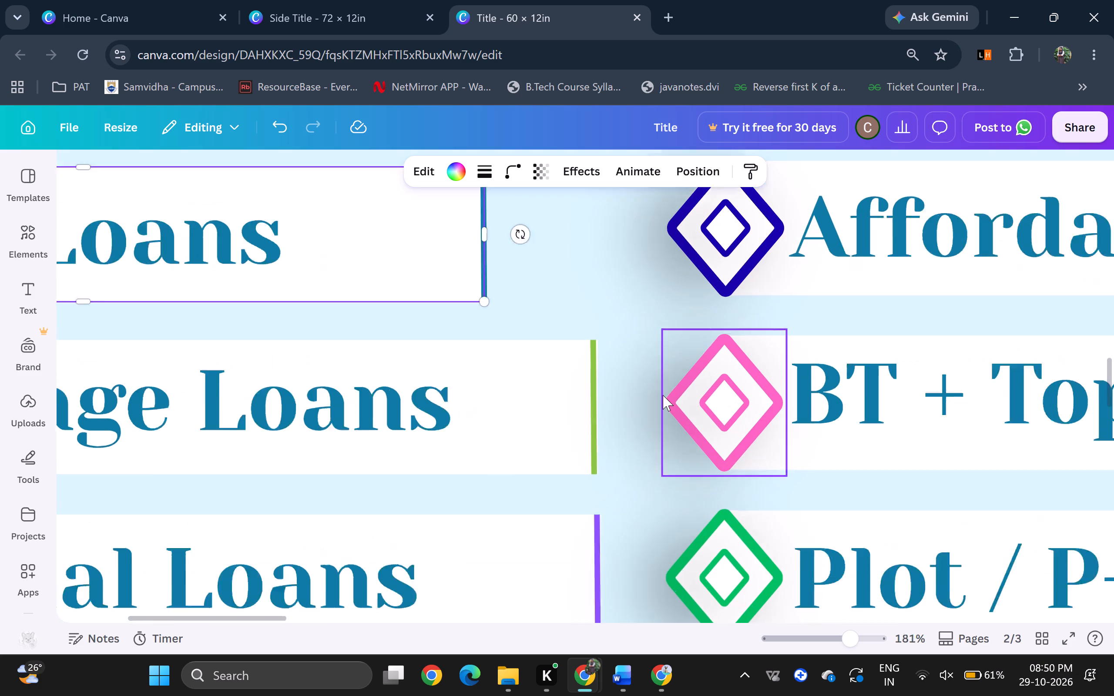
click(469, 289)
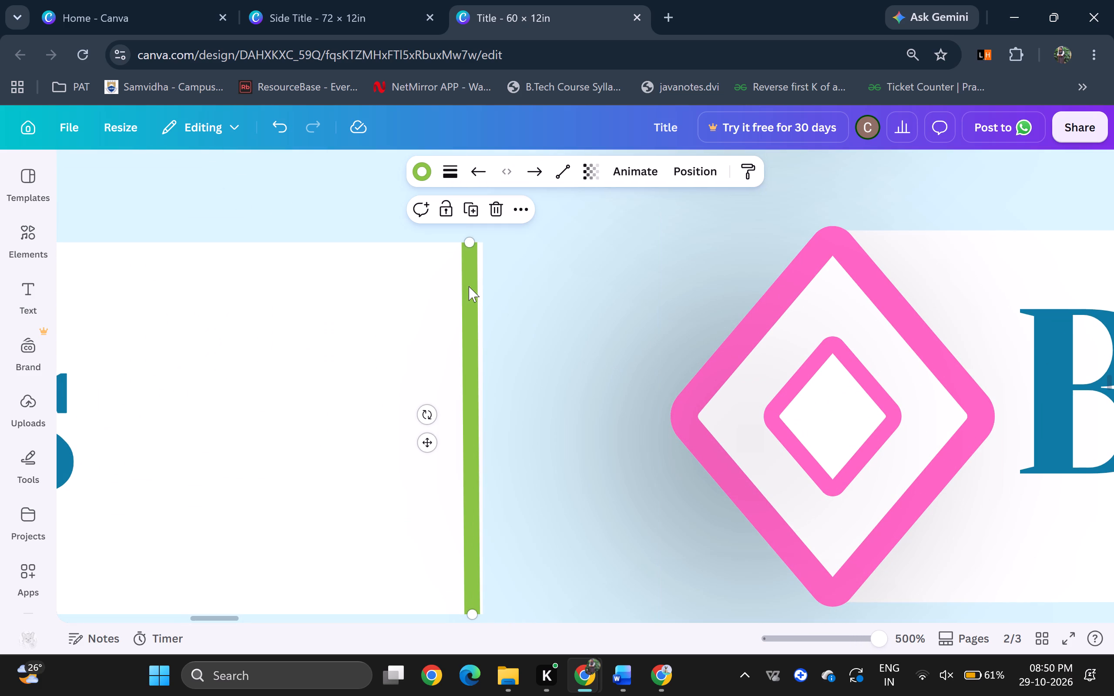
drag(470, 241, 475, 240)
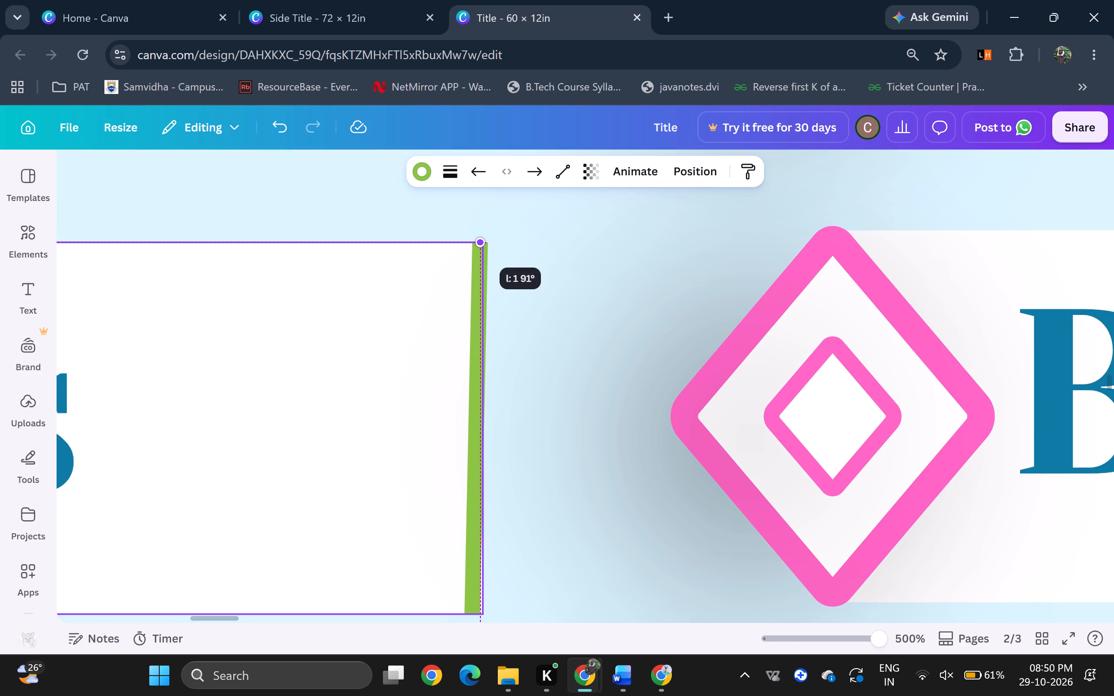
drag(475, 240, 466, 241)
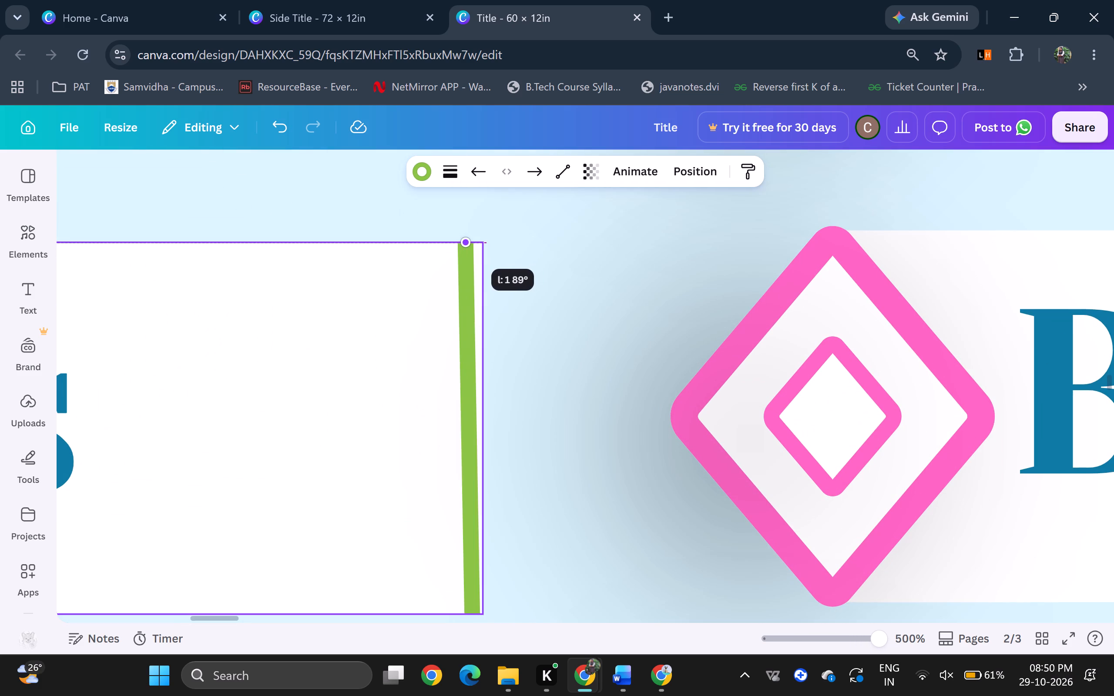
drag(466, 241, 459, 281)
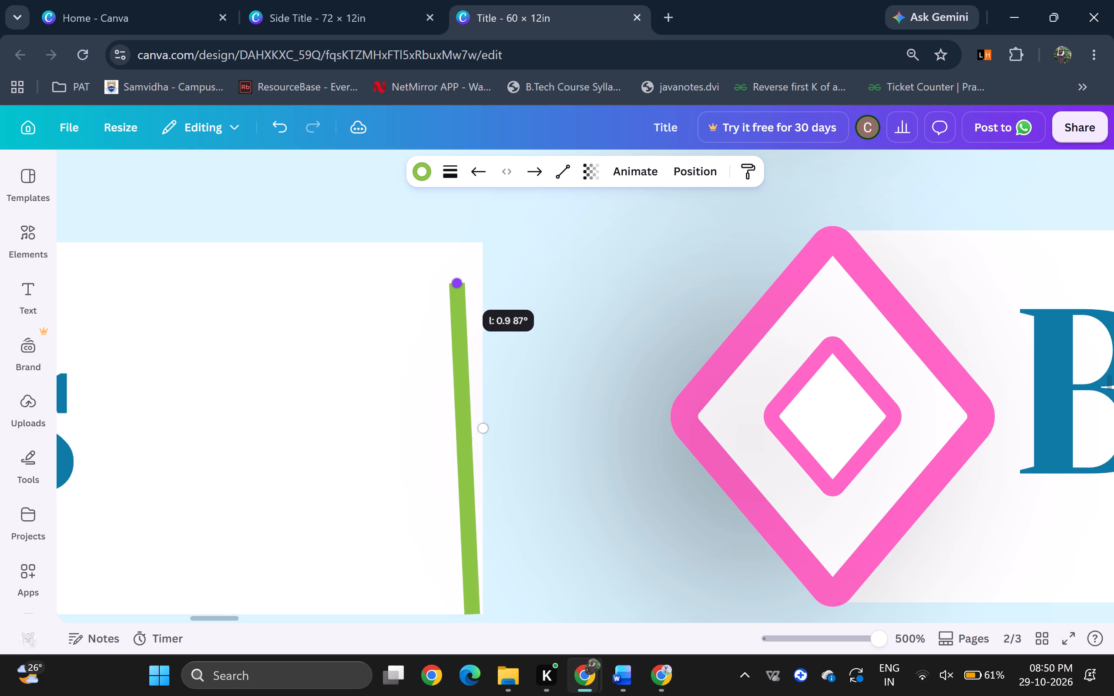
drag(459, 281, 475, 353)
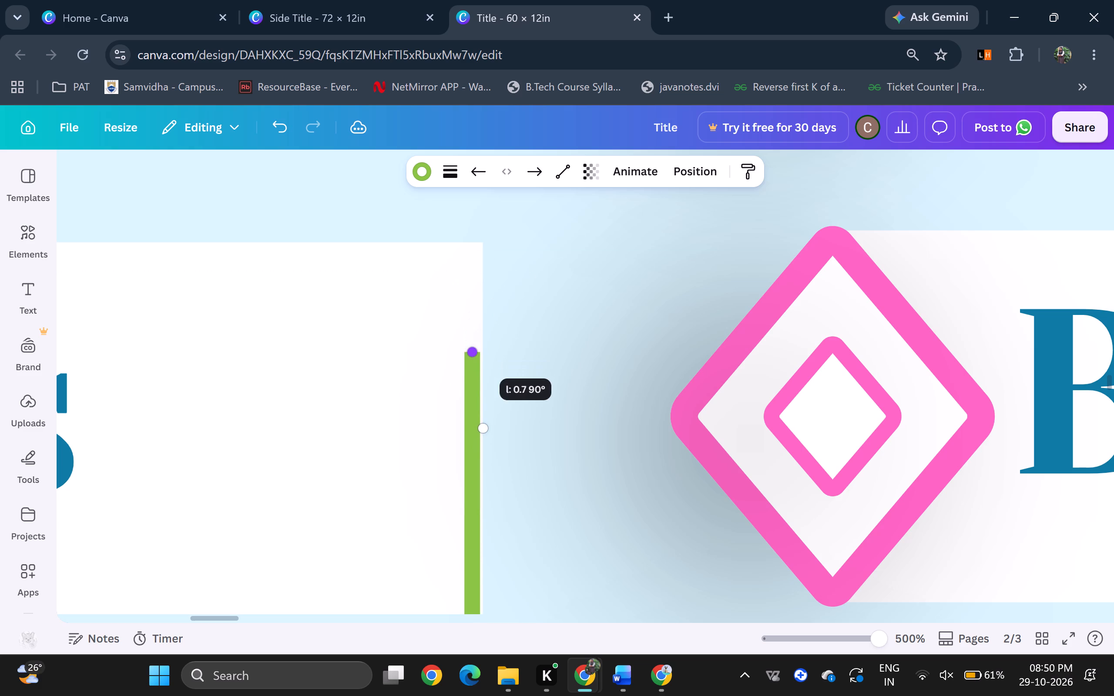
drag(475, 353, 470, 323)
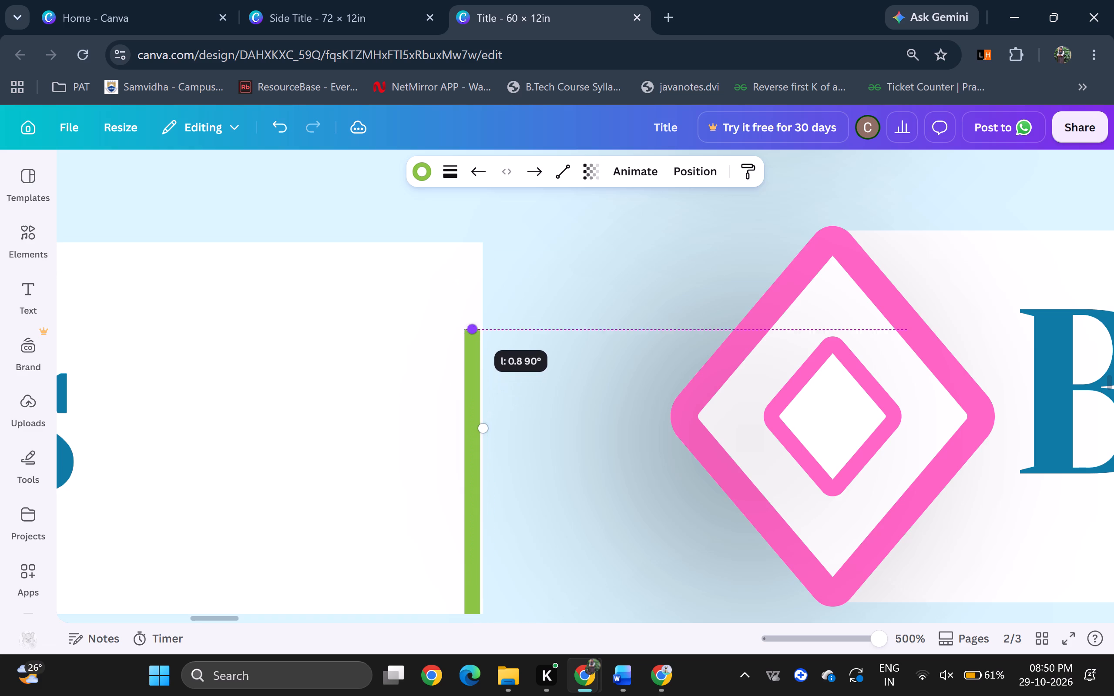
drag(470, 323, 473, 248)
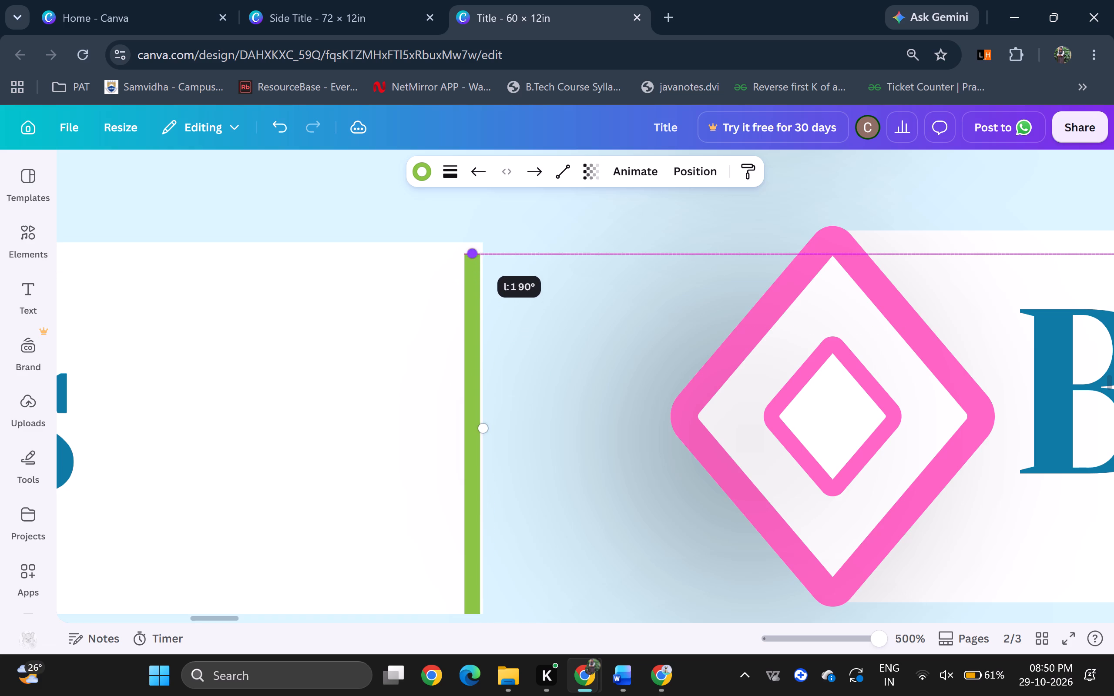
drag(473, 248, 469, 277)
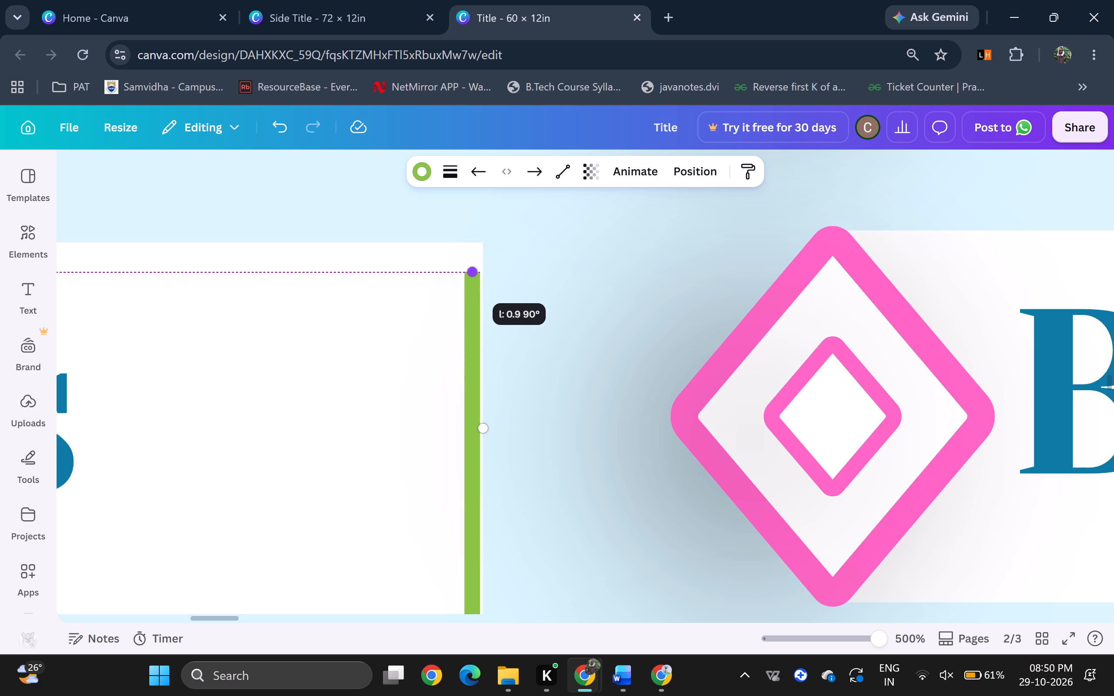
drag(469, 277, 469, 274)
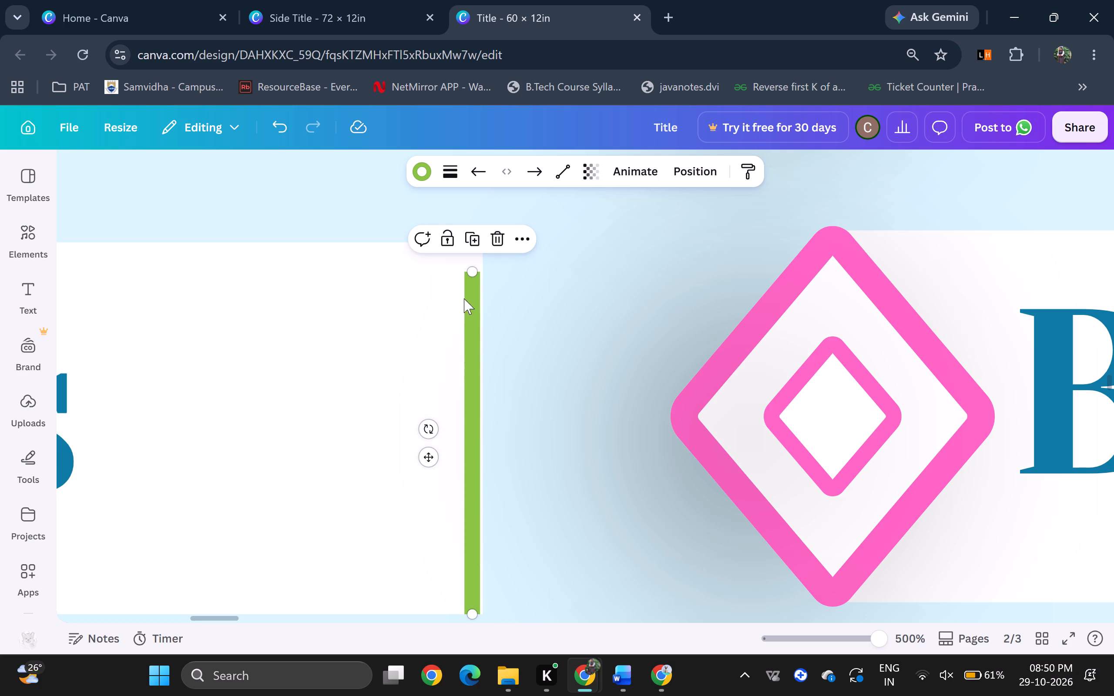
drag(468, 337, 473, 304)
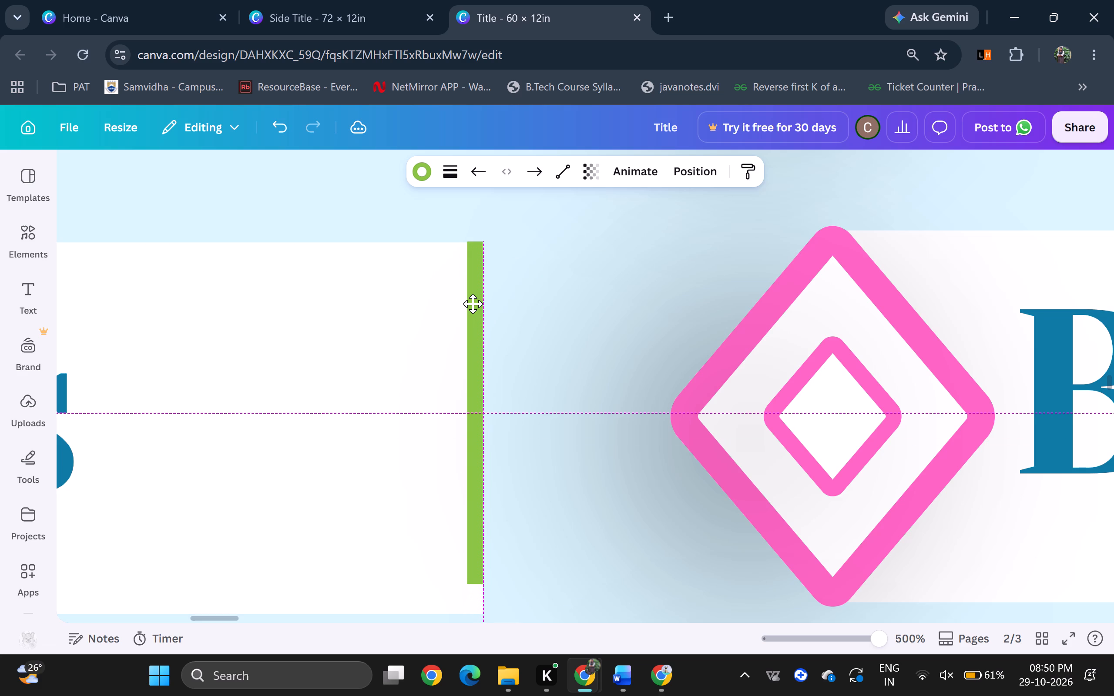
drag(473, 304, 474, 304)
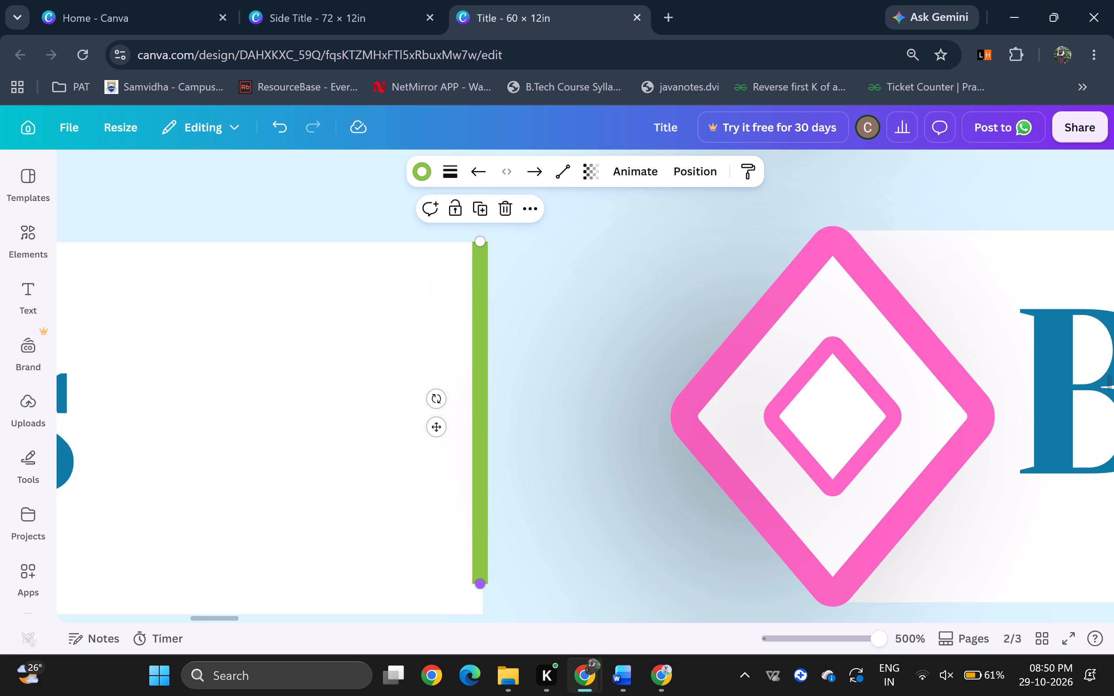
drag(477, 582, 476, 609)
scroll(583, 545, down, 1)
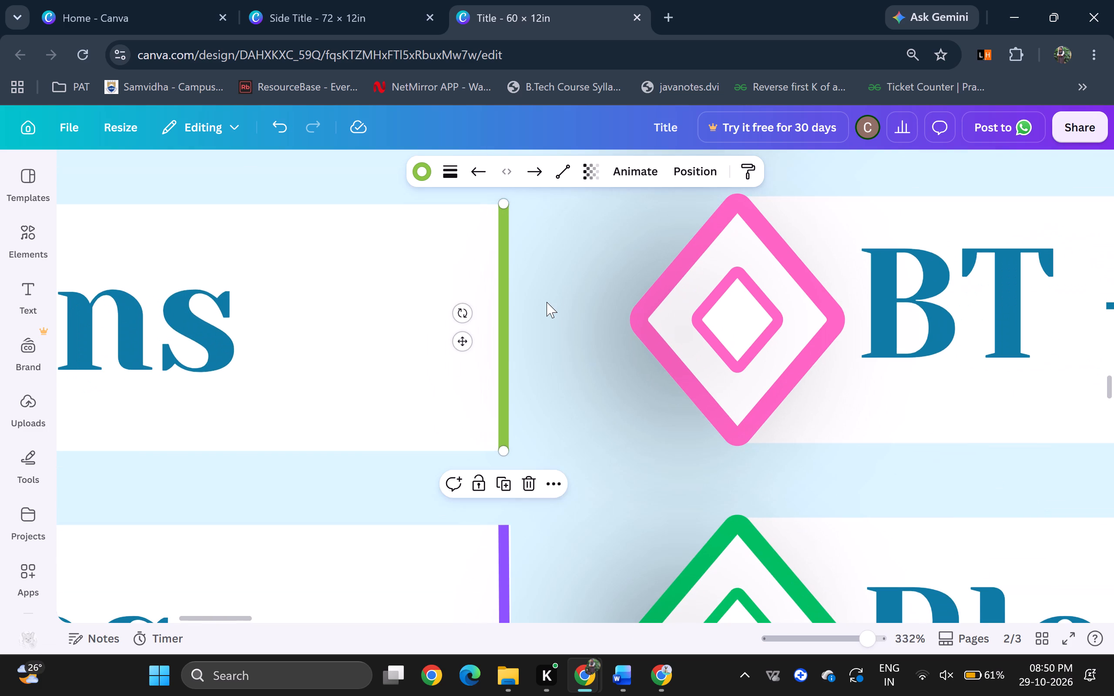
key(Escape)
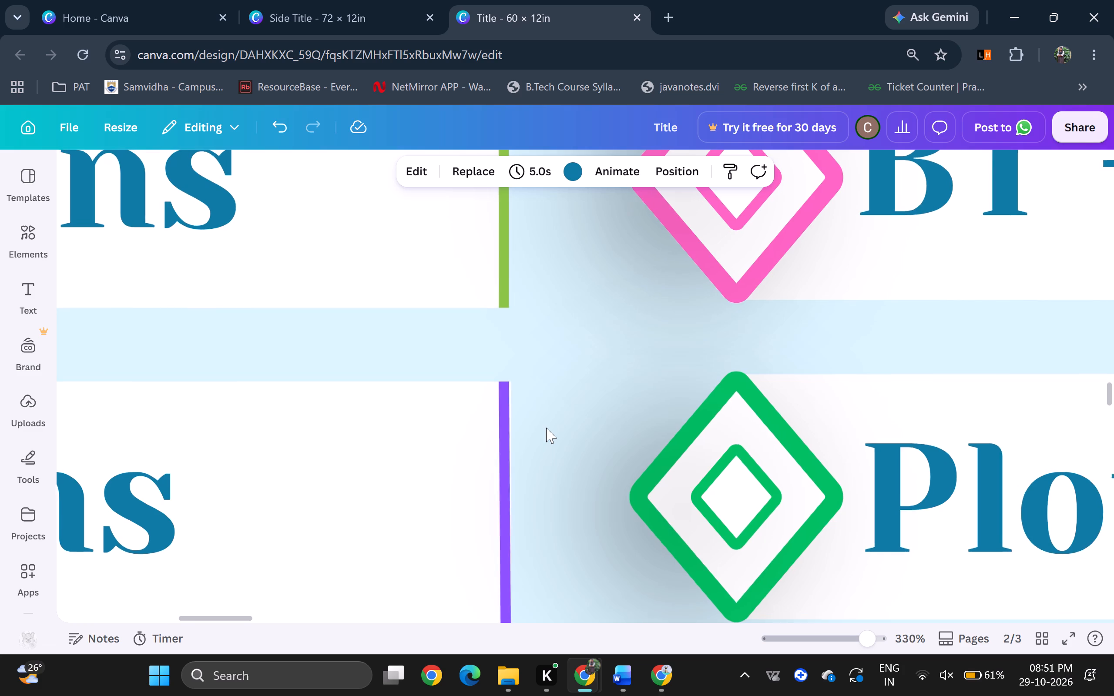
Extend the "Home Loans" white box to match the rows below and move its blue line upright to the new right edge.
scroll(546, 428, up, 2)
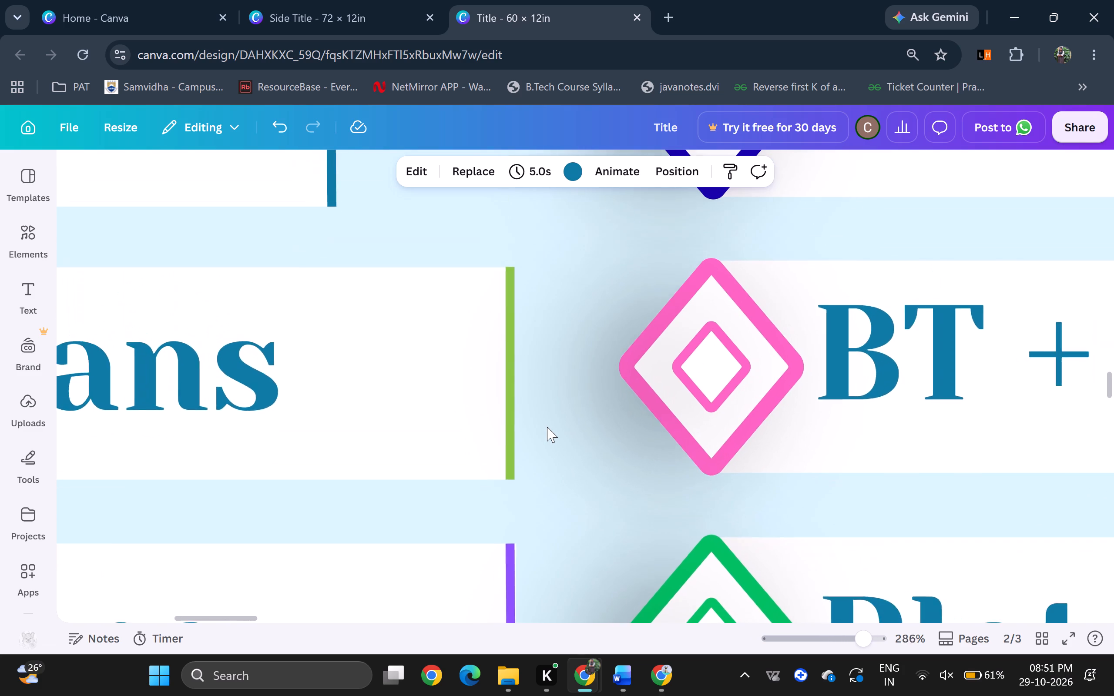
scroll(554, 411, up, 2)
scroll(295, 308, up, 1)
click(275, 334)
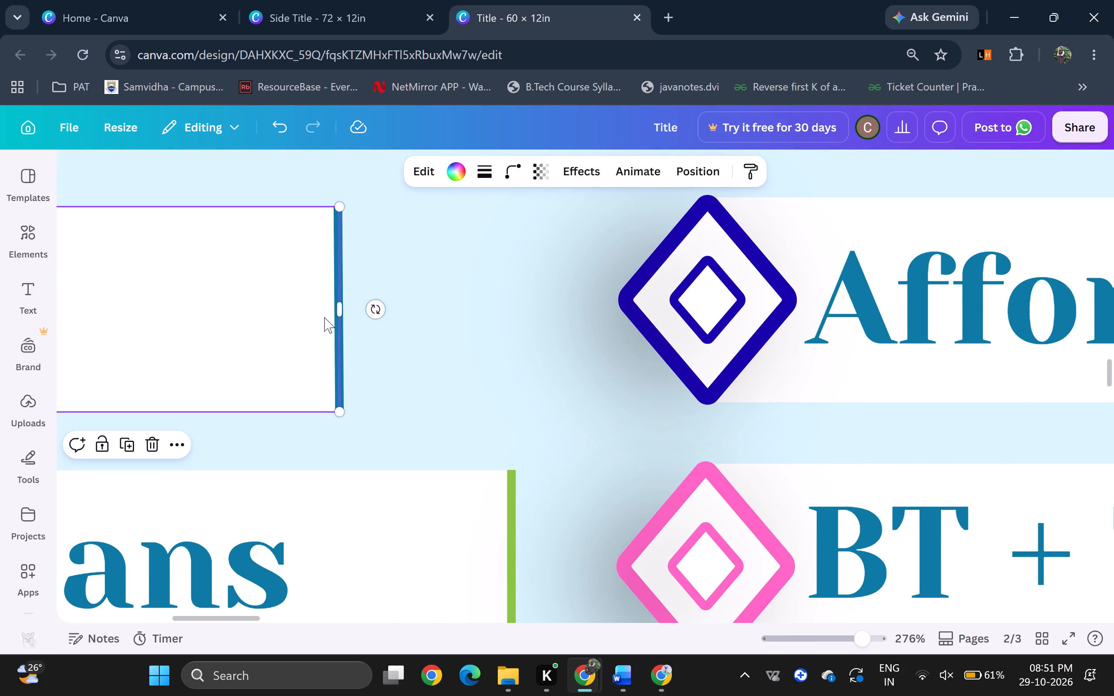
drag(340, 314, 519, 318)
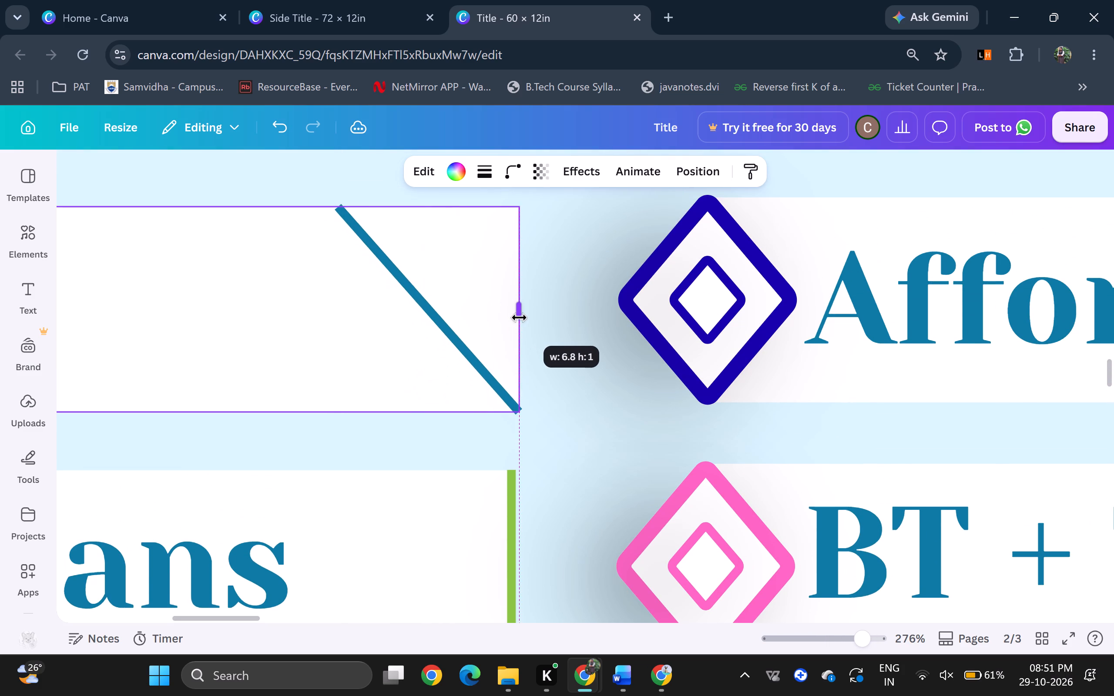
drag(519, 318, 516, 318)
click(403, 266)
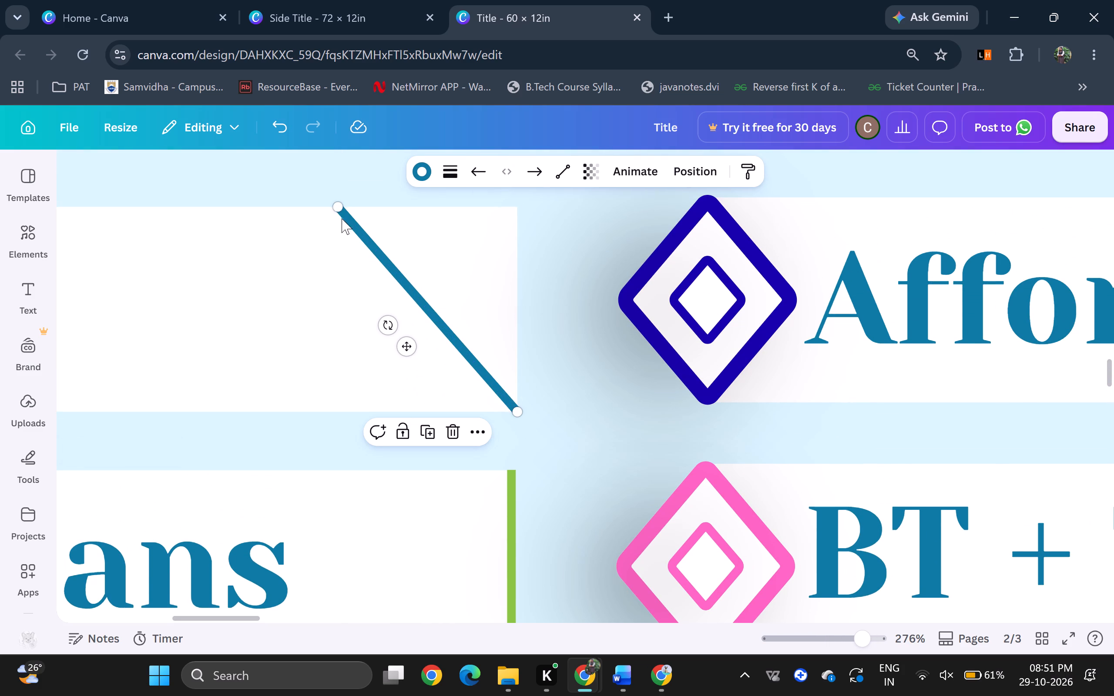
drag(337, 207, 510, 209)
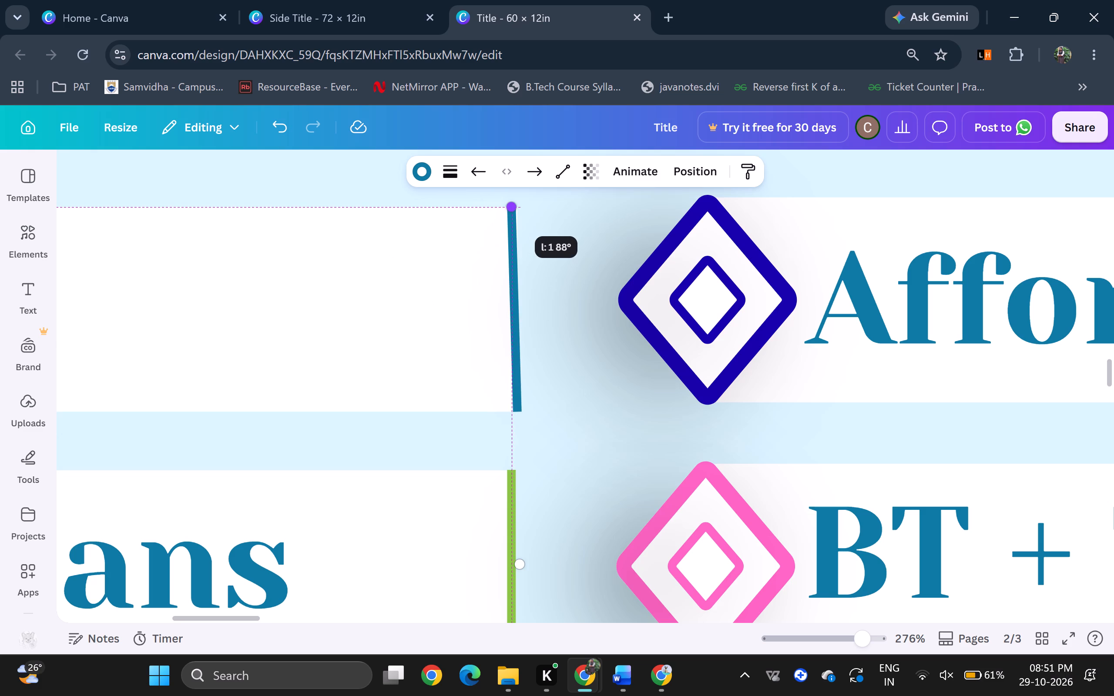
drag(510, 209, 510, 210)
drag(513, 411, 510, 412)
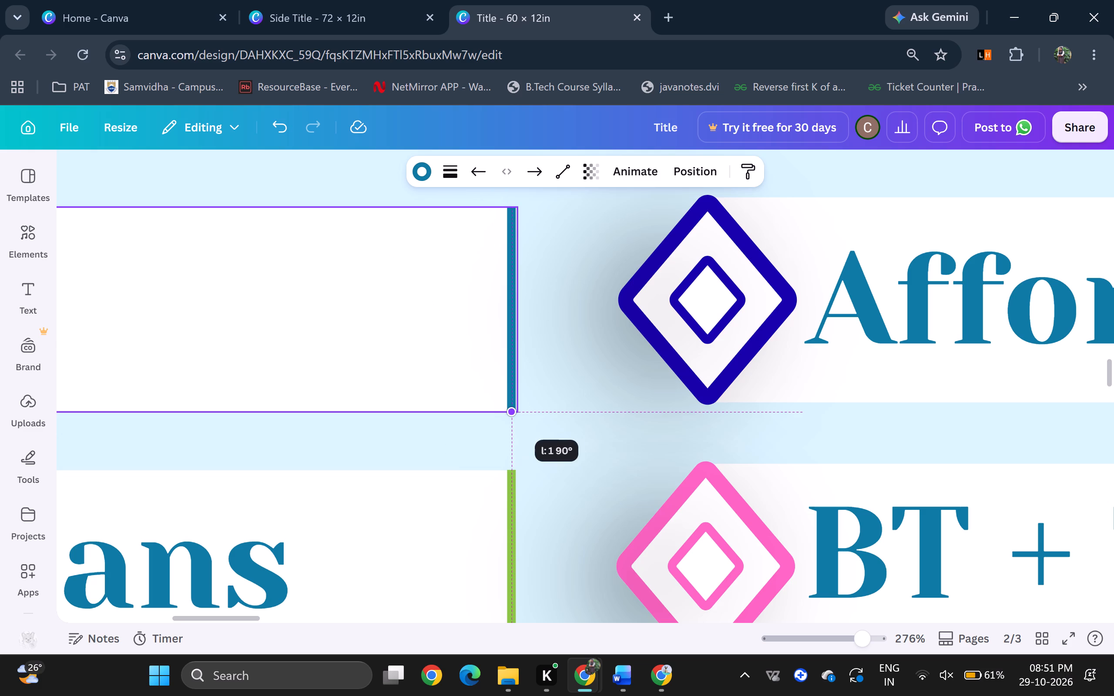
drag(510, 412, 509, 416)
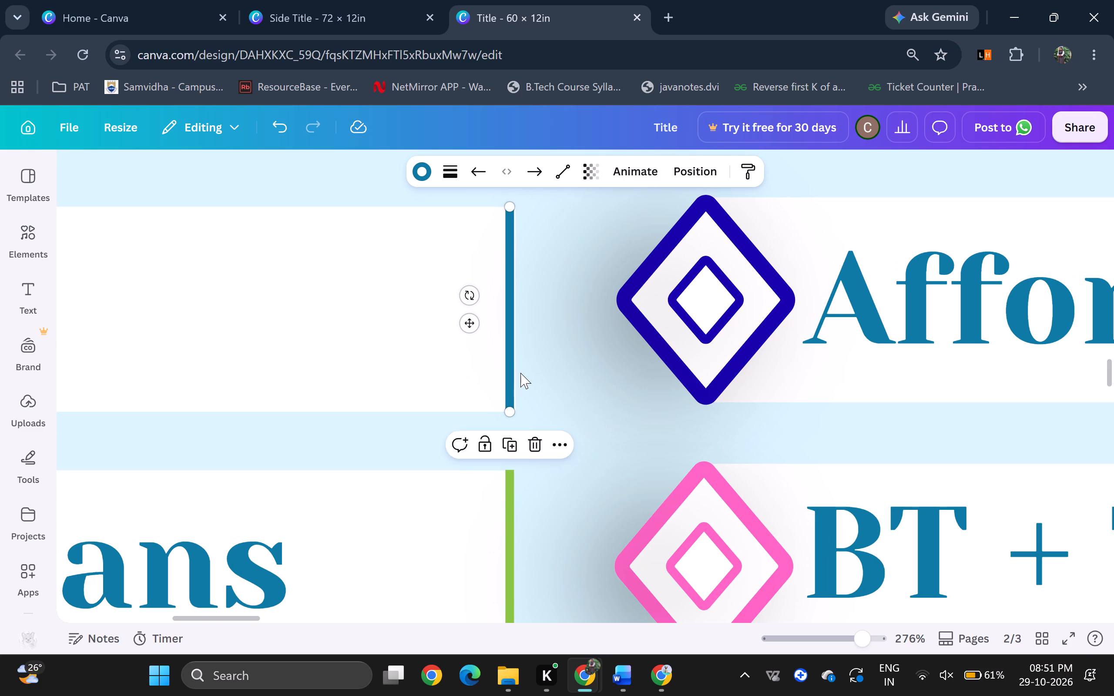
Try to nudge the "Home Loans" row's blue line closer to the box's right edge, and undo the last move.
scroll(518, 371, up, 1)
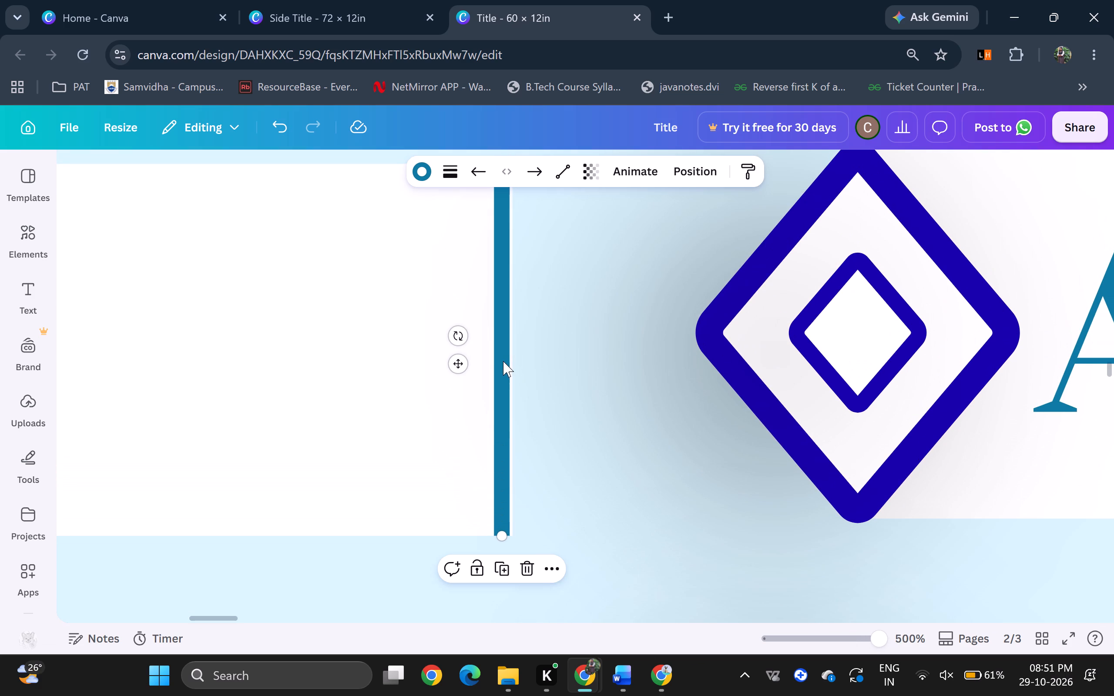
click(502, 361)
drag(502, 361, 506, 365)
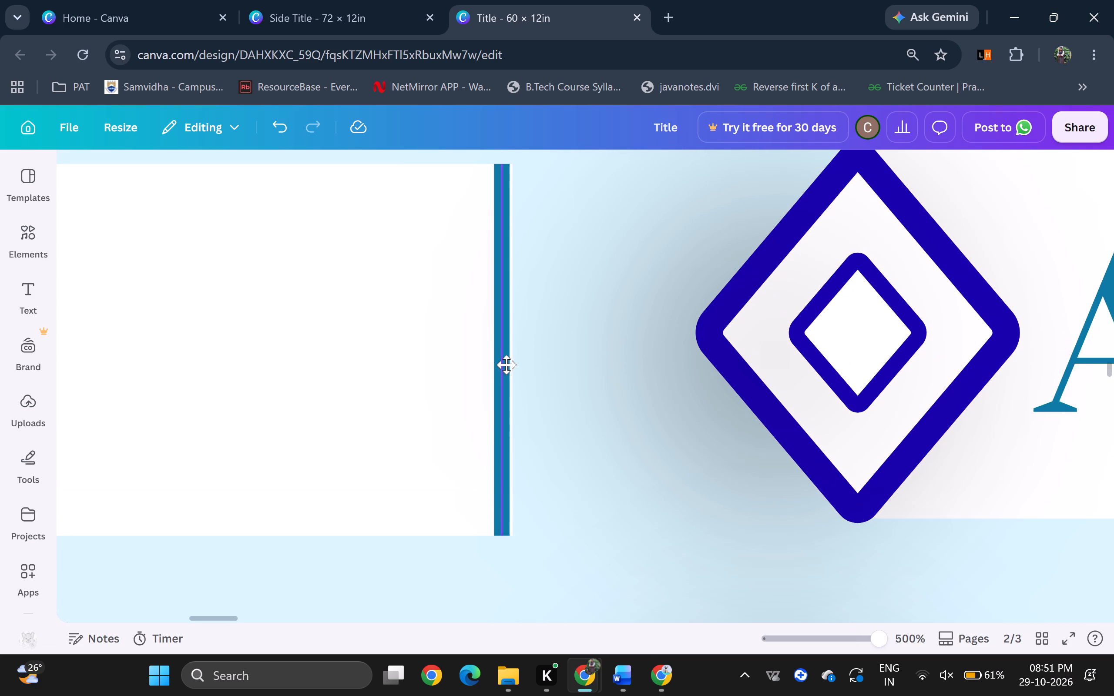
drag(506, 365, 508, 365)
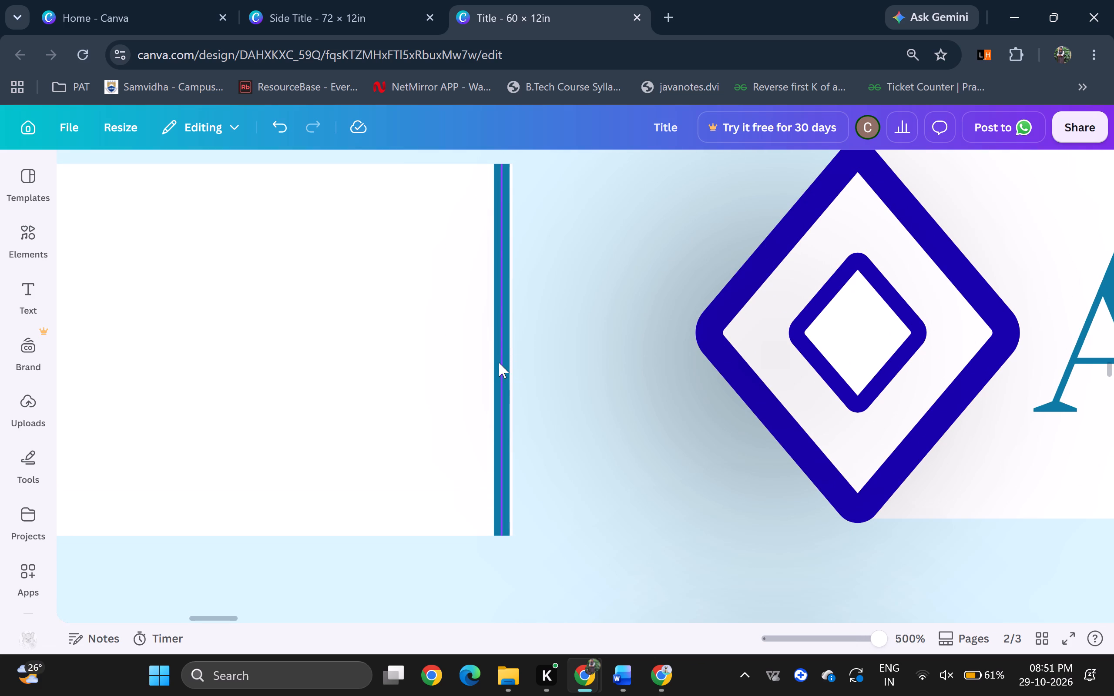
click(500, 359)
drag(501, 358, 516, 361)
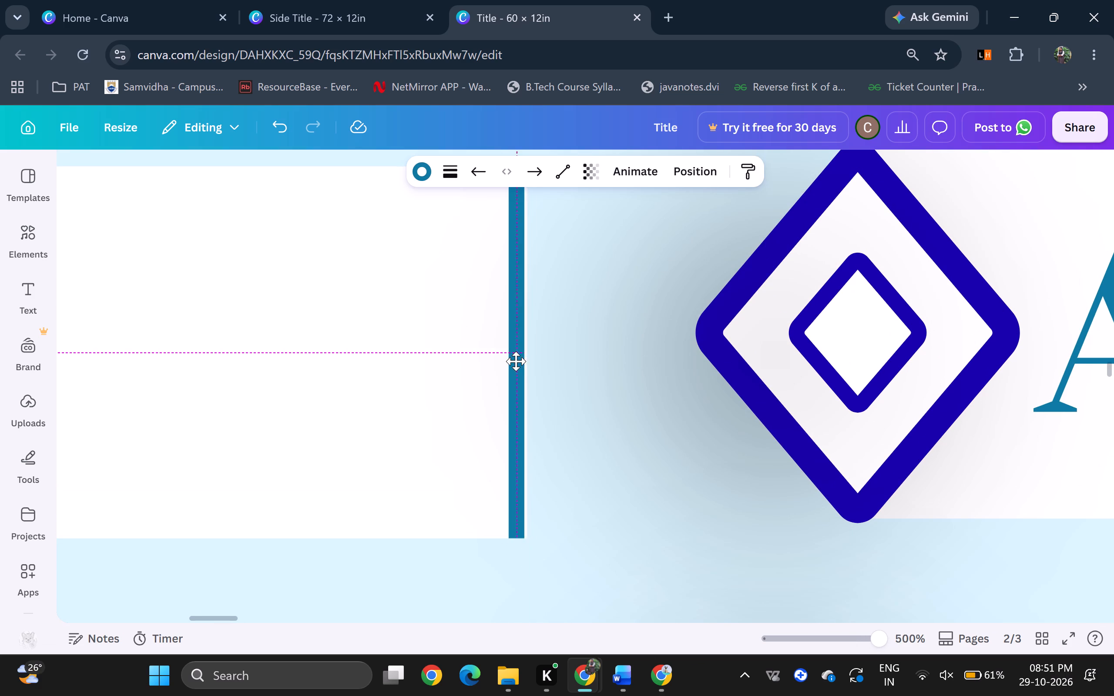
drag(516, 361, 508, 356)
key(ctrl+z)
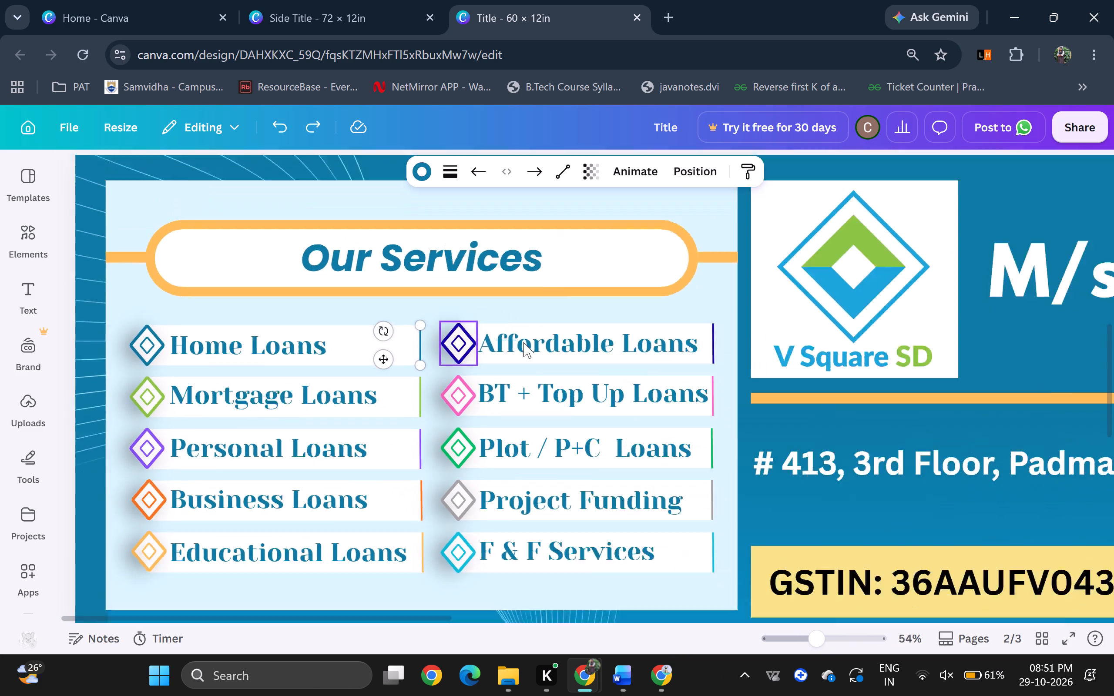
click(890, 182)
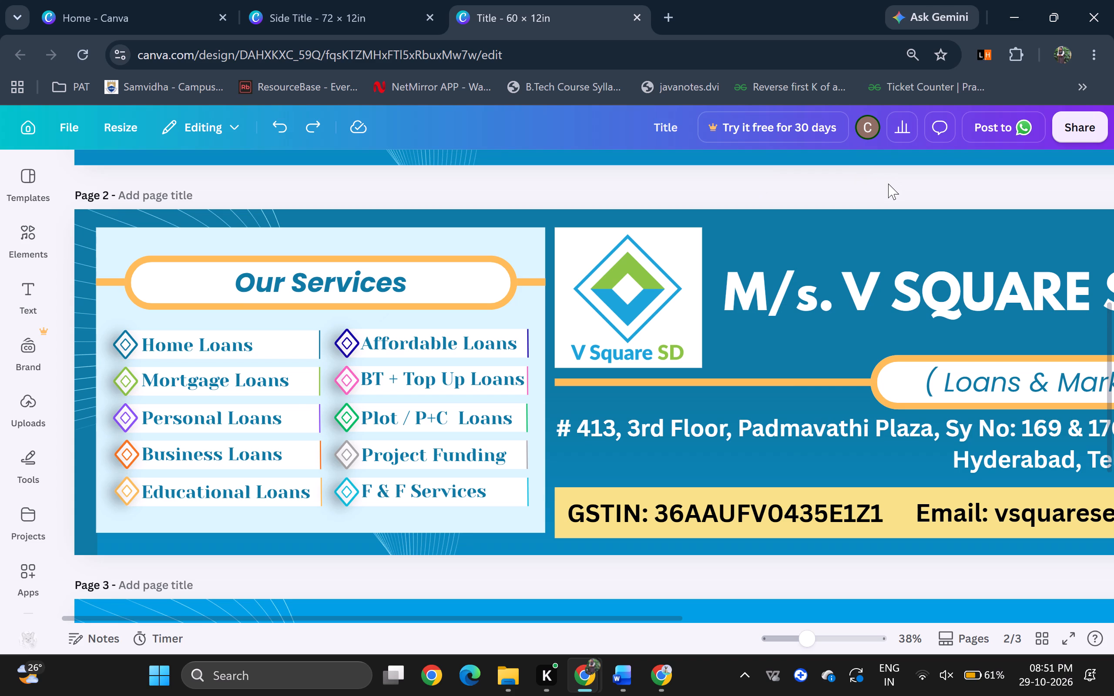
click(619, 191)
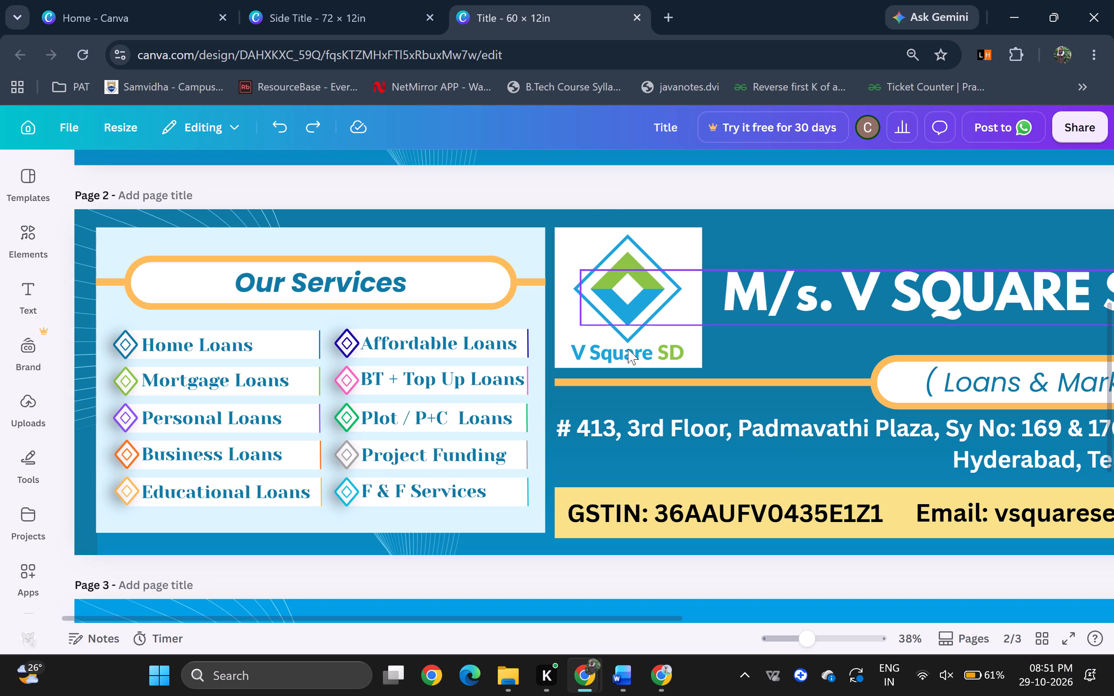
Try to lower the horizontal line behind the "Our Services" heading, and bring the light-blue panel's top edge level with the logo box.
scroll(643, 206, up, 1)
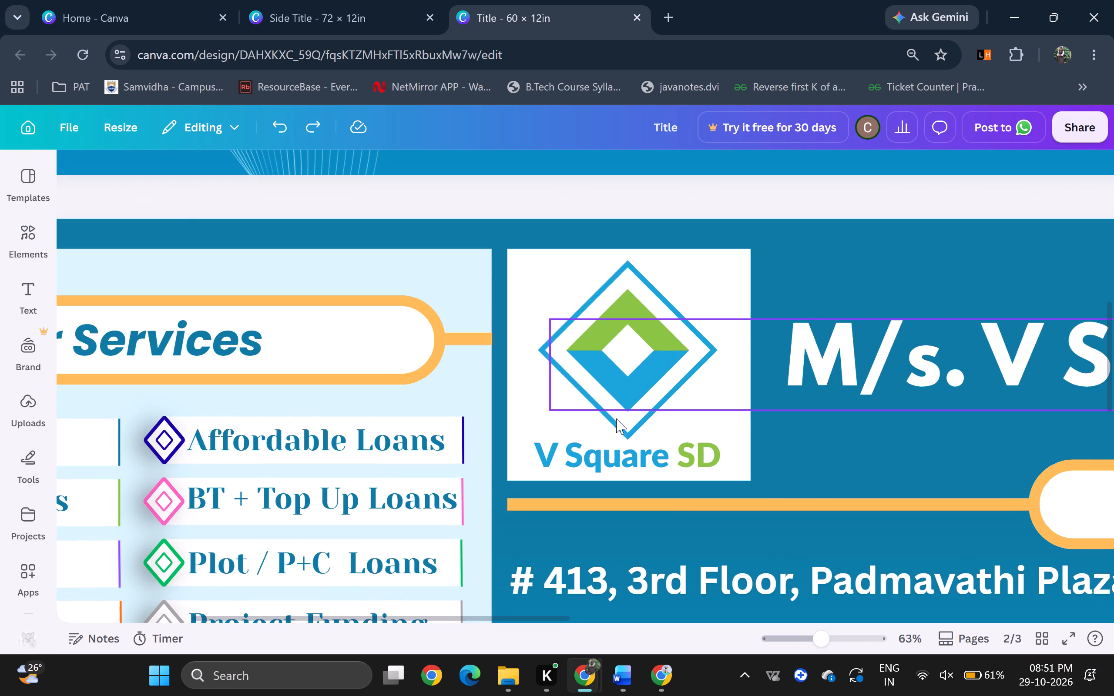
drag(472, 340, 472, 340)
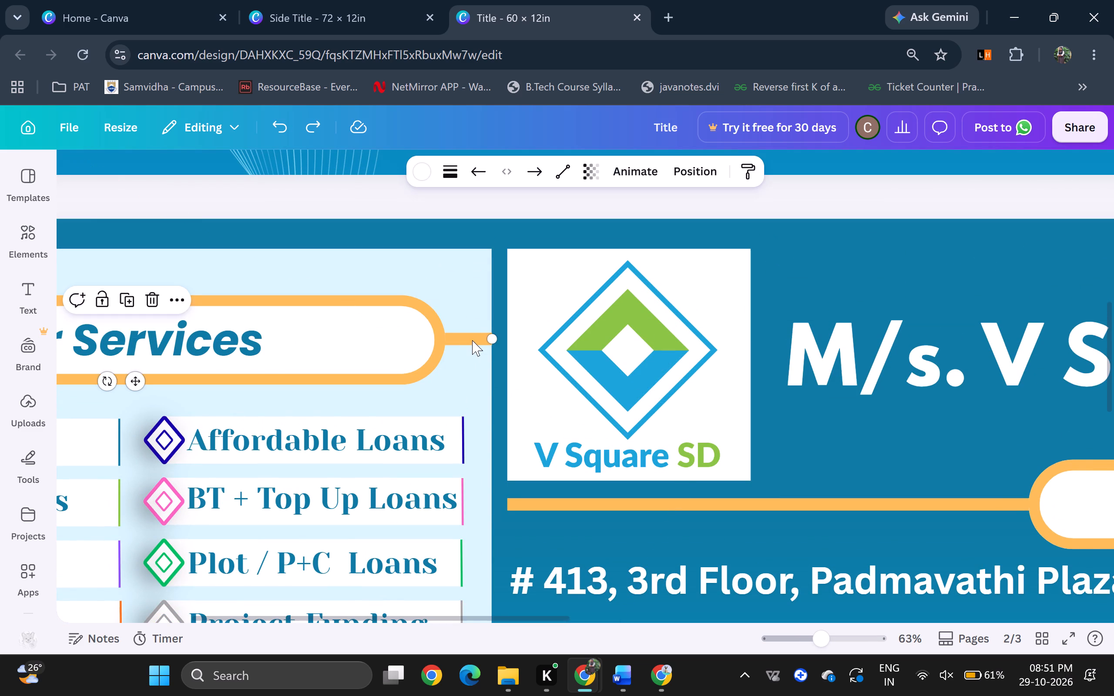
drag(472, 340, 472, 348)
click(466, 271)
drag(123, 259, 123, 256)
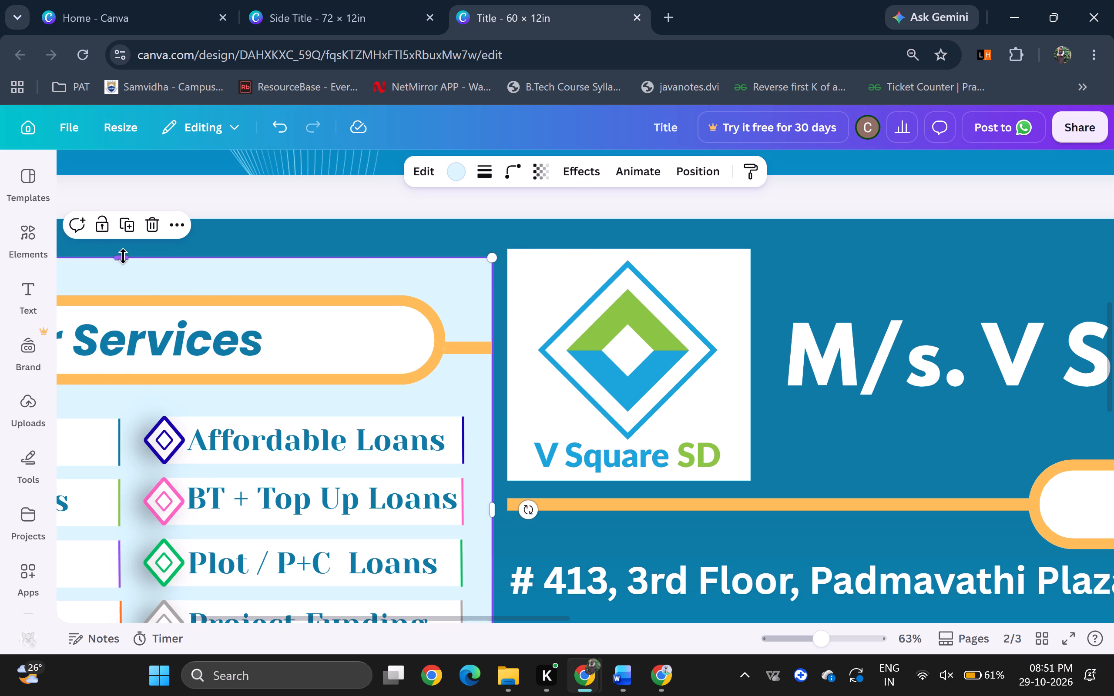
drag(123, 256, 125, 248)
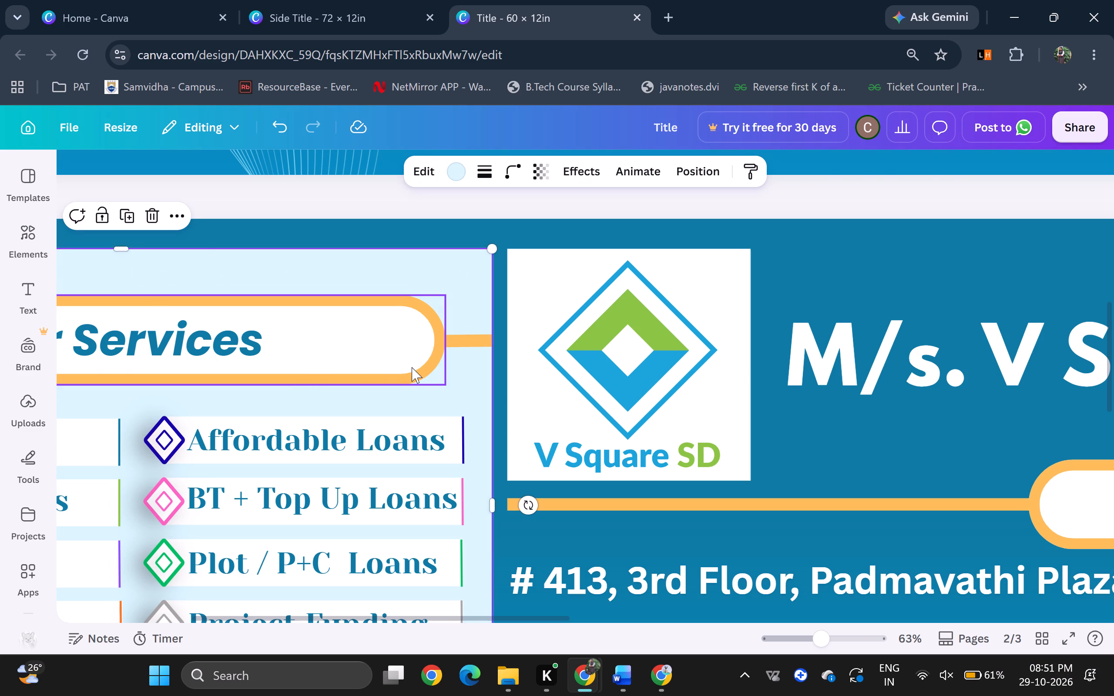
Move the "Our Services" heading aside and lower both ends of the orange line behind it, keeping the line horizontal across the light-blue panel.
drag(412, 367, 342, 355)
click(436, 348)
drag(495, 339, 493, 346)
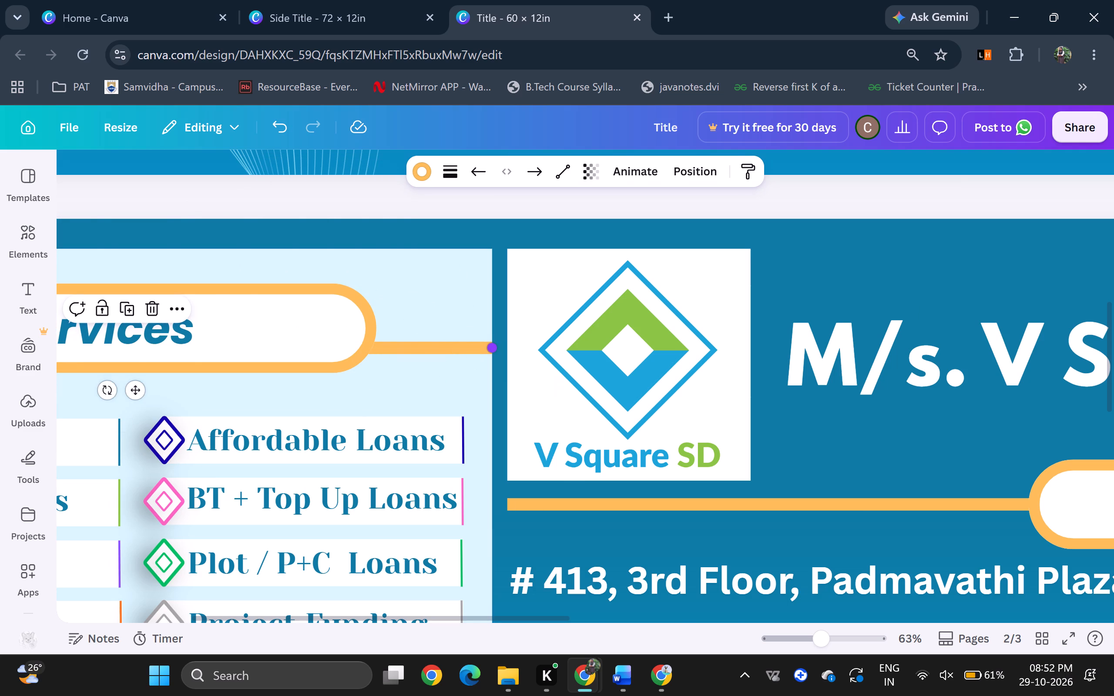
scroll(445, 338, right, 7)
drag(256, 368, 369, 363)
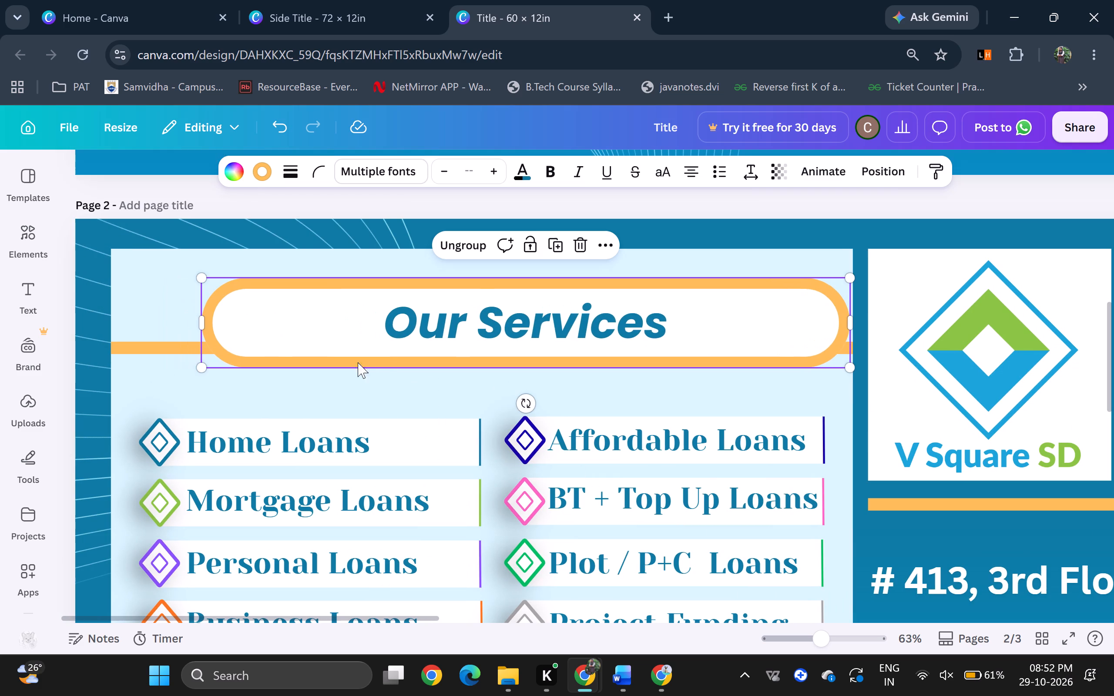
click(167, 348)
drag(109, 346, 110, 354)
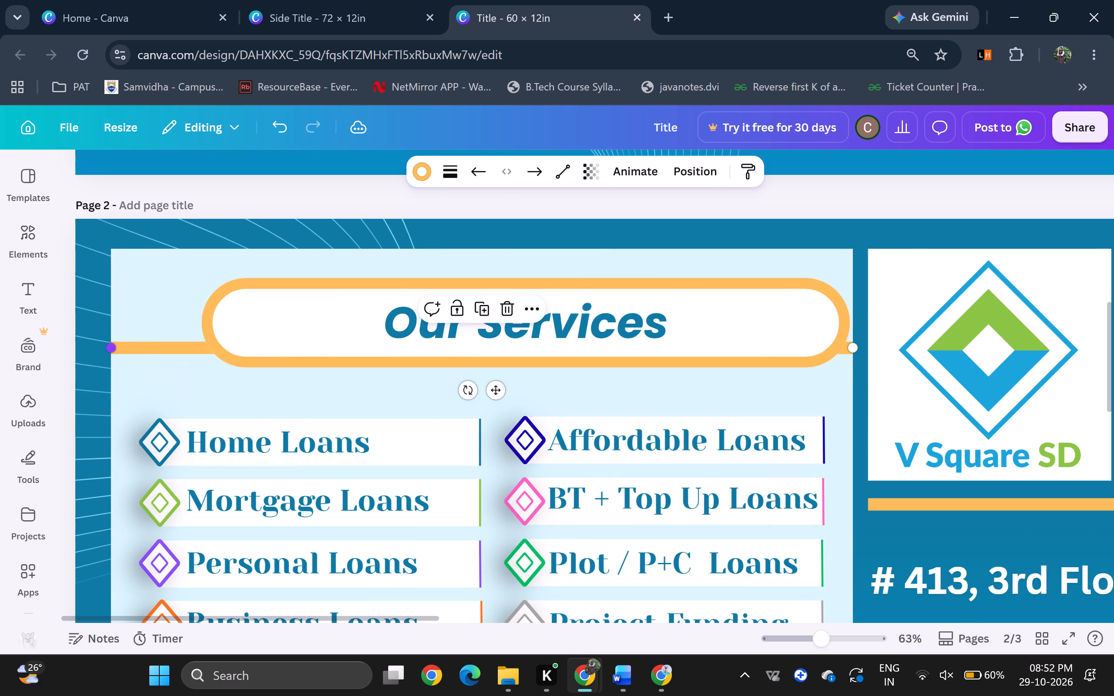
Reposition the "Our Services" heading group so it sits centred on the orange line within the light-blue panel.
drag(243, 362, 215, 383)
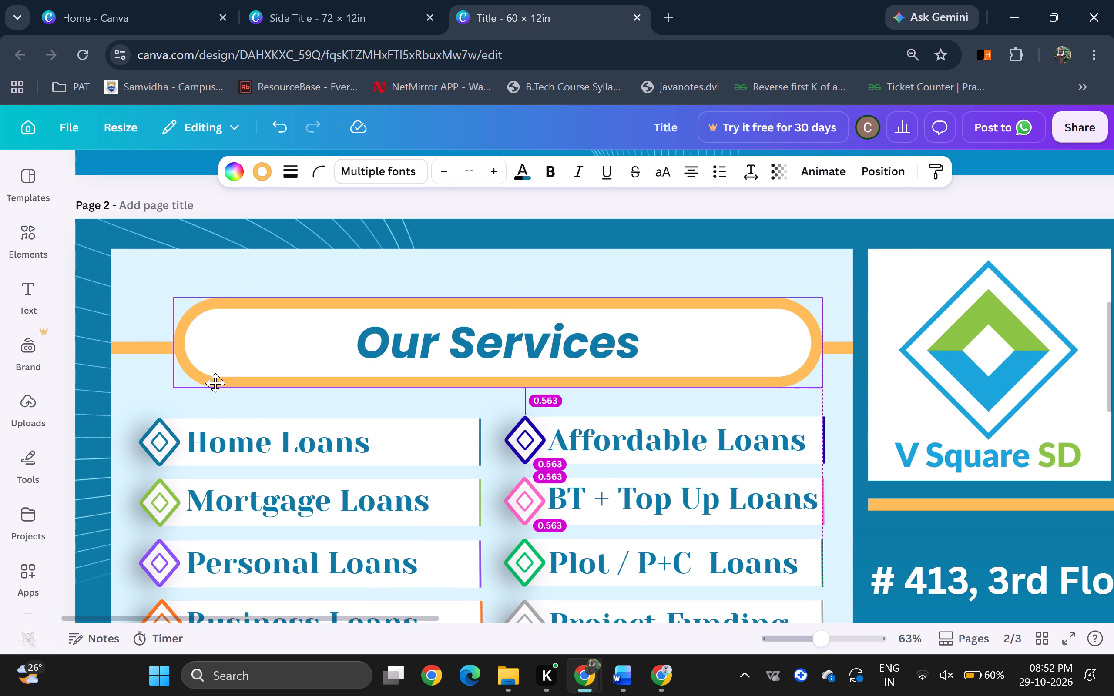
drag(215, 383, 211, 388)
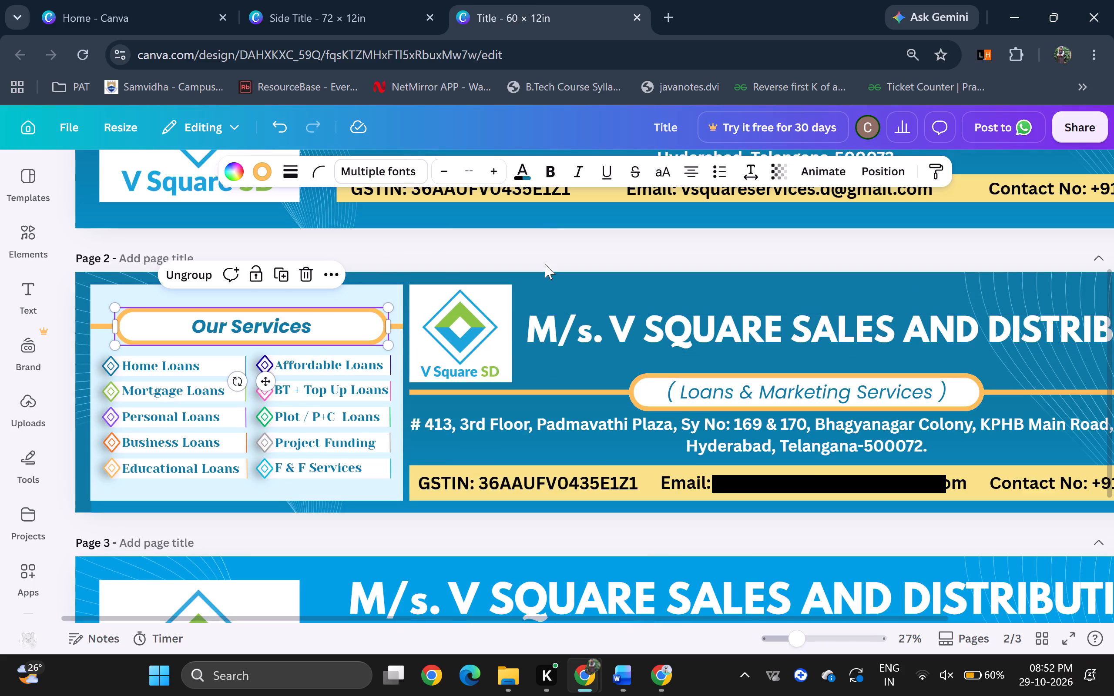
click(545, 257)
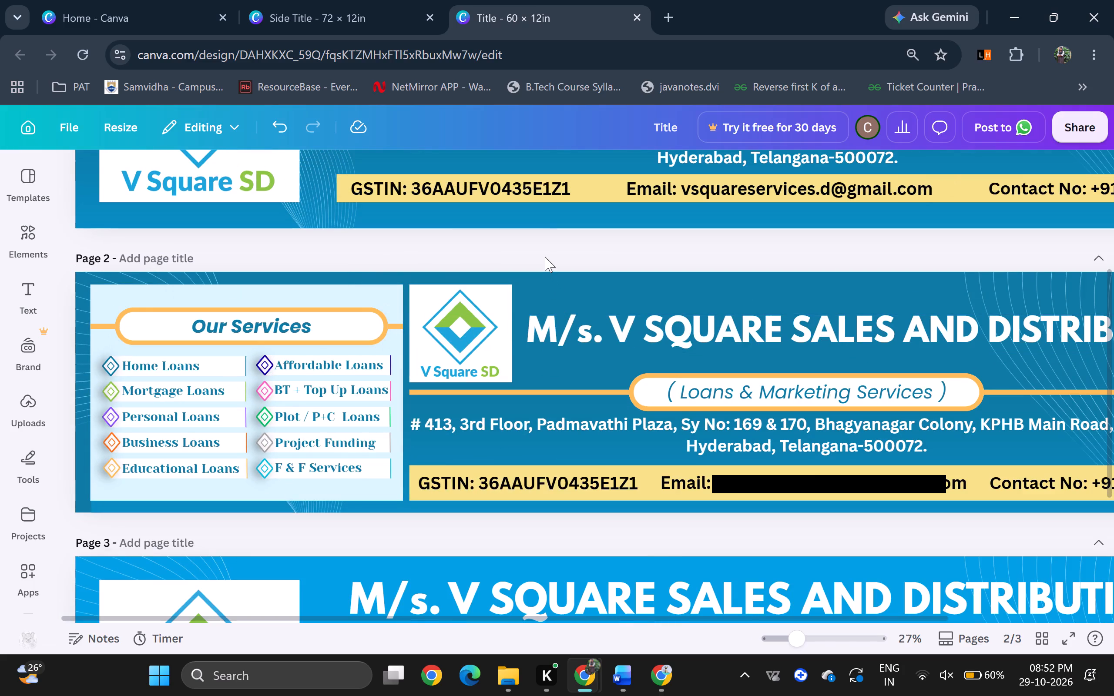
drag(368, 341, 361, 338)
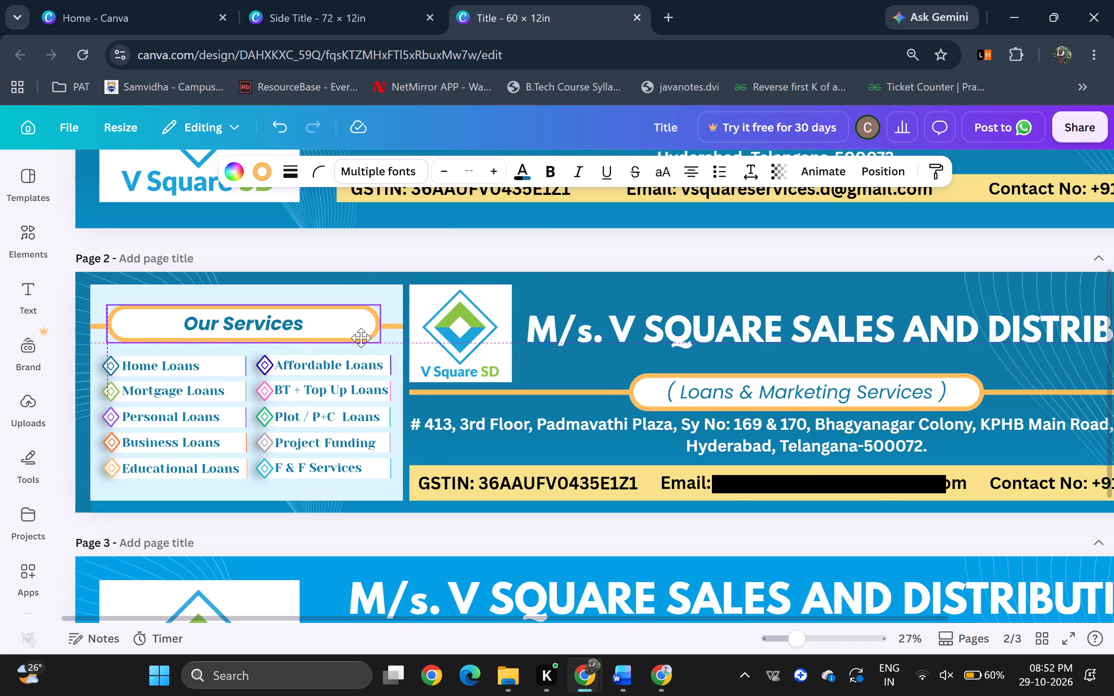
drag(361, 338, 362, 338)
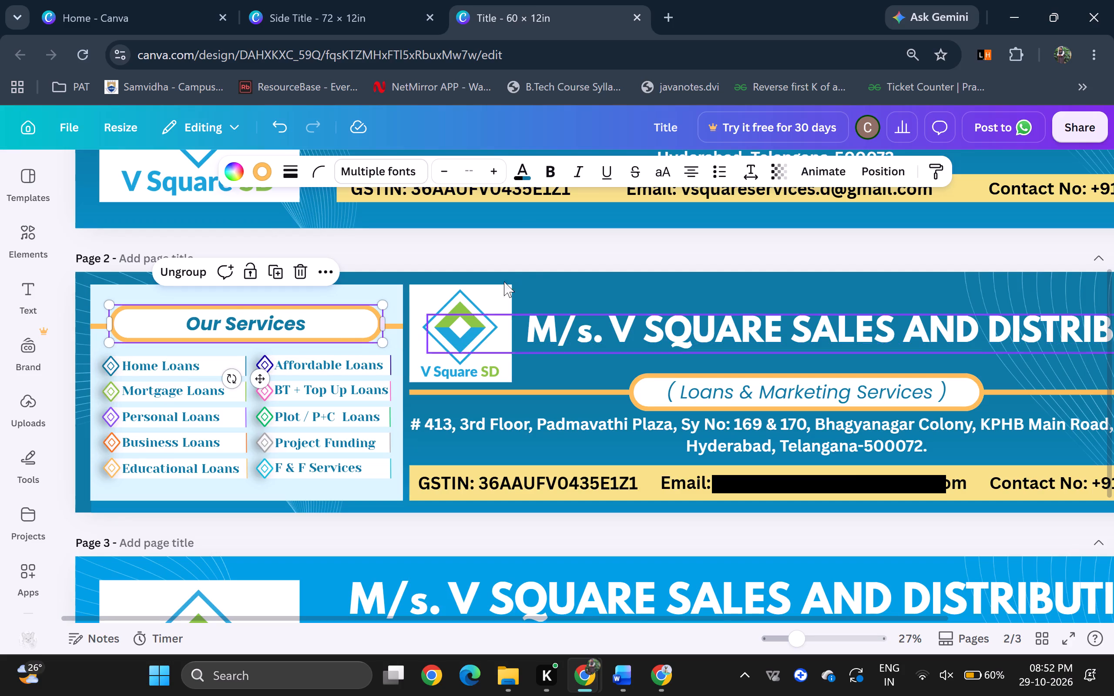
click(530, 258)
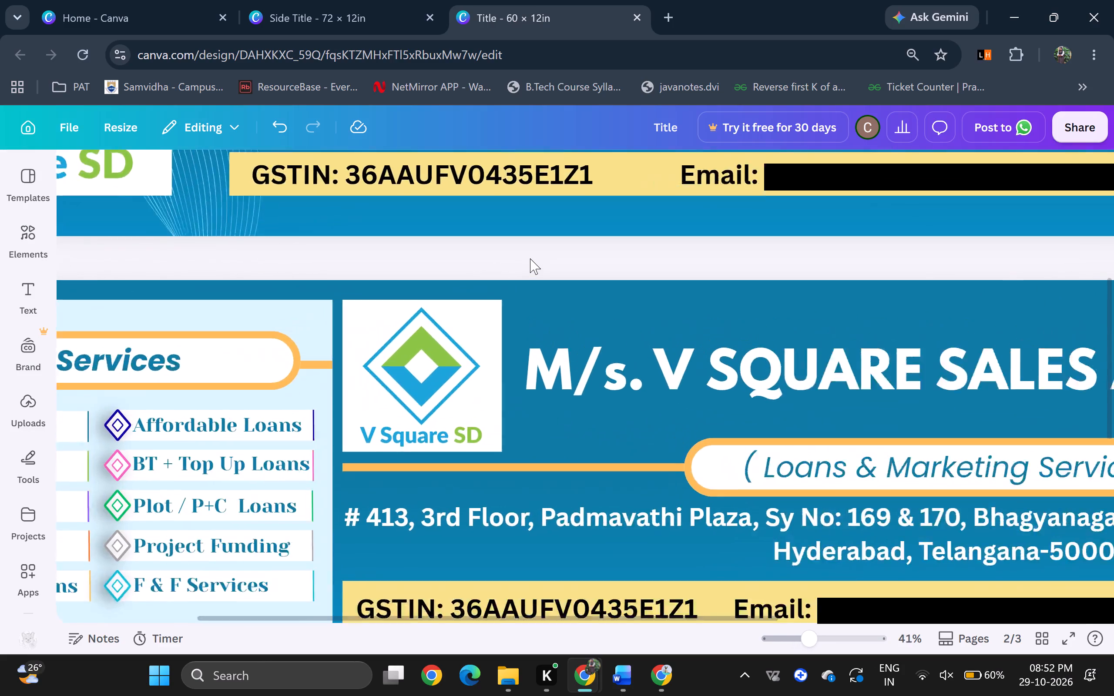
scroll(530, 258, right, 4)
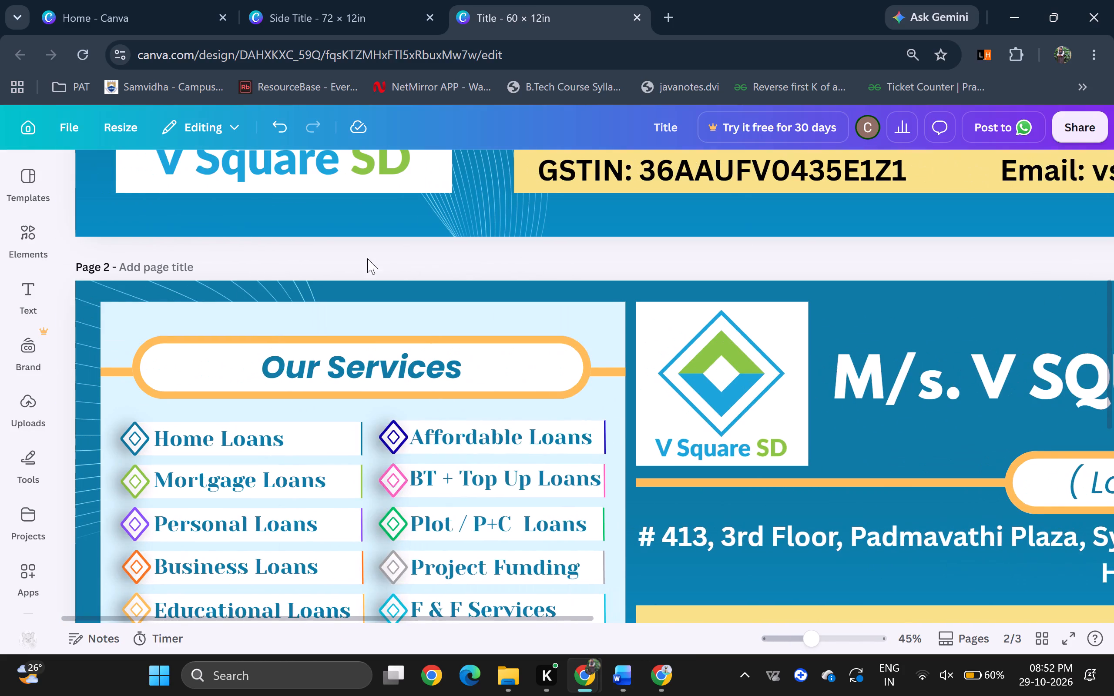
drag(205, 375, 200, 377)
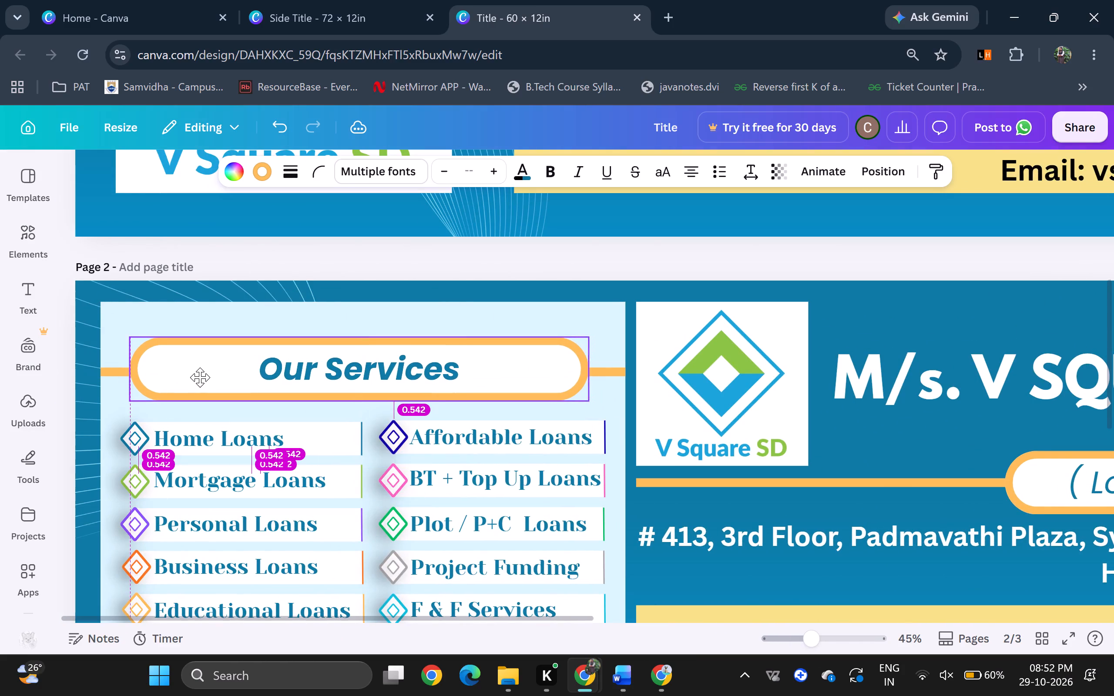
drag(200, 377, 209, 380)
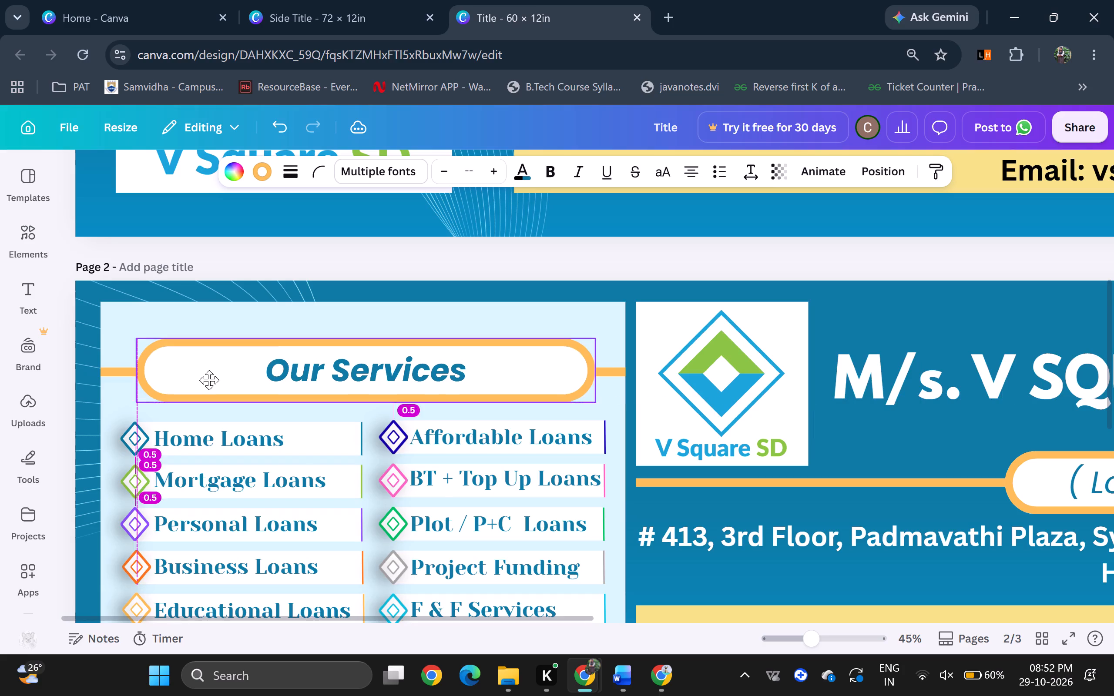
drag(209, 380, 210, 379)
click(510, 252)
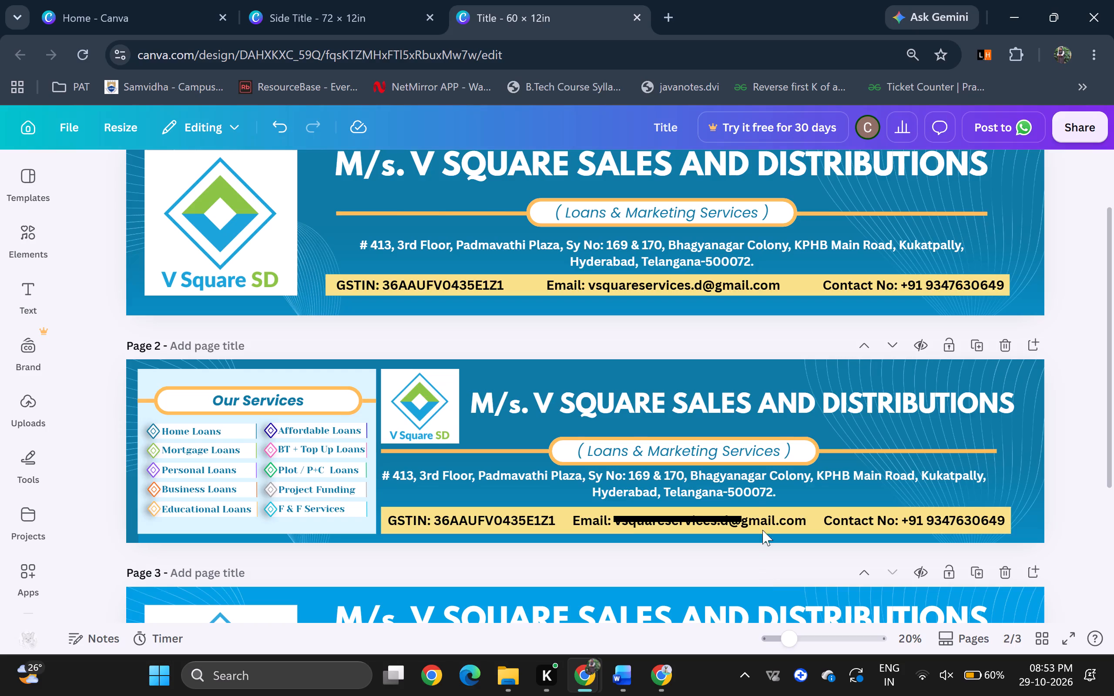
Nudge the two-line address text on page 2 slightly down, closer to the yellow contact strip.
drag(758, 487, 758, 493)
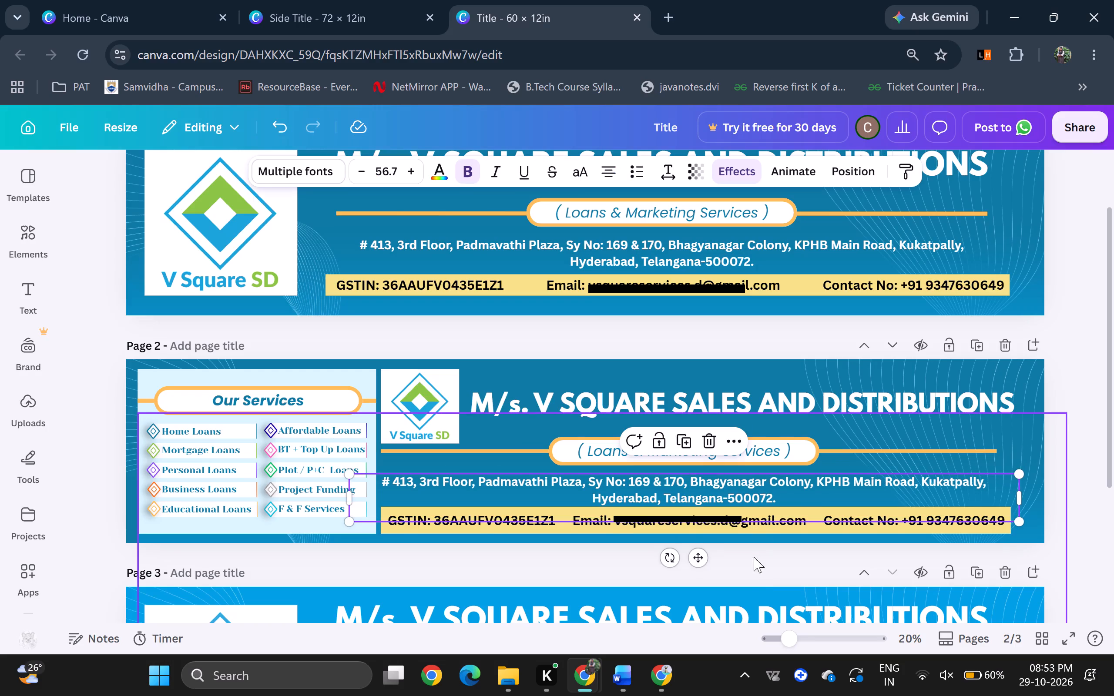
click(760, 569)
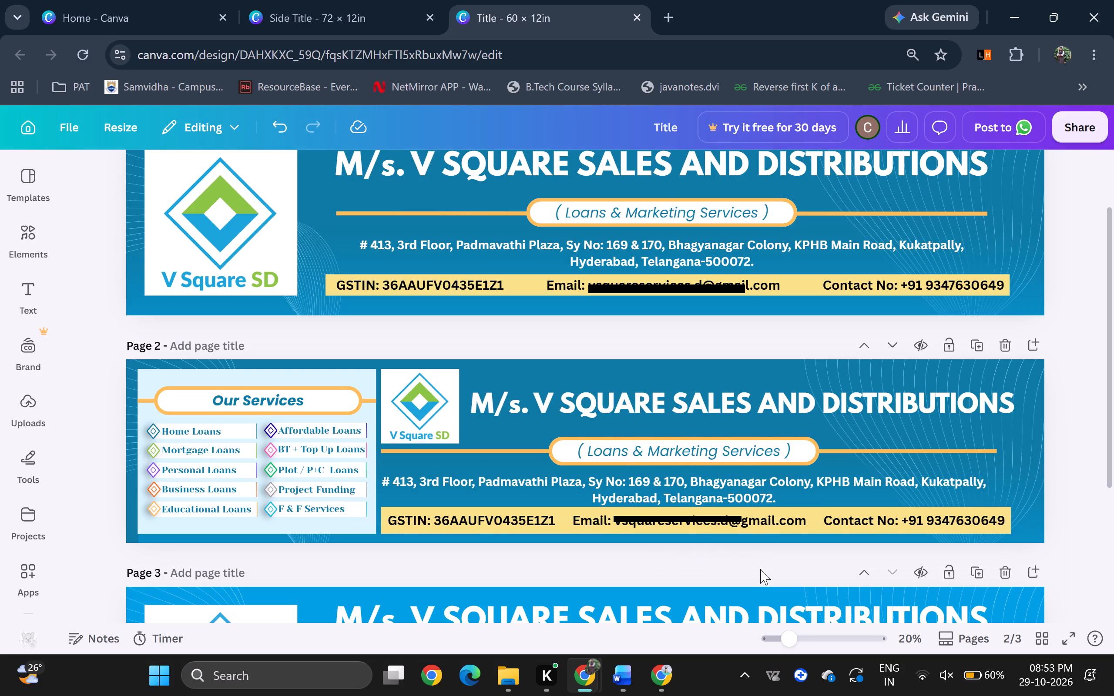
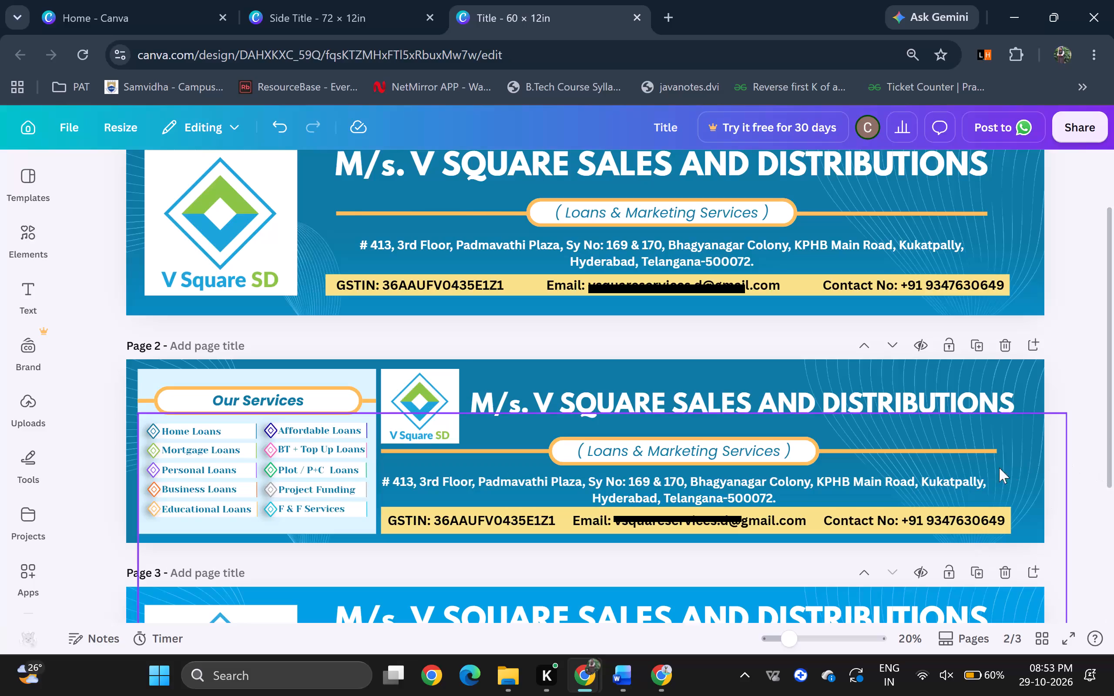
Rotate the thin wavy-line background graphic on page 2 to a diagonal angle and place it at the banner's right end.
click(1039, 374)
drag(1037, 380, 857, 358)
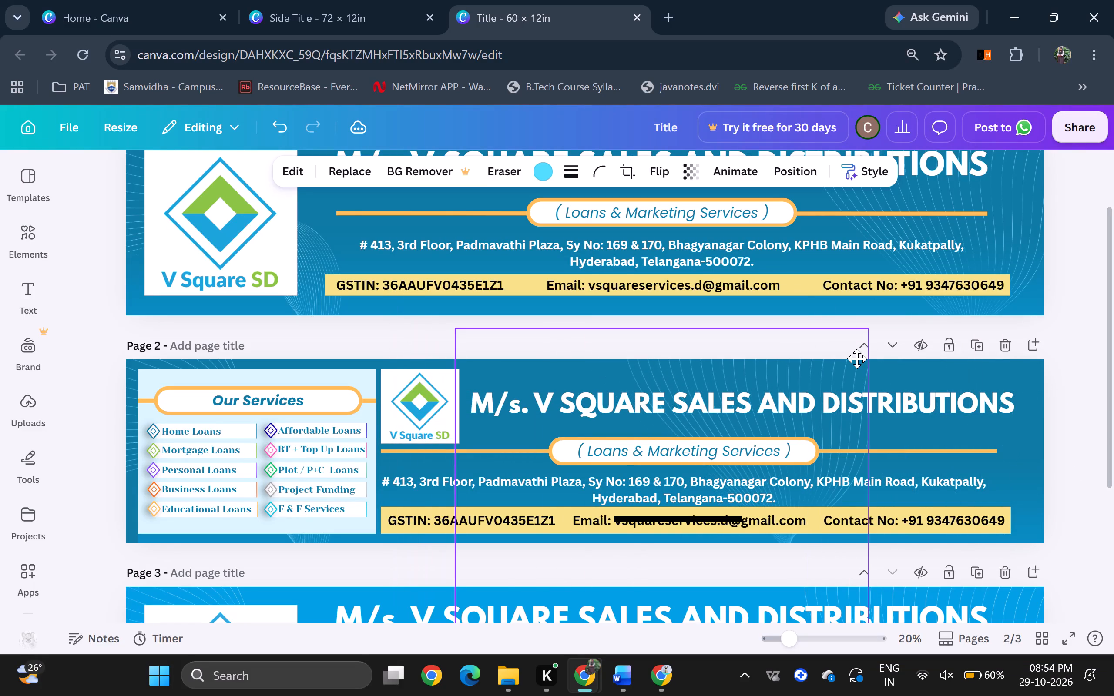
drag(857, 358, 815, 343)
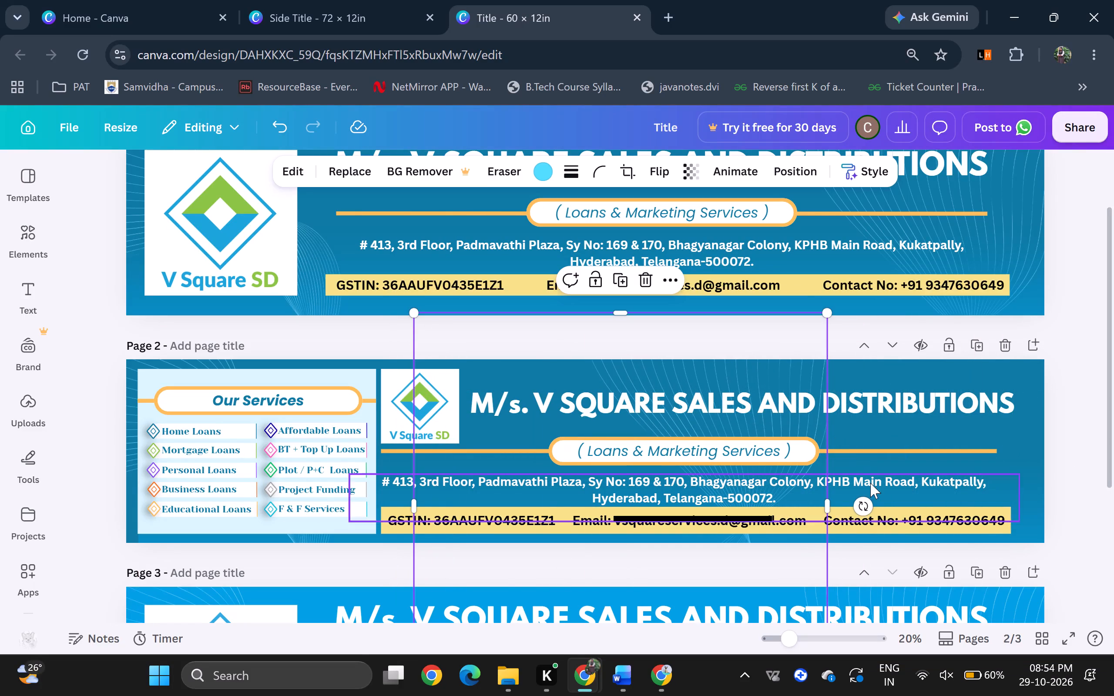
drag(864, 508, 714, 569)
drag(768, 559, 1009, 447)
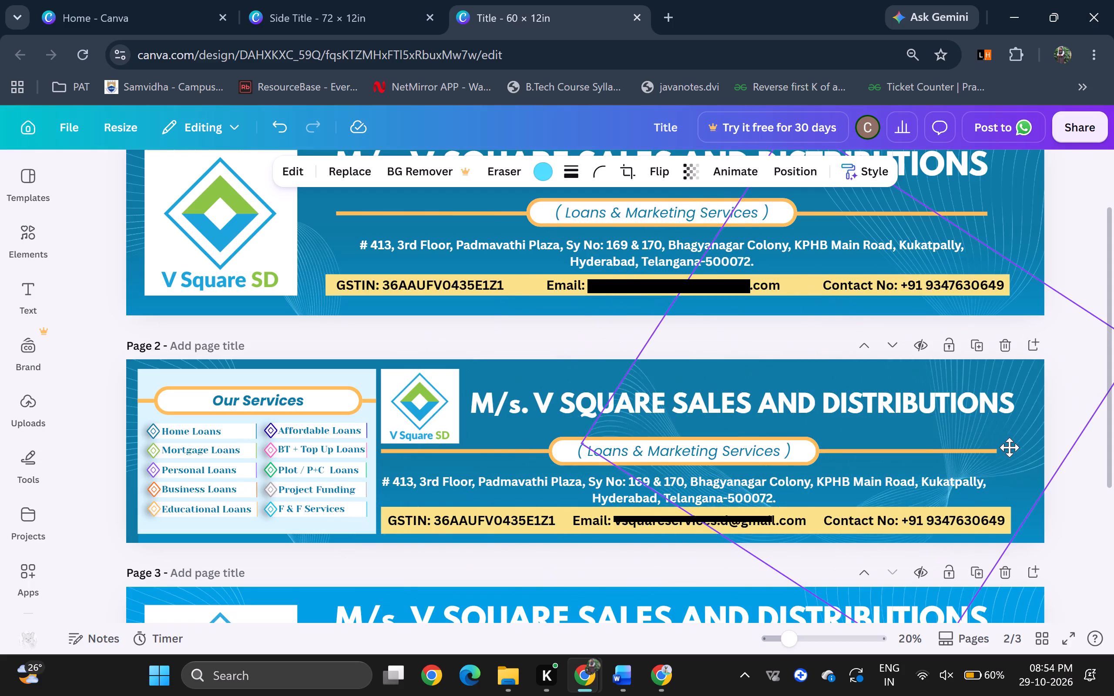
drag(1009, 447, 802, 411)
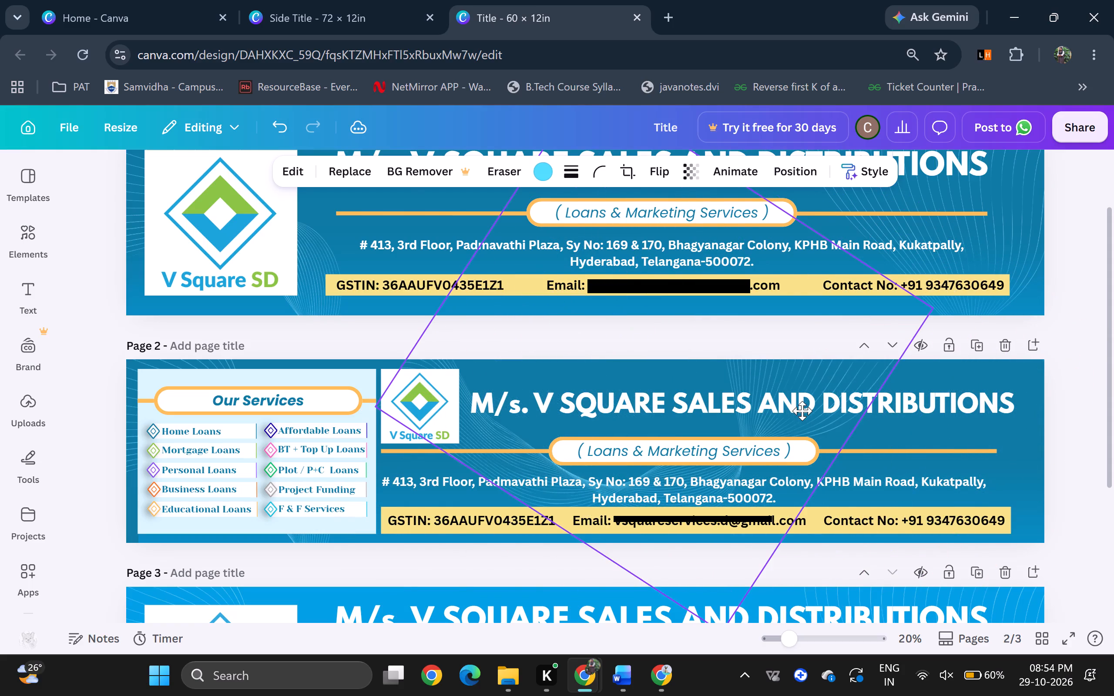
drag(802, 411, 1010, 445)
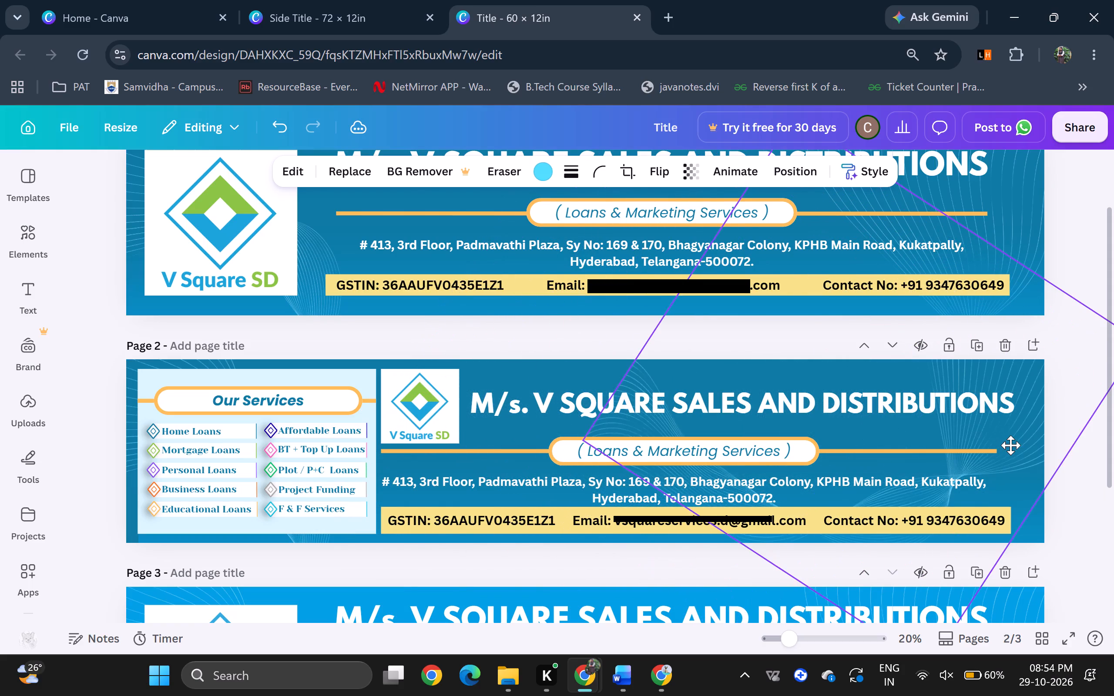
drag(1010, 445, 956, 435)
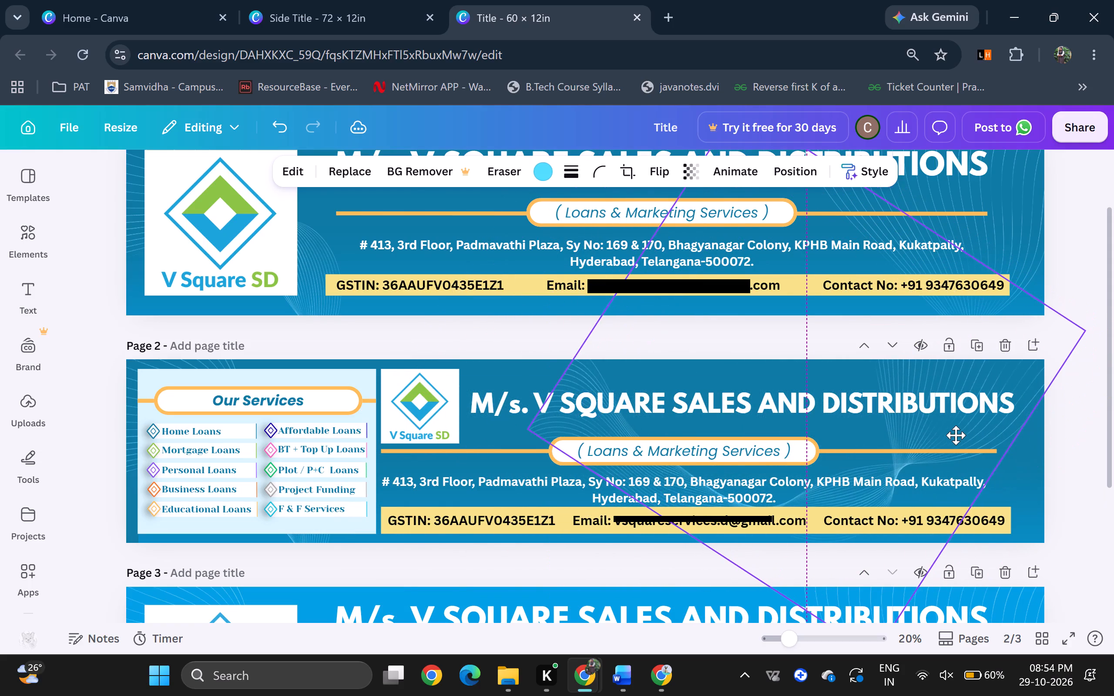
drag(956, 435, 1010, 370)
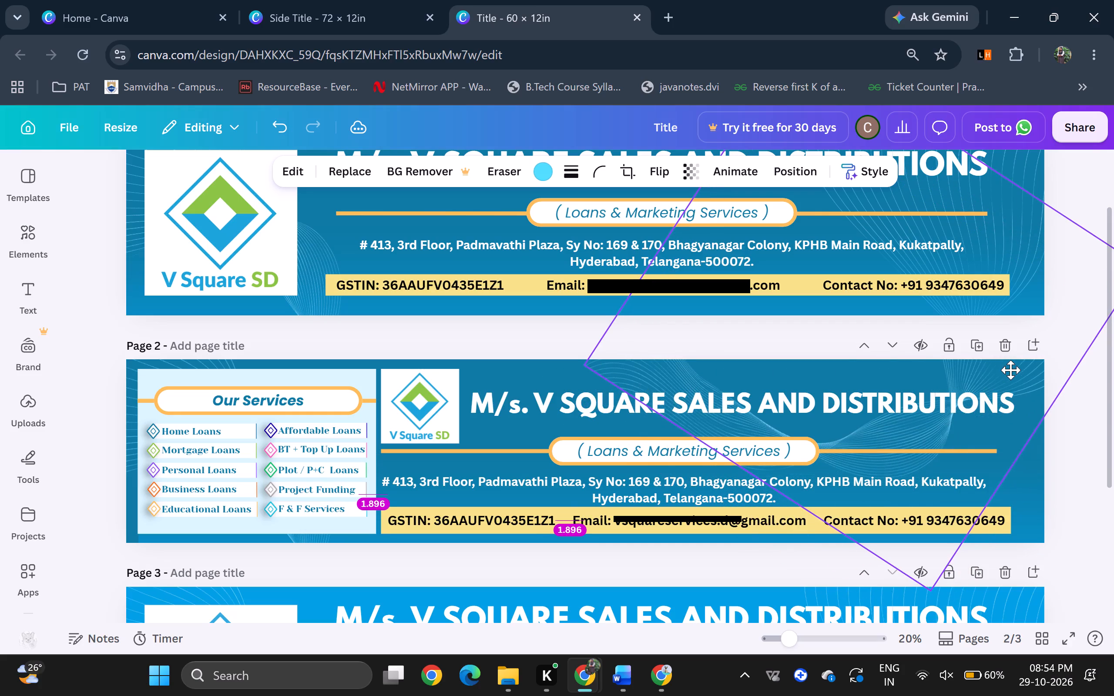
drag(1010, 370, 1019, 358)
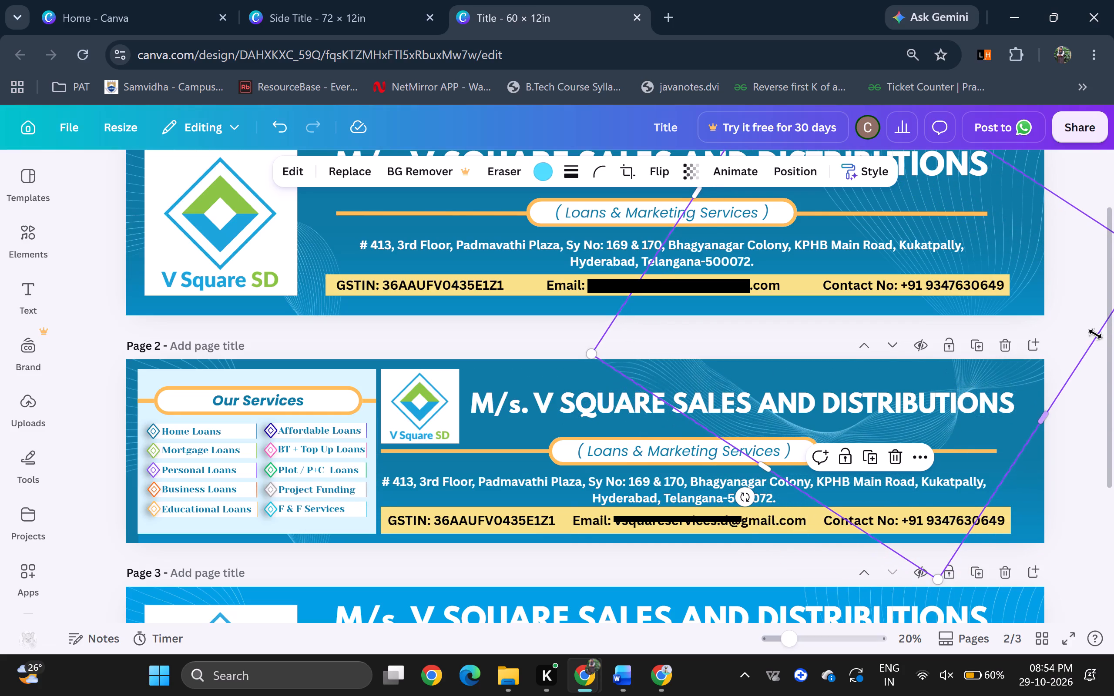
Enlarge the tilted wavy-line graphic and shift it left so its lines spread behind the company title, subtitle and address on page 2.
drag(935, 576, 1011, 695)
drag(1078, 493, 979, 480)
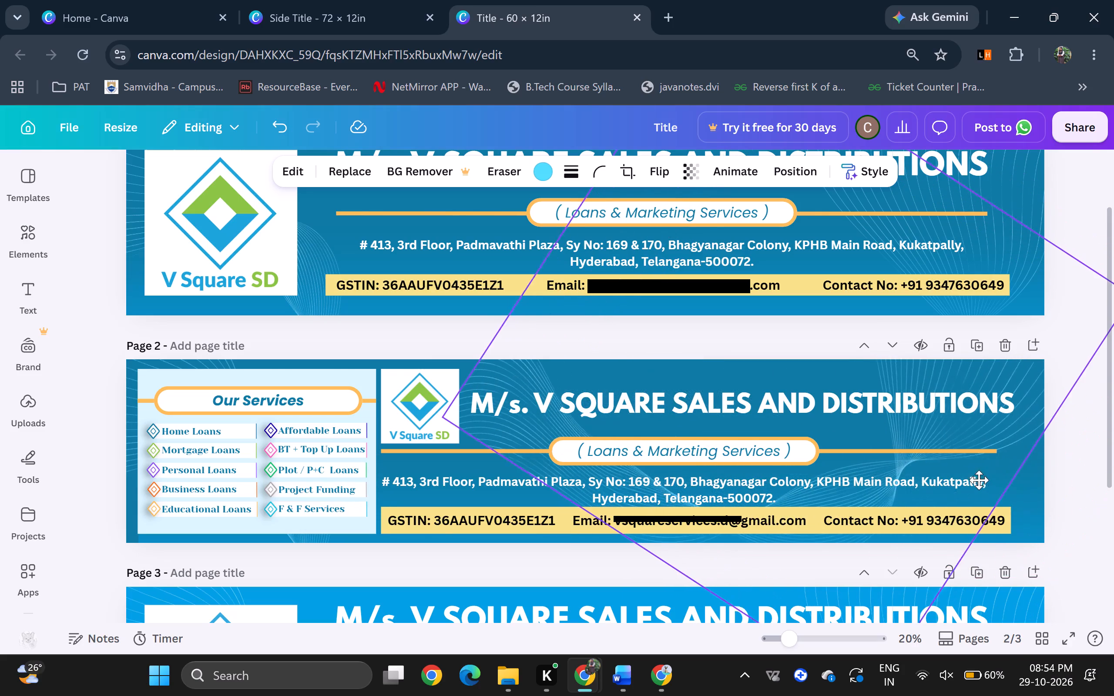
drag(979, 480, 967, 470)
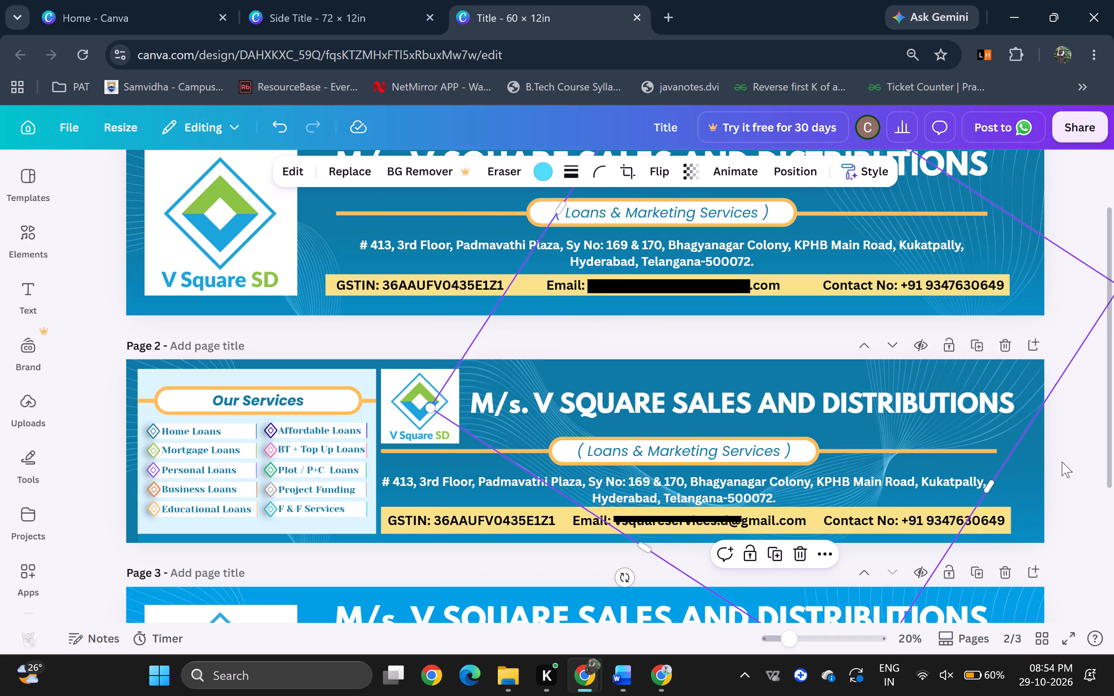
click(1075, 457)
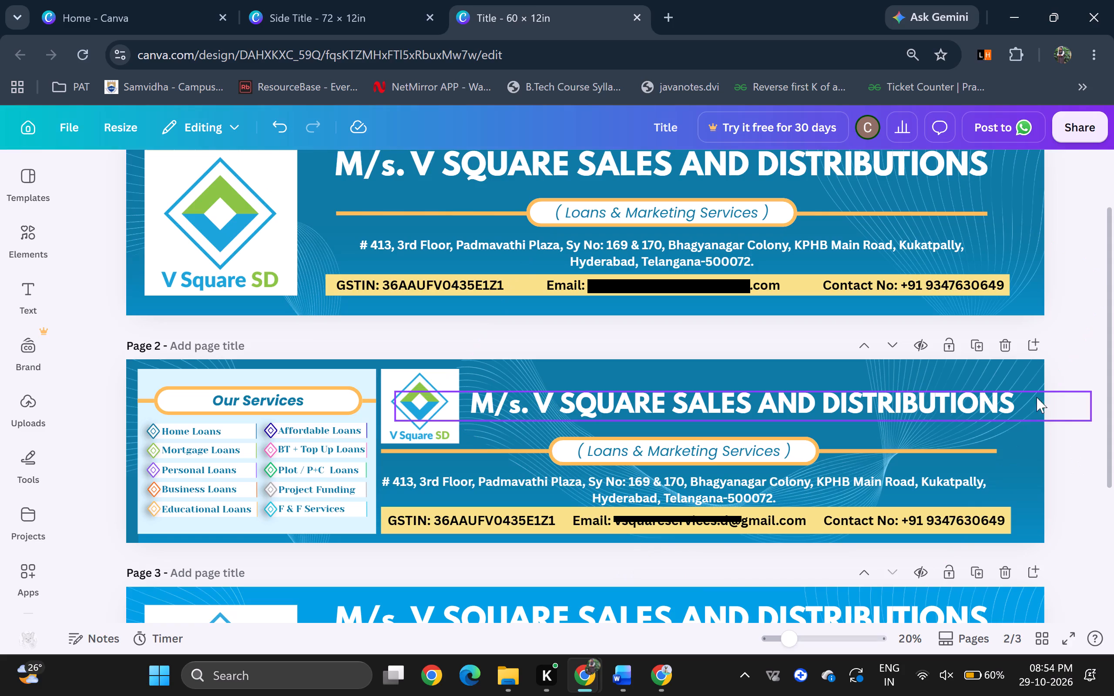
drag(1036, 374, 998, 375)
drag(1011, 359, 1033, 395)
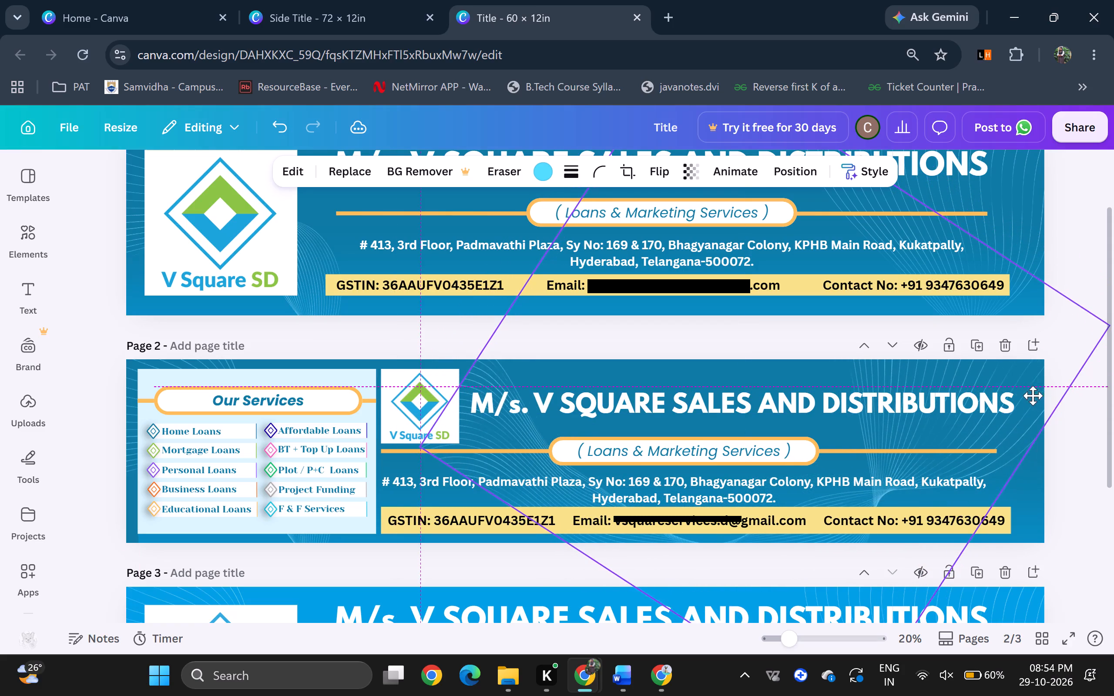
drag(1033, 395, 1020, 394)
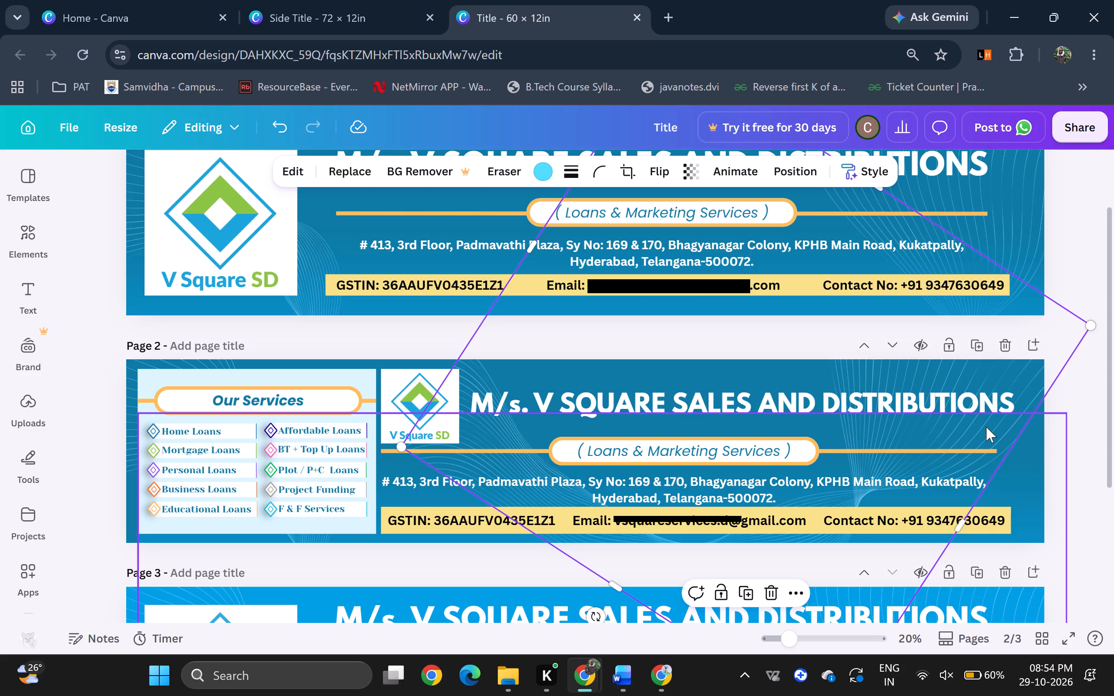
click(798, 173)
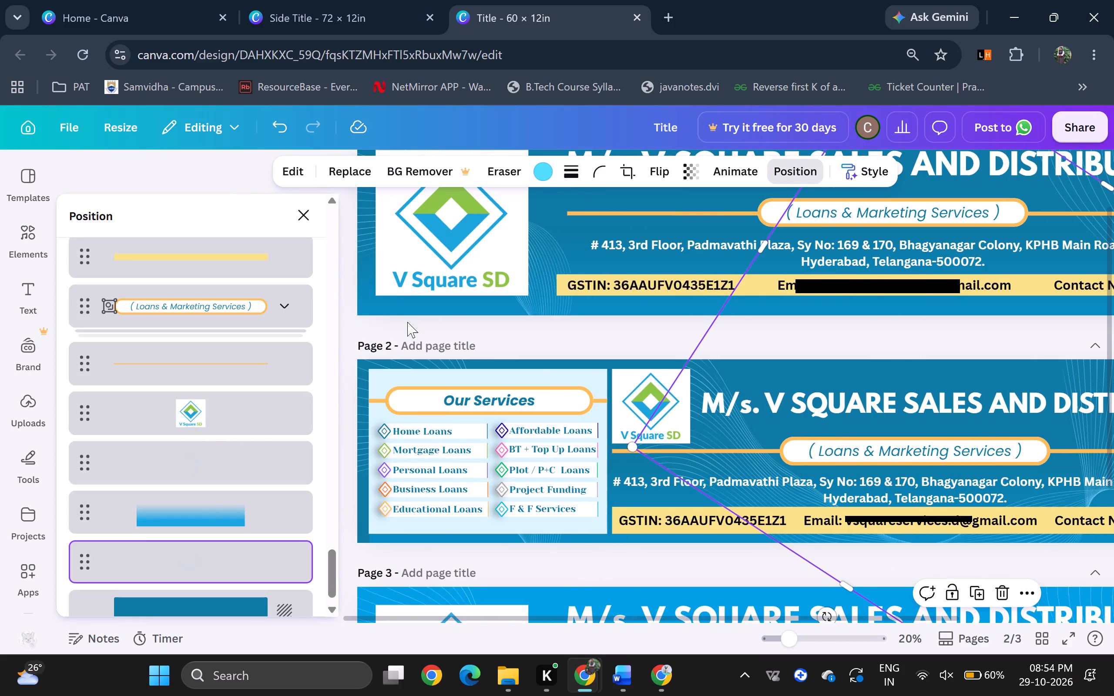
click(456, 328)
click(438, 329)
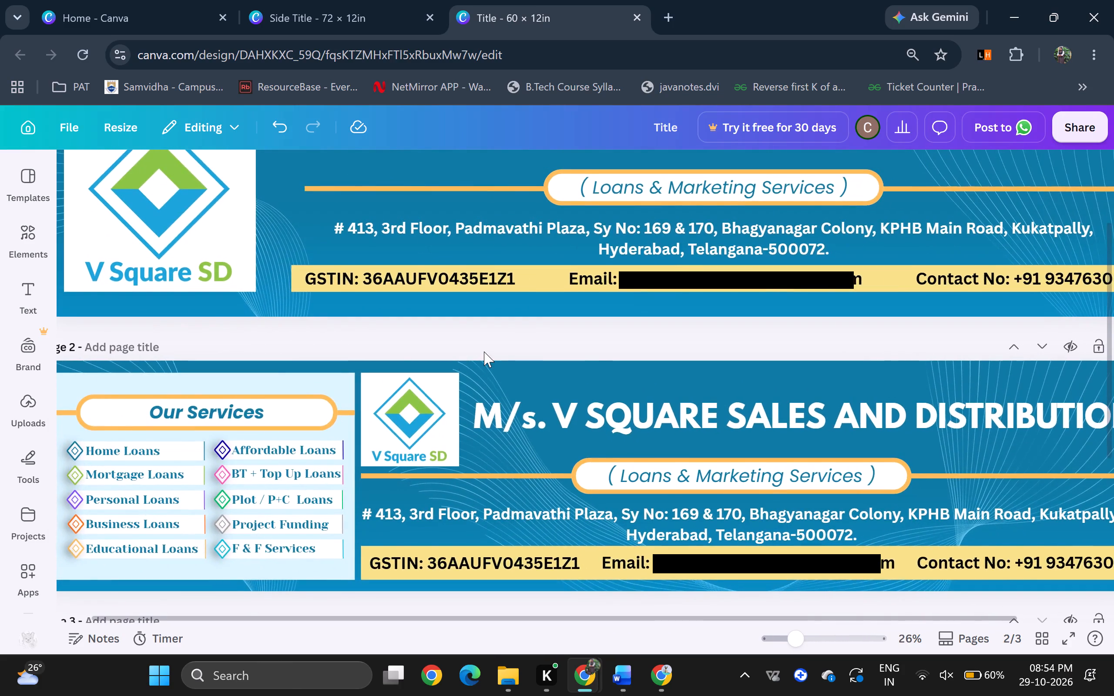
Enlarge the tilted wavy-line graphic to about 35 in wide, extending its corner left past the logo box to the services panel's edge.
click(448, 396)
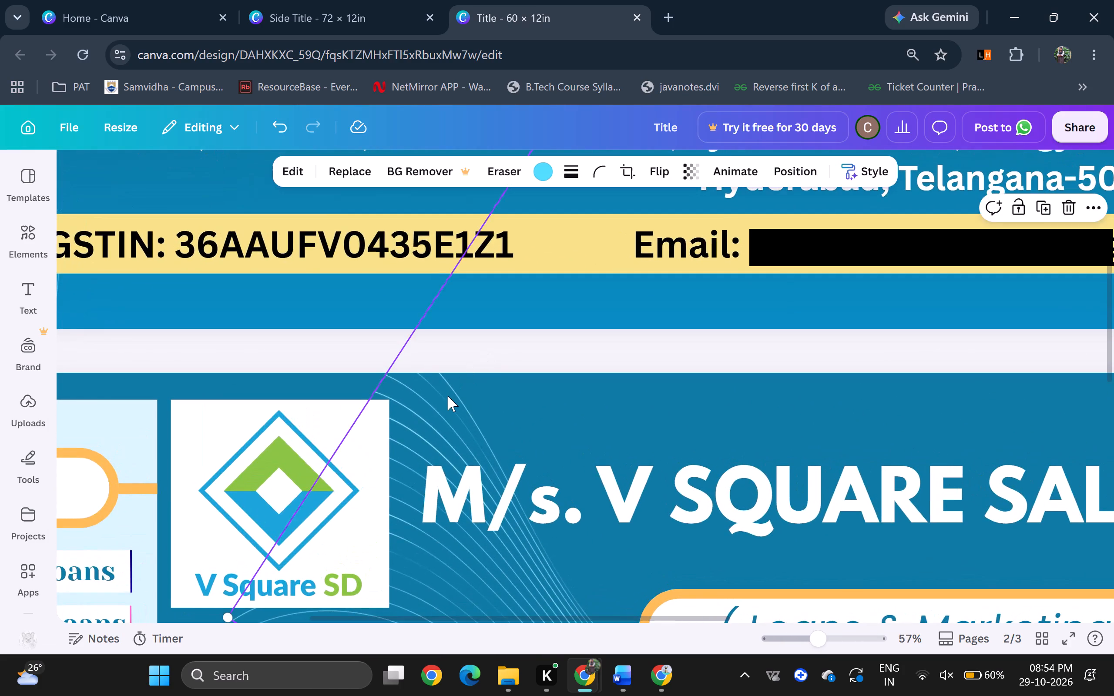
scroll(448, 396, down, 2)
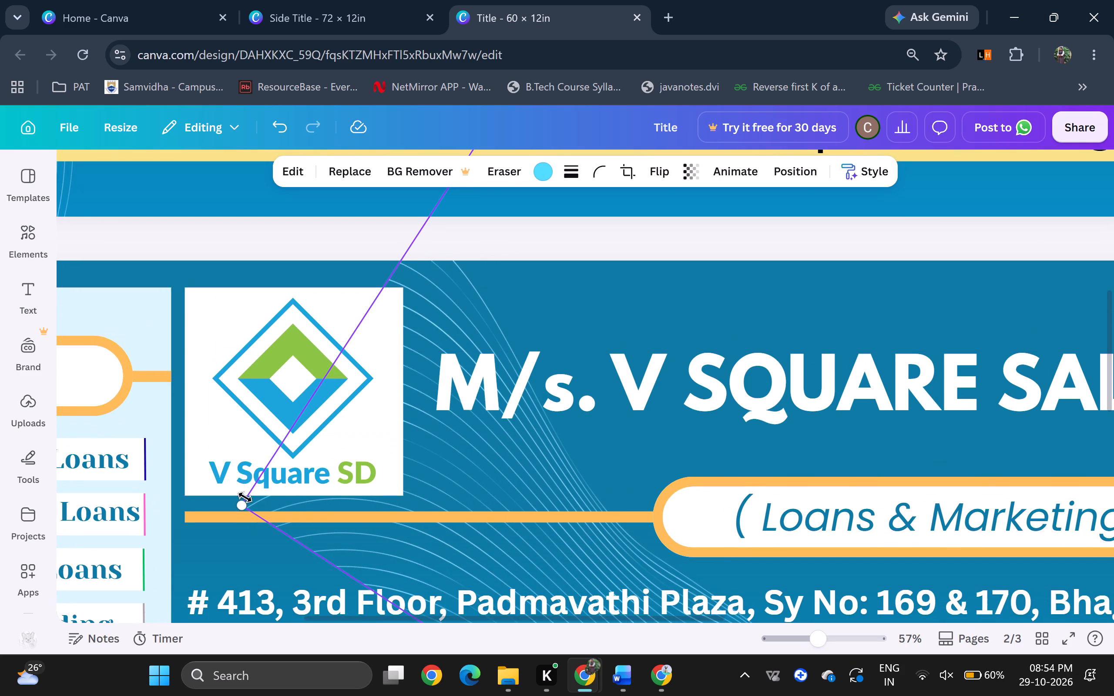
drag(239, 505, 134, 427)
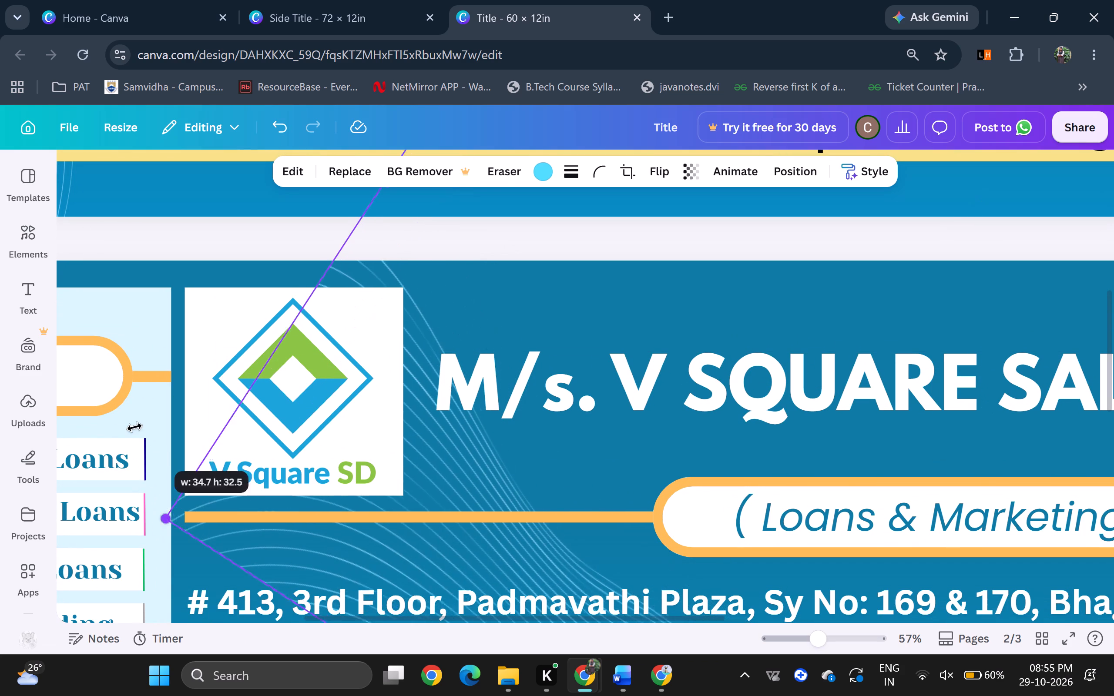
drag(134, 427, 99, 403)
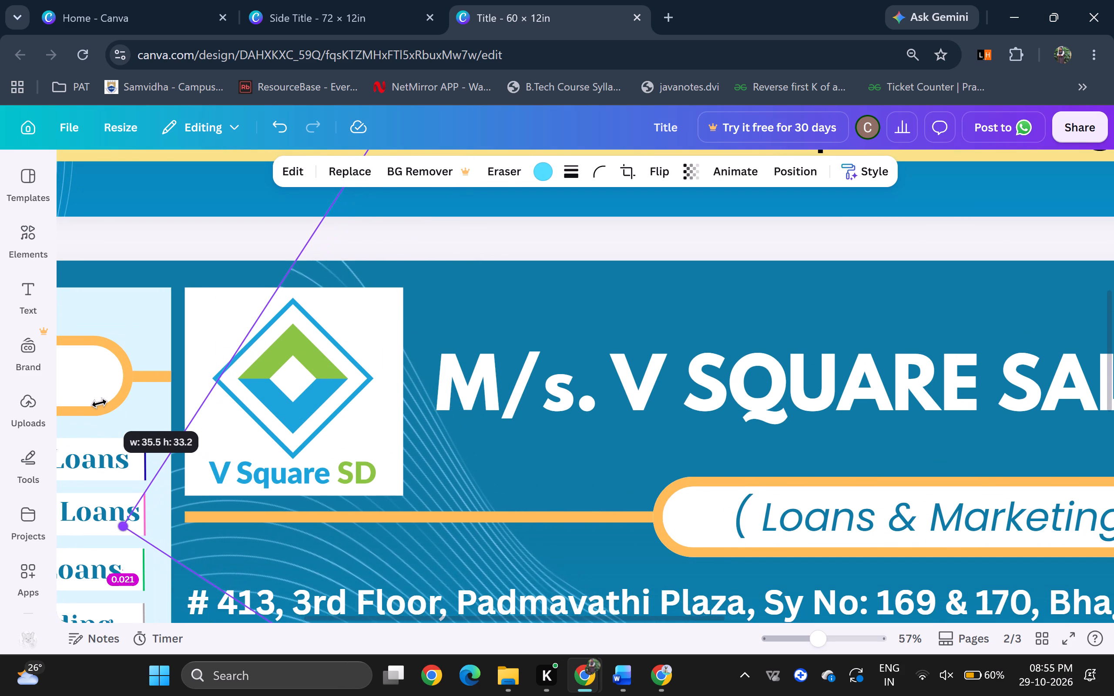
drag(99, 403, 134, 403)
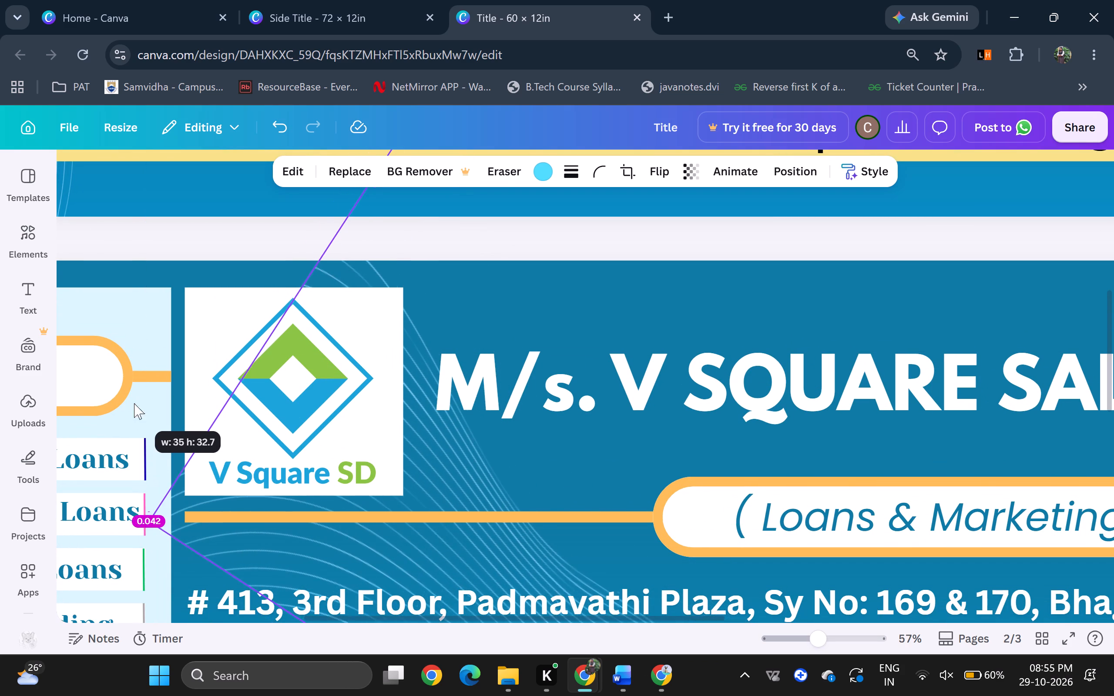
drag(134, 403, 134, 403)
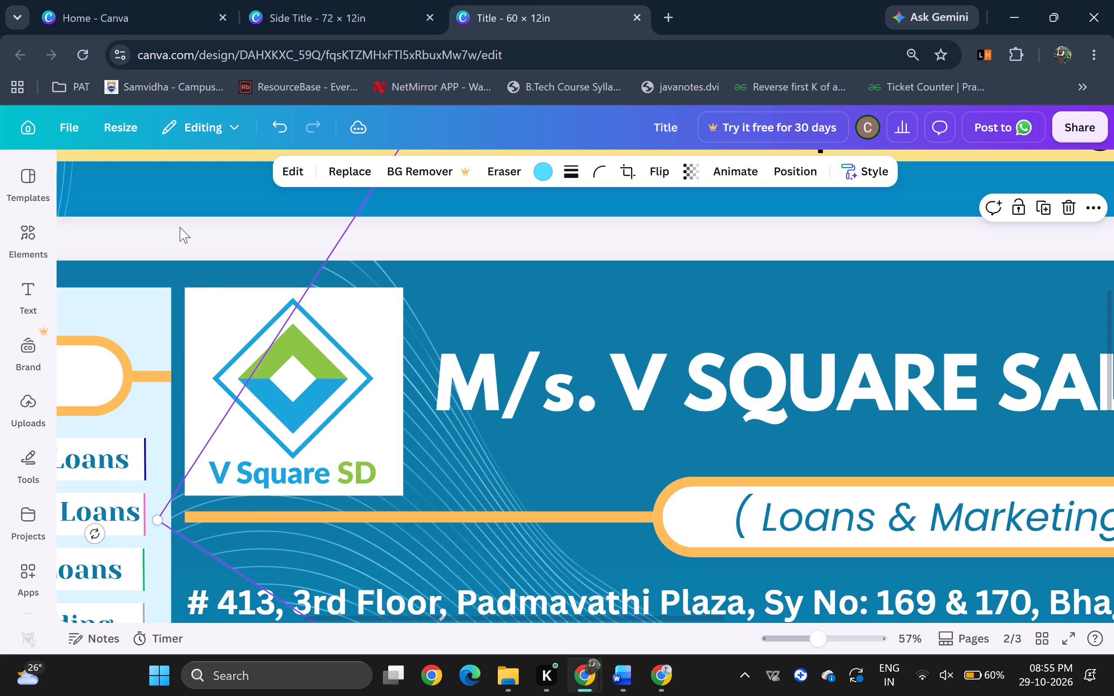
click(187, 229)
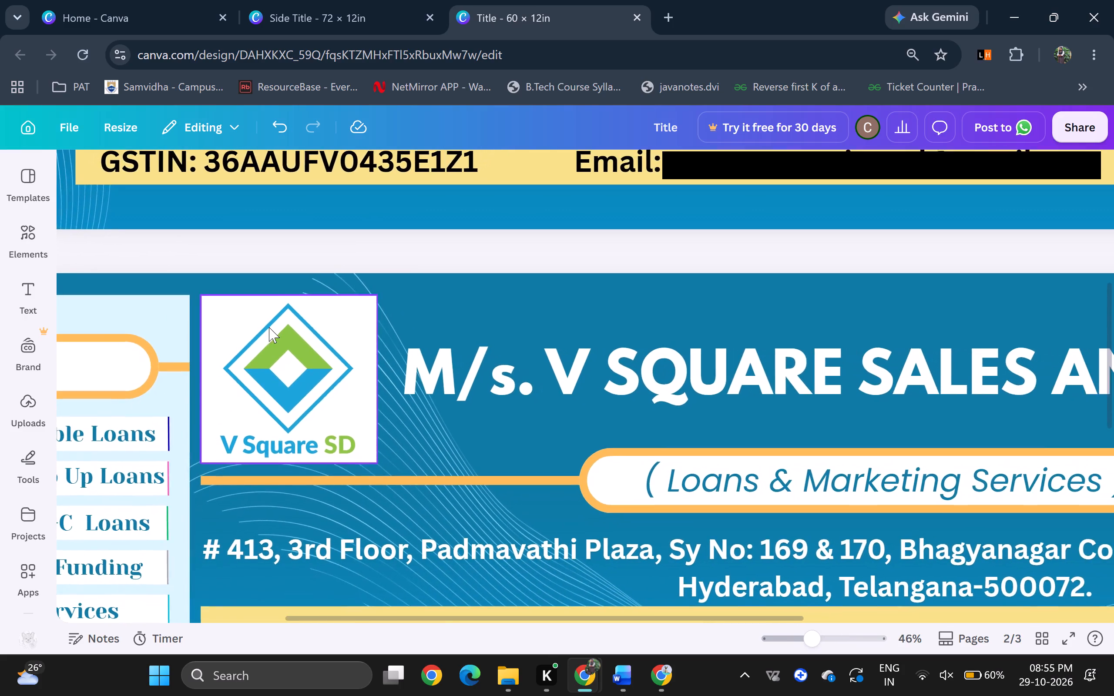
Examine page 2's overall layout with the enlarged wavy-line graphic, from the services panel to the banner's right end.
scroll(634, 453, down, 1)
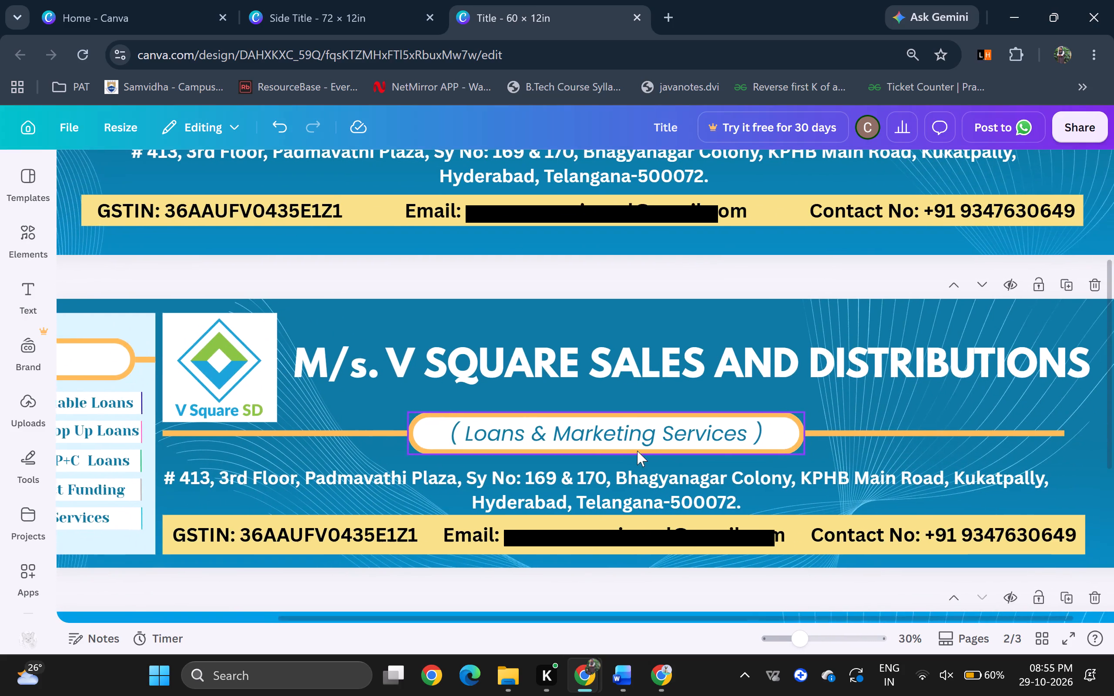
scroll(637, 451, down, 1)
scroll(828, 419, down, 1)
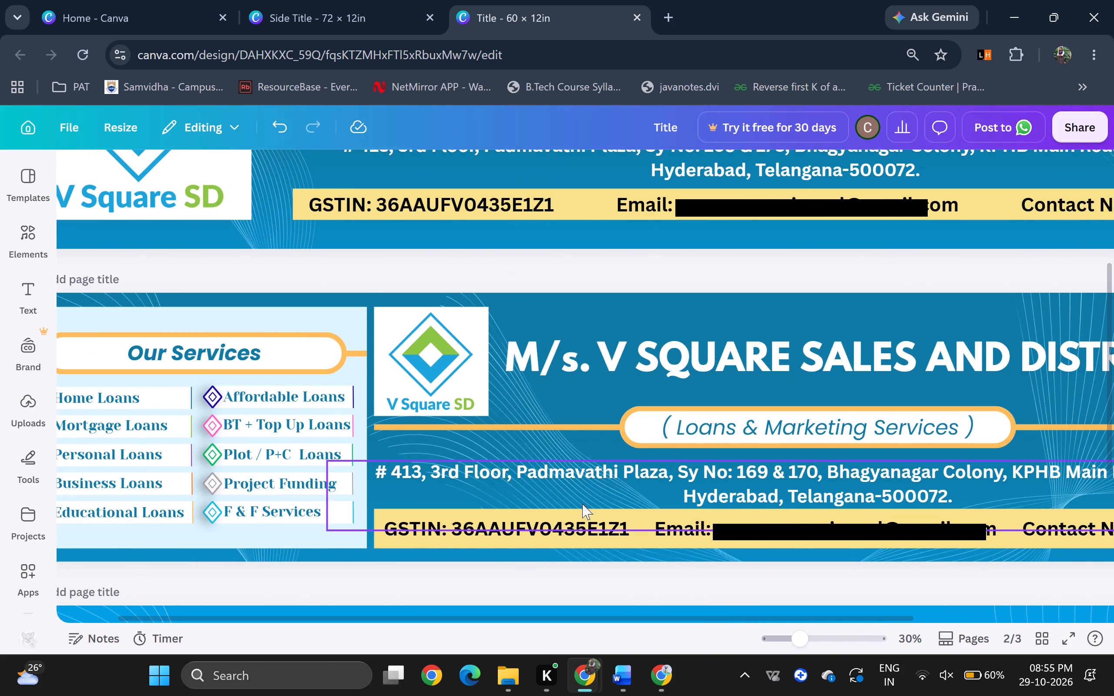
scroll(782, 458, left, 1)
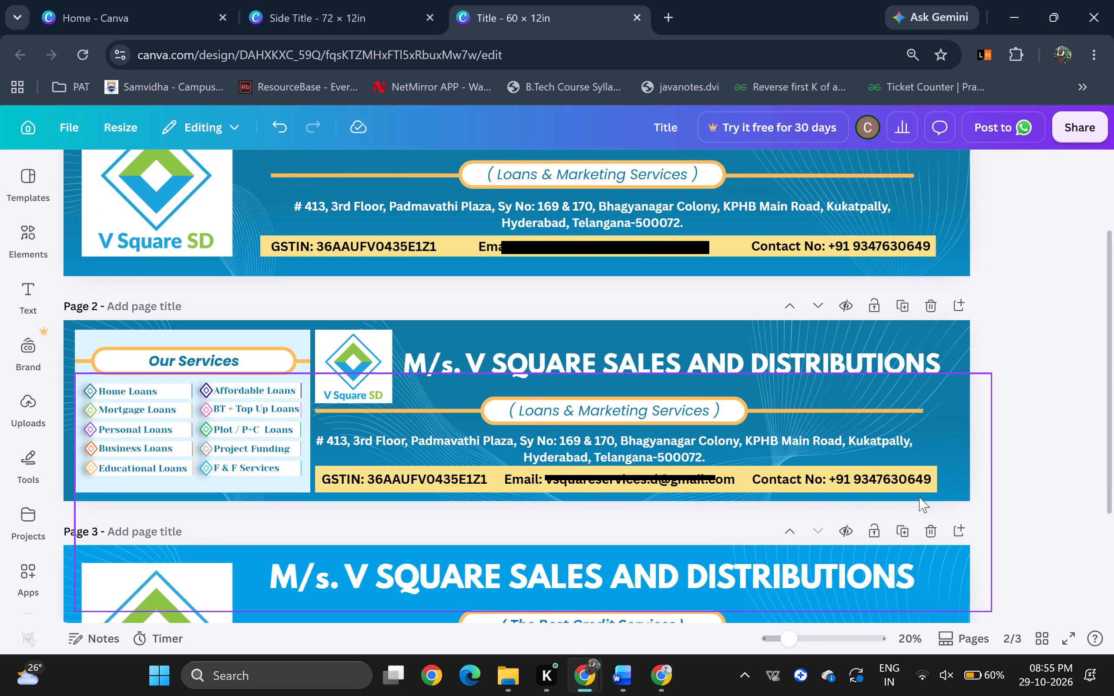
scroll(919, 497, left, 1)
click(1000, 416)
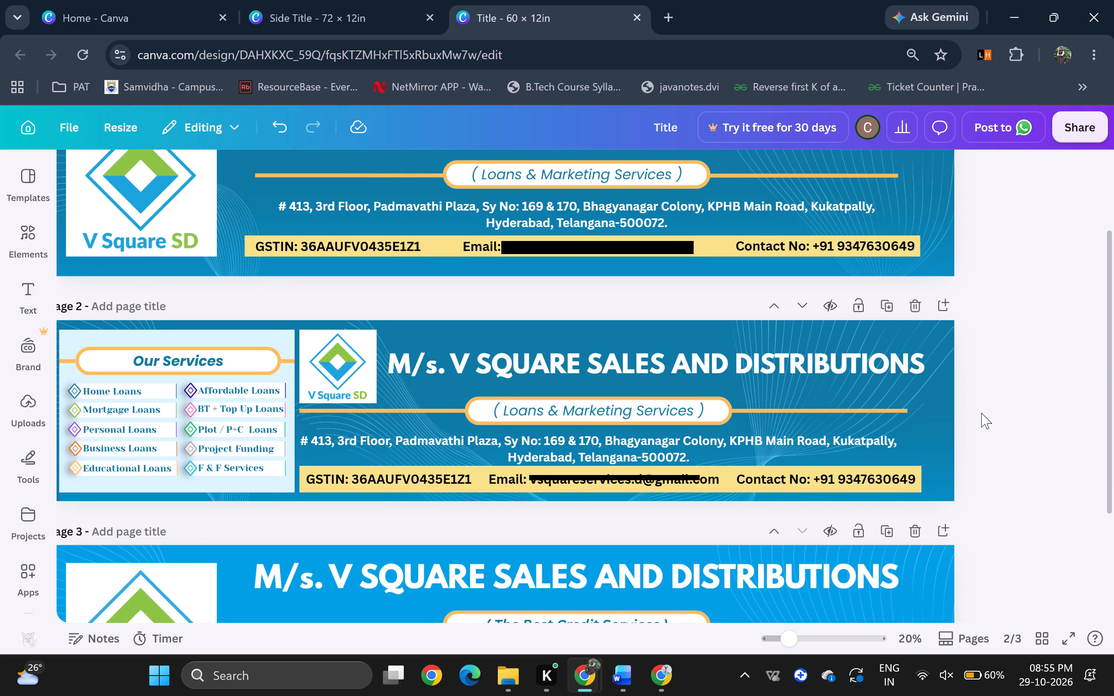
scroll(981, 413, right, 1)
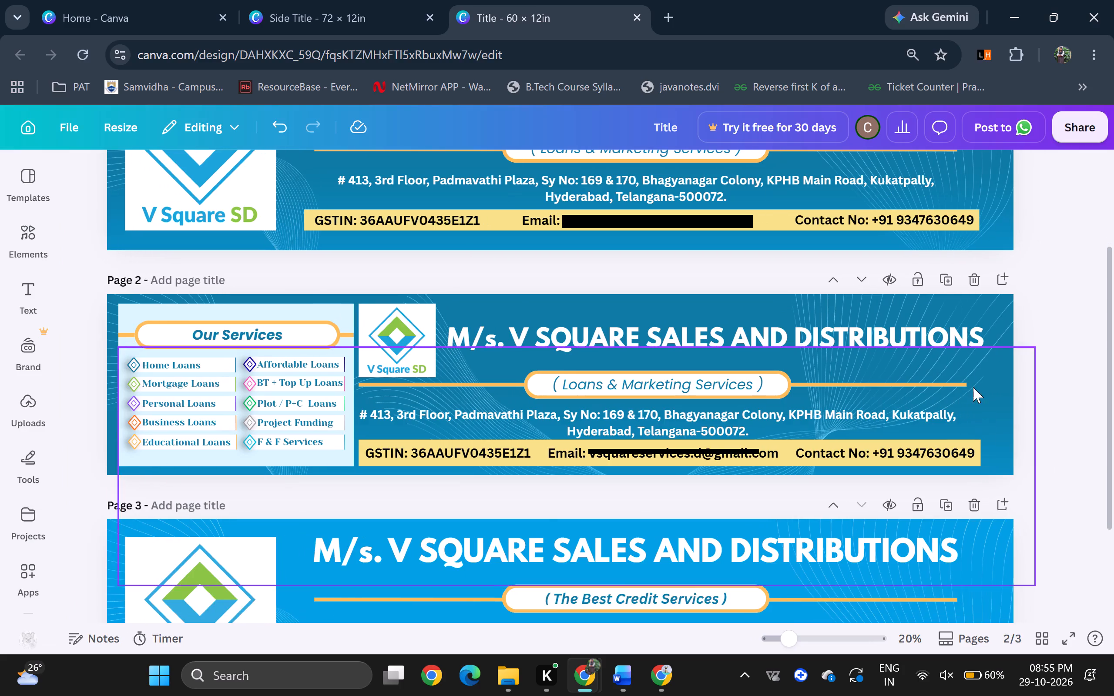
scroll(973, 387, right, 1)
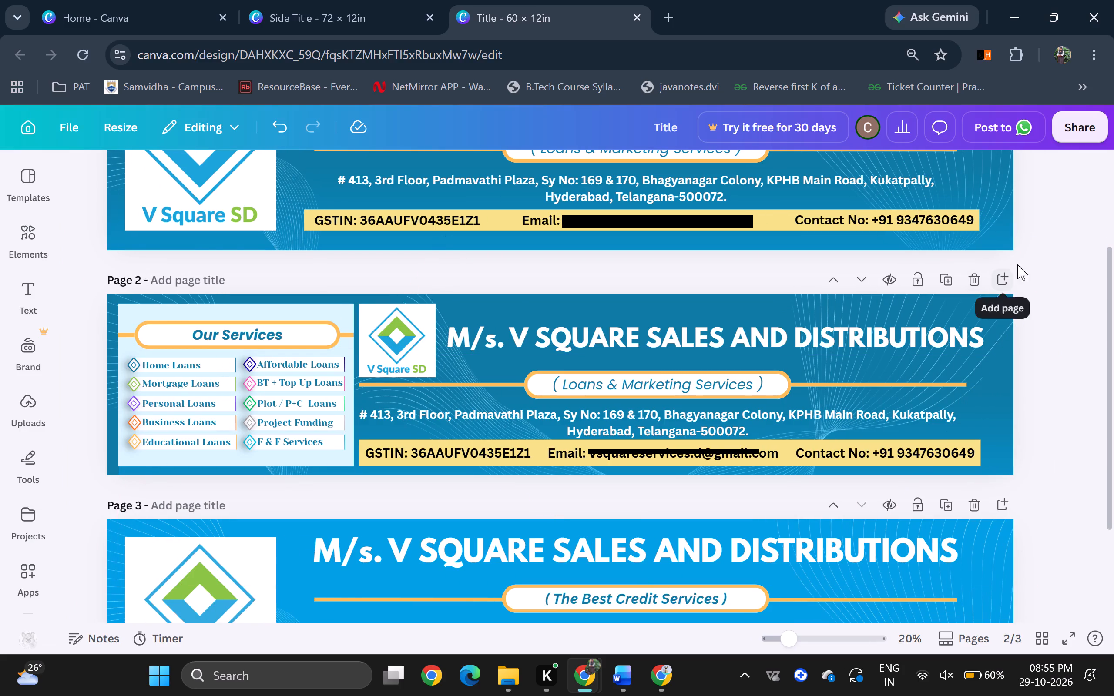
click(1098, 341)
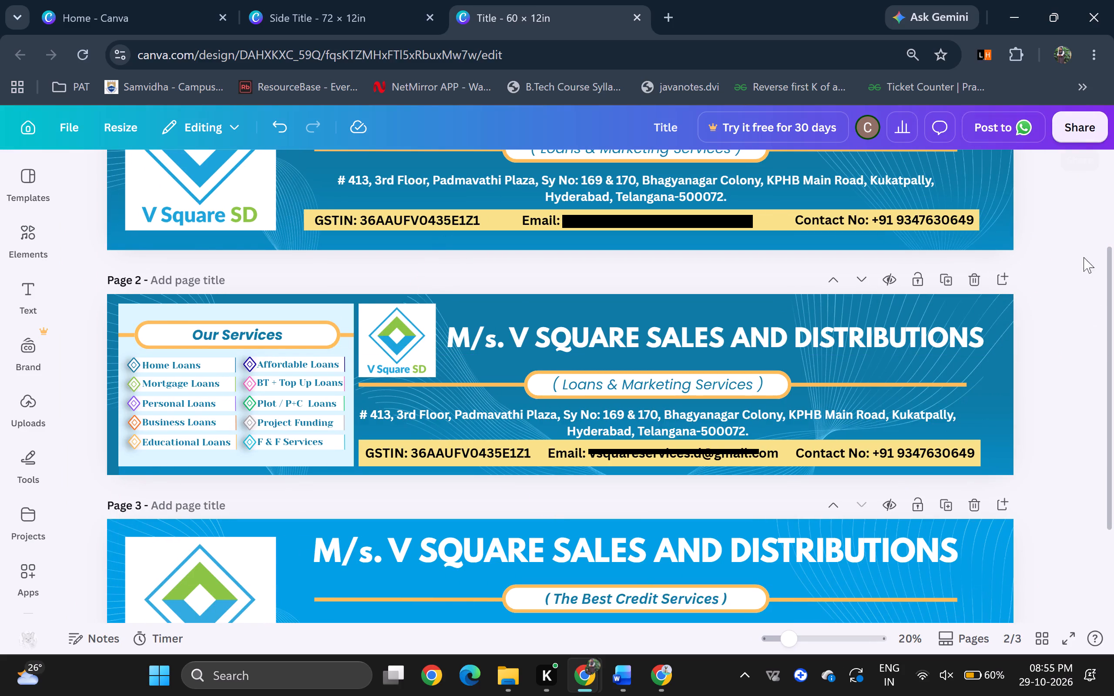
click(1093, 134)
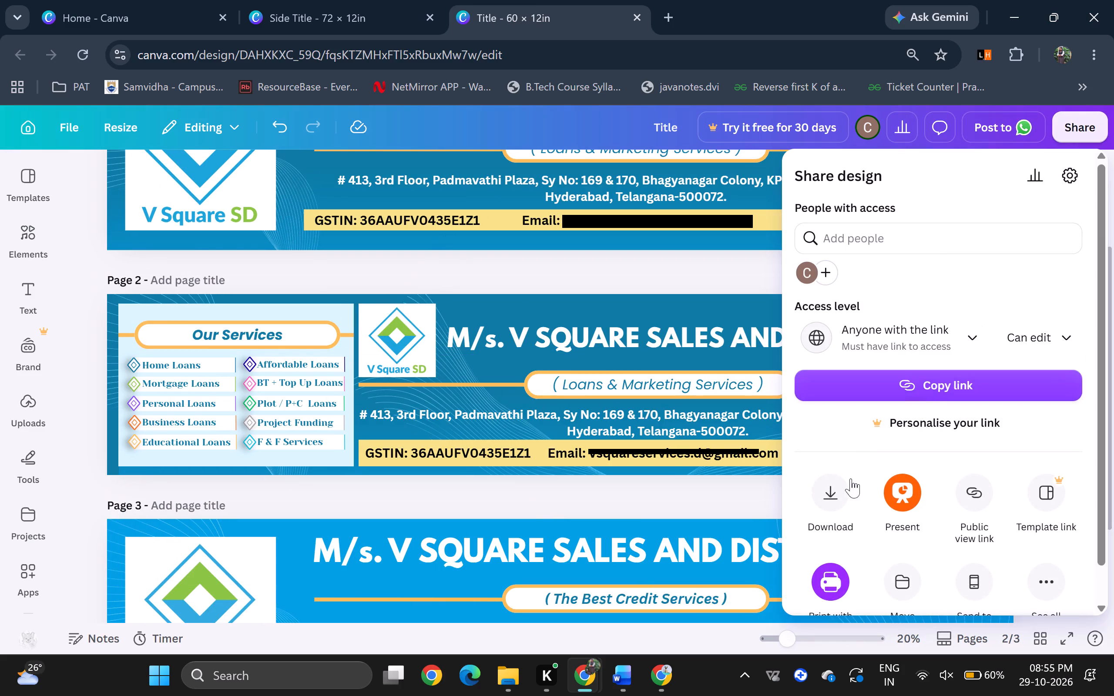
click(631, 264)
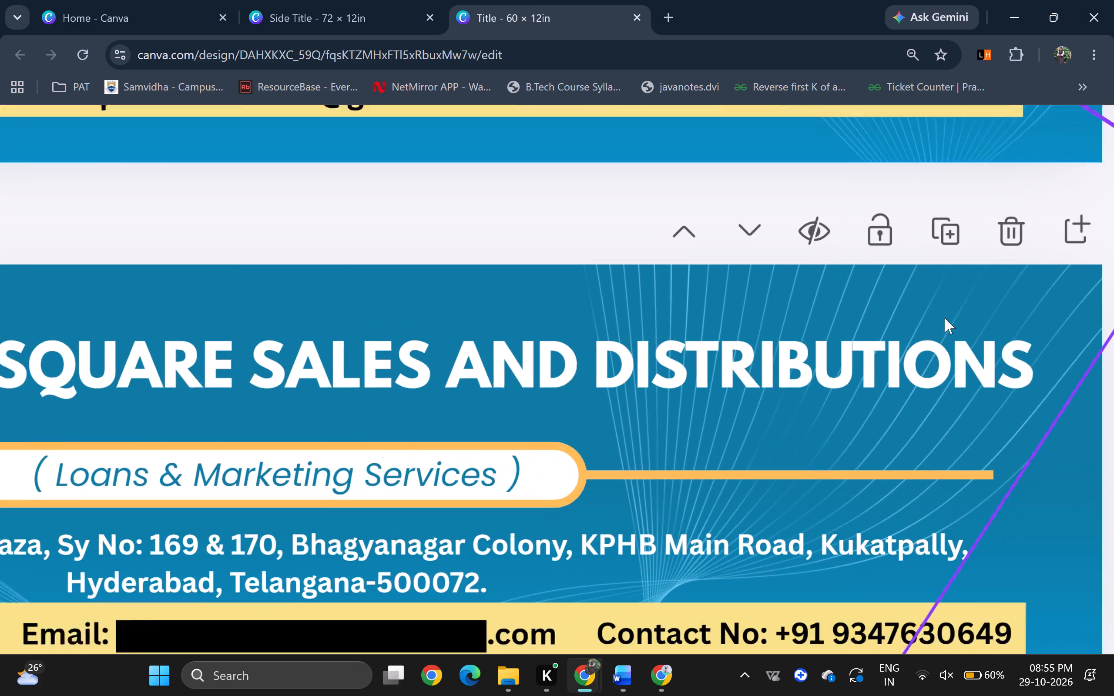
Shift the tilted wavy-line background graphic slightly down on page 2, keeping its lines behind the company title and address.
scroll(945, 318, down, 1)
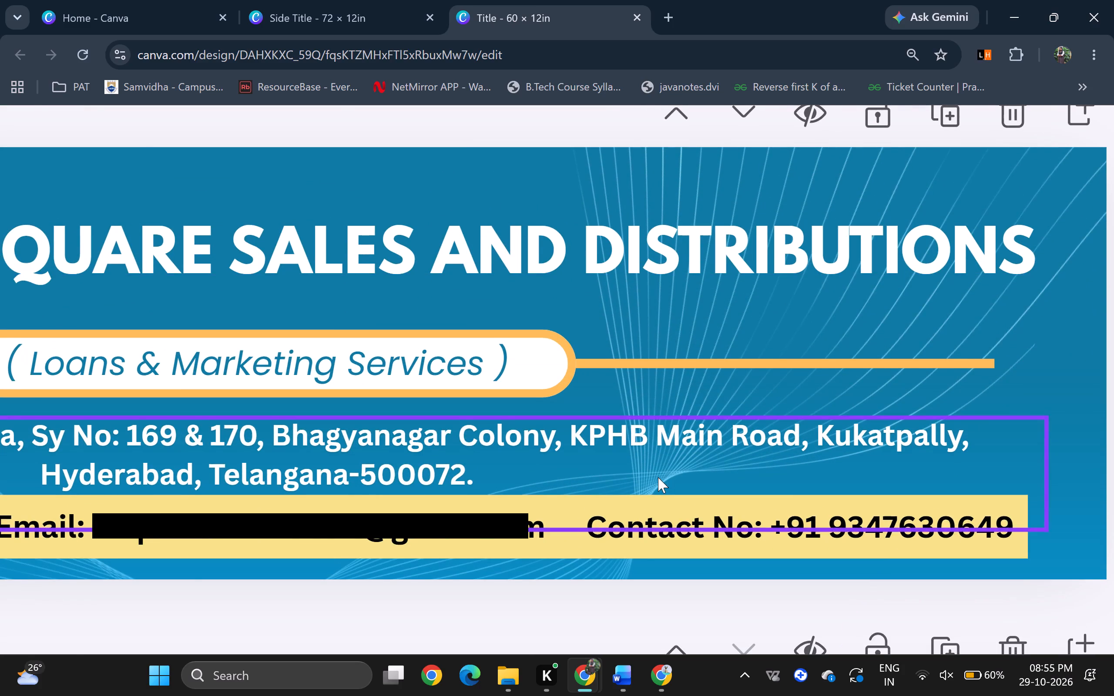
click(658, 477)
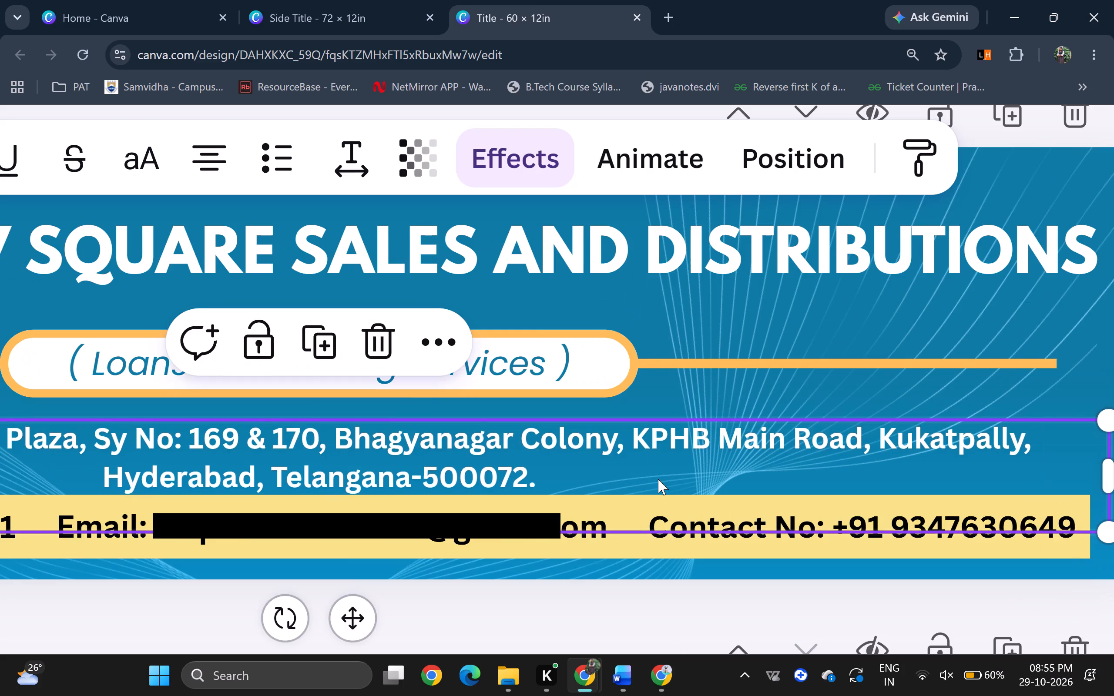
scroll(660, 473, left, 1)
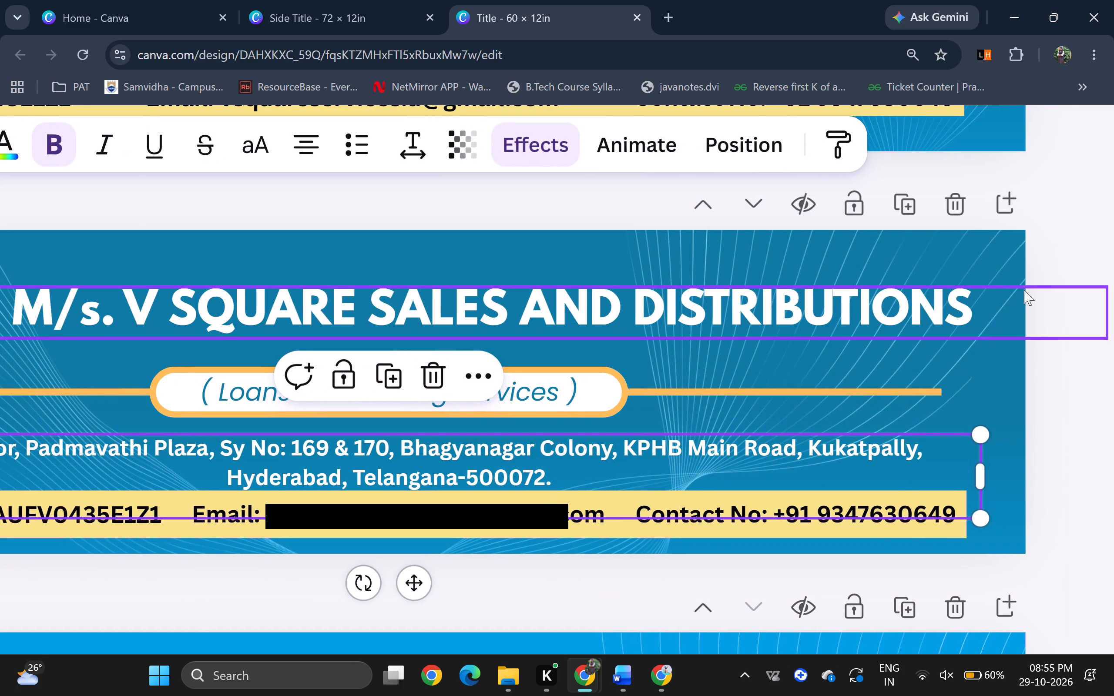
drag(1010, 279, 1003, 308)
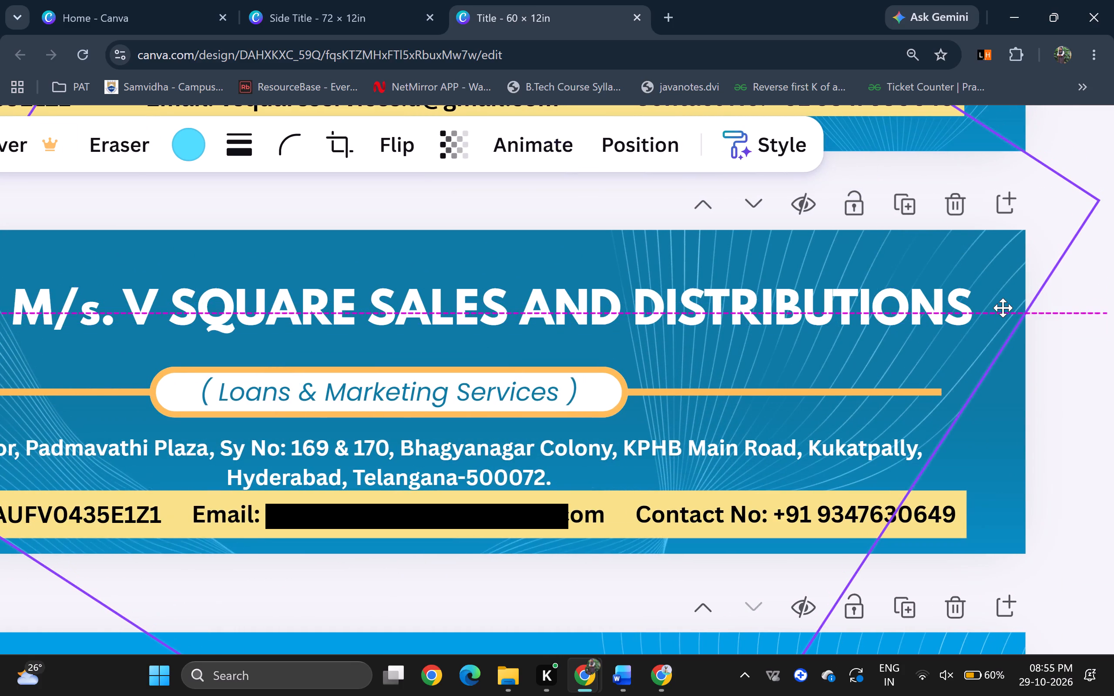
drag(1003, 308, 1005, 336)
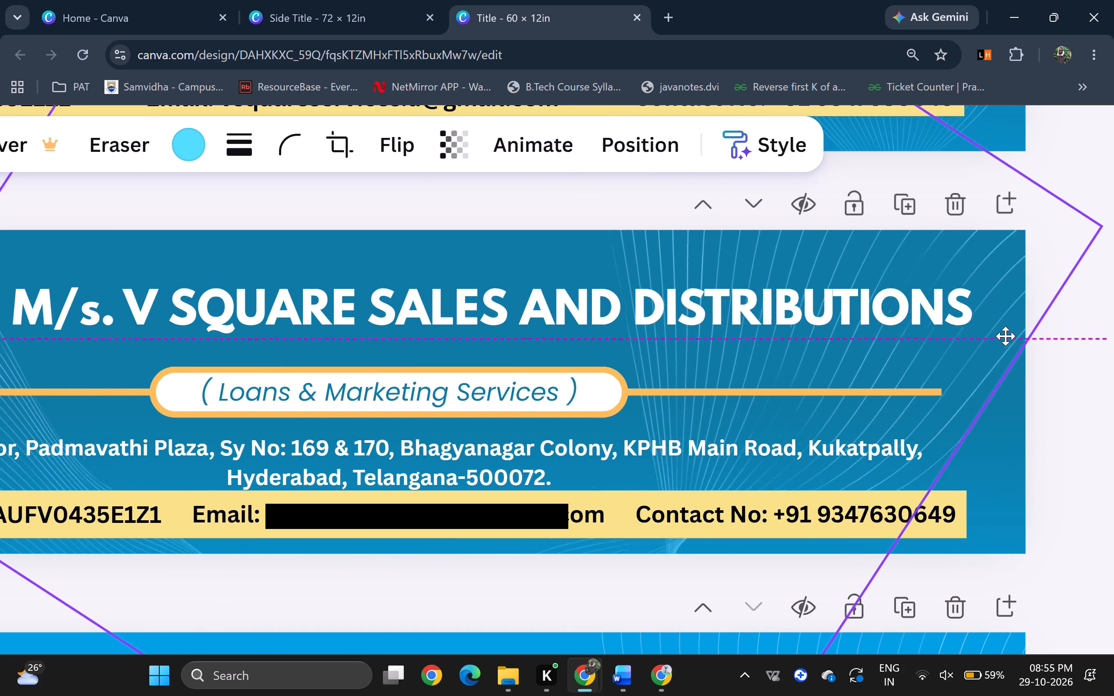
drag(1005, 336, 1003, 352)
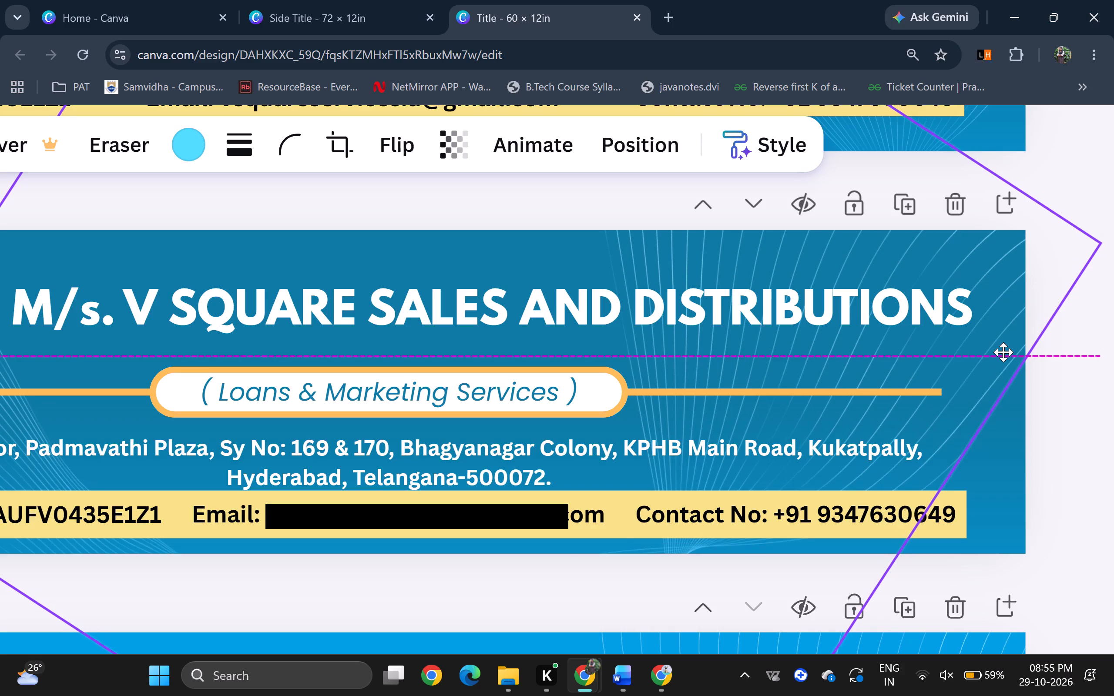
drag(1003, 352, 1001, 366)
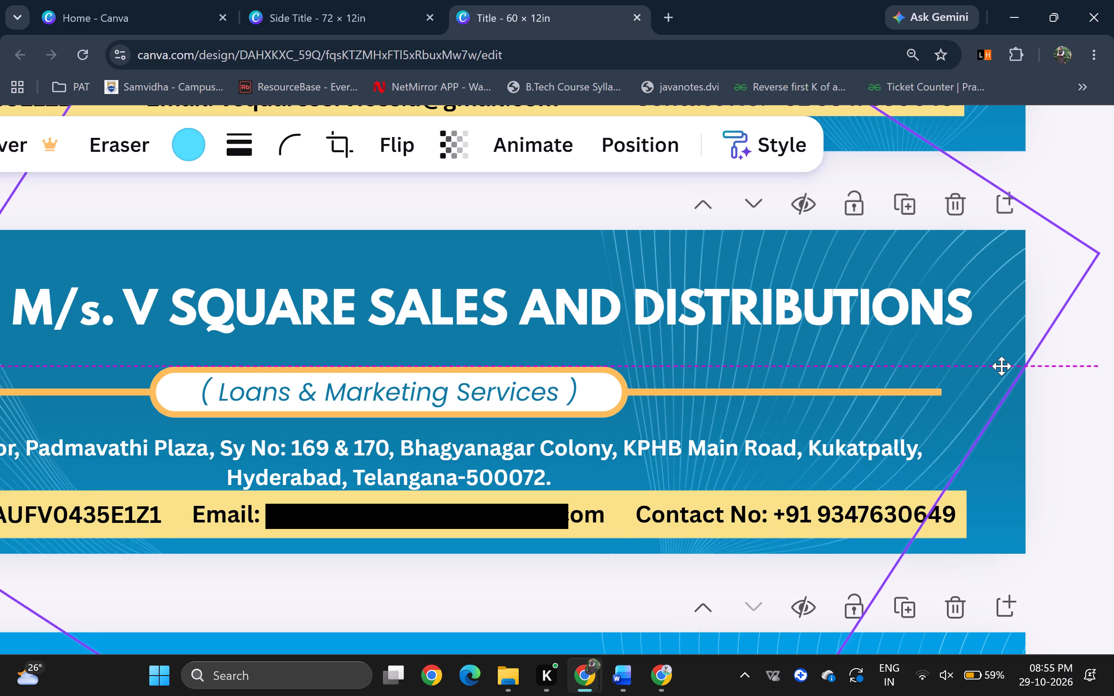
drag(1001, 366, 1004, 371)
Try steeper angles of 40° and 42° for page 2's wavy-line graphic, settling on a slightly shallower diagonal tilt.
scroll(1004, 371, right, 4)
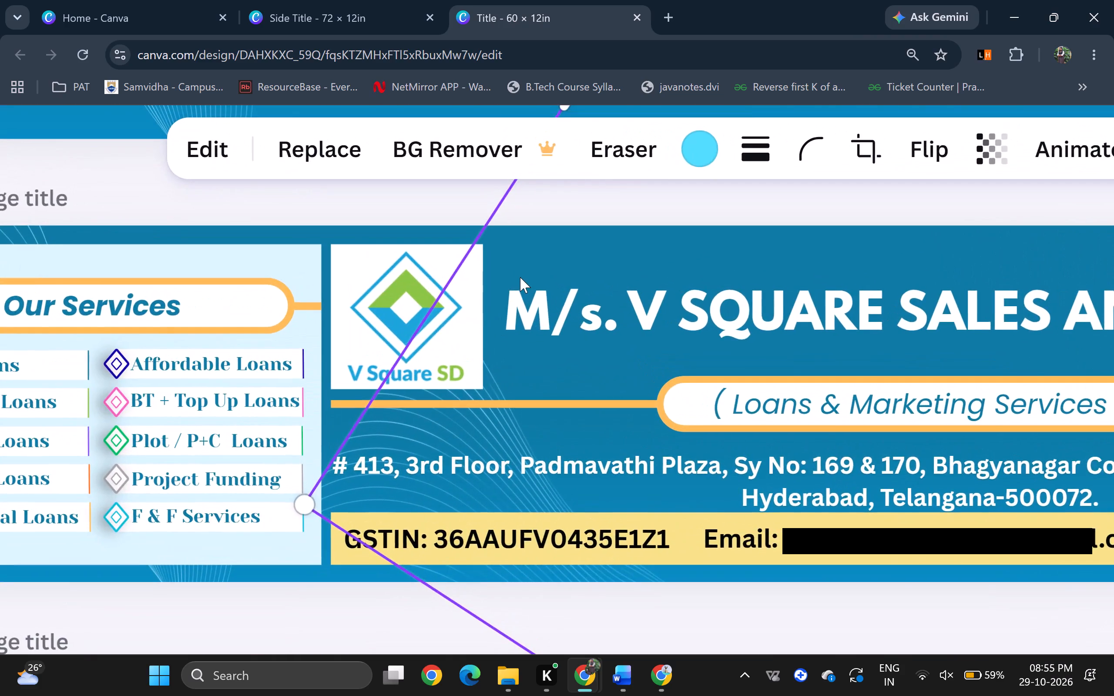
scroll(518, 279, up, 1)
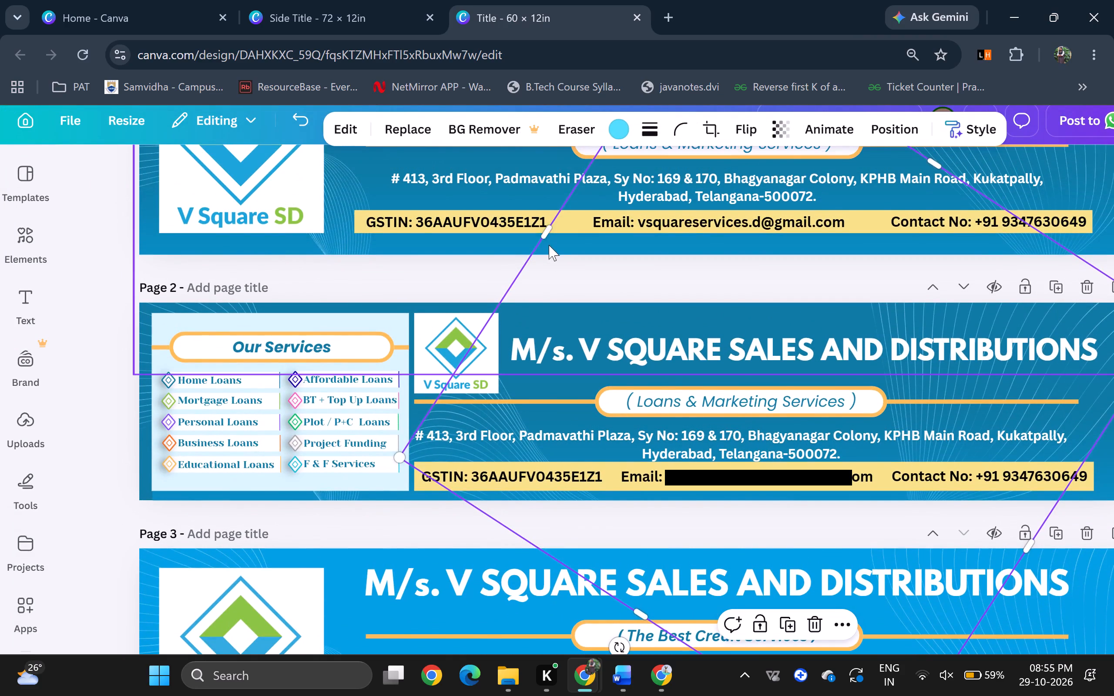
scroll(953, 357, left, 1)
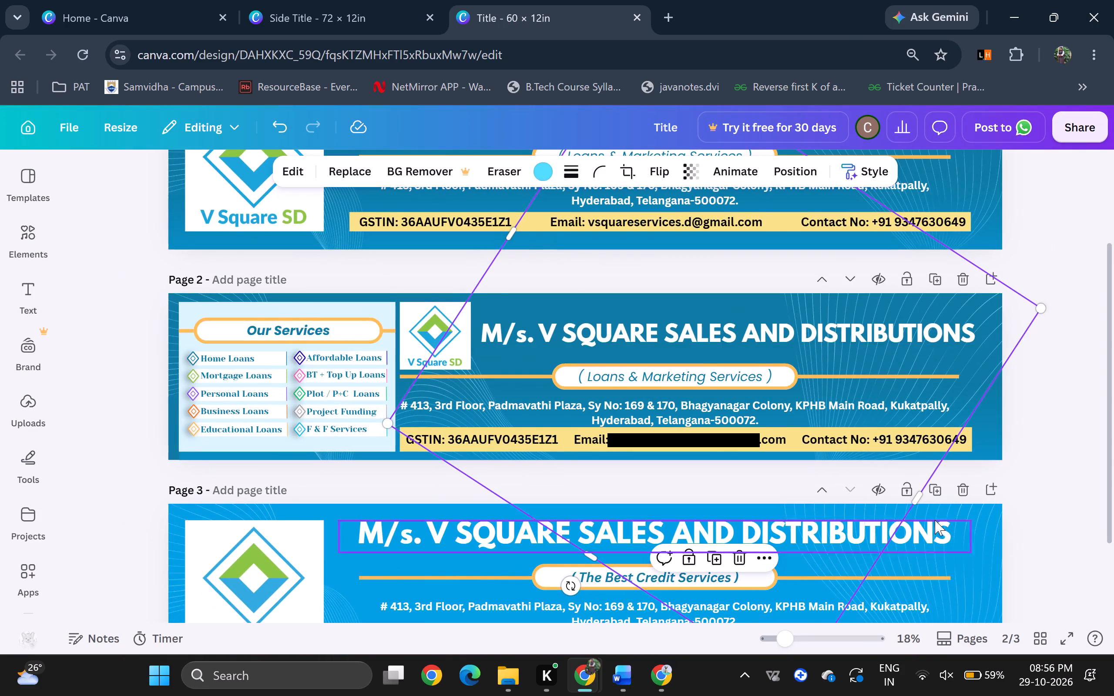
scroll(931, 474, down, 1)
drag(574, 552, 538, 547)
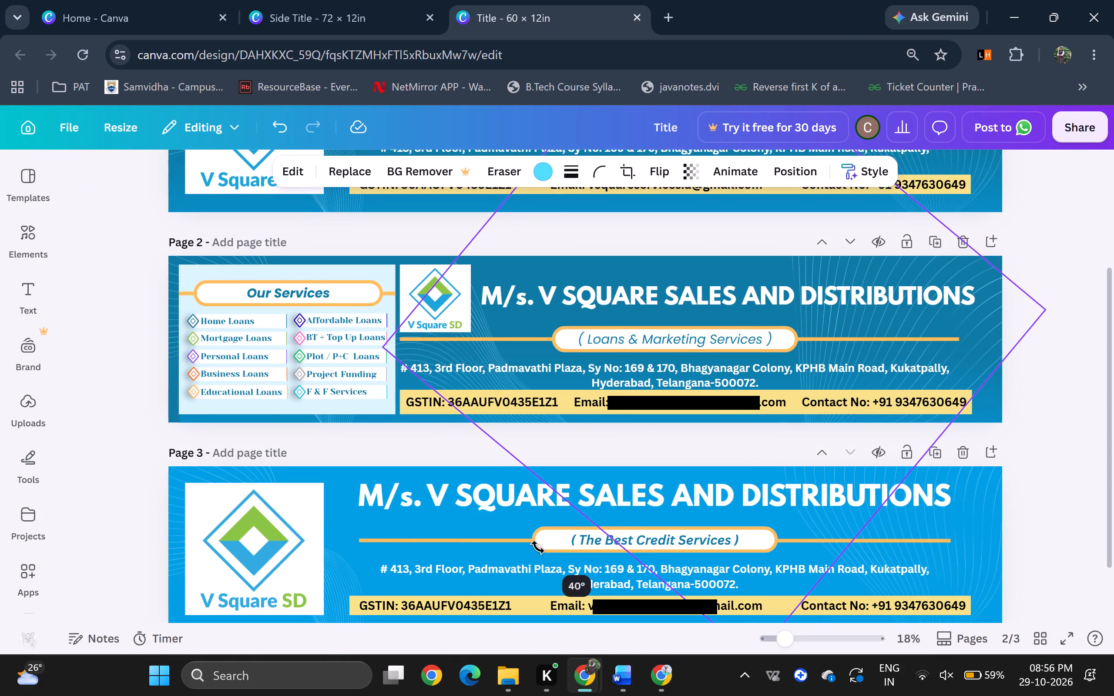
drag(538, 547, 525, 545)
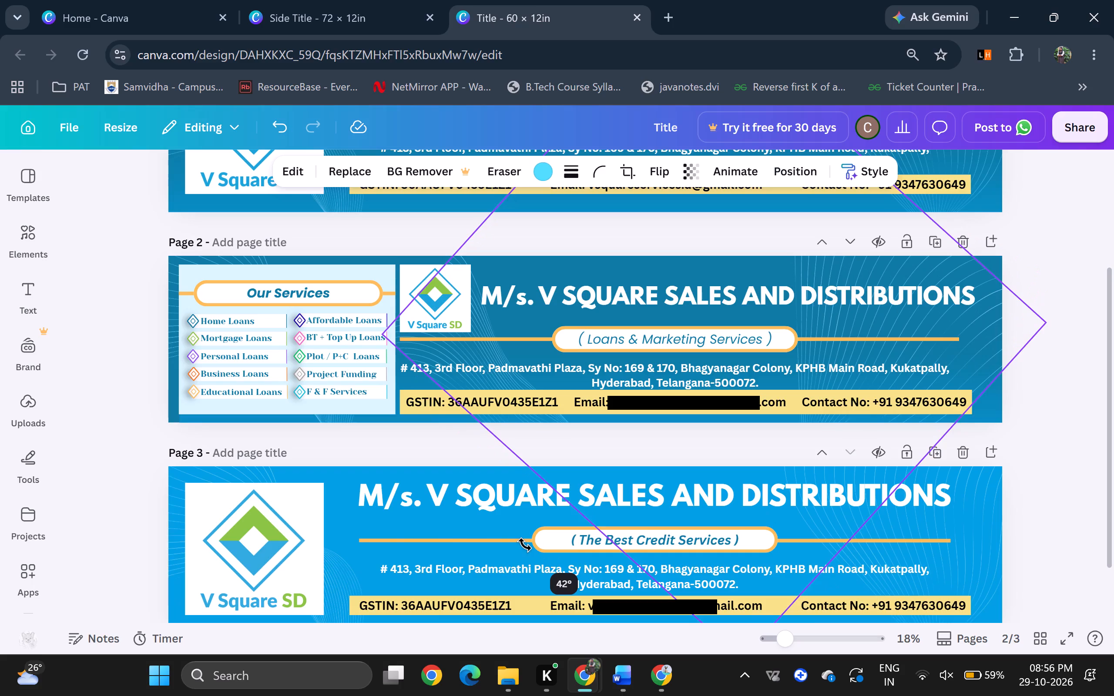
drag(525, 545, 585, 559)
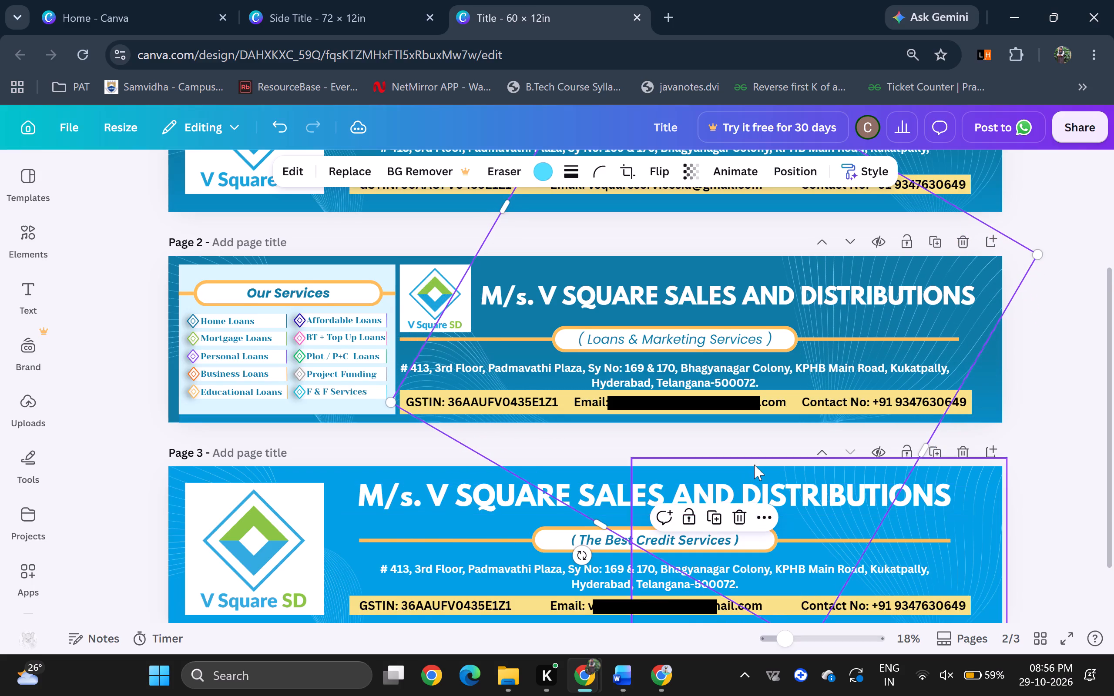
Reposition the tilted wavy-line graphic on page 2, shifting it slightly right and down behind the address and contact strip.
drag(919, 435, 847, 378)
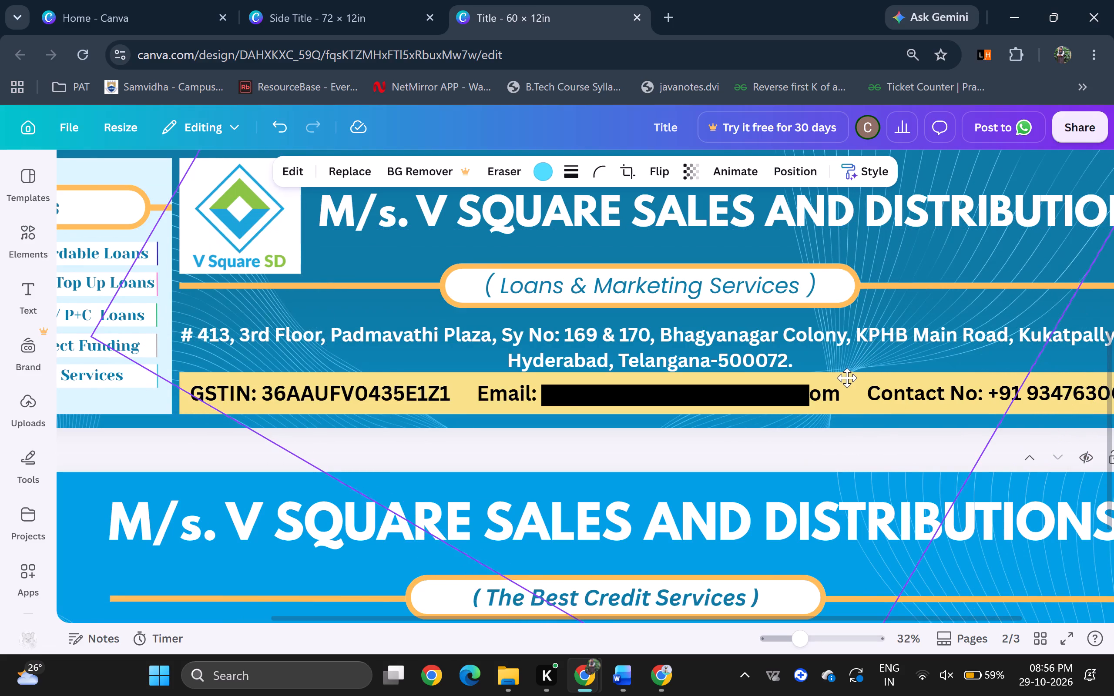
drag(847, 378, 889, 388)
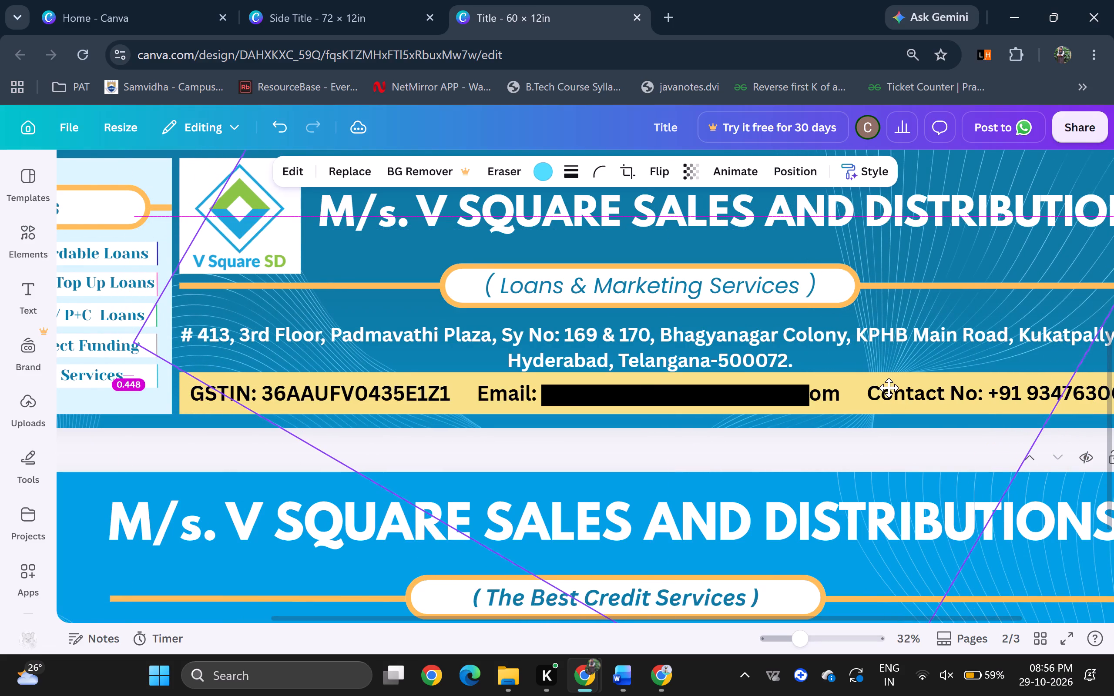
drag(889, 388, 904, 390)
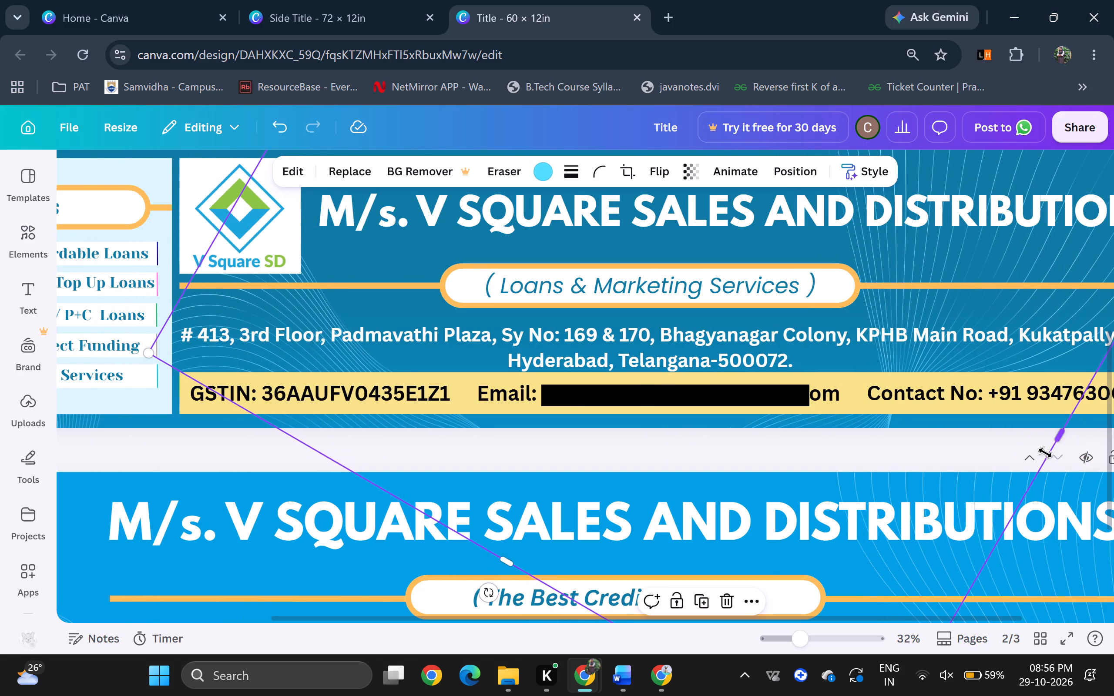
click(380, 439)
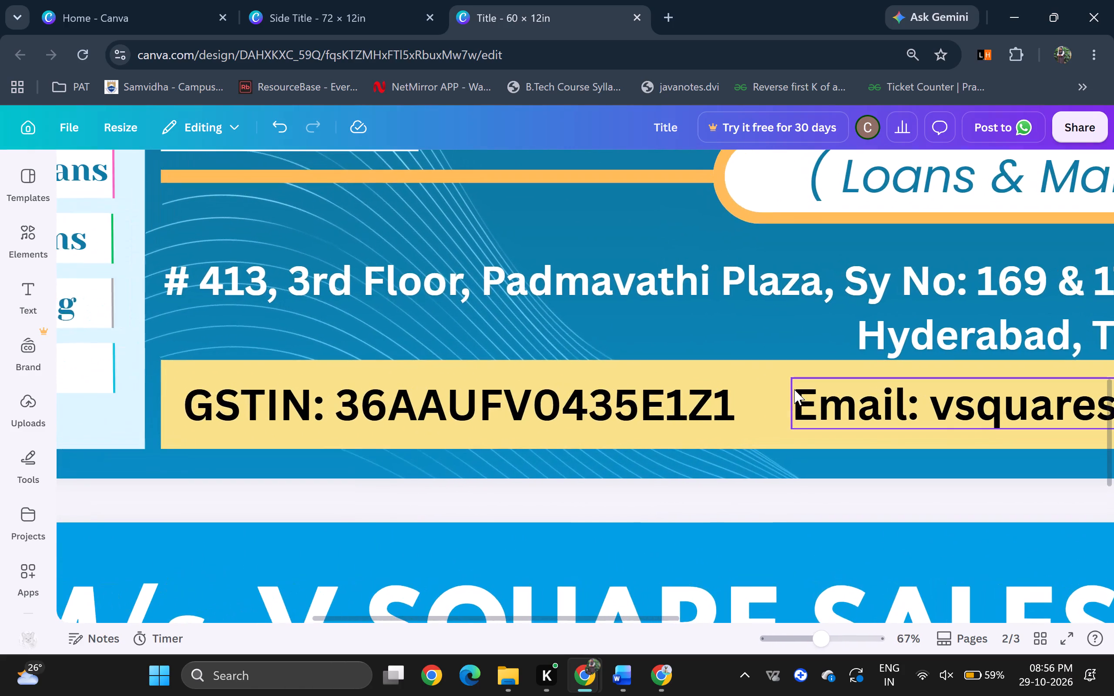
Examine page 2's layout with the repositioned wavy-line graphic, from the contact strip to the whole banner.
scroll(794, 389, left, 3)
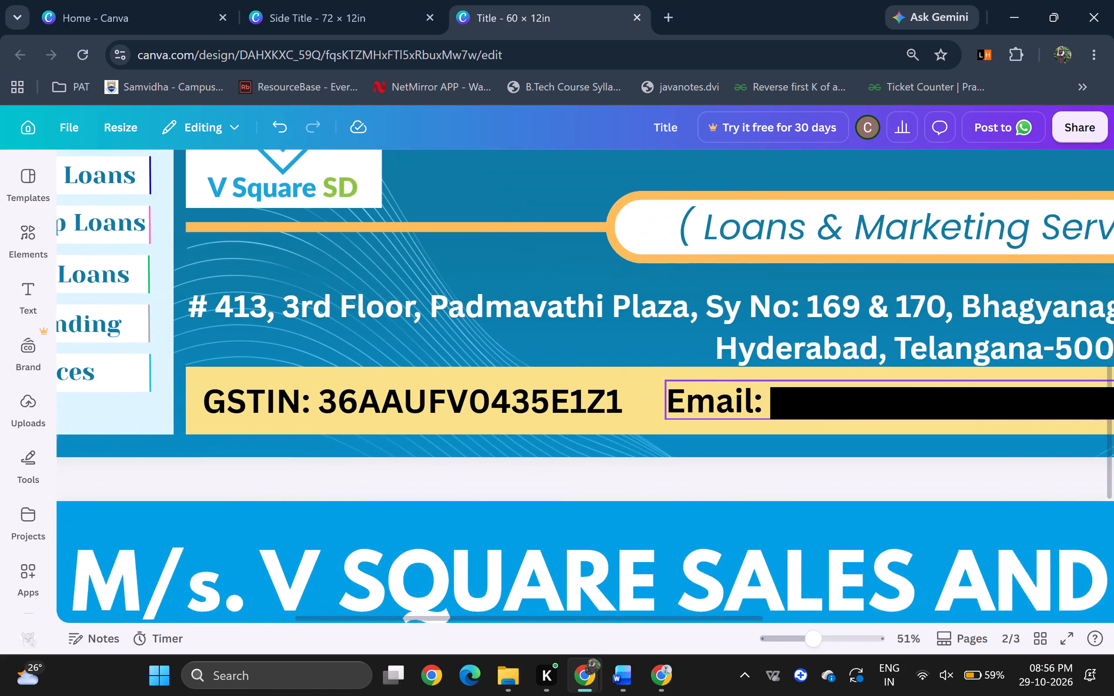
scroll(788, 389, left, 4)
scroll(788, 389, up, 1)
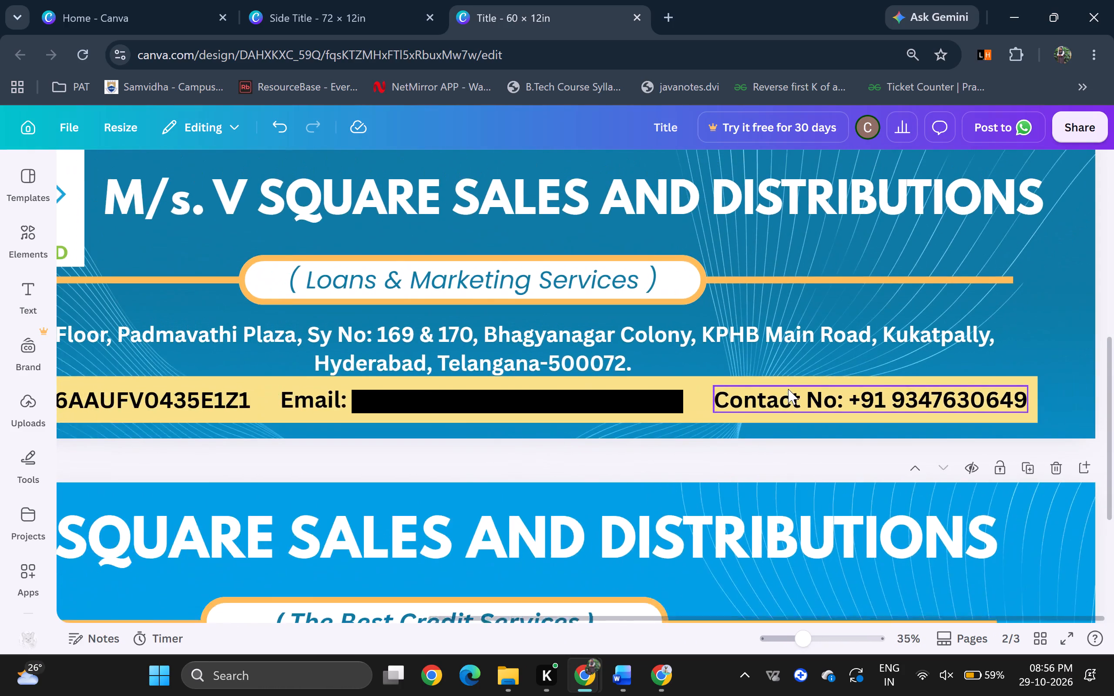
scroll(788, 389, up, 1)
scroll(865, 321, left, 1)
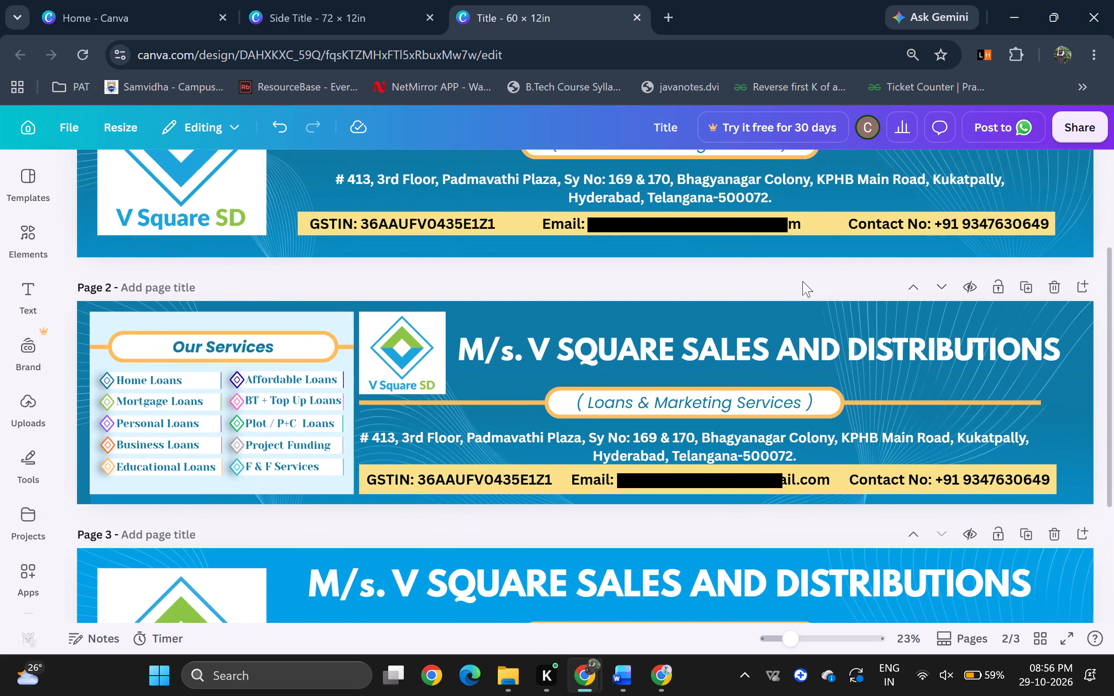
scroll(802, 281, left, 1)
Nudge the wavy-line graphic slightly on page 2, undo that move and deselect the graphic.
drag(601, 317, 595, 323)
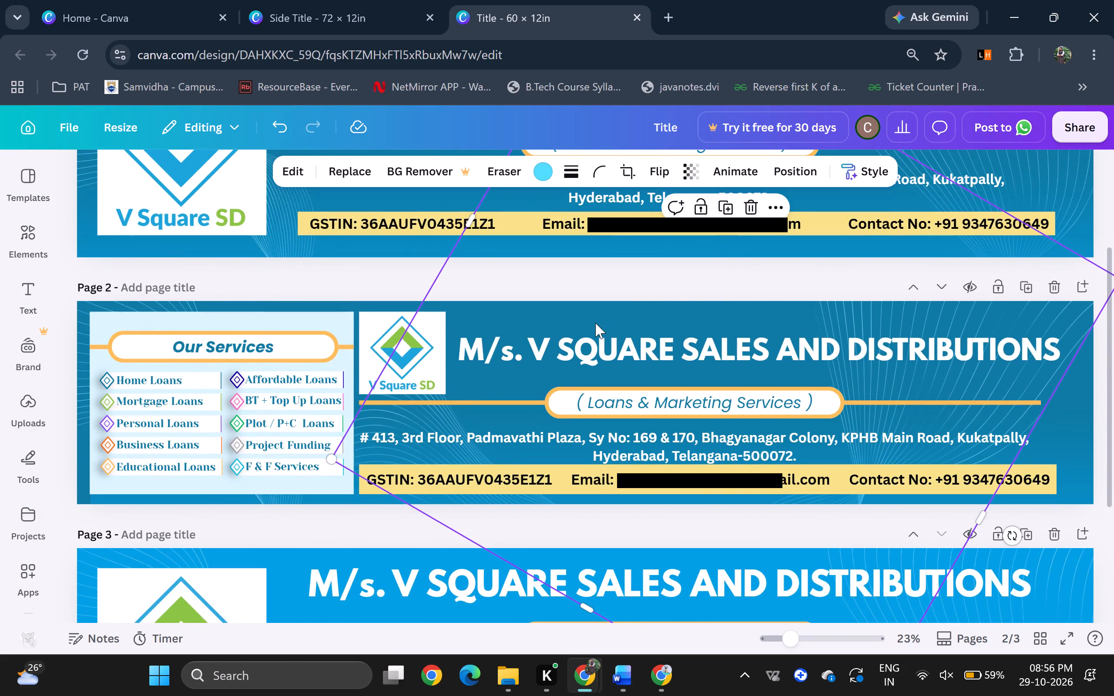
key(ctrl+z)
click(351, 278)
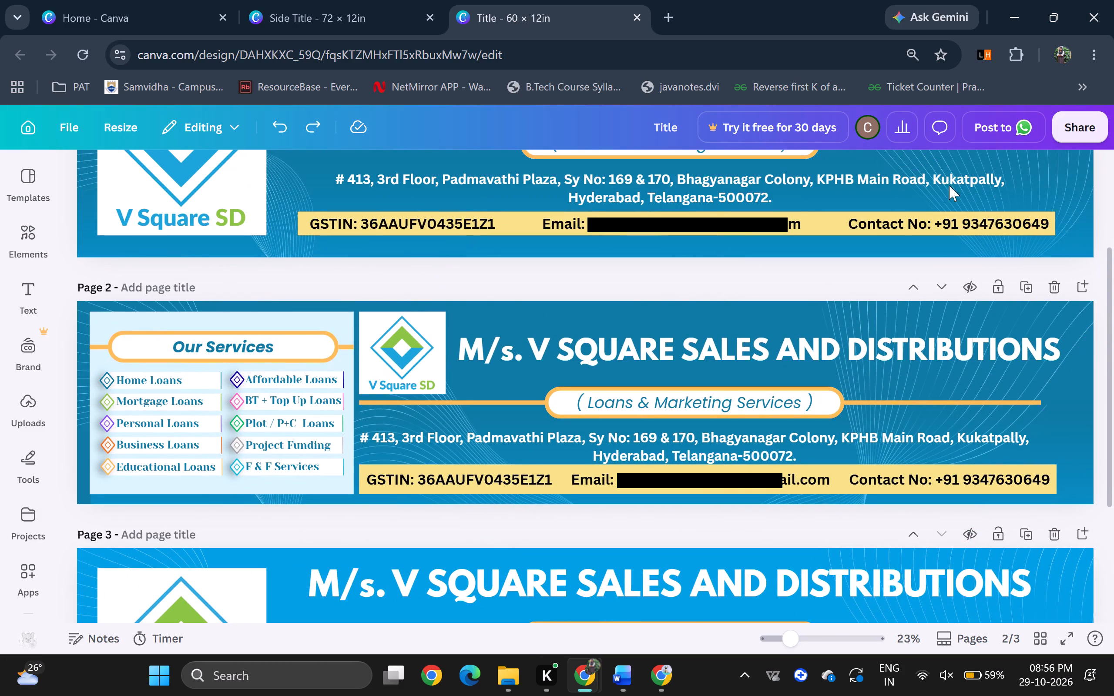
Download only page 2 of the Title banner as a PDF with the Digital preset.
click(1075, 141)
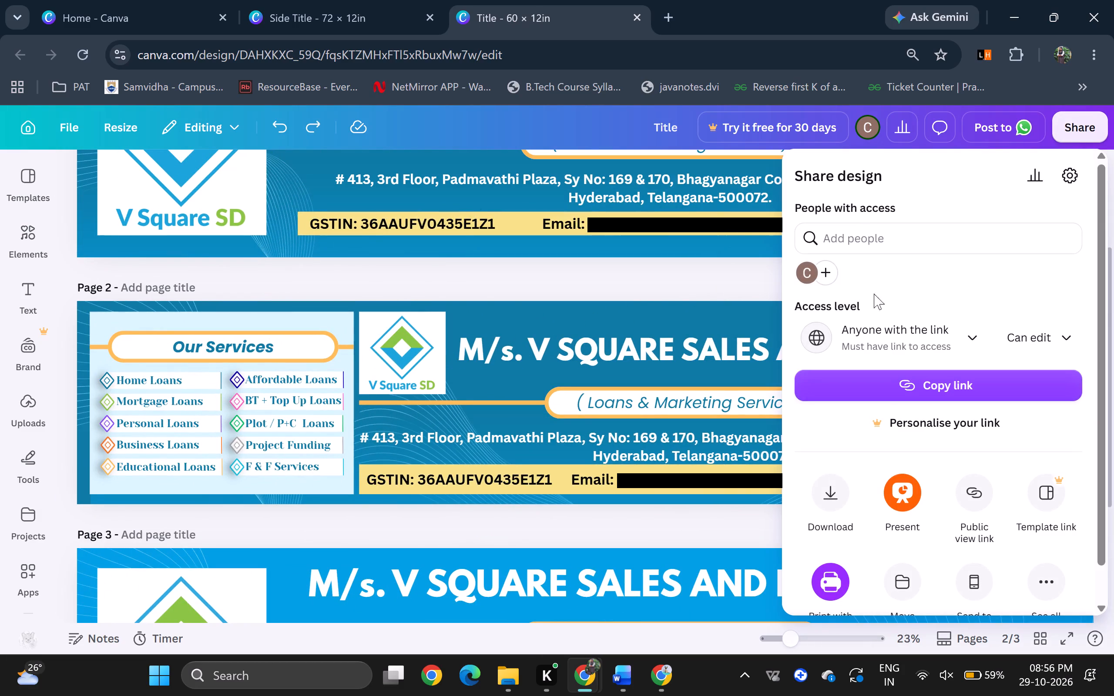
click(832, 511)
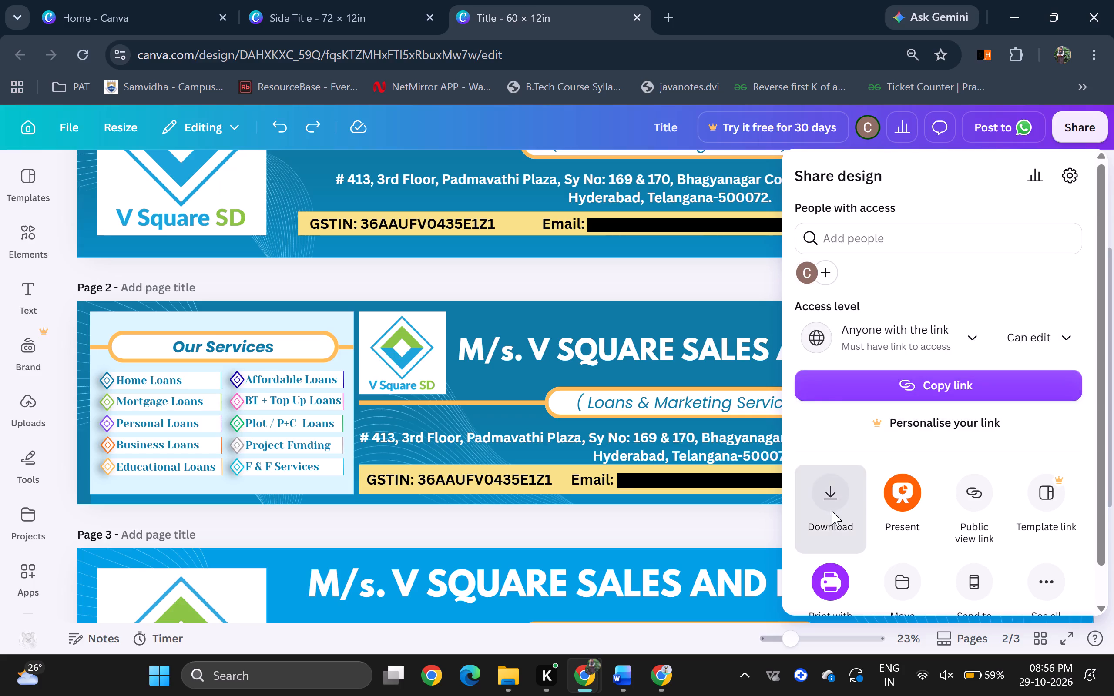
click(943, 510)
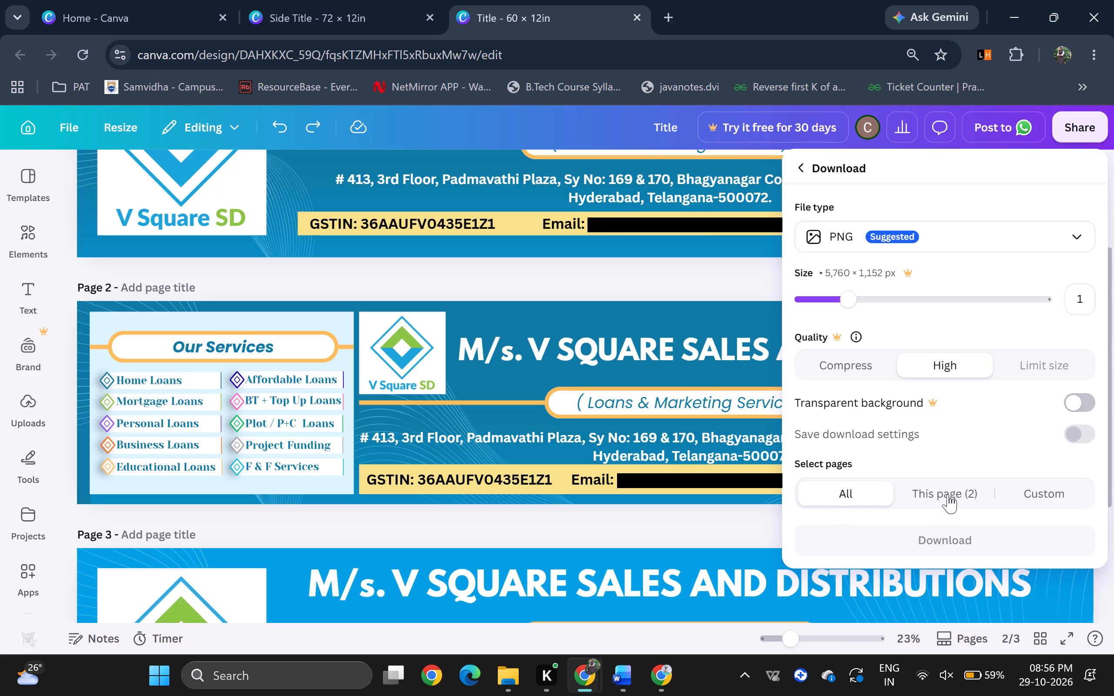
click(948, 494)
scroll(969, 458, down, 1)
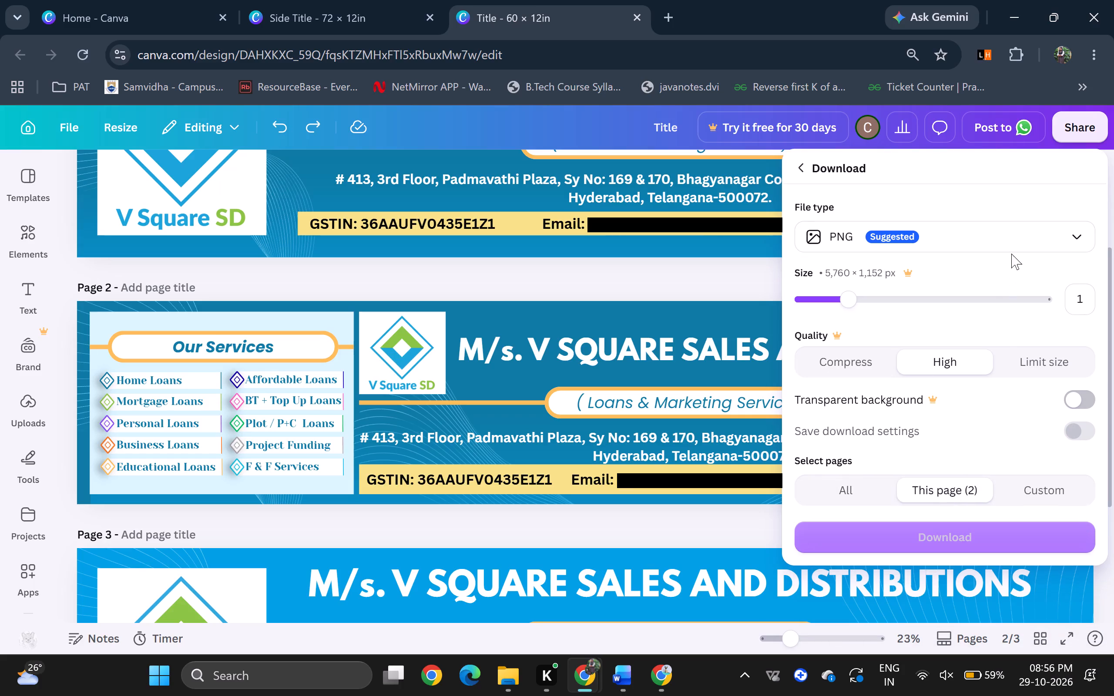
click(1011, 254)
click(1011, 236)
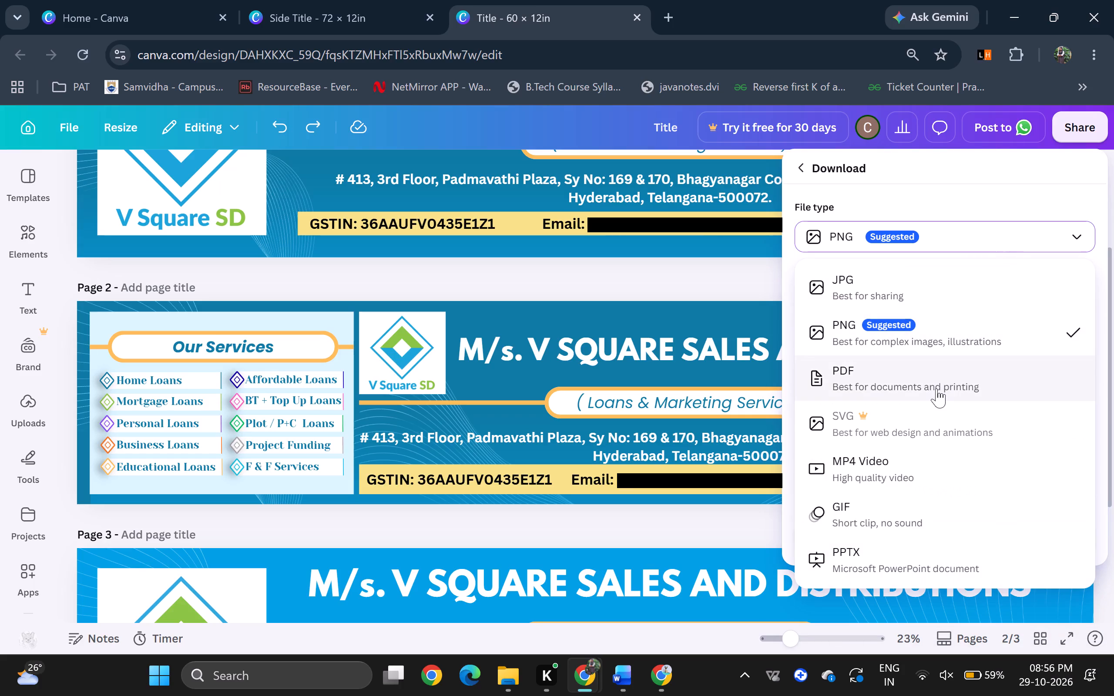
click(936, 388)
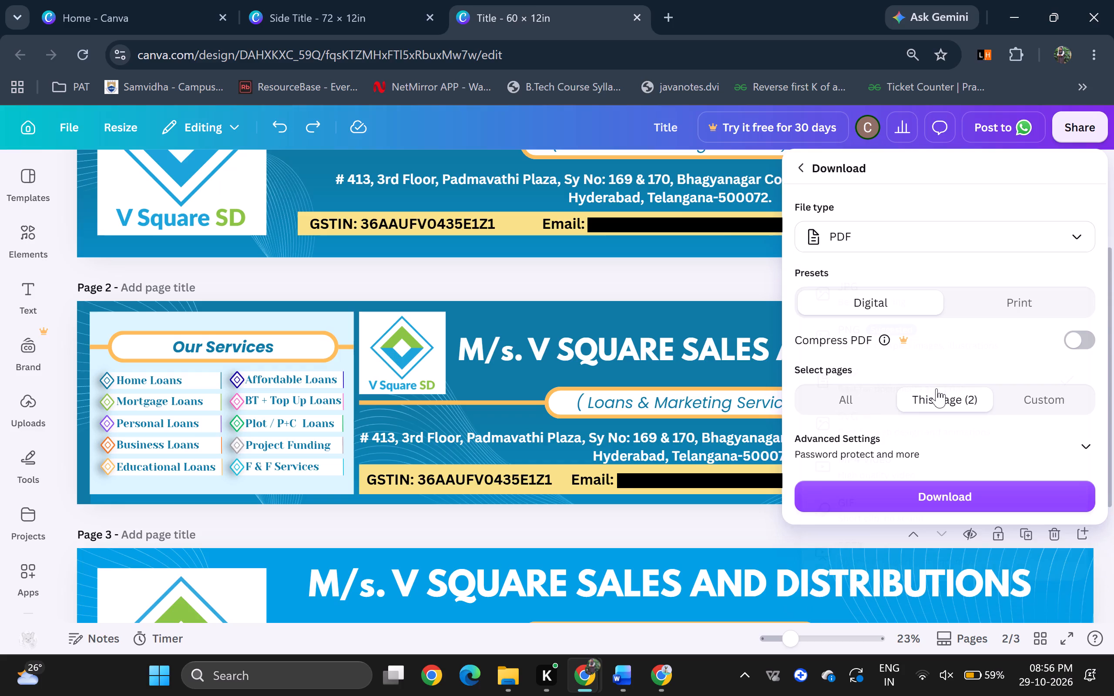
scroll(936, 388, down, 3)
click(932, 509)
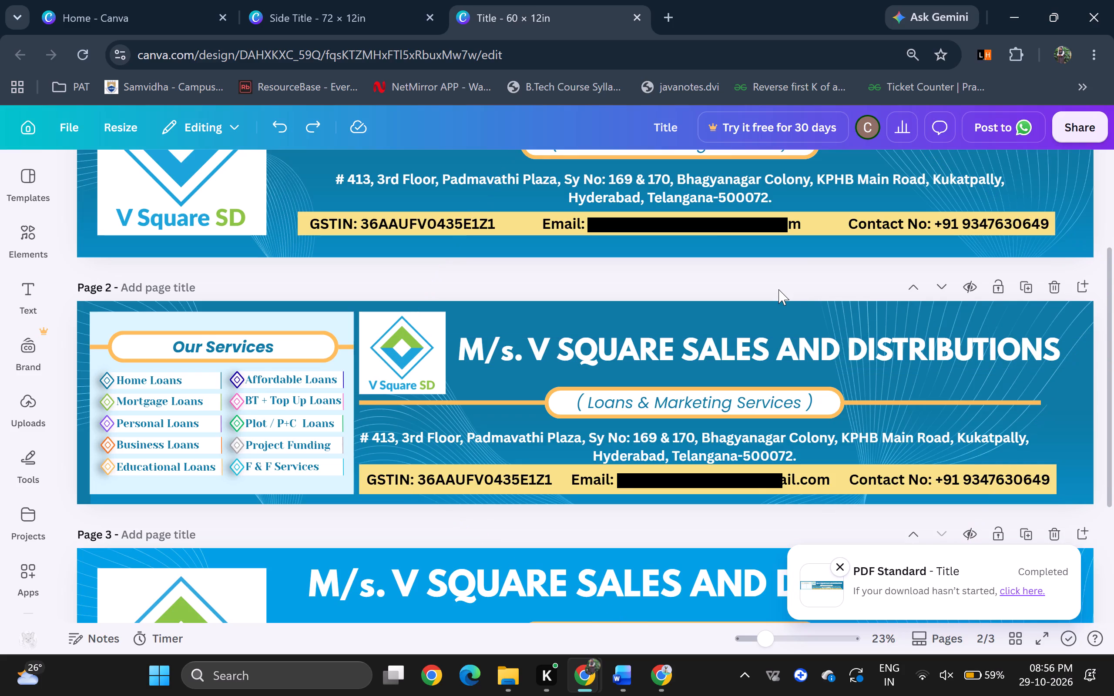
Switch to the Side Title - 72 × 12in design and download all its pages as a PDF with the Digital preset.
click(366, 1)
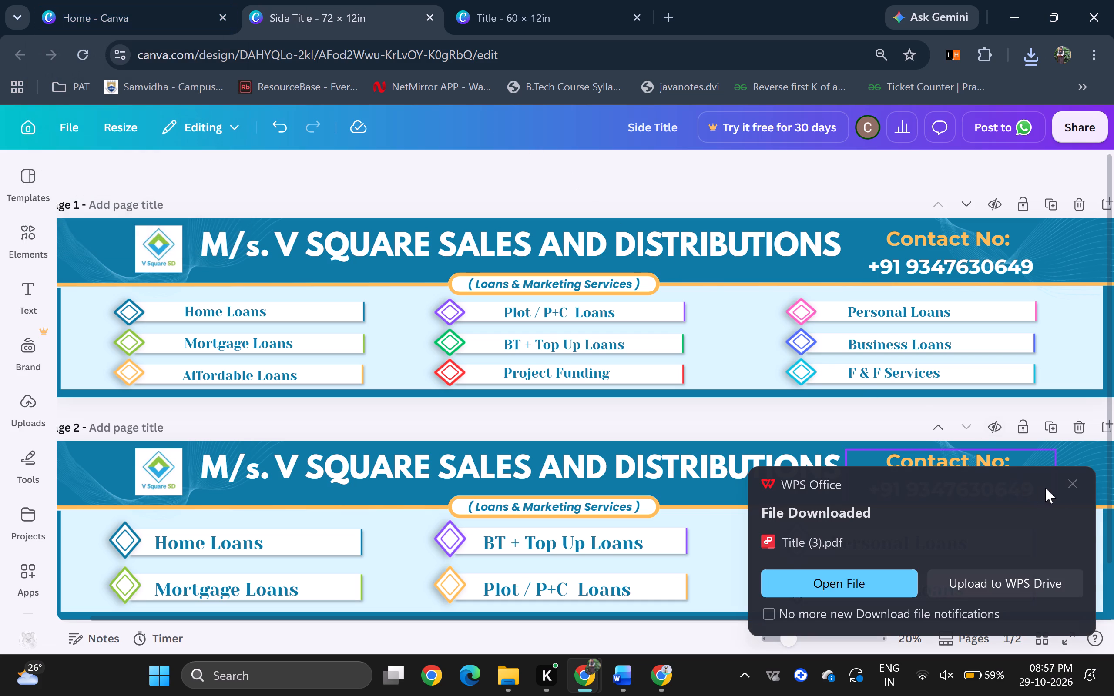
click(1075, 485)
click(1080, 125)
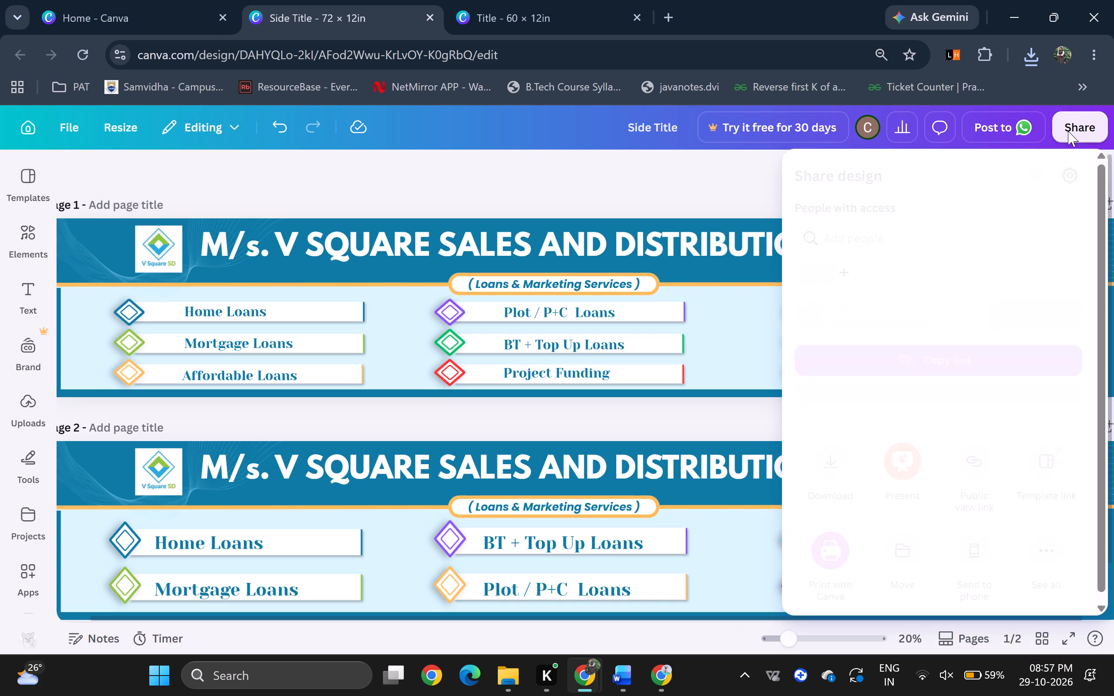
click(833, 502)
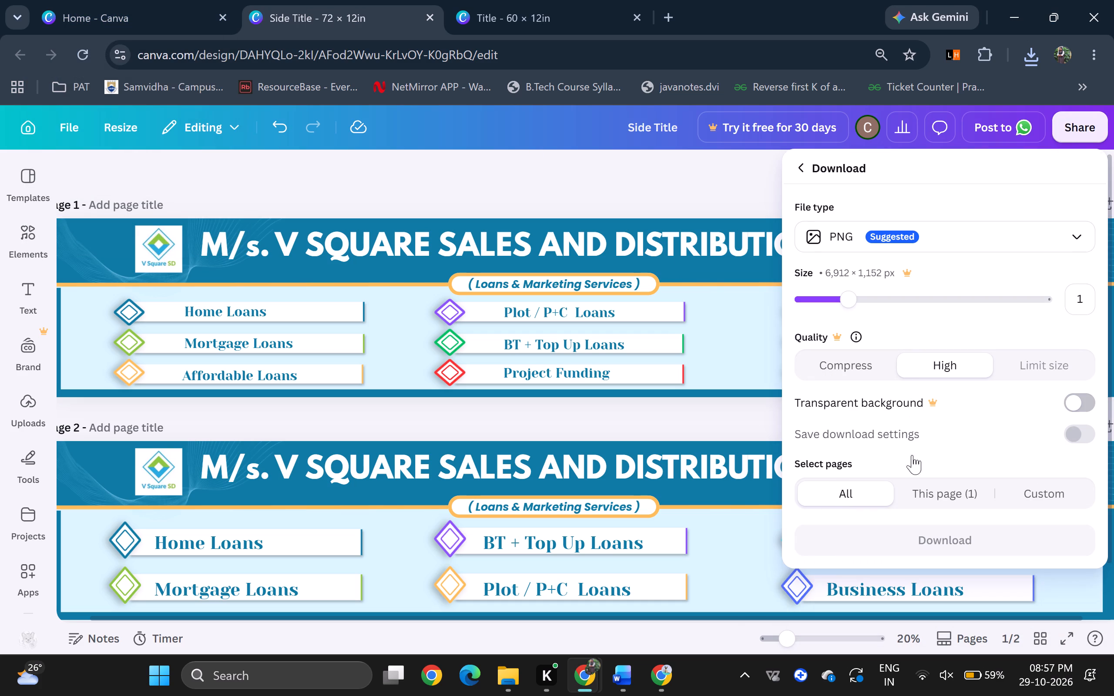
click(933, 247)
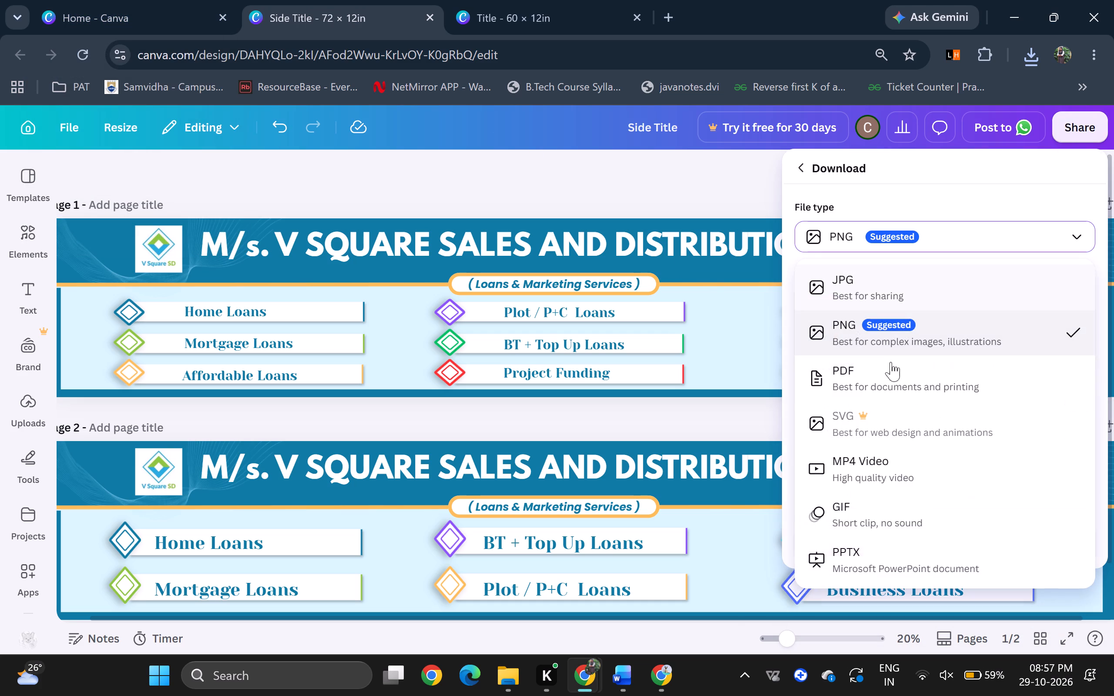
click(889, 384)
click(926, 527)
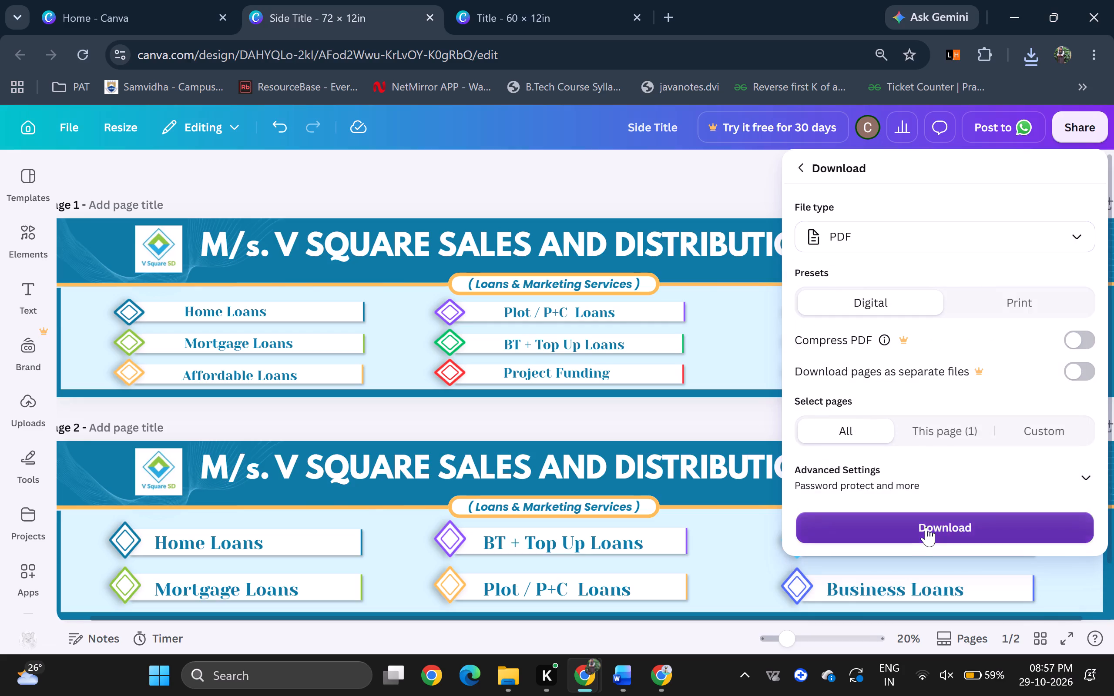
Switch to the Title - 60 × 12in design and examine its PDF download presets, Digital and Print, and the Print colour profiles.
click(608, 0)
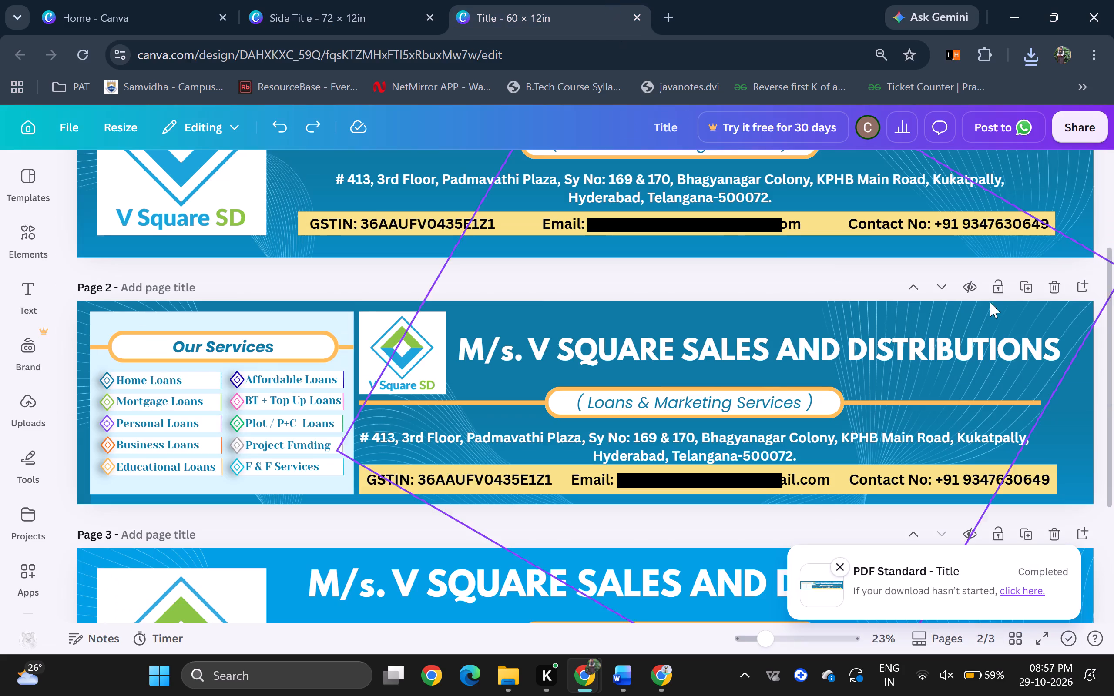
click(1091, 138)
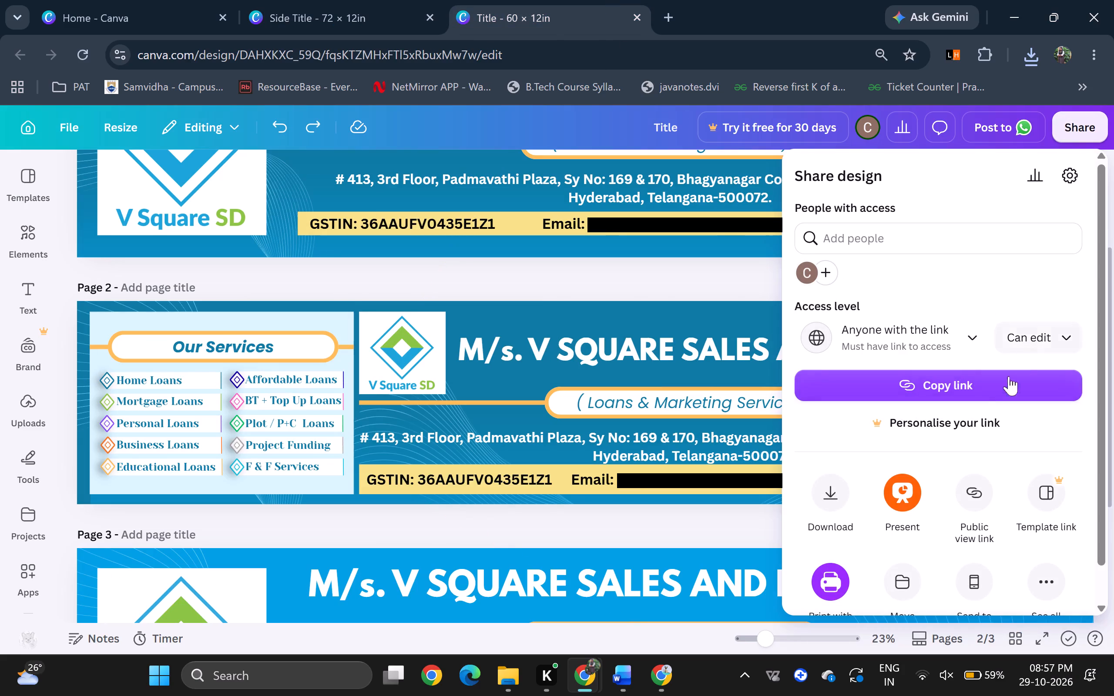
click(858, 502)
click(1026, 296)
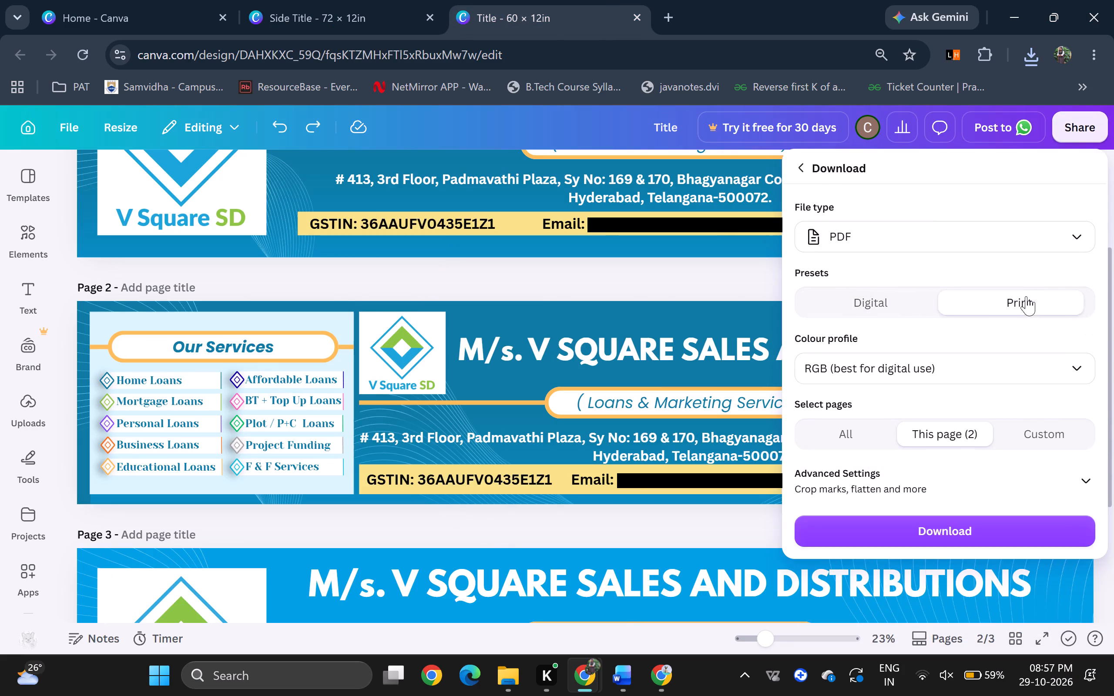
scroll(1010, 334, down, 1)
scroll(924, 341, down, 3)
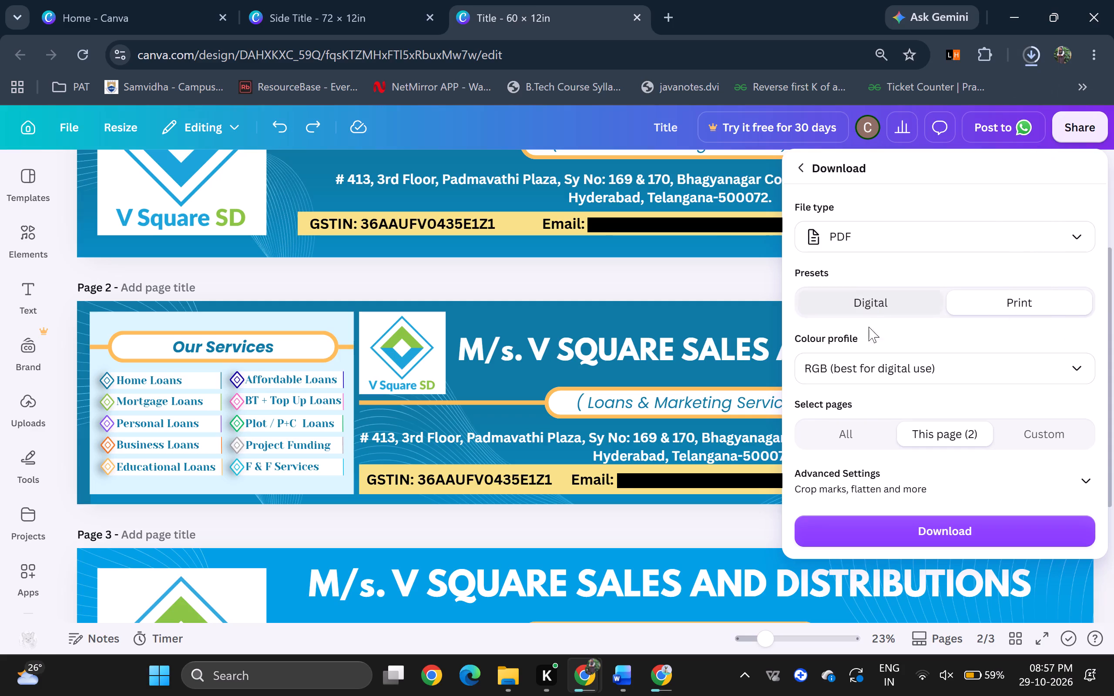
click(905, 307)
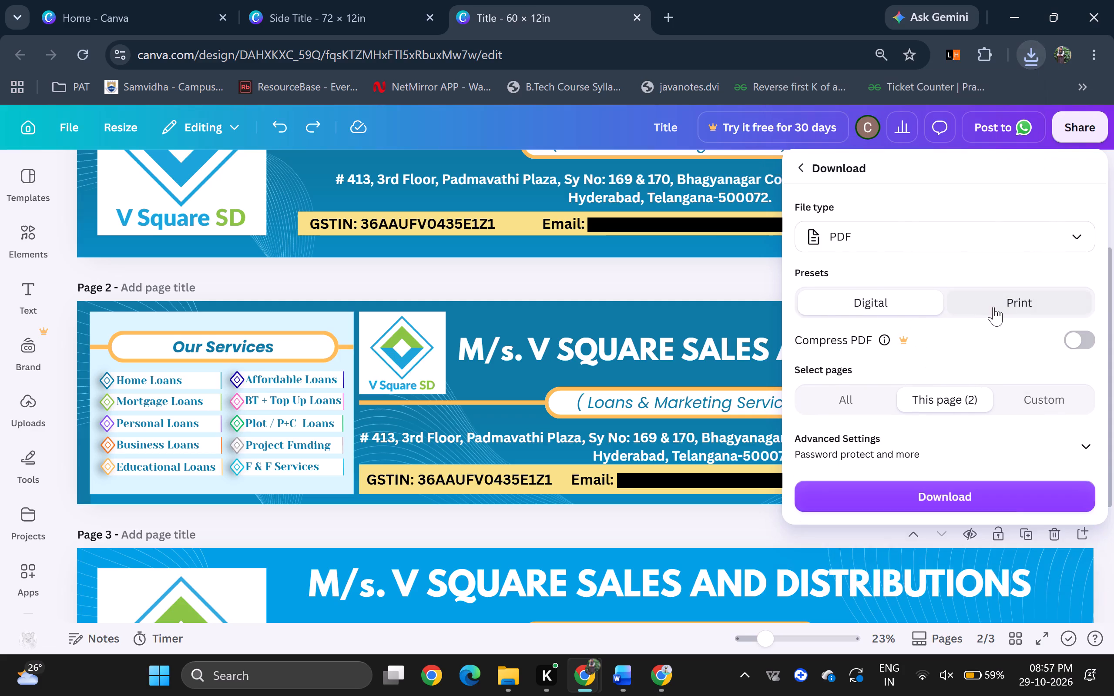
click(993, 307)
click(986, 379)
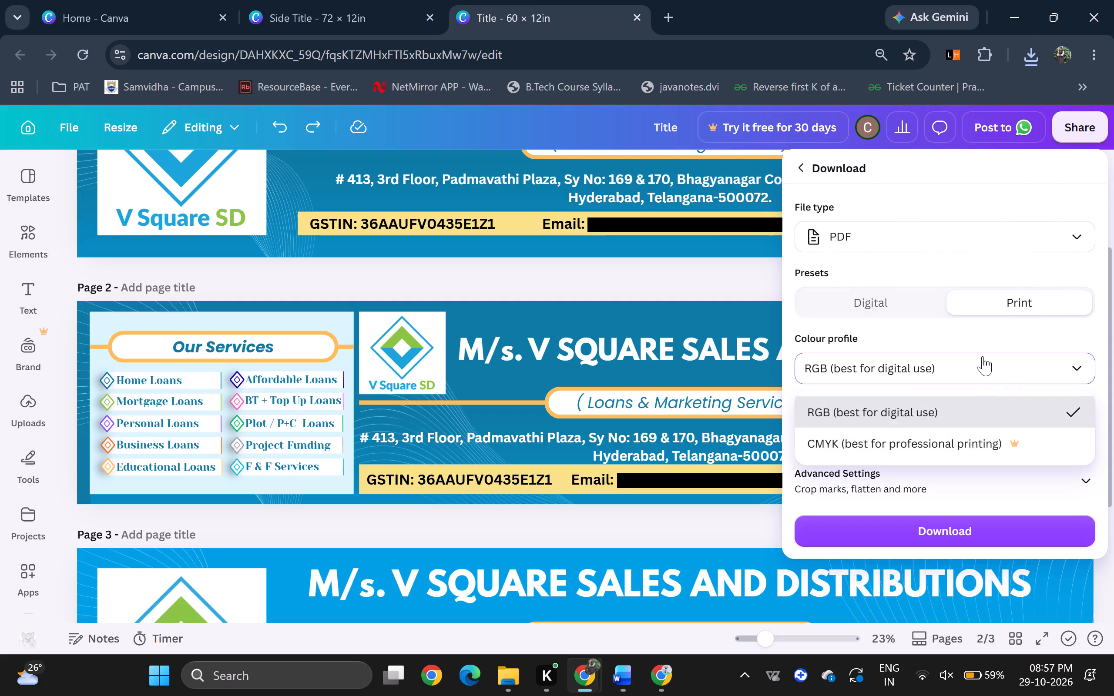
click(983, 356)
click(998, 390)
click(1000, 373)
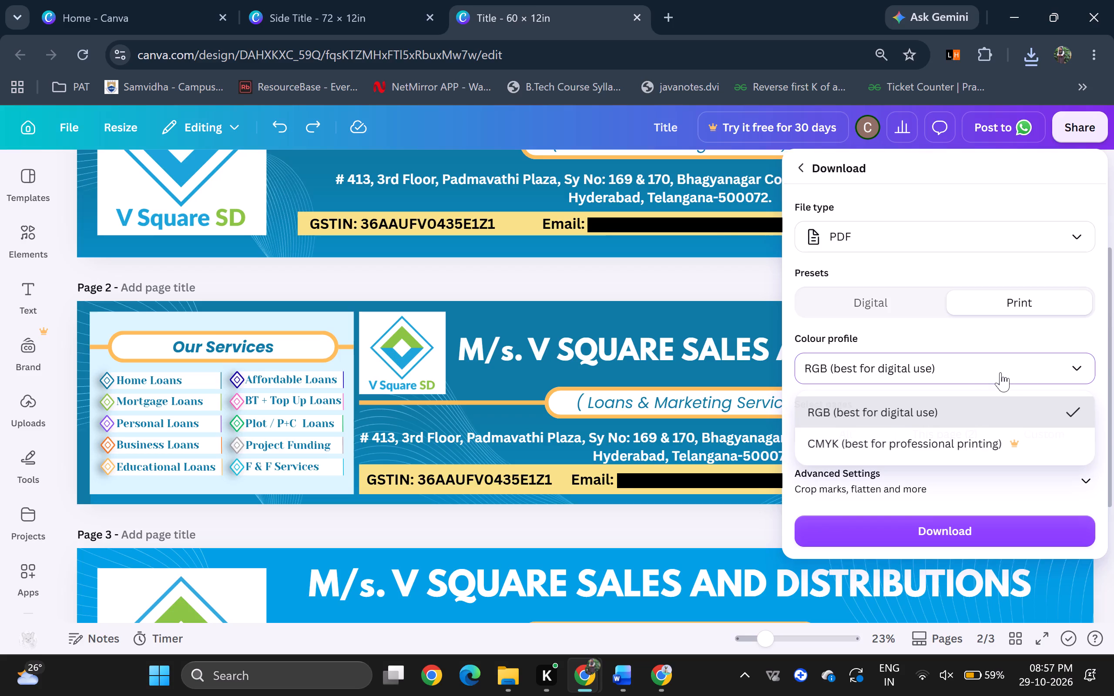
click(956, 349)
Examine the custom page selection and advanced settings for the Print PDF, and leave the download options without downloading.
click(1023, 442)
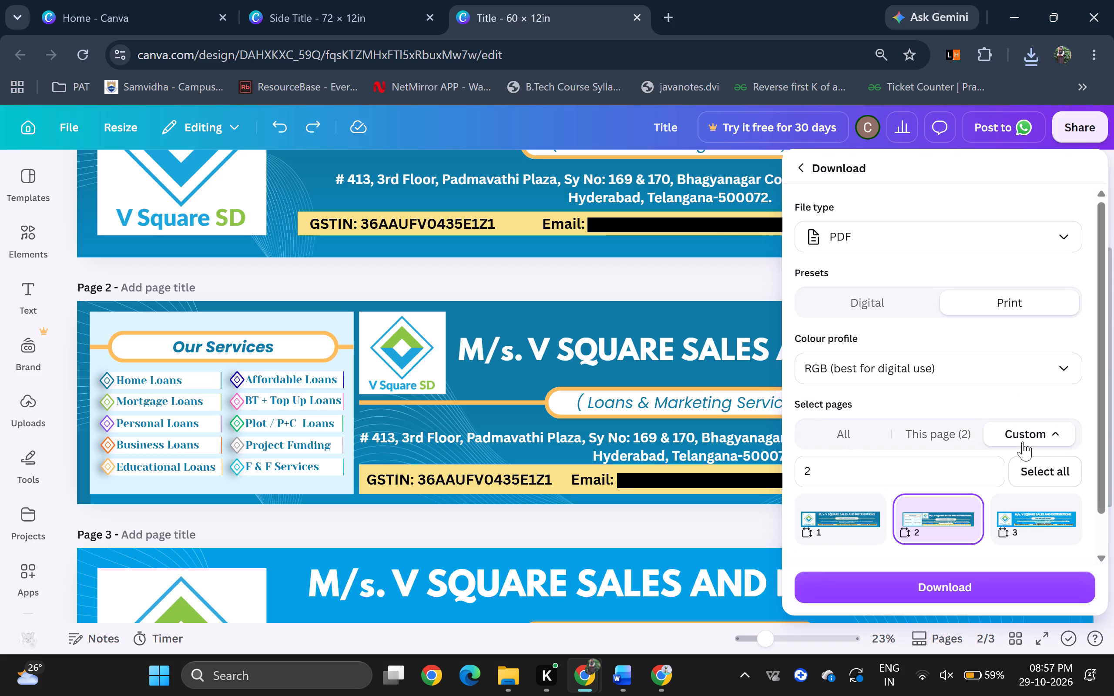
scroll(1023, 442, down, 2)
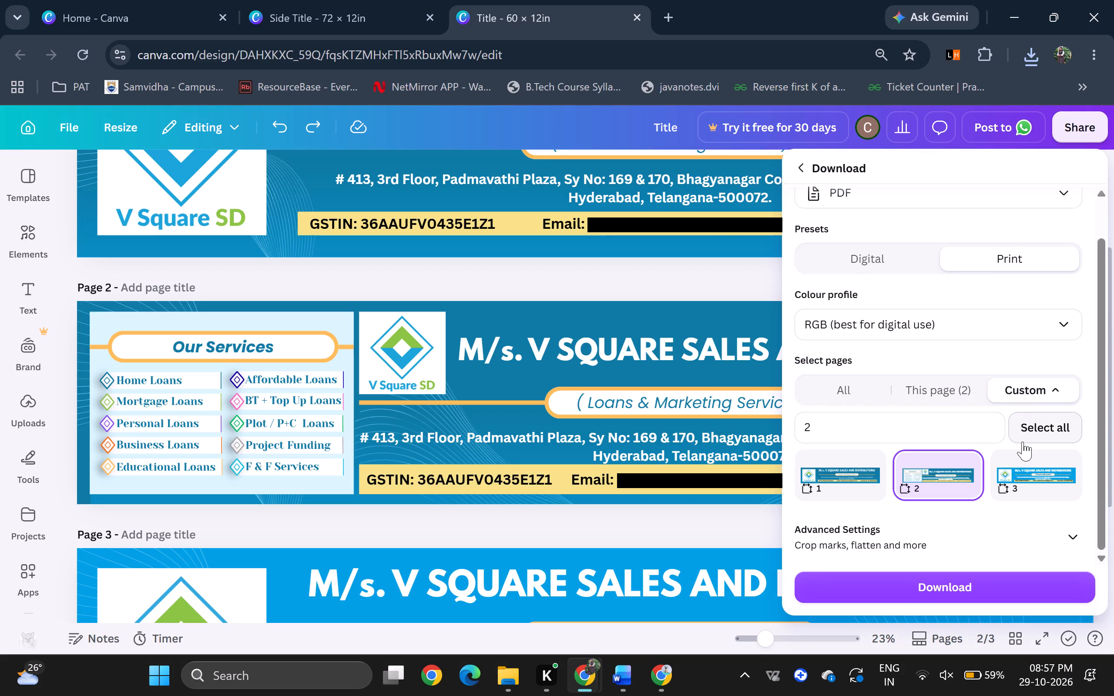
click(1028, 382)
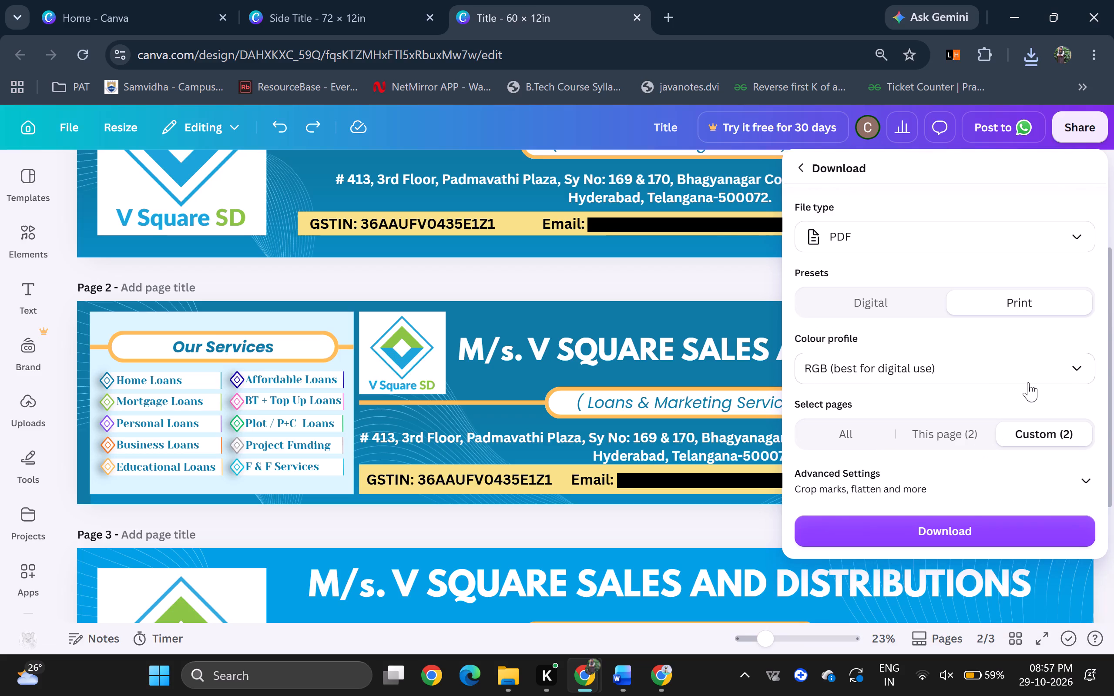
click(997, 471)
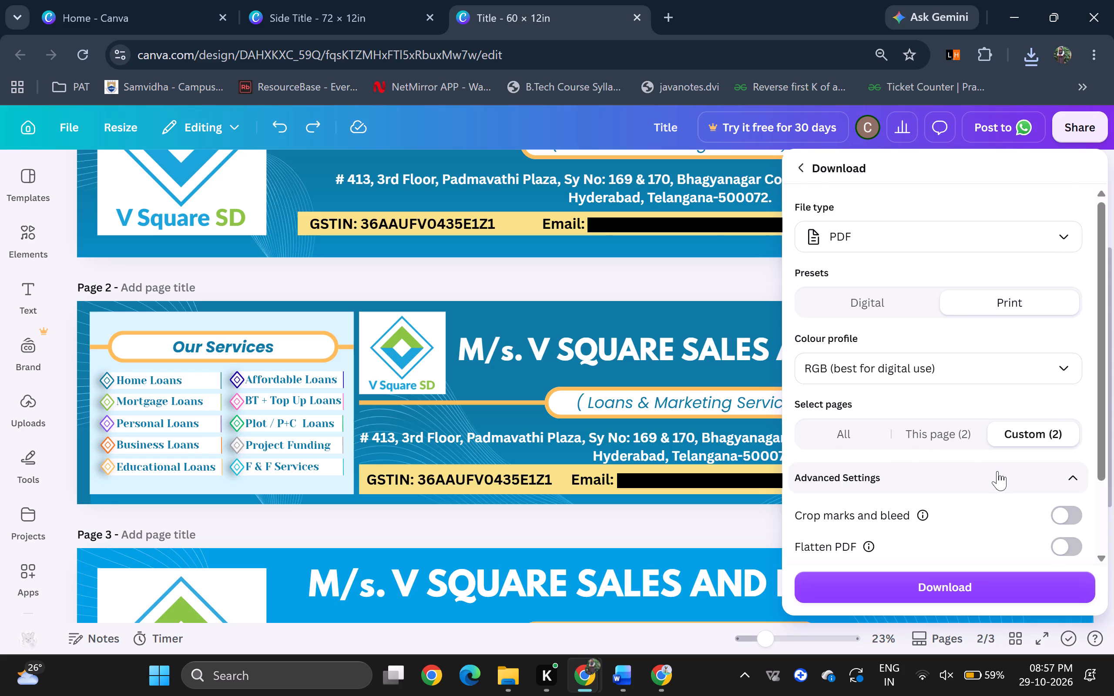
scroll(996, 478, down, 2)
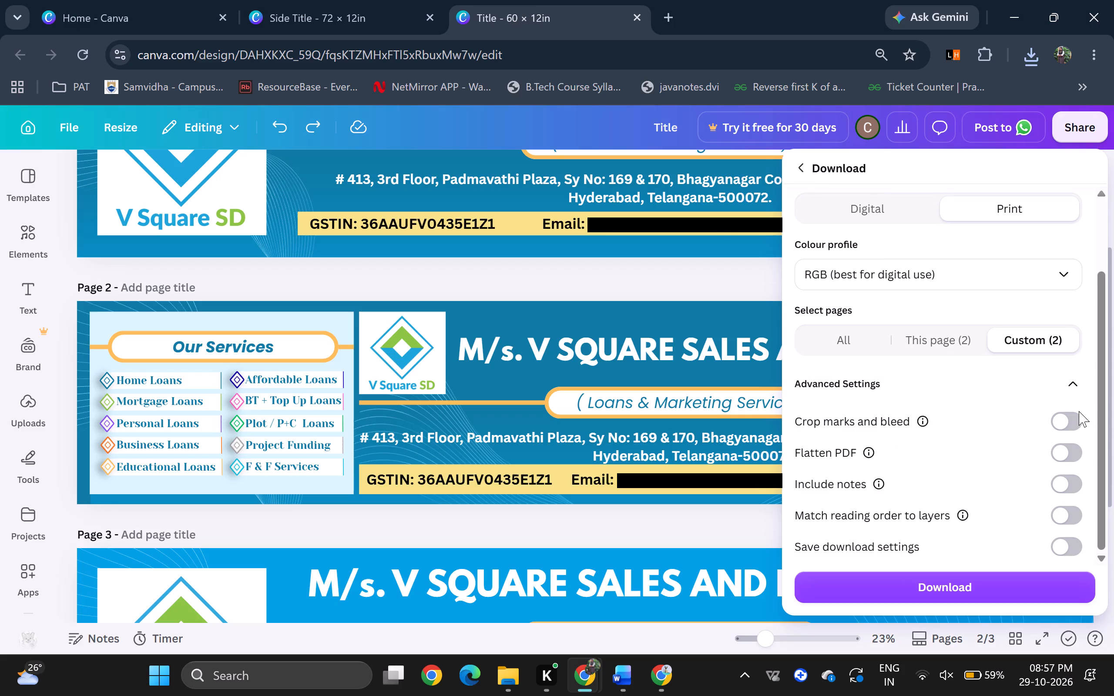
click(738, 273)
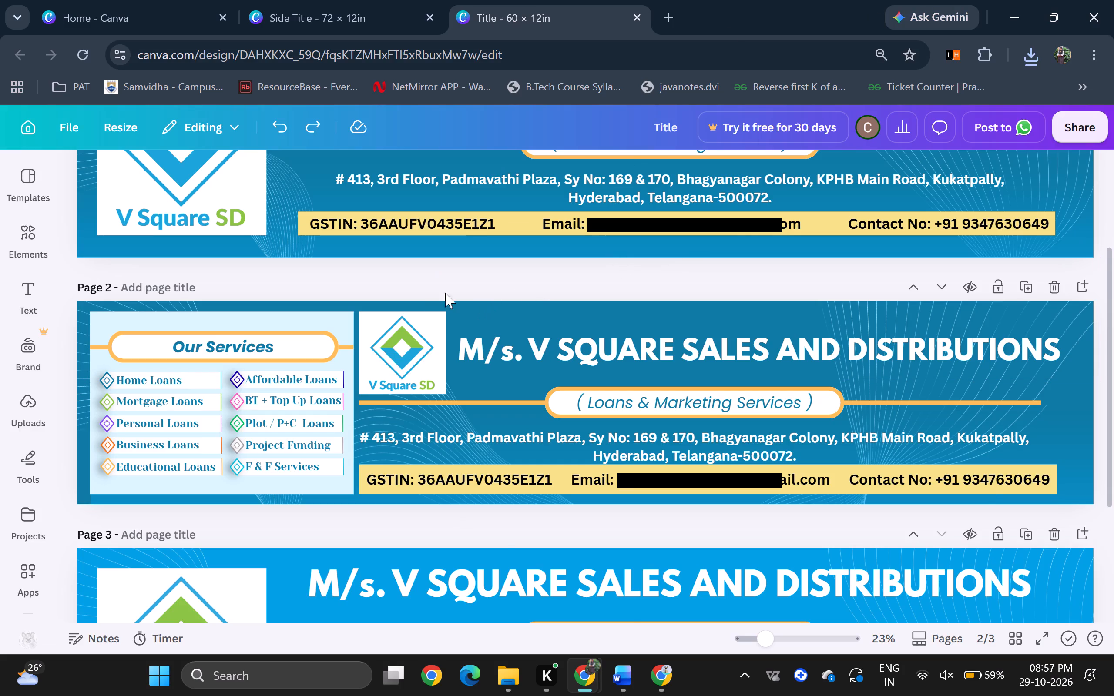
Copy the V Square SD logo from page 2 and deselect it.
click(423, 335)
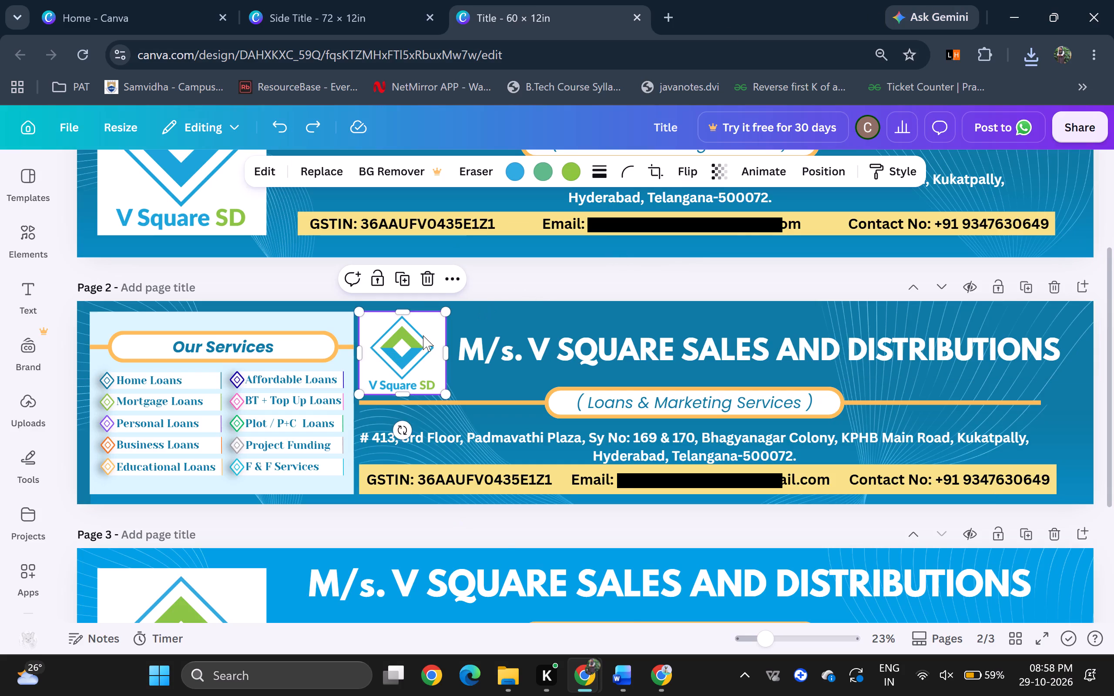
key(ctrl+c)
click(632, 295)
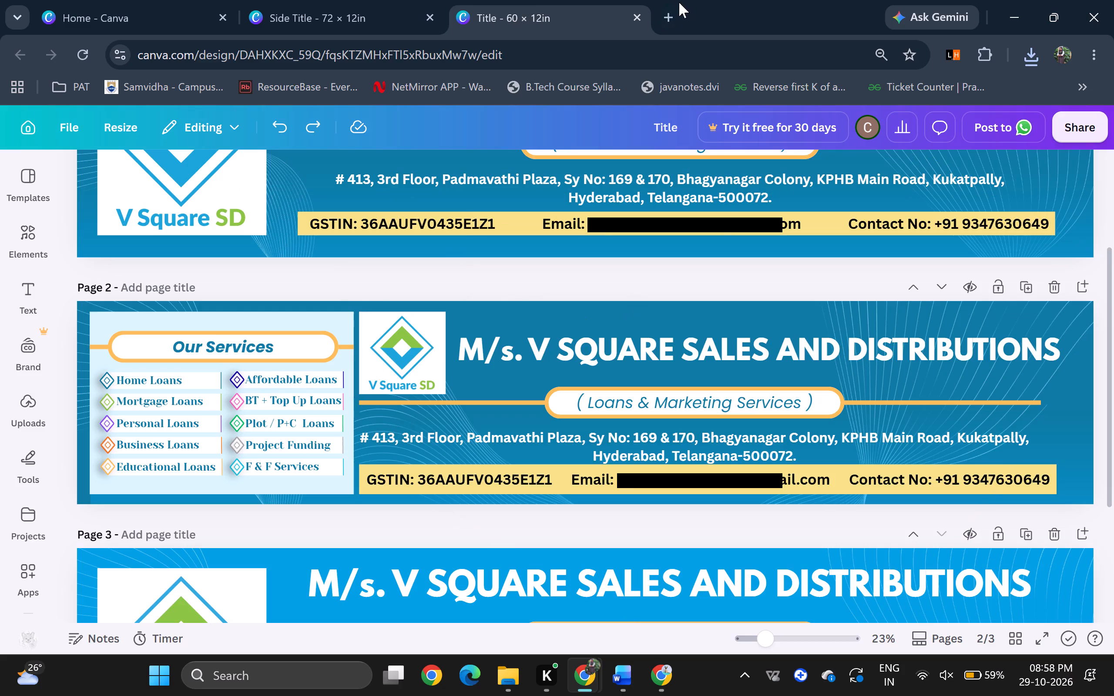
Open the remove.bg website in a new tab.
click(677, 4)
text(remove)
key(Return)
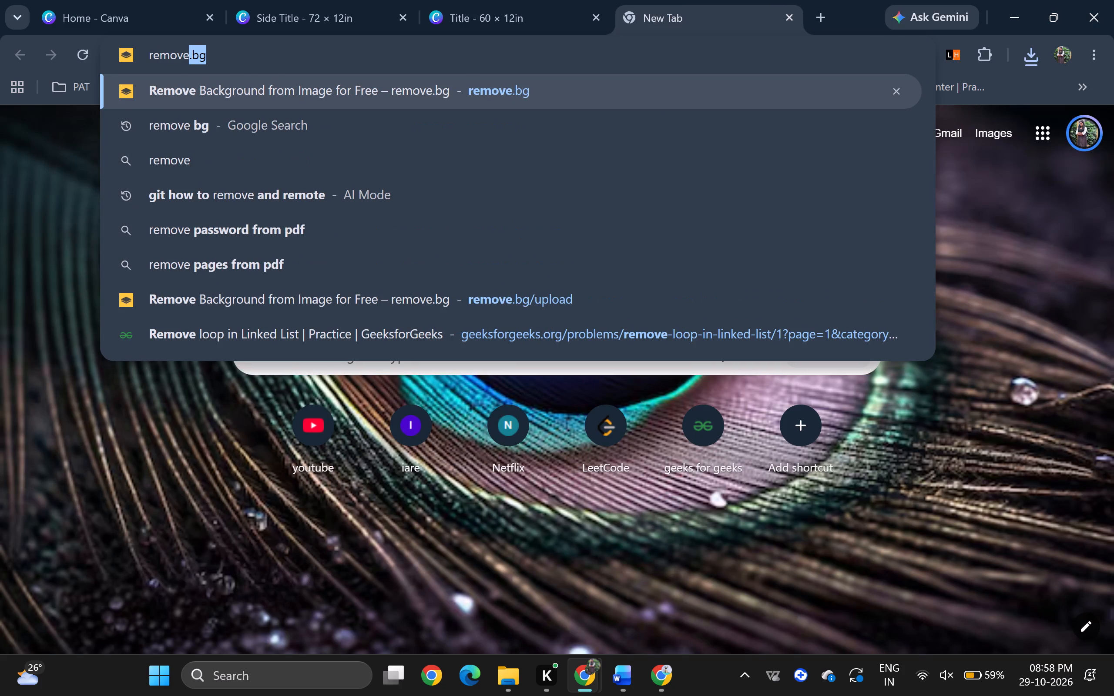
Search the Downloads folder for "logo" and upload V SQUARE SD Logo (1) to remove its background.
scroll(670, 350, down, 2)
click(752, 348)
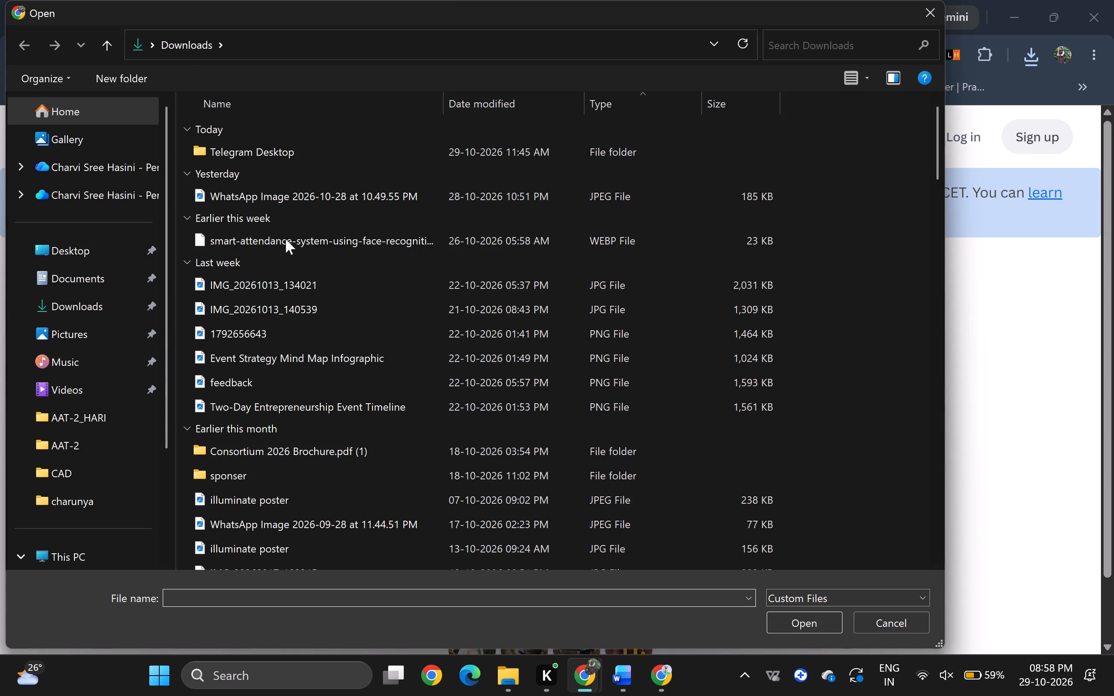
scroll(289, 223, down, 2)
drag(819, 36, 817, 51)
click(822, 45)
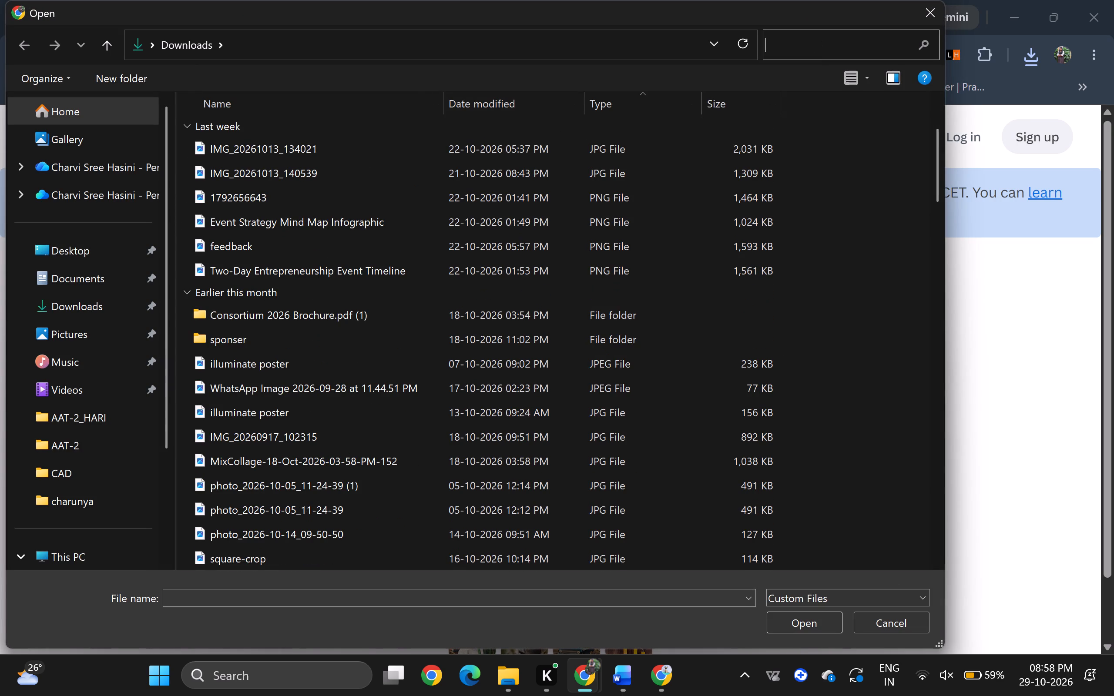
text(logo)
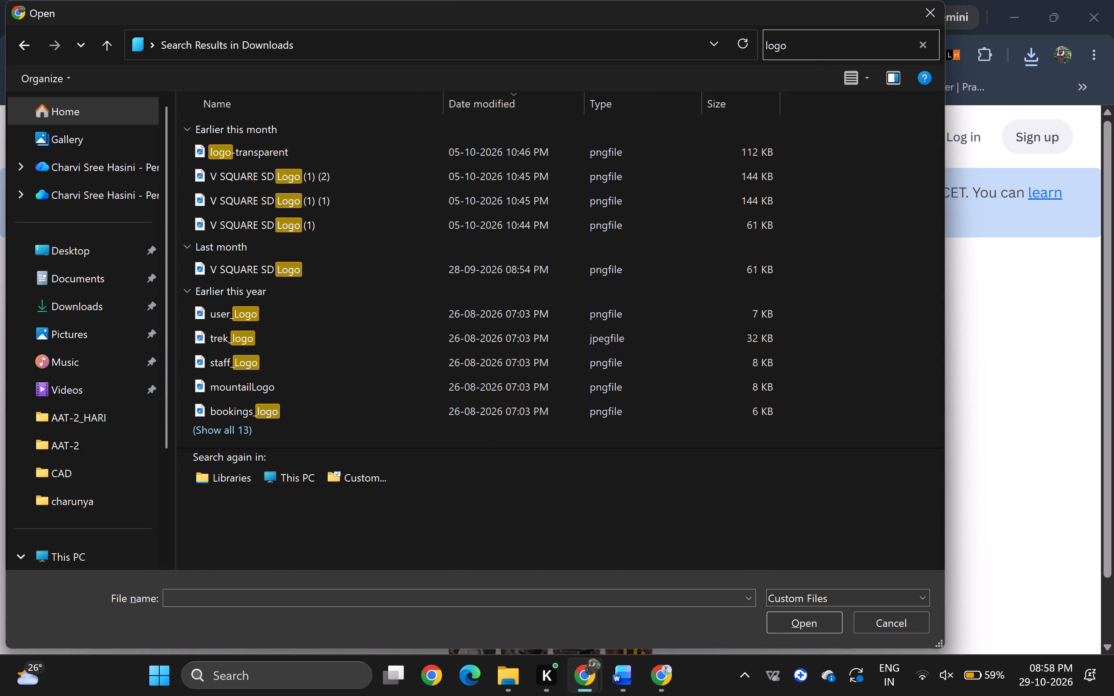
click(330, 221)
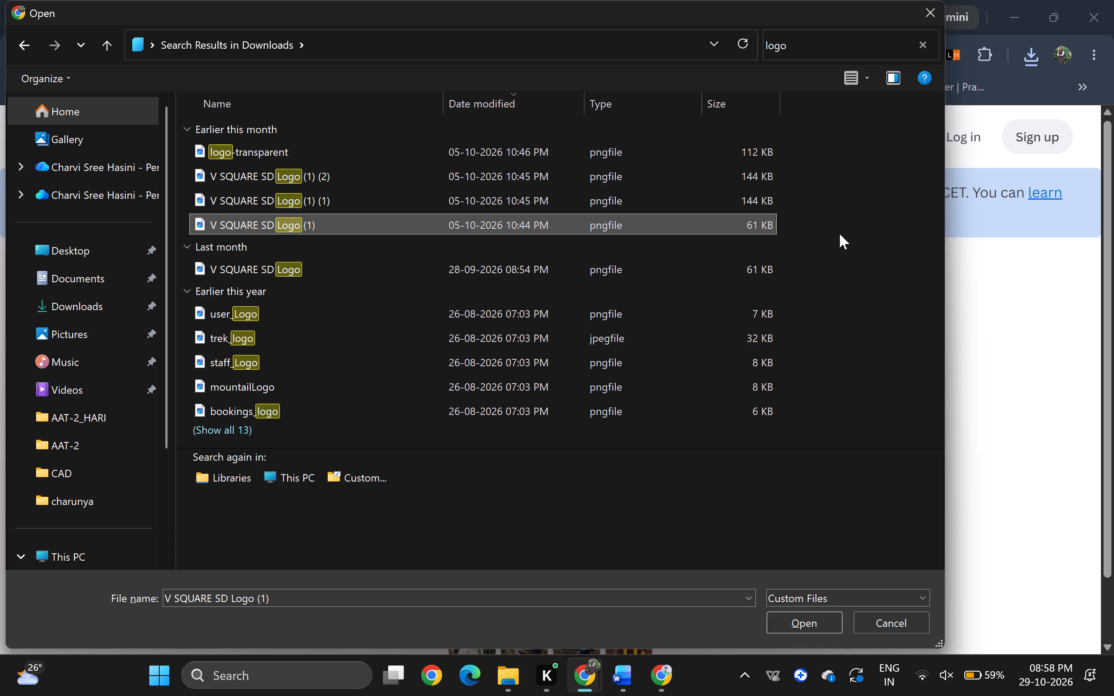
drag(825, 234, 712, 171)
drag(805, 186, 725, 163)
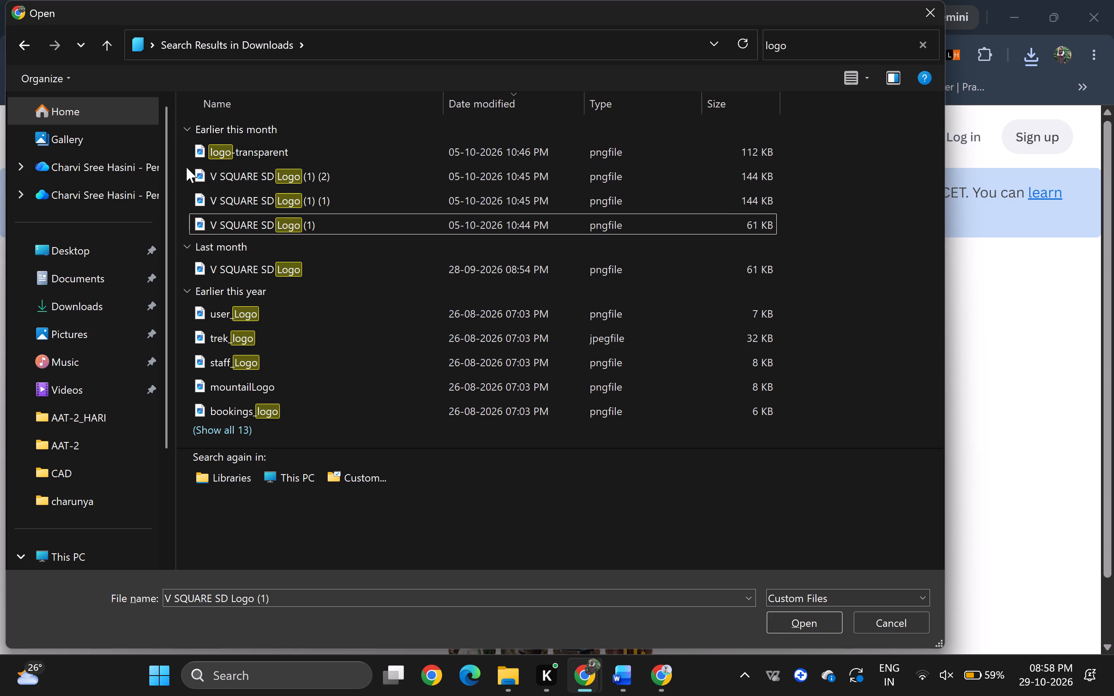
drag(186, 168, 249, 211)
drag(752, 175, 748, 213)
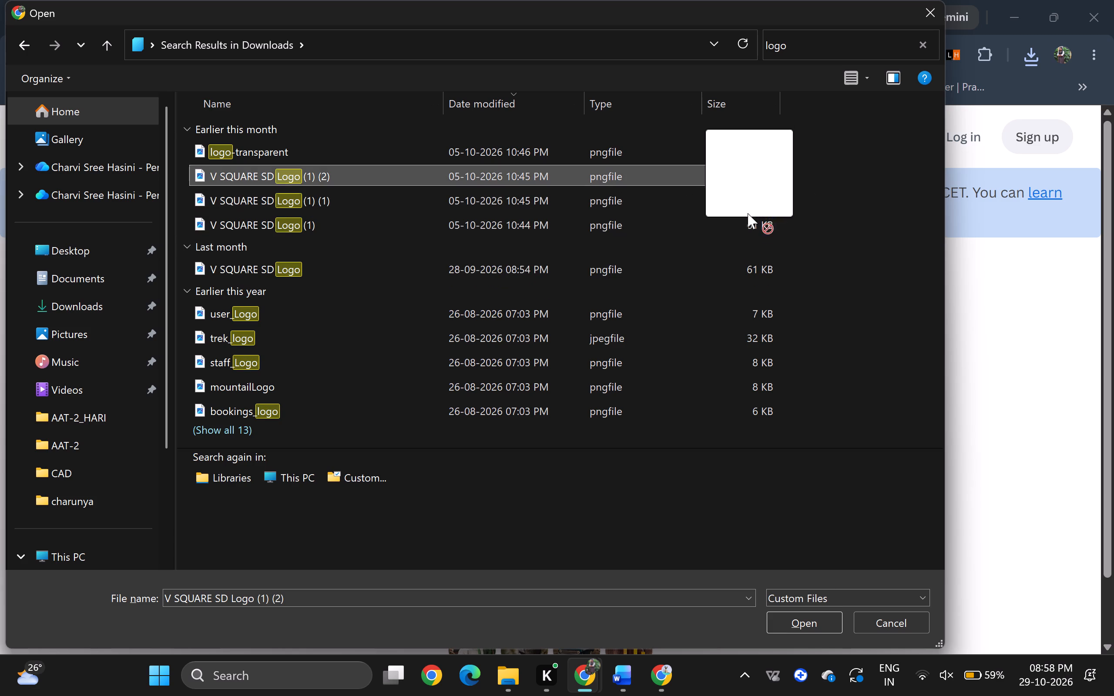
drag(748, 213, 397, 600)
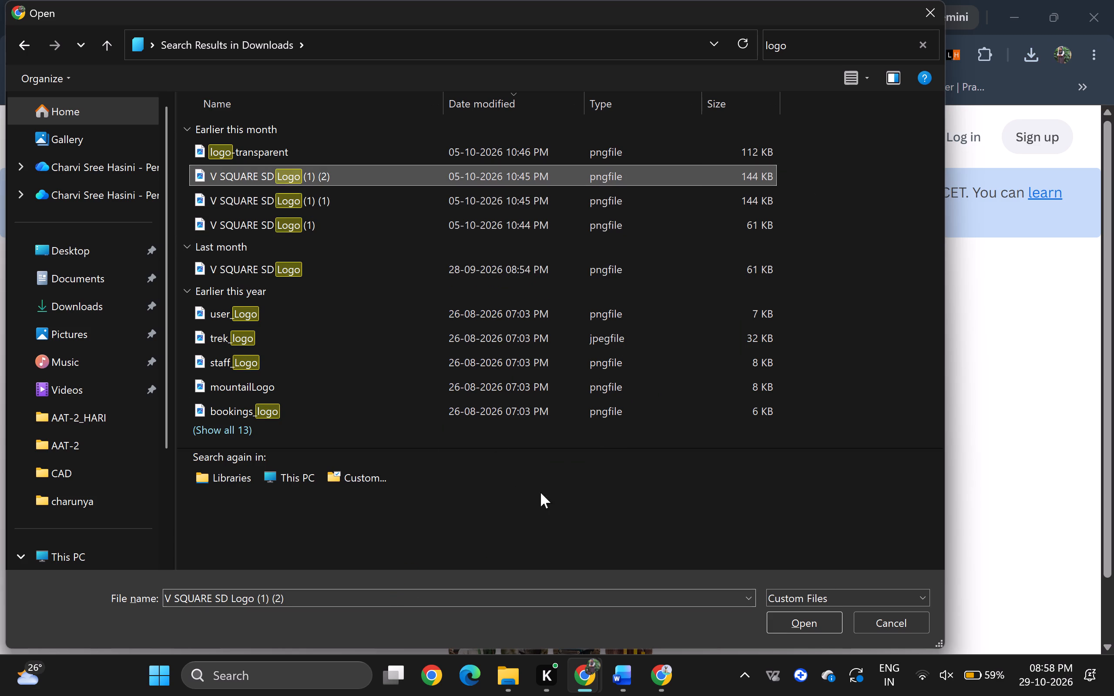
click(661, 202)
click(652, 218)
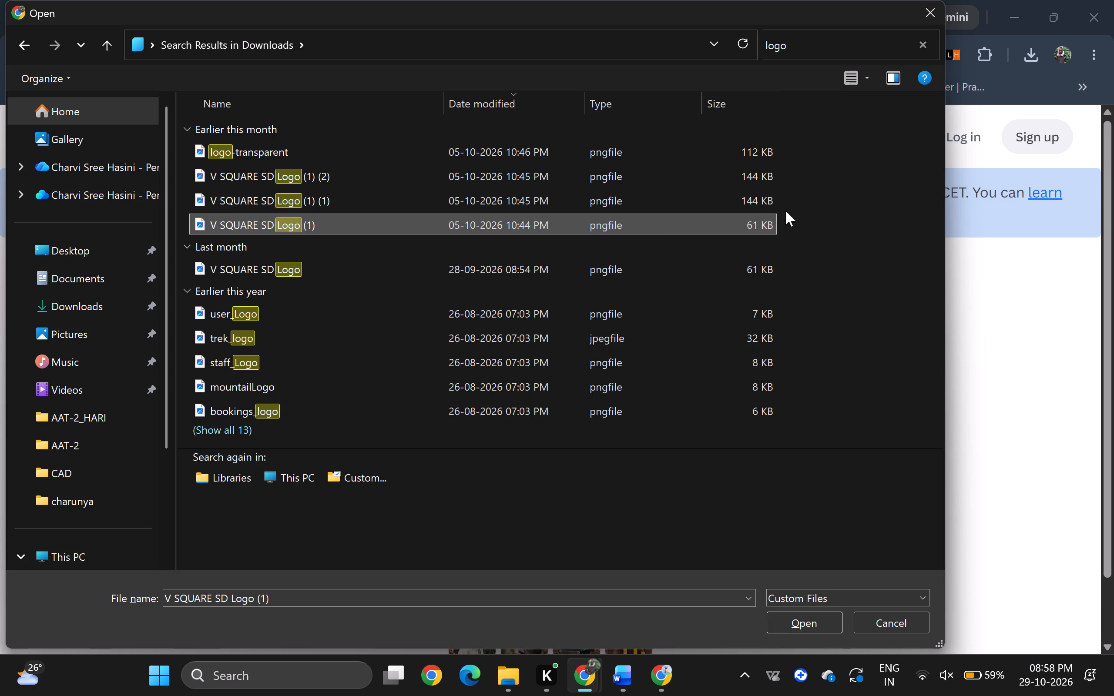
click(792, 225)
drag(785, 231, 726, 174)
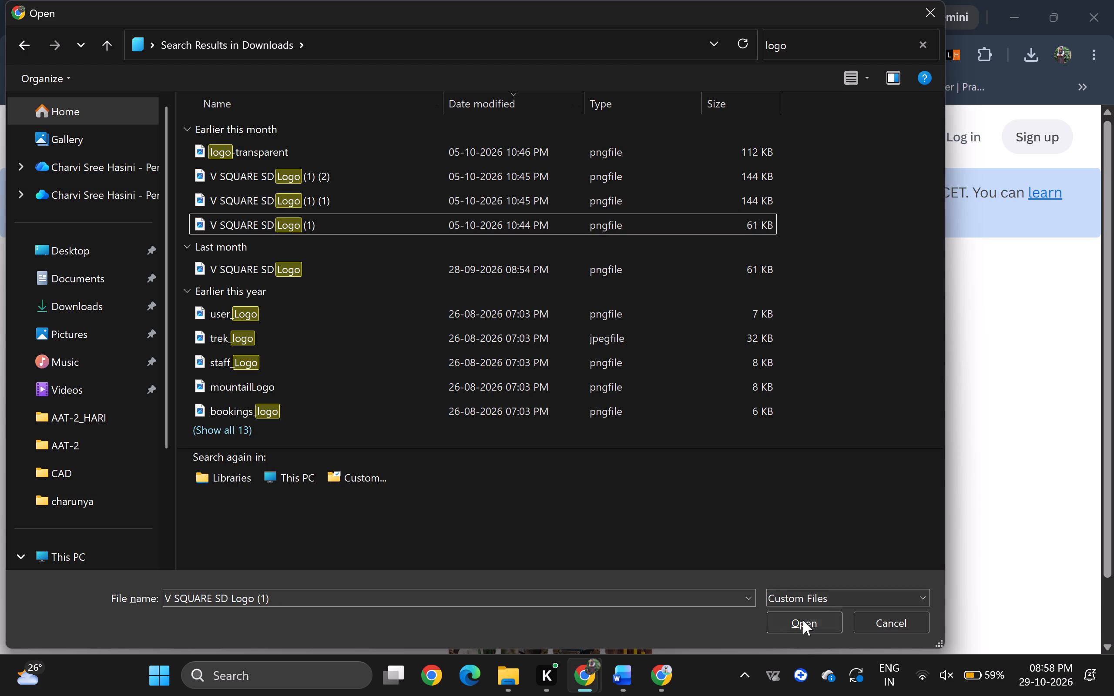
click(803, 620)
Copy the background-free V Square SD logo image from remove.bg.
scroll(554, 444, right, 1)
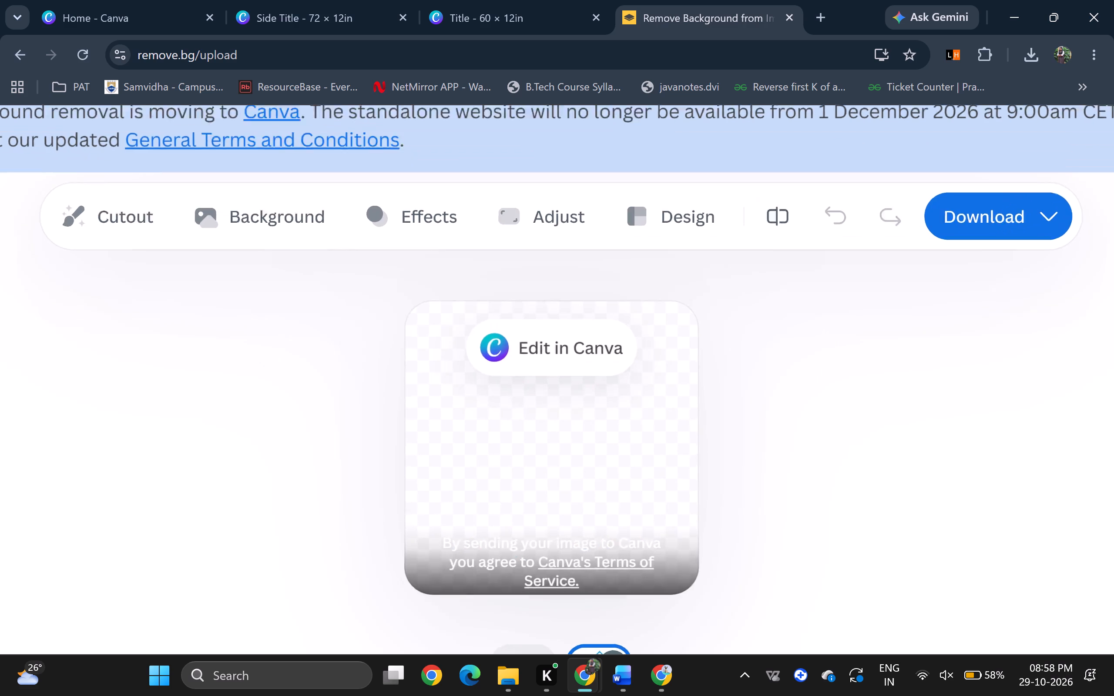
scroll(546, 418, down, 1)
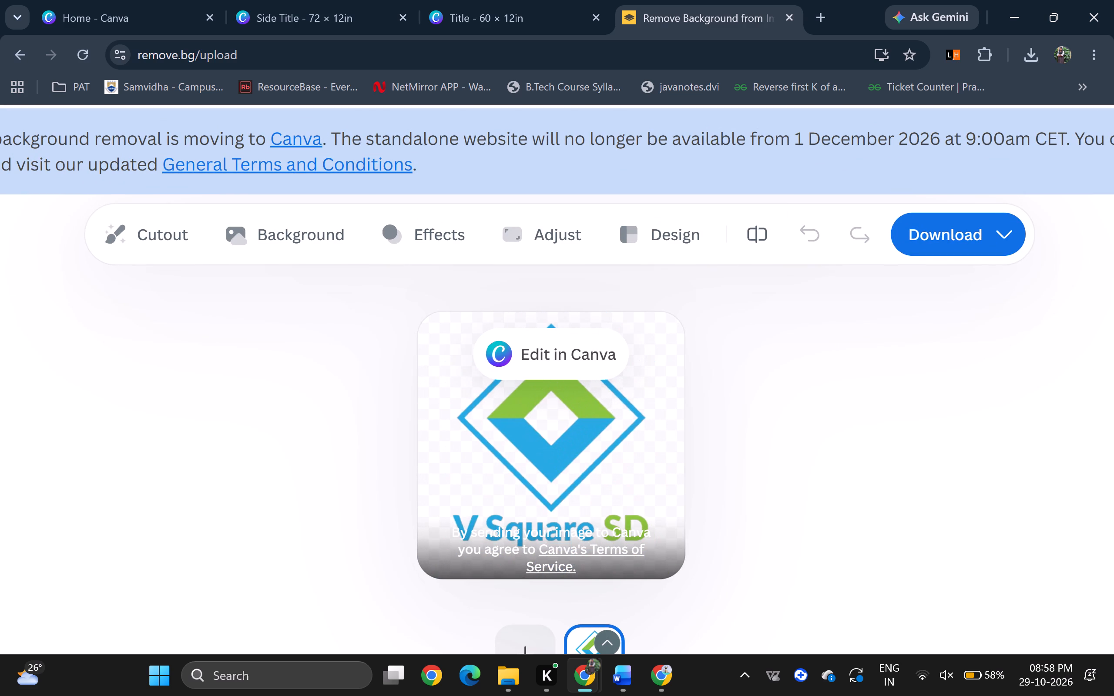
right_click(569, 410)
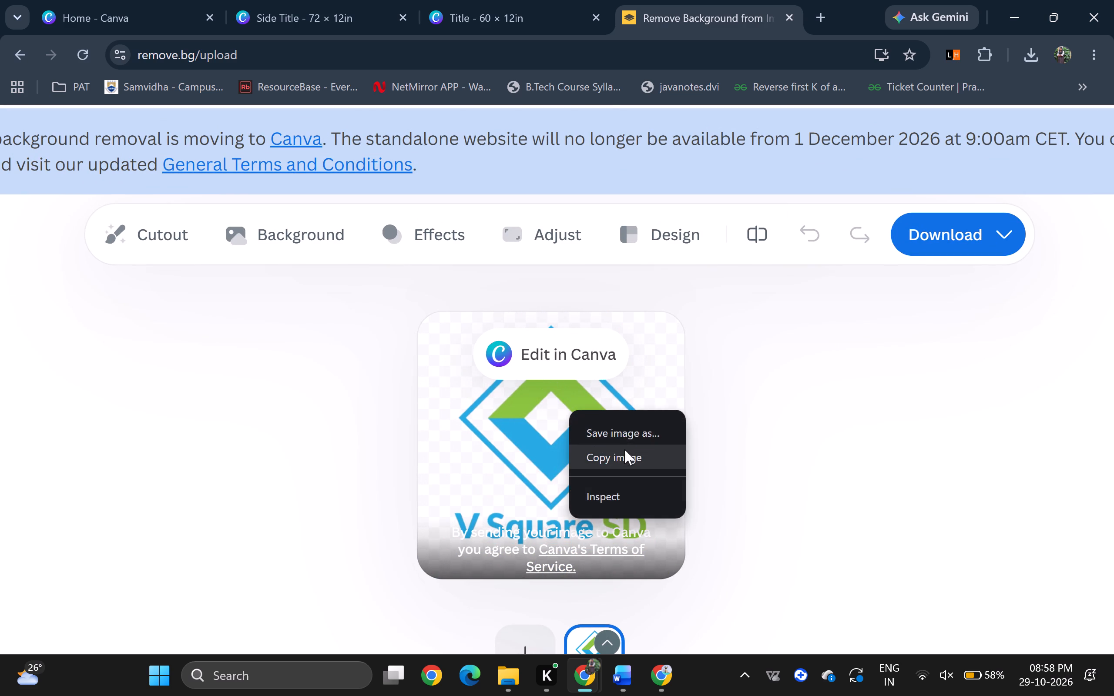
click(624, 453)
Return to the Title - 60 × 12in design and add a blank page directly after page 2.
click(537, 1)
scroll(631, 399, down, 3)
click(789, 325)
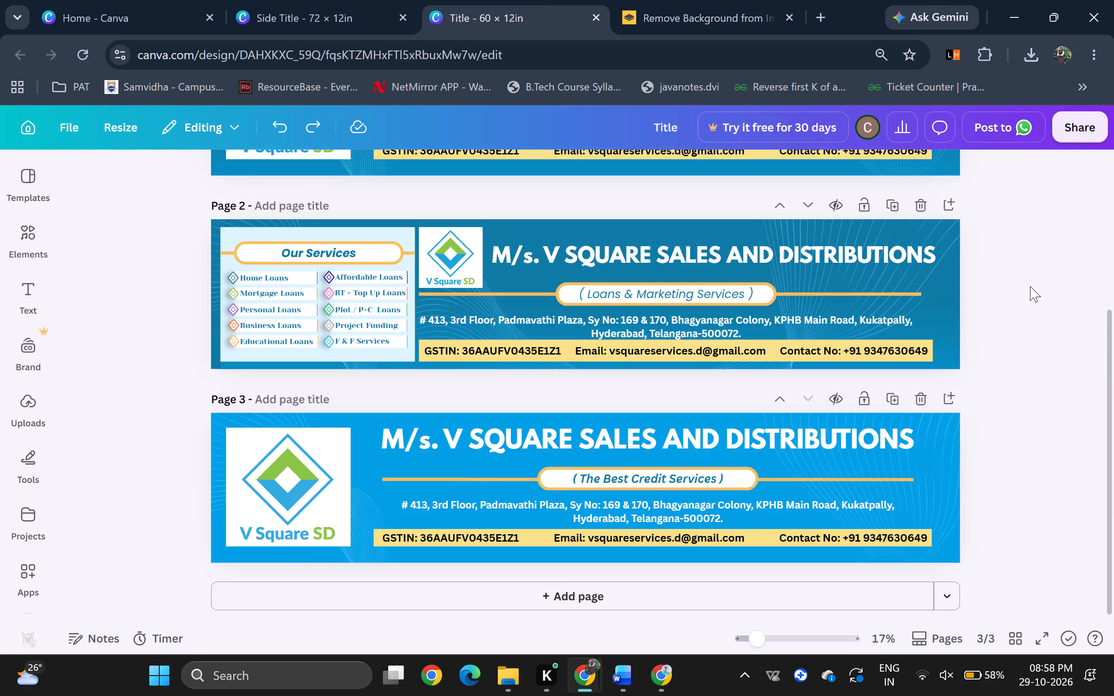
click(936, 214)
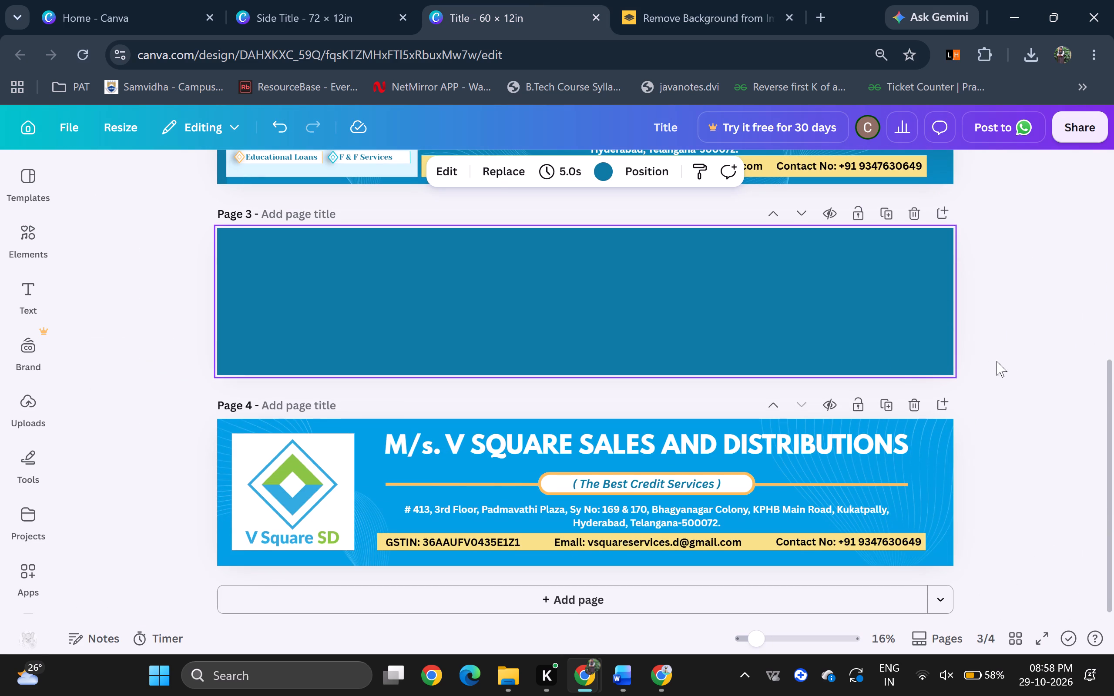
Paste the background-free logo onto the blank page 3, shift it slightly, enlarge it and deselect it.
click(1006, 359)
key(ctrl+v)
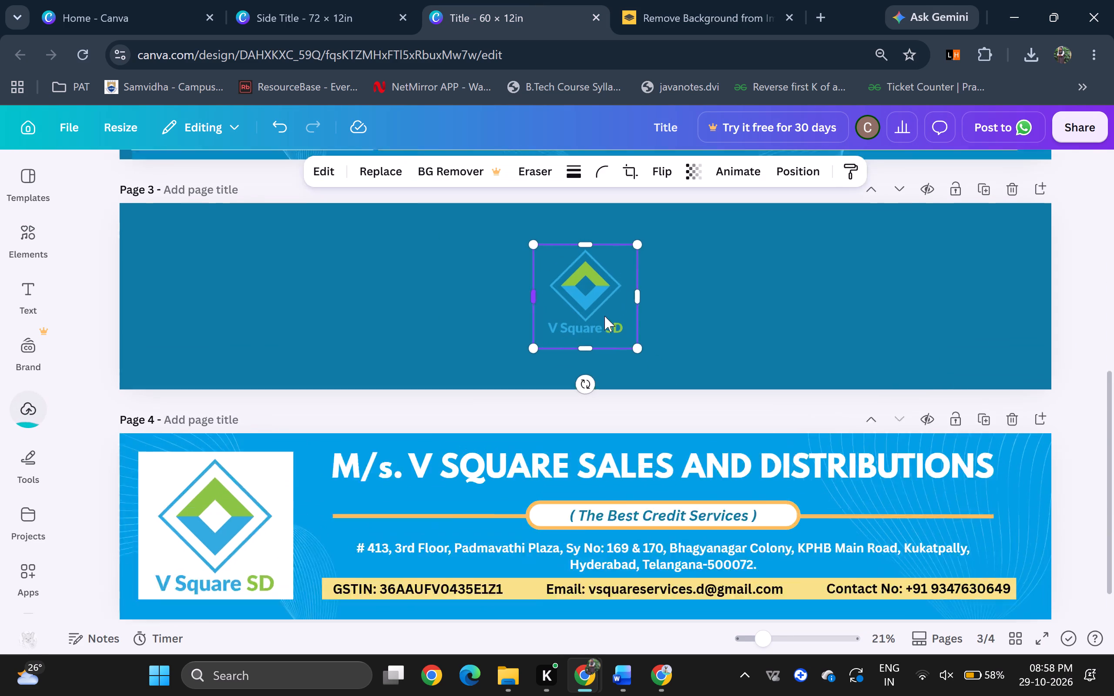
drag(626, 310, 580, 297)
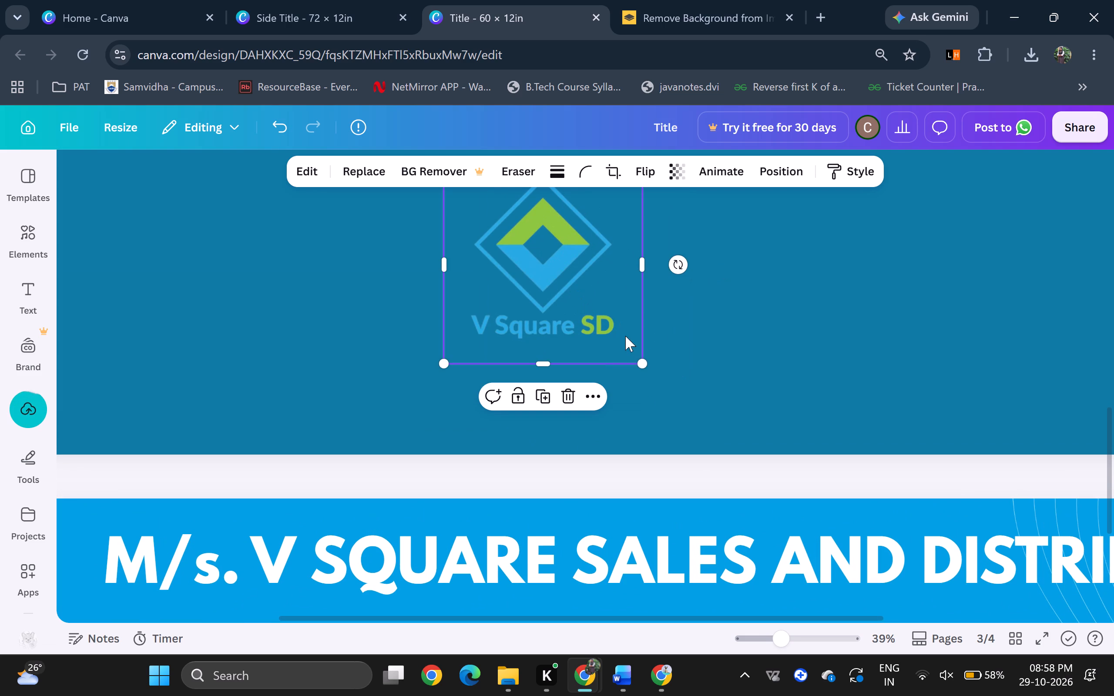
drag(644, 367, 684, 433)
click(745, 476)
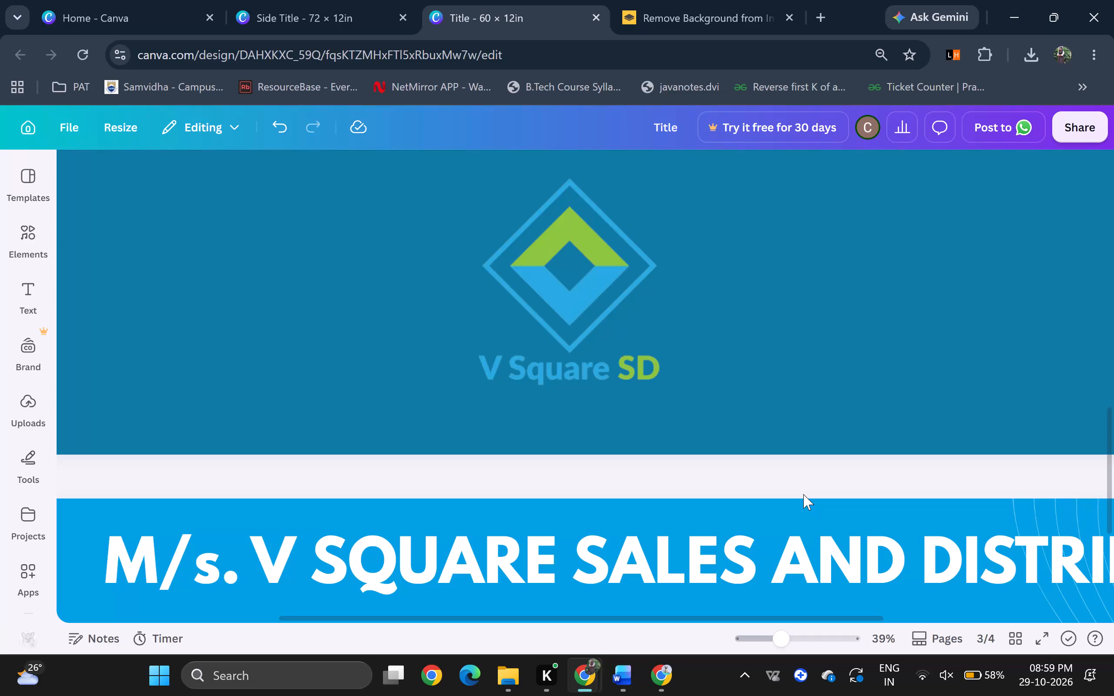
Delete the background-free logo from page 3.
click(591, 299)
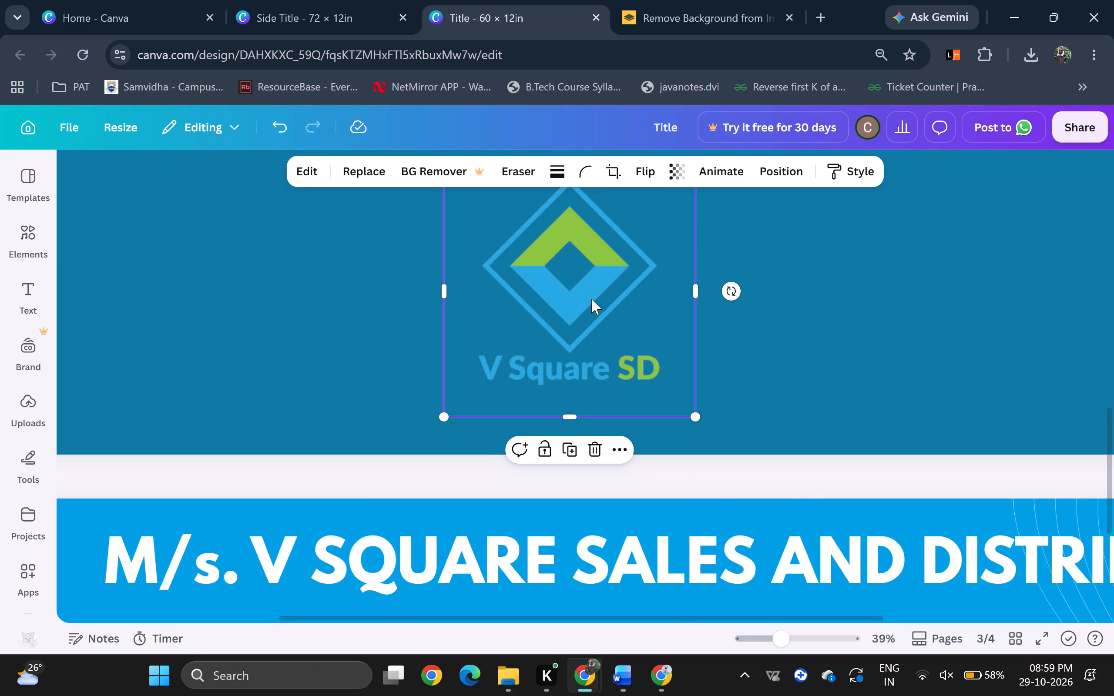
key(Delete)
Examine page 2's Our Services panel and the logo area beside it.
scroll(369, 120, up, 1)
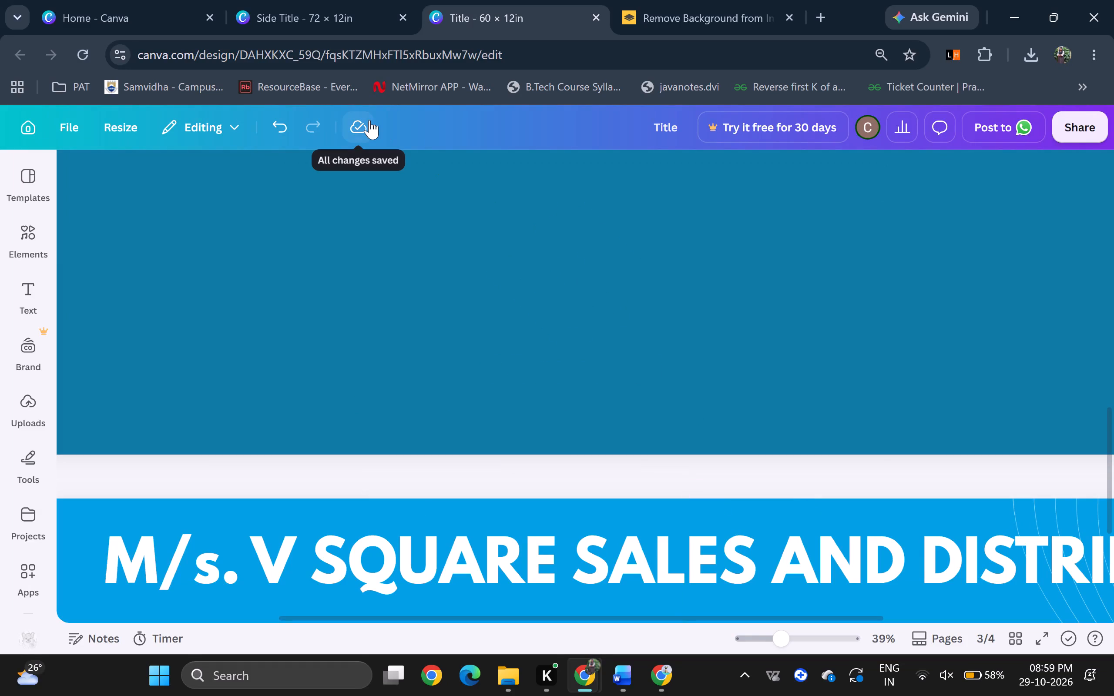
scroll(369, 120, up, 1)
scroll(354, 258, up, 4)
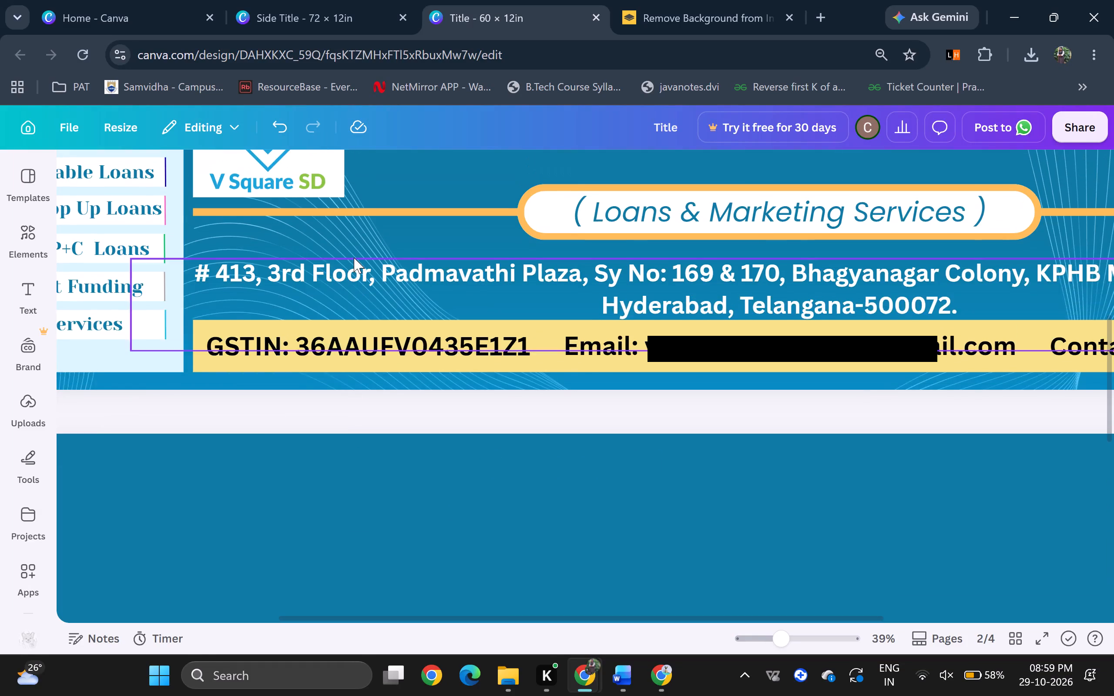
scroll(354, 258, right, 3)
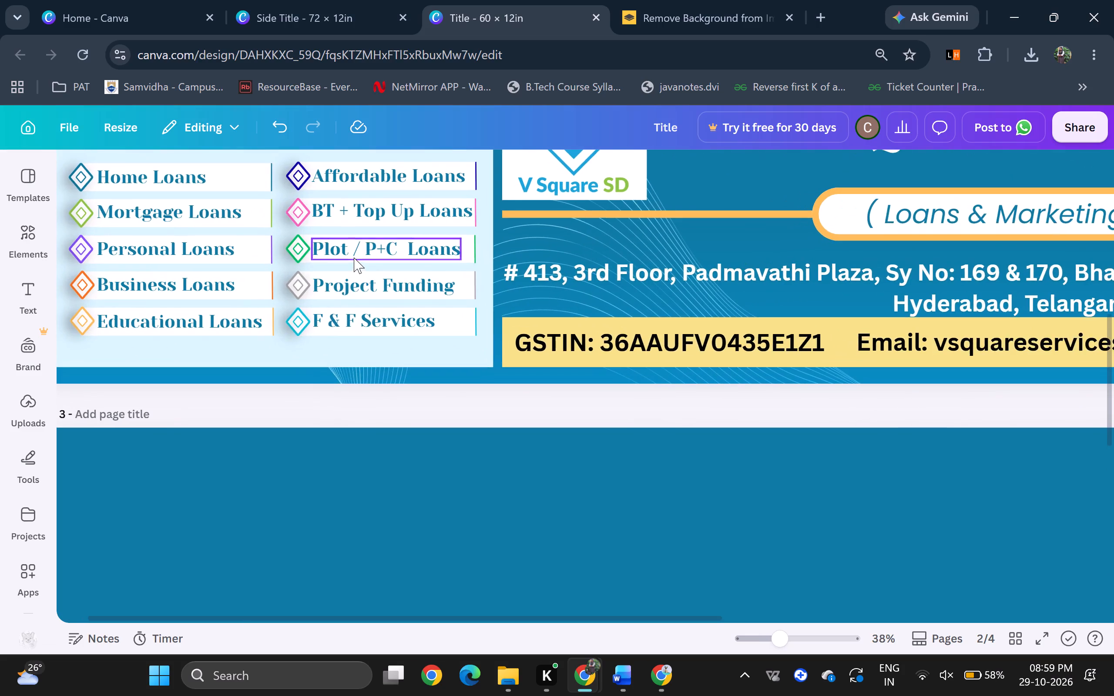
scroll(325, 311, right, 1)
scroll(325, 311, up, 1)
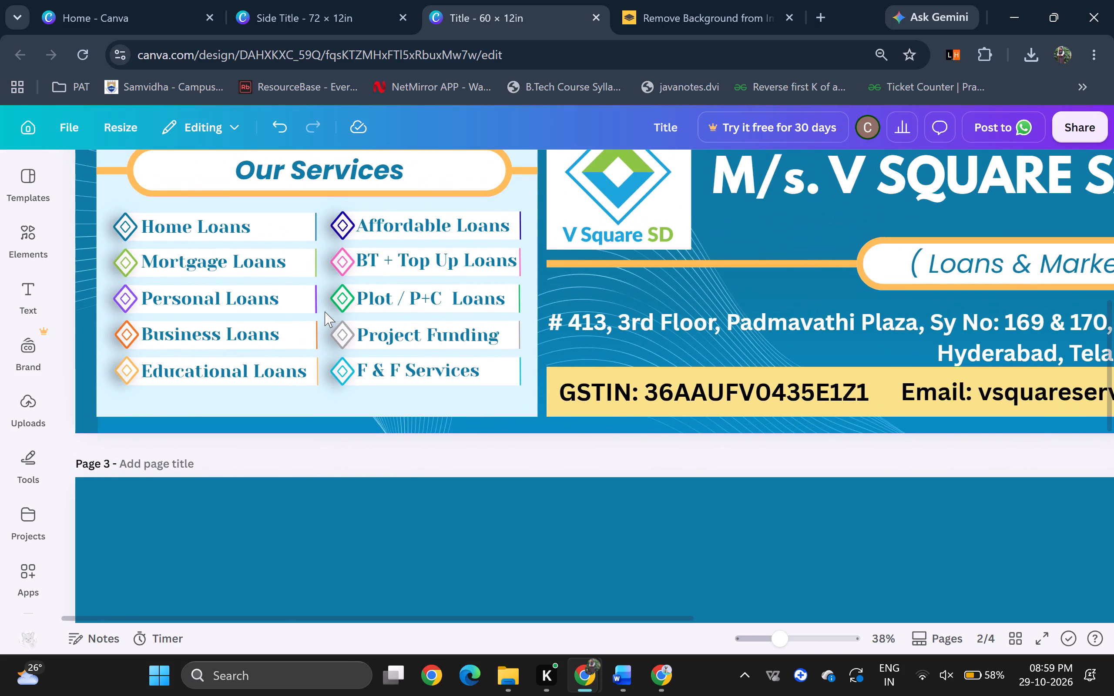
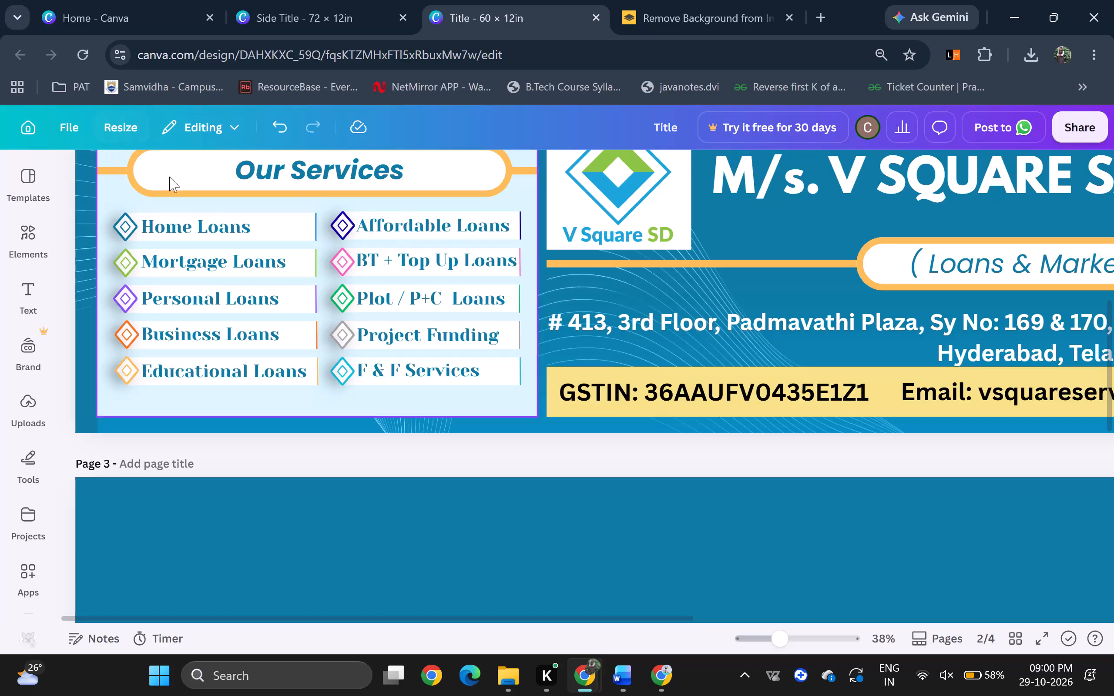
Check the Side Title - 72 × 12in design, and open the Gmail inbox in a new browser tab.
click(323, 0)
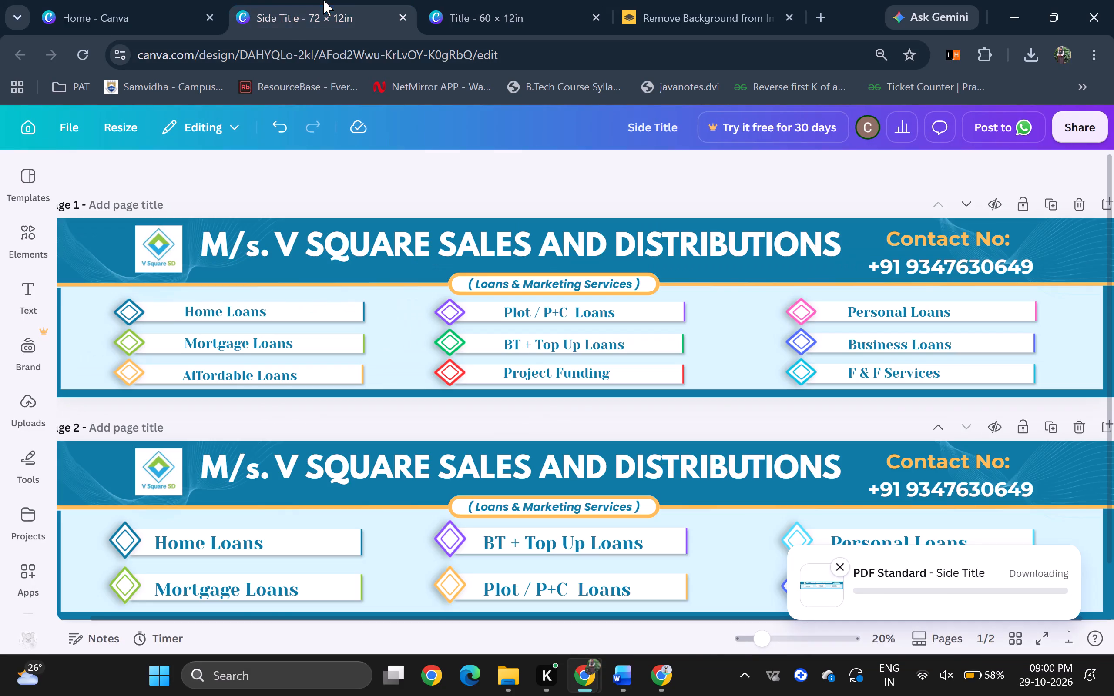
click(818, 1)
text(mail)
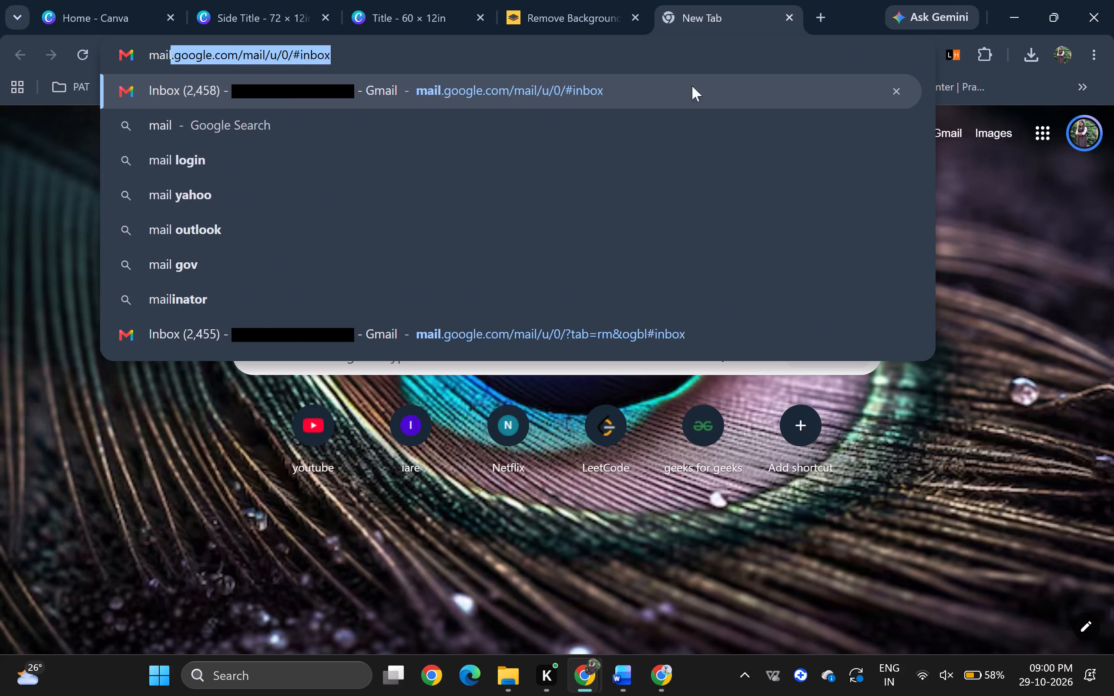
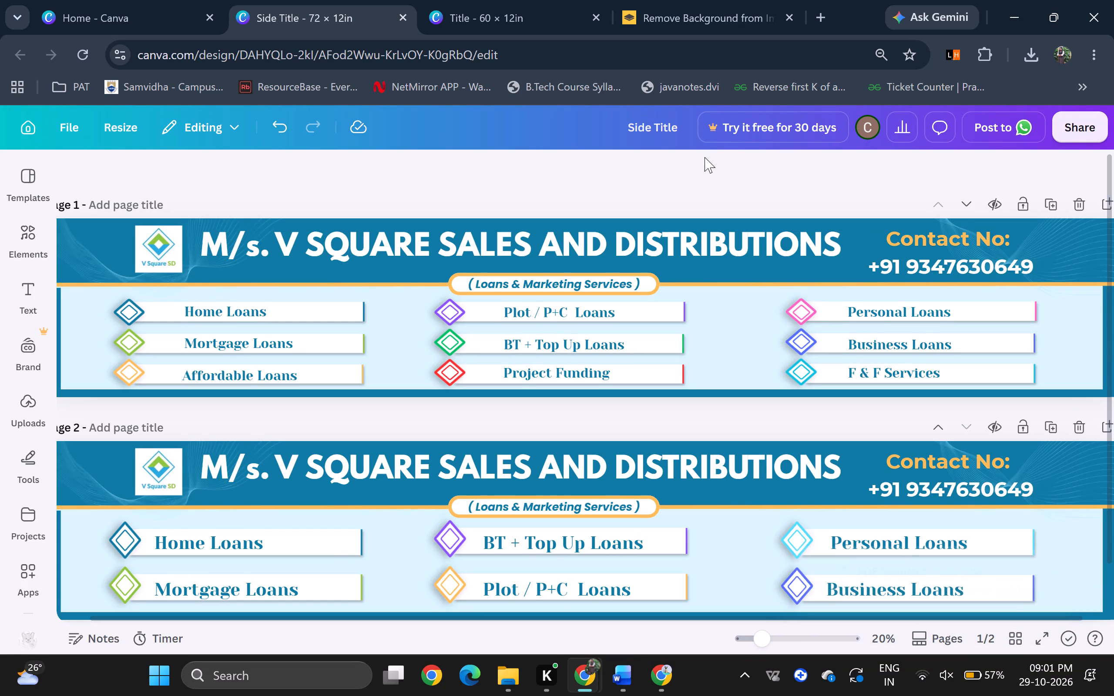
Look over the two Side Title banner pages and return to the Title - 60 × 12in design.
scroll(708, 181, down, 4)
scroll(757, 287, up, 4)
click(442, 0)
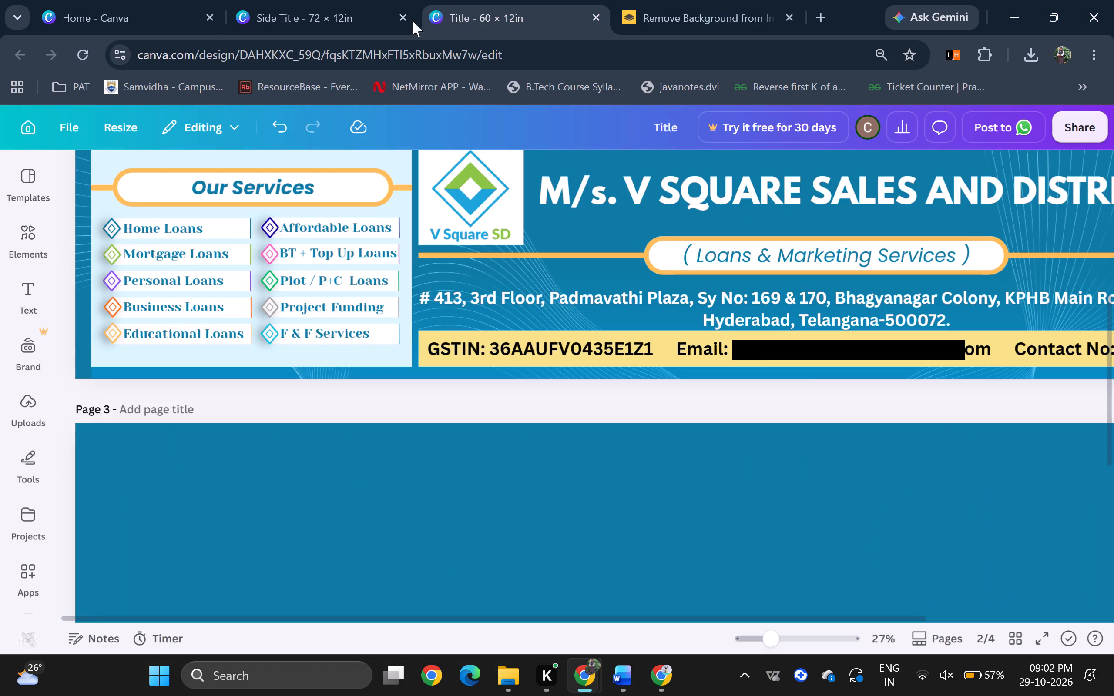
Close the Side Title - 72 × 12in design while keeping the Title - 60 × 12in design open.
click(406, 23)
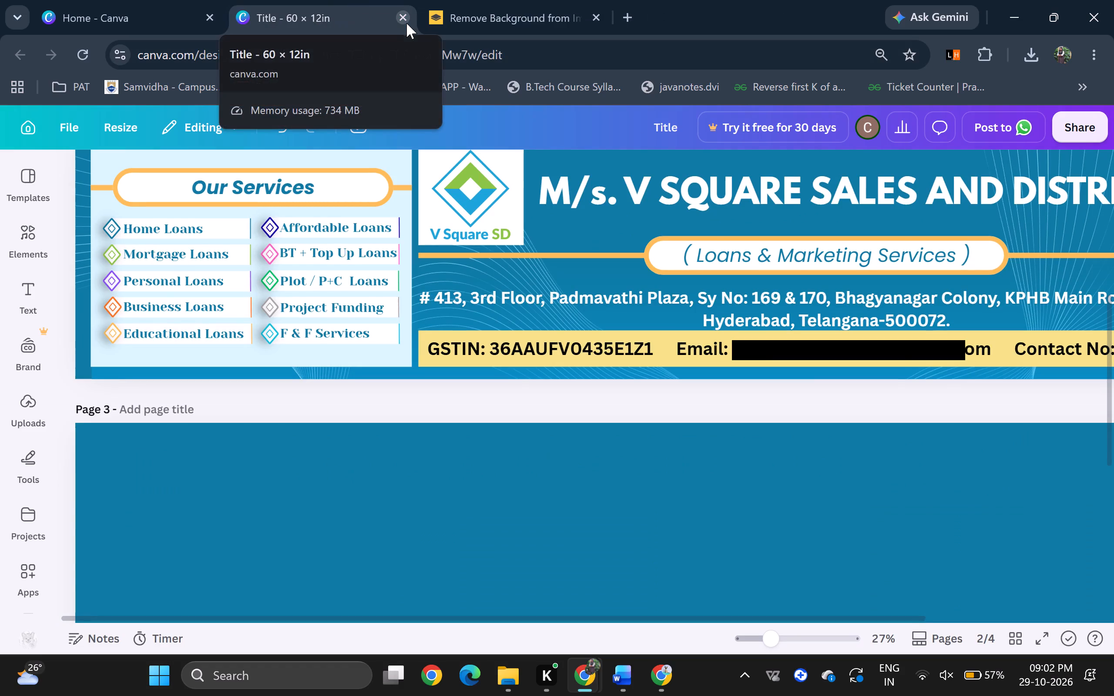
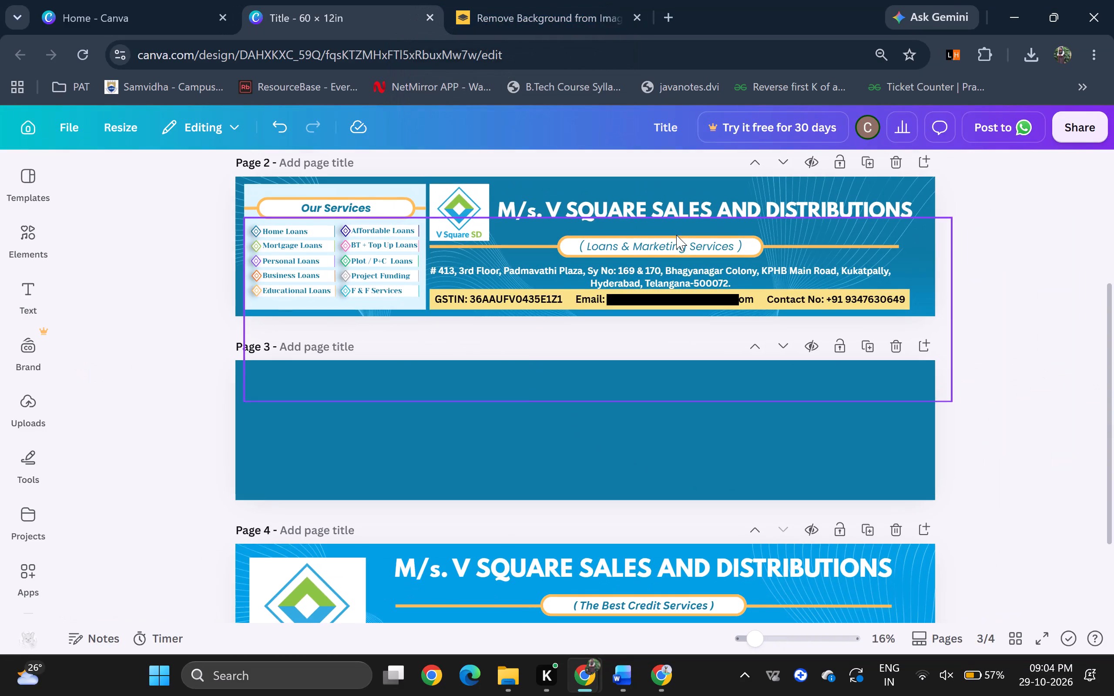
Delete page 3, the page with only a plain blue background, from the Title banner design.
scroll(676, 235, up, 1)
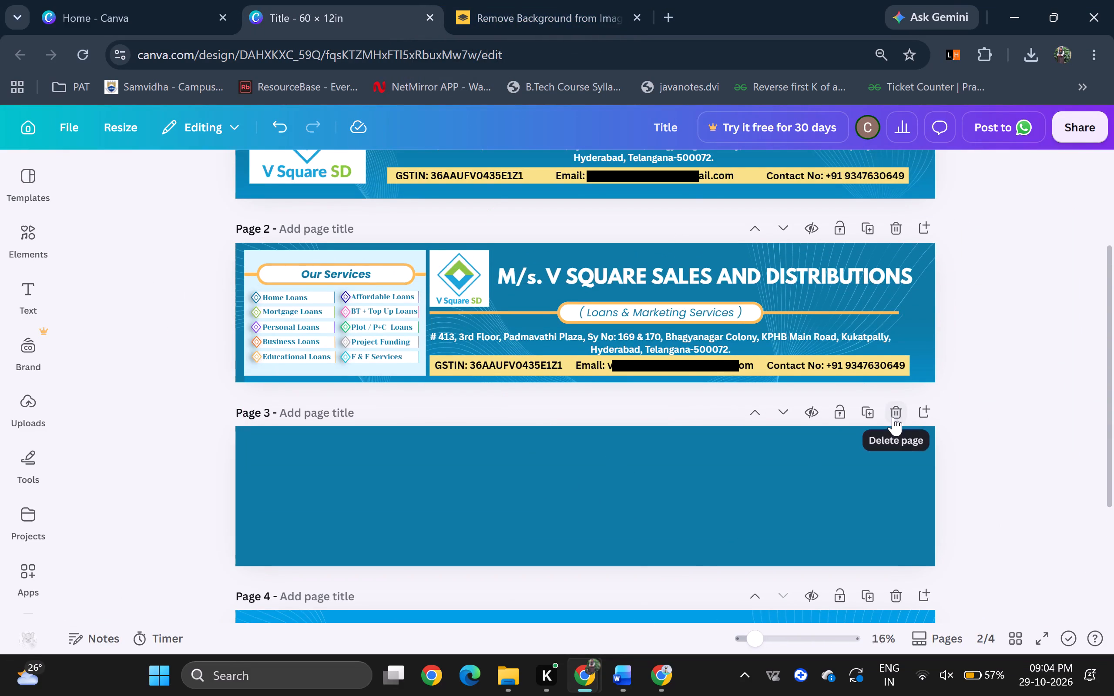
click(893, 417)
click(1081, 347)
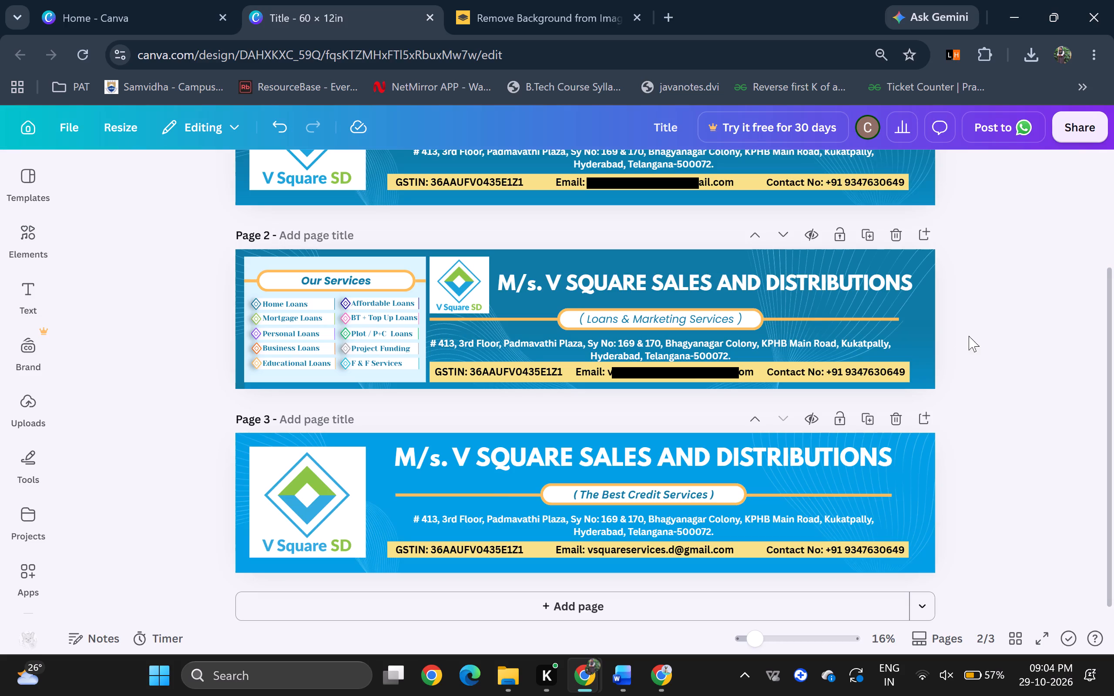
click(1013, 326)
Make the "( Loans & Marketing Services )" tagline on page 2 bold.
scroll(1013, 326, up, 1)
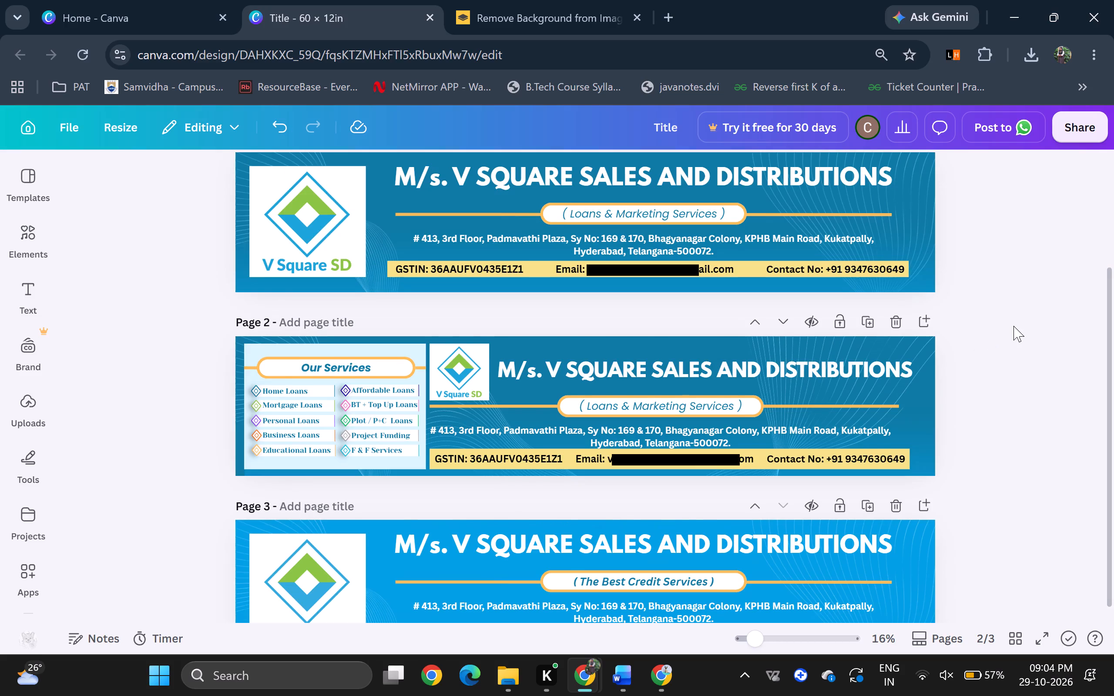
scroll(1013, 326, up, 1)
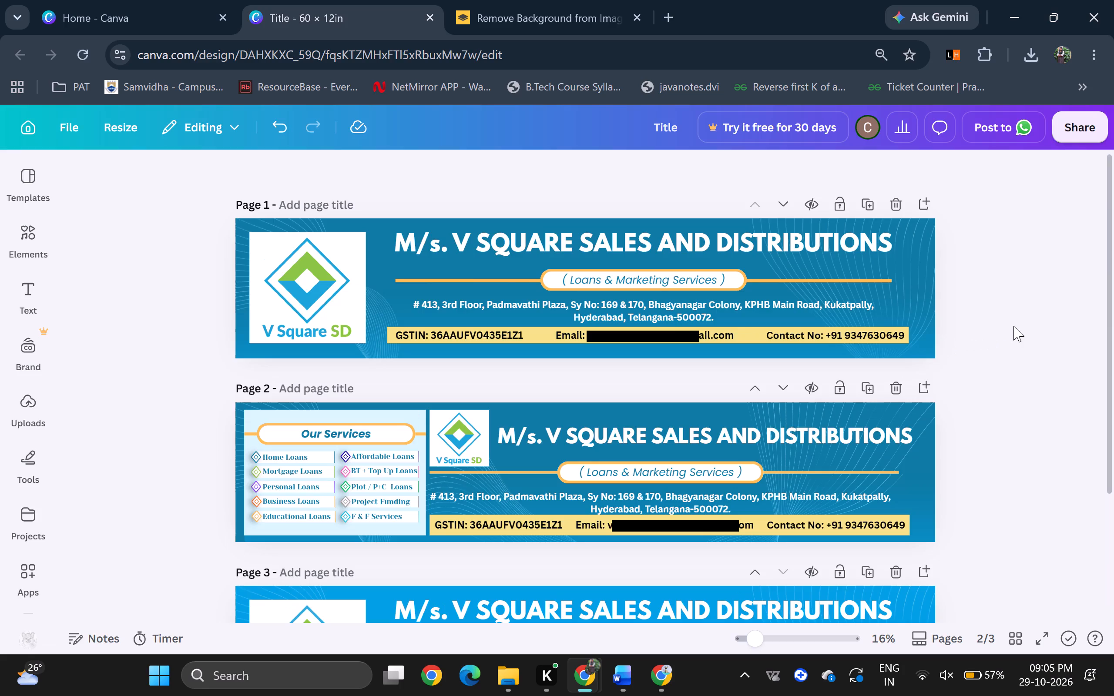
scroll(1062, 314, down, 1)
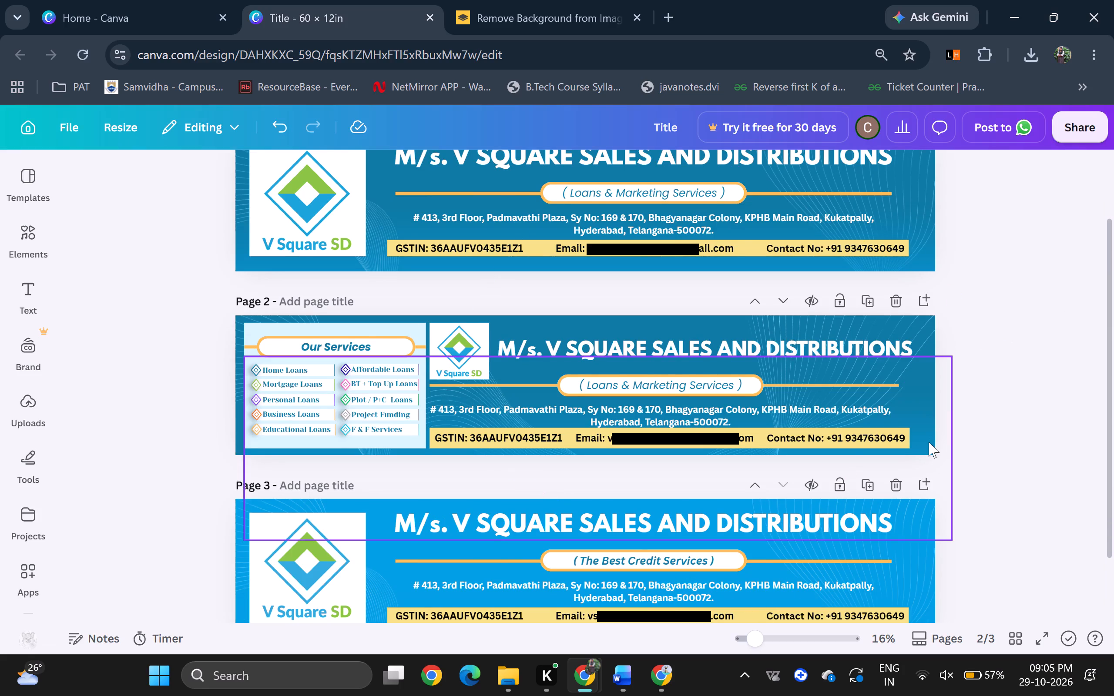
click(648, 384)
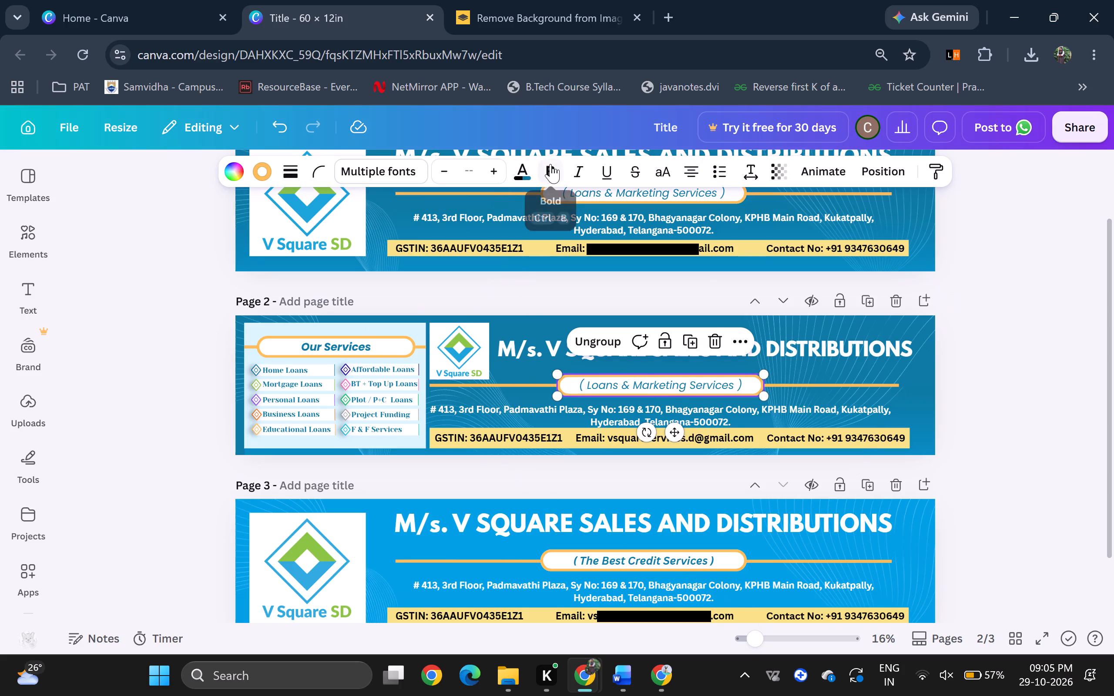
click(550, 164)
click(1034, 373)
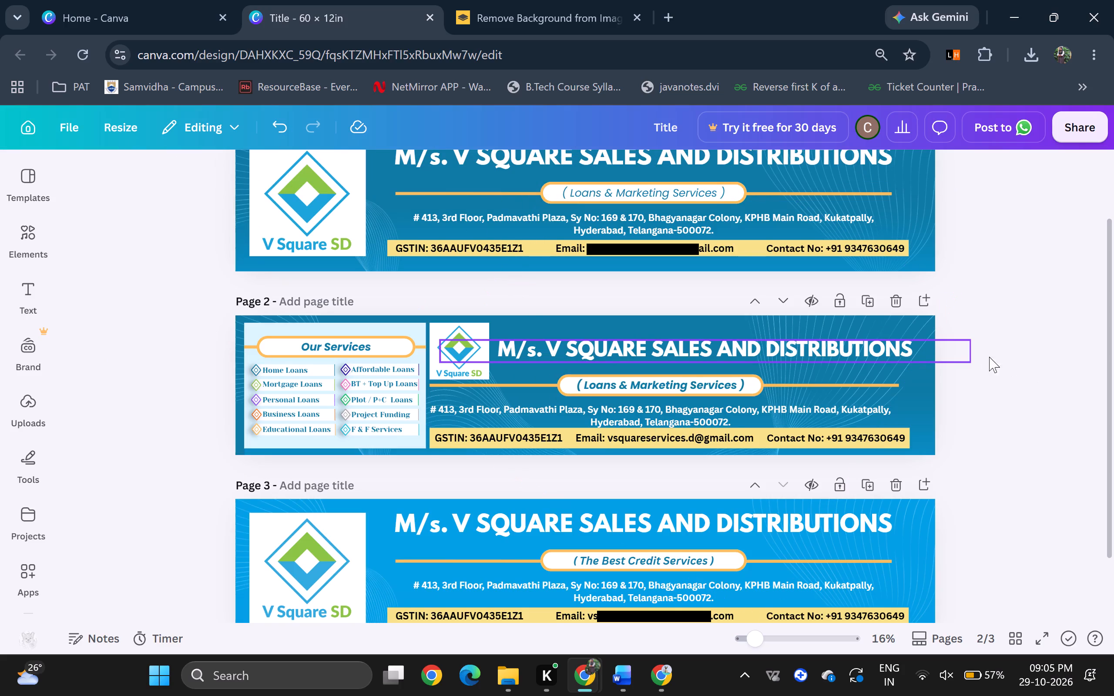
Download only page 2 of the Title banner as a PDF with the Print preset and RGB colour profile, clearing the older finished download notice.
scroll(1034, 366, down, 1)
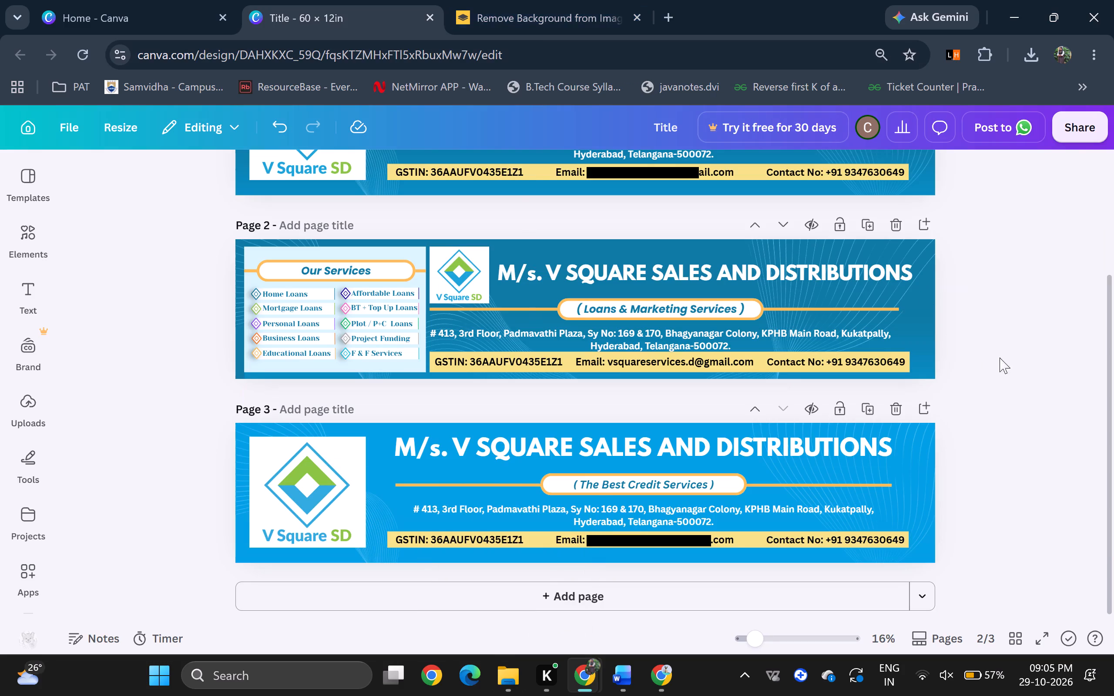
click(1079, 128)
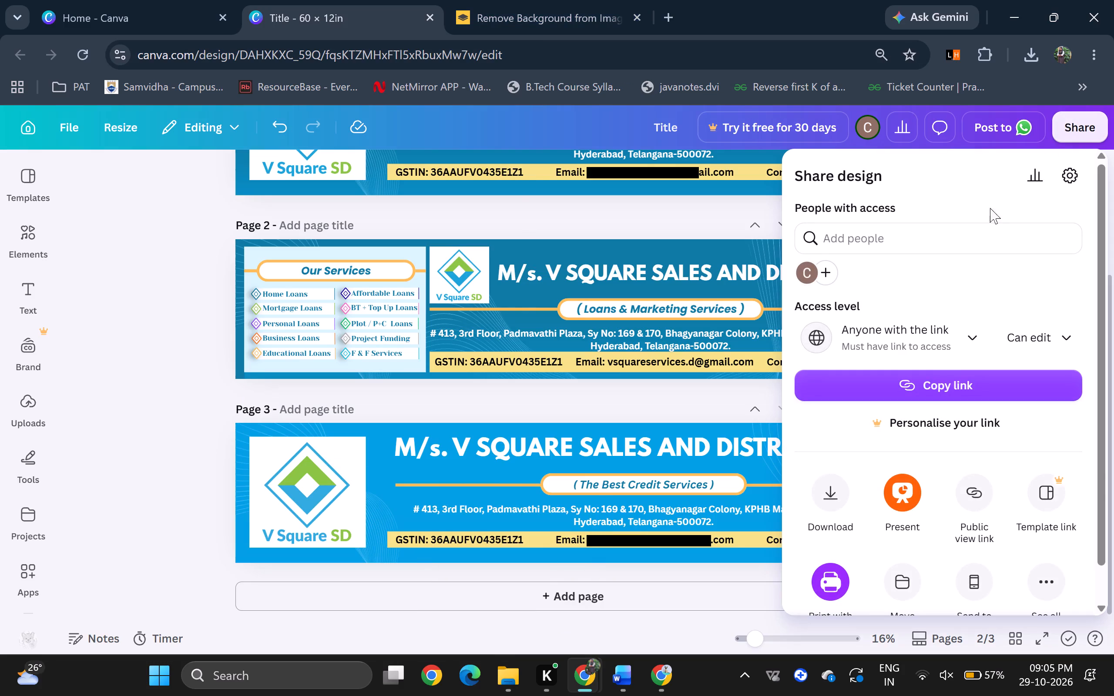
click(841, 503)
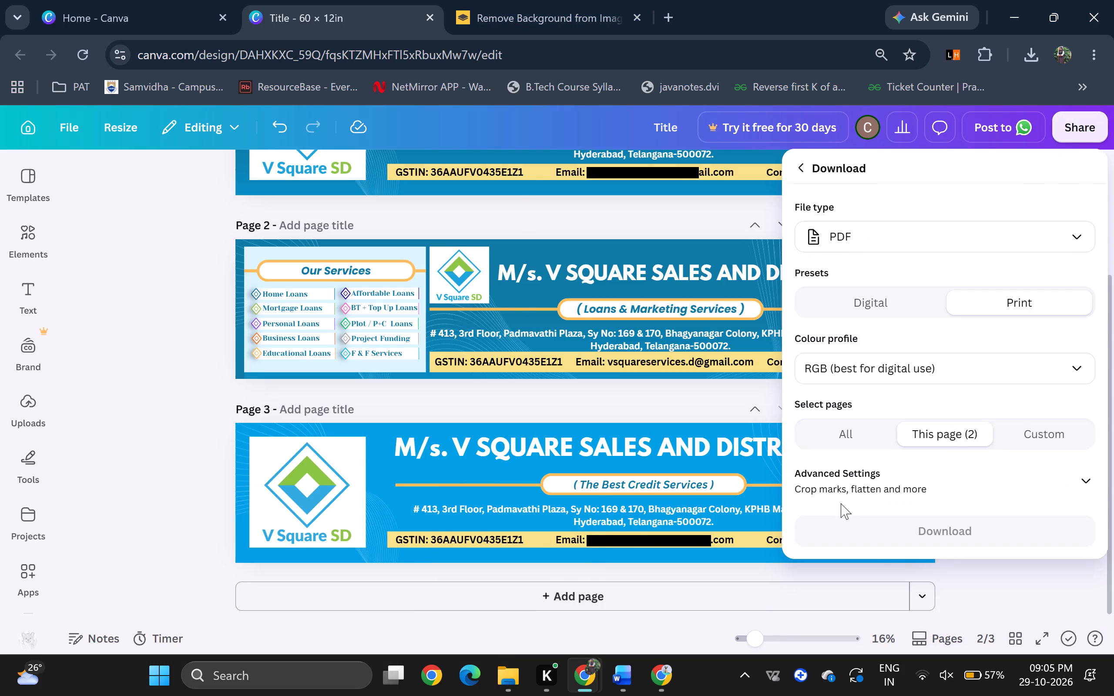
scroll(957, 440, down, 2)
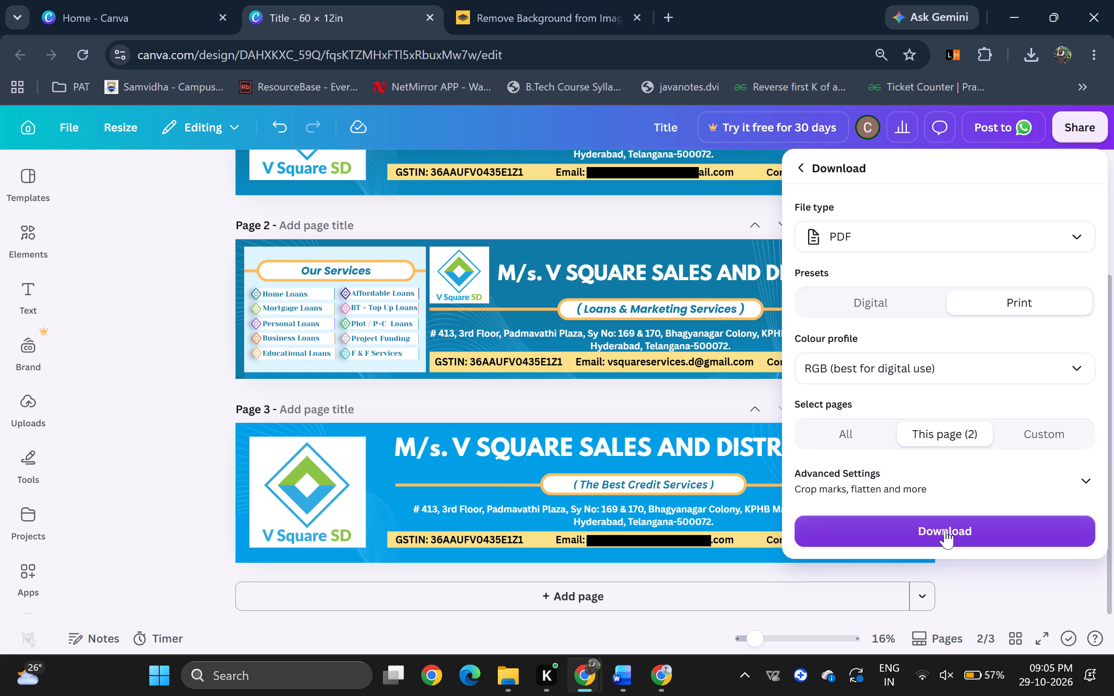
click(945, 530)
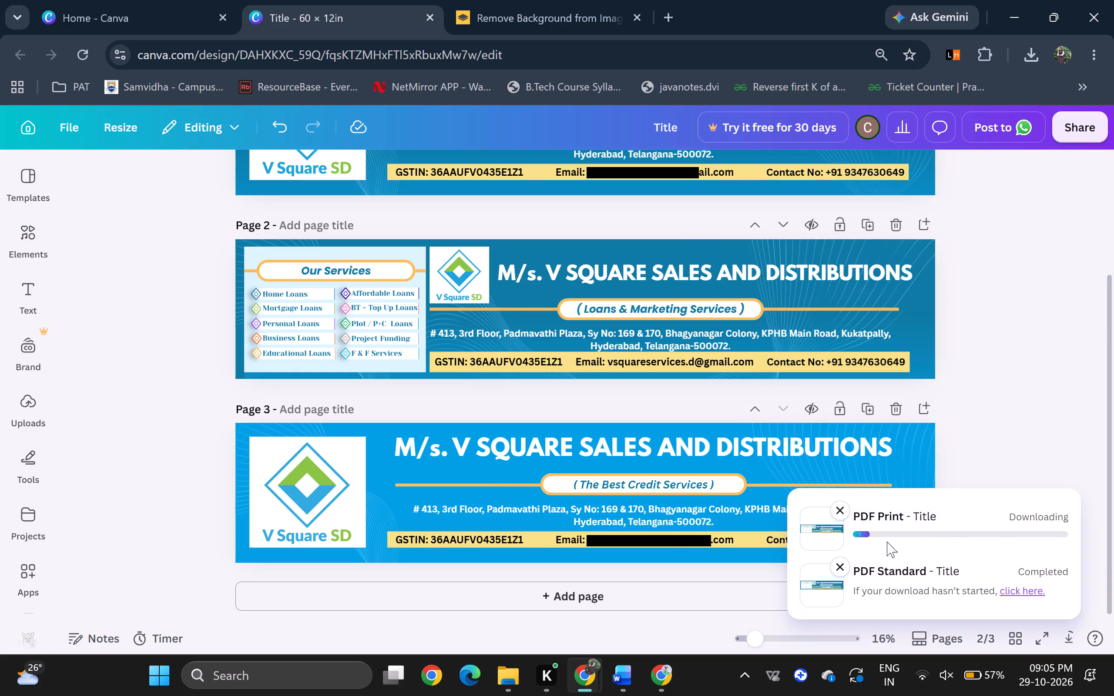
click(846, 561)
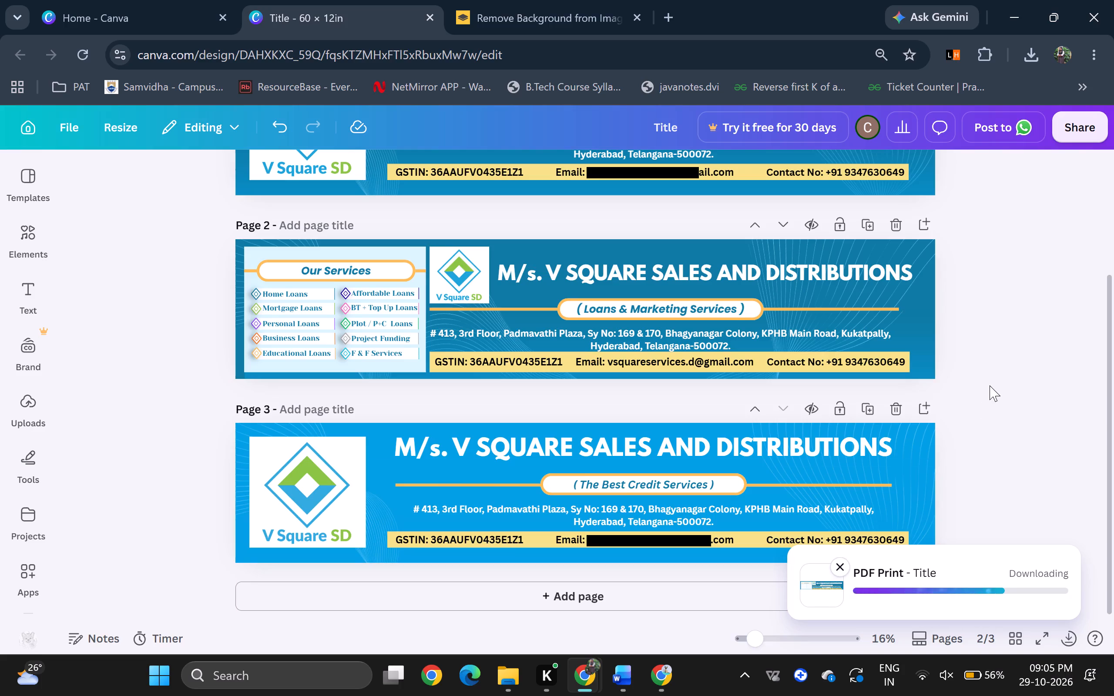
click(989, 386)
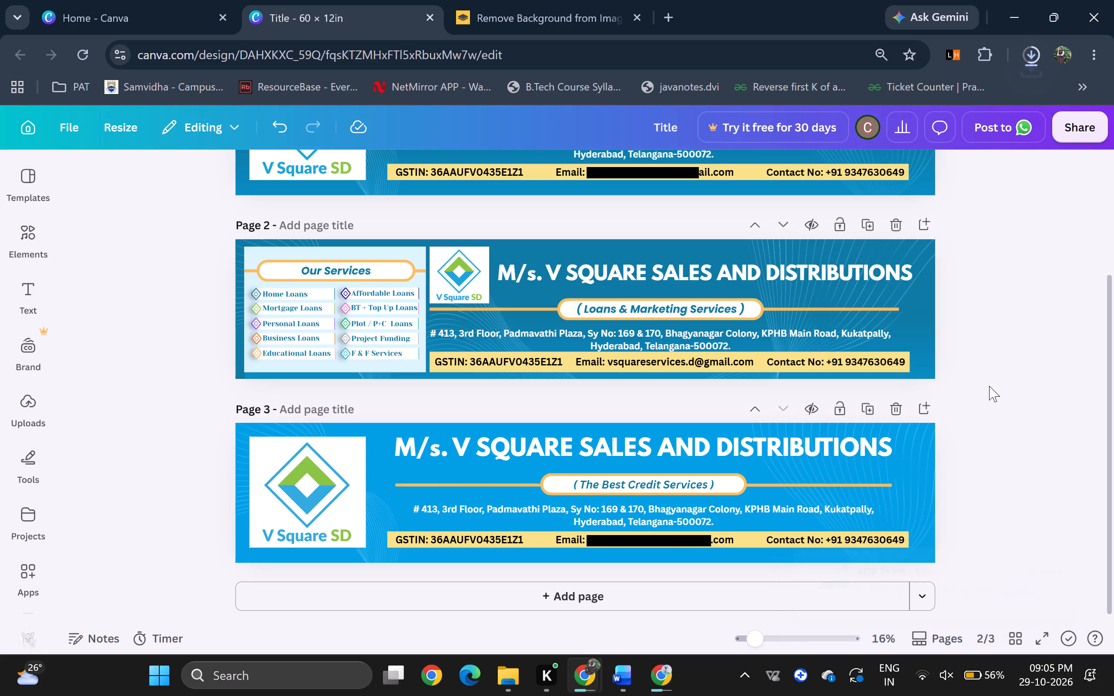
Reopen the Side Title 72 × 12 in design from the home page and bring up its download settings.
click(158, 0)
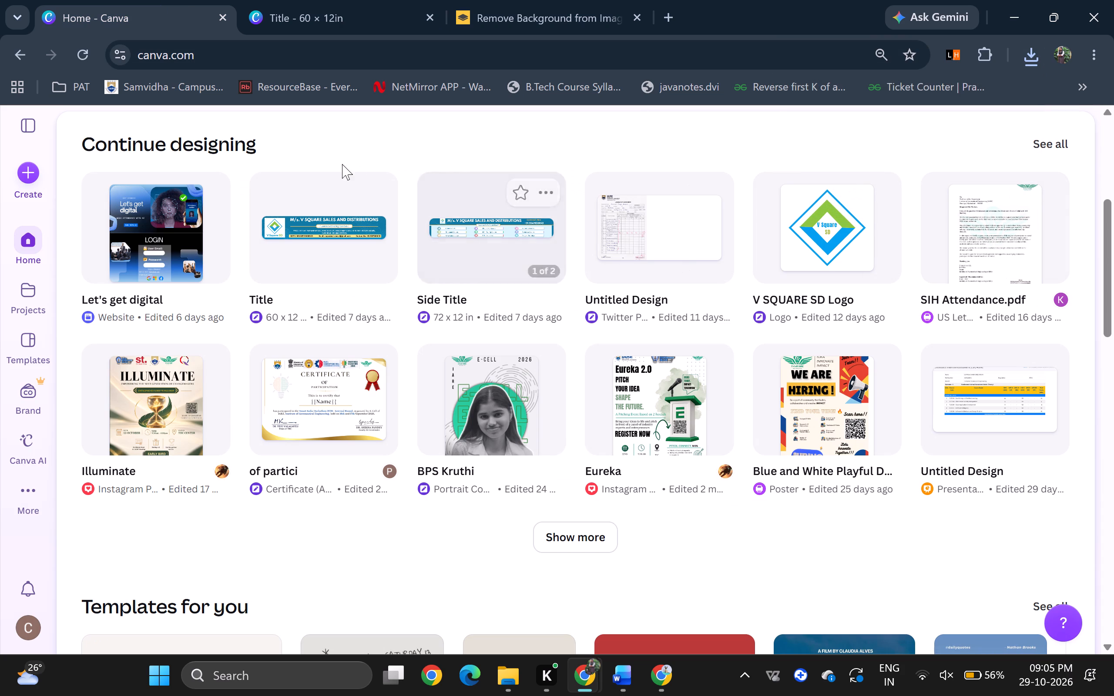
click(467, 256)
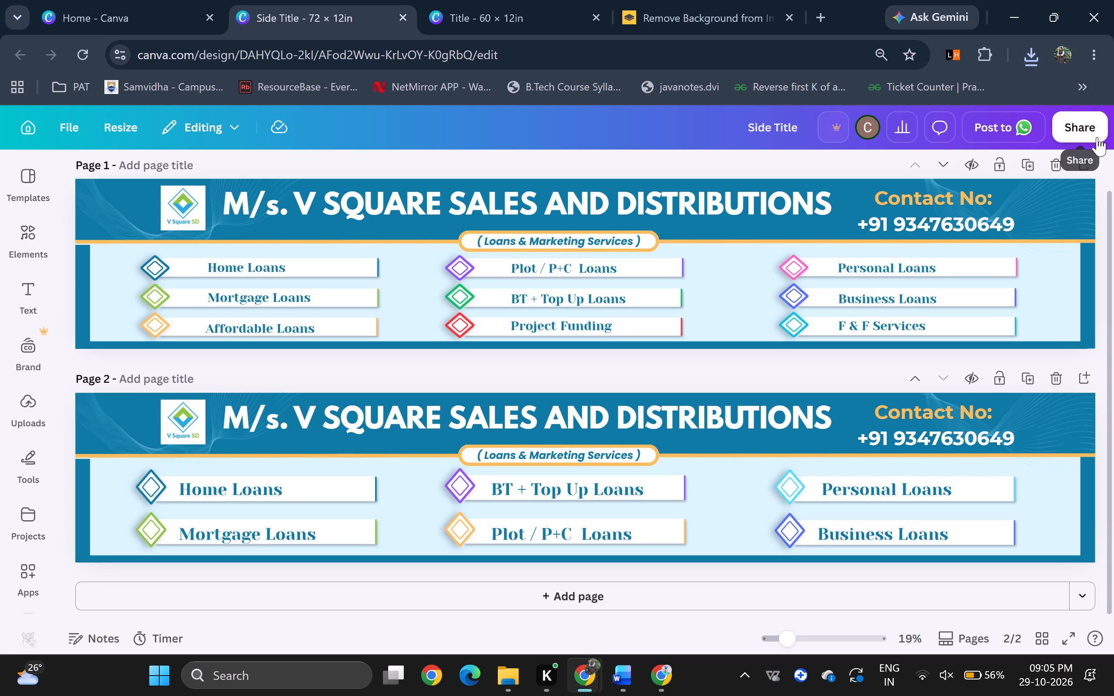
click(1092, 126)
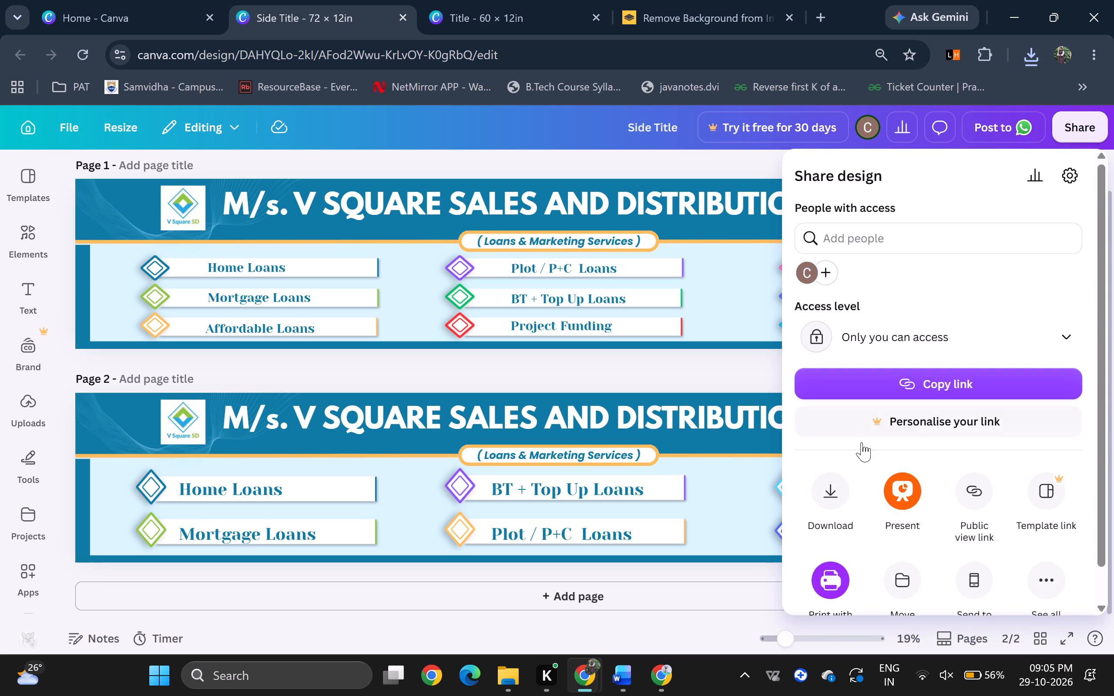
click(852, 491)
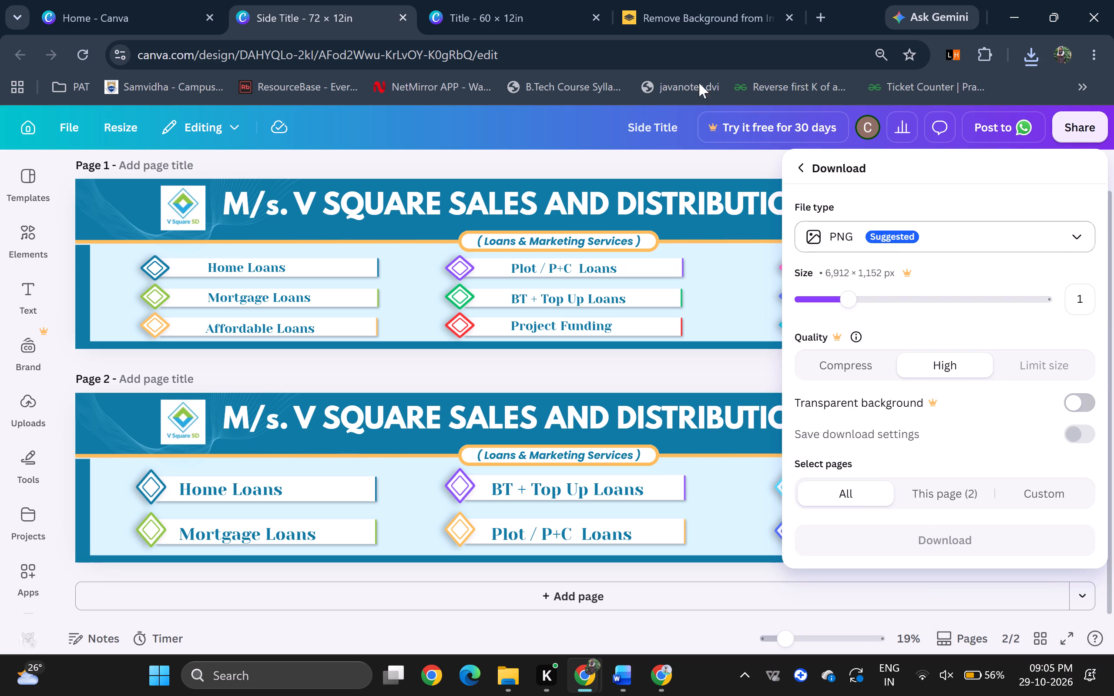
Check the recent downloads and download all pages of the Side Title 72 × 12 in design as PDF Standard.
click(1029, 62)
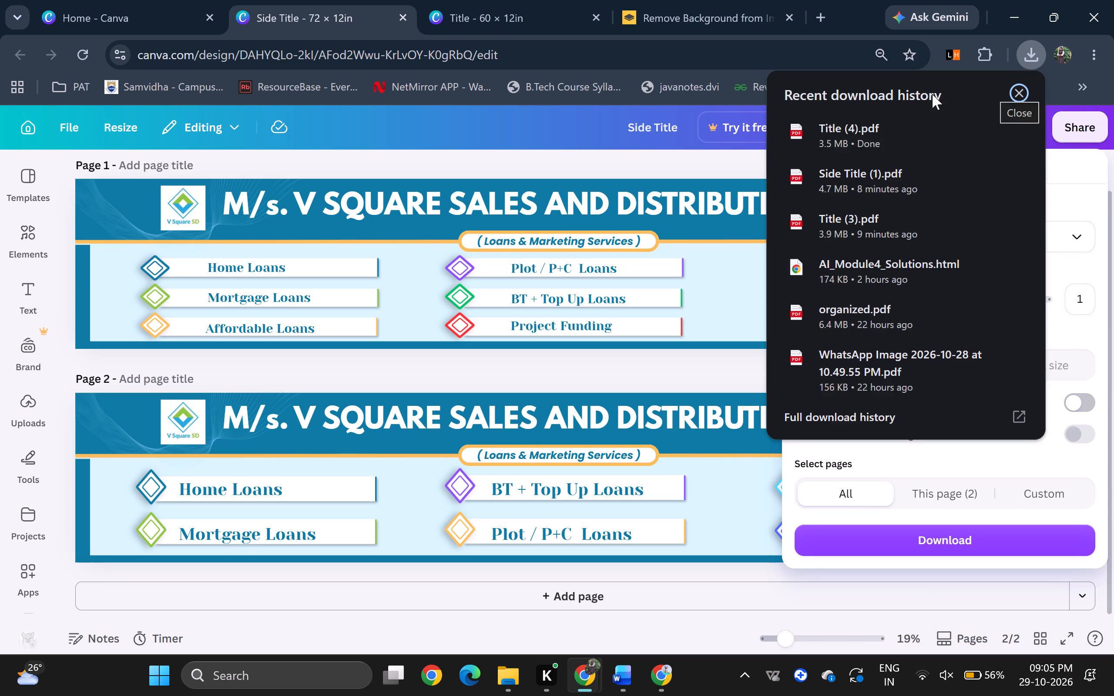
click(695, 160)
click(1077, 131)
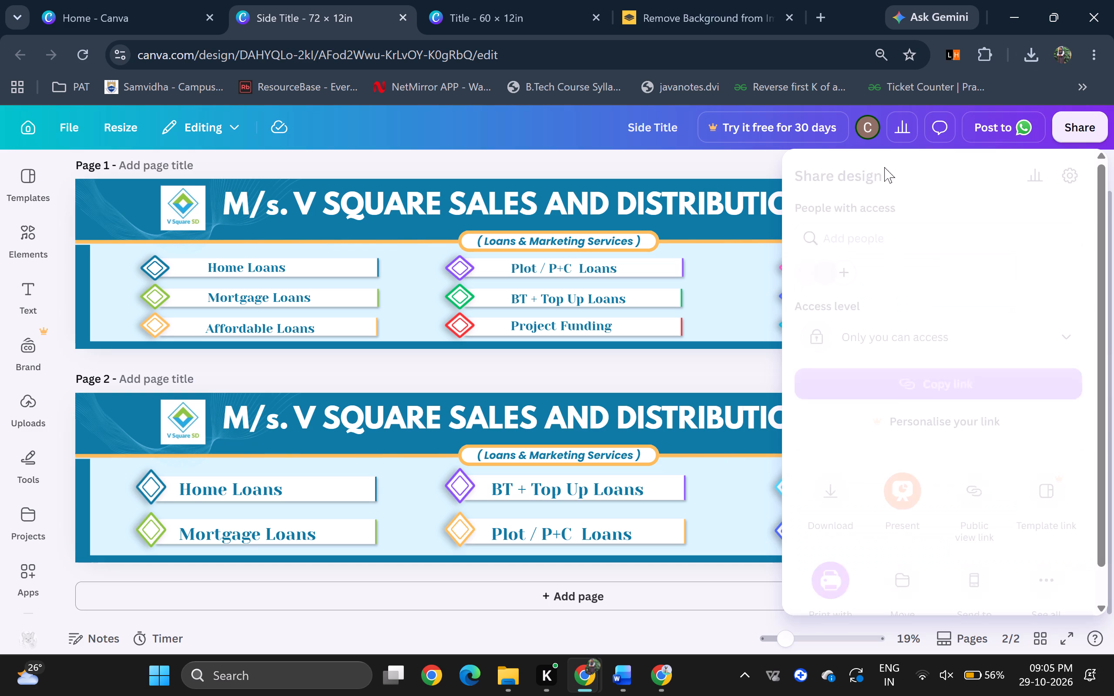
click(832, 499)
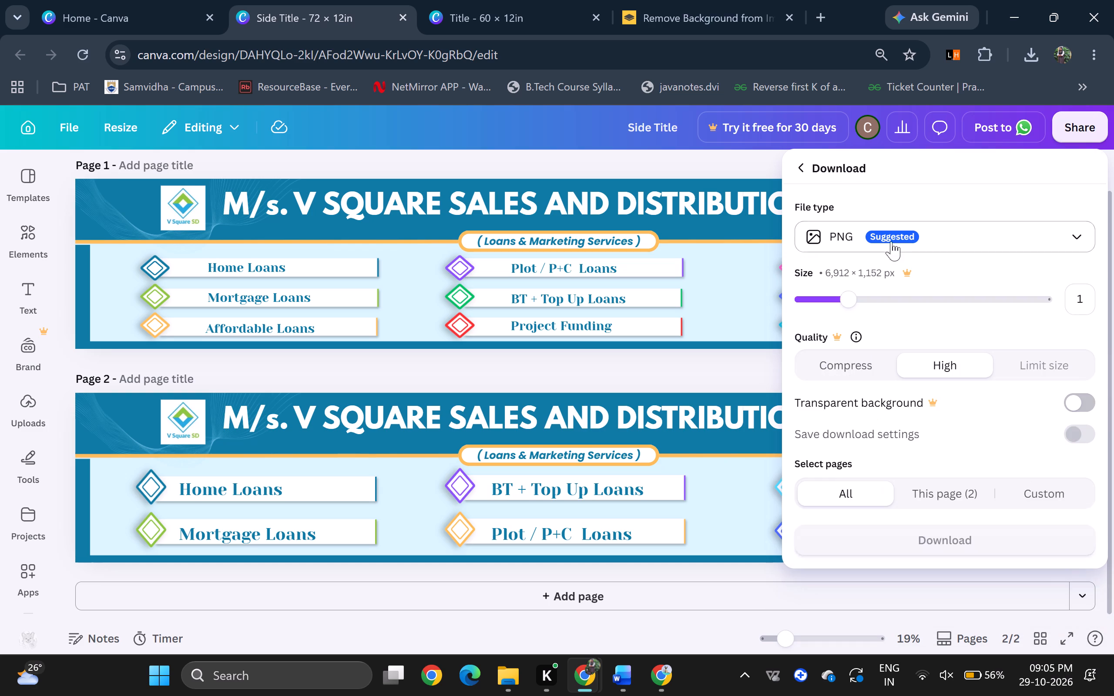
click(894, 235)
click(850, 369)
click(906, 536)
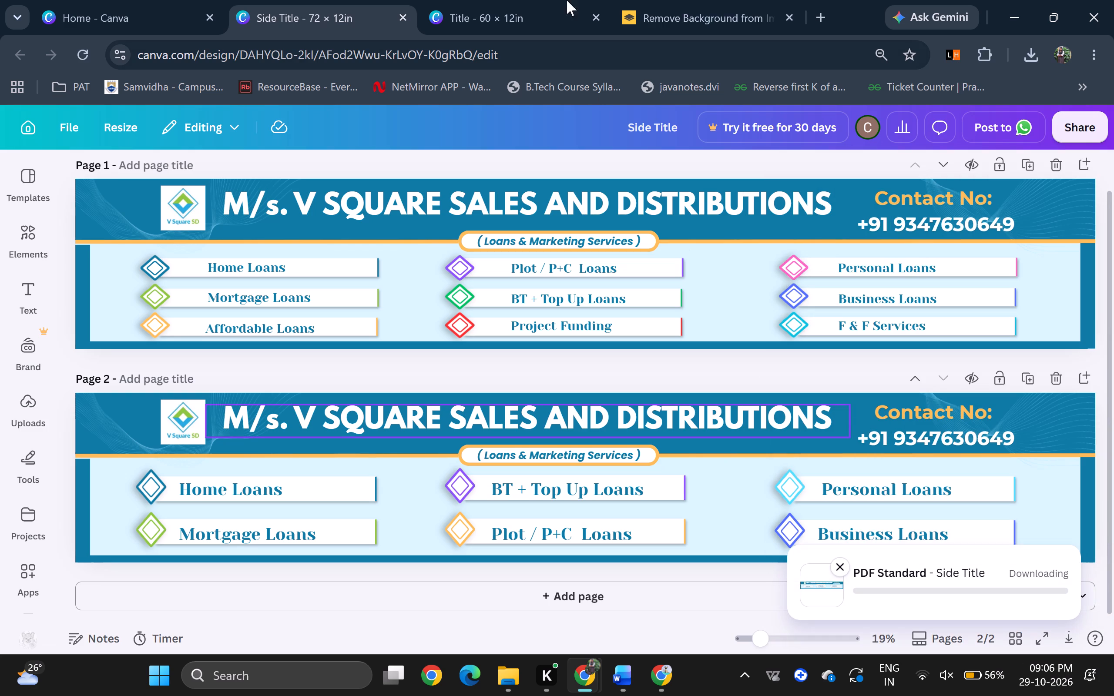
Open the Gmail inbox in a new browser tab.
click(812, 1)
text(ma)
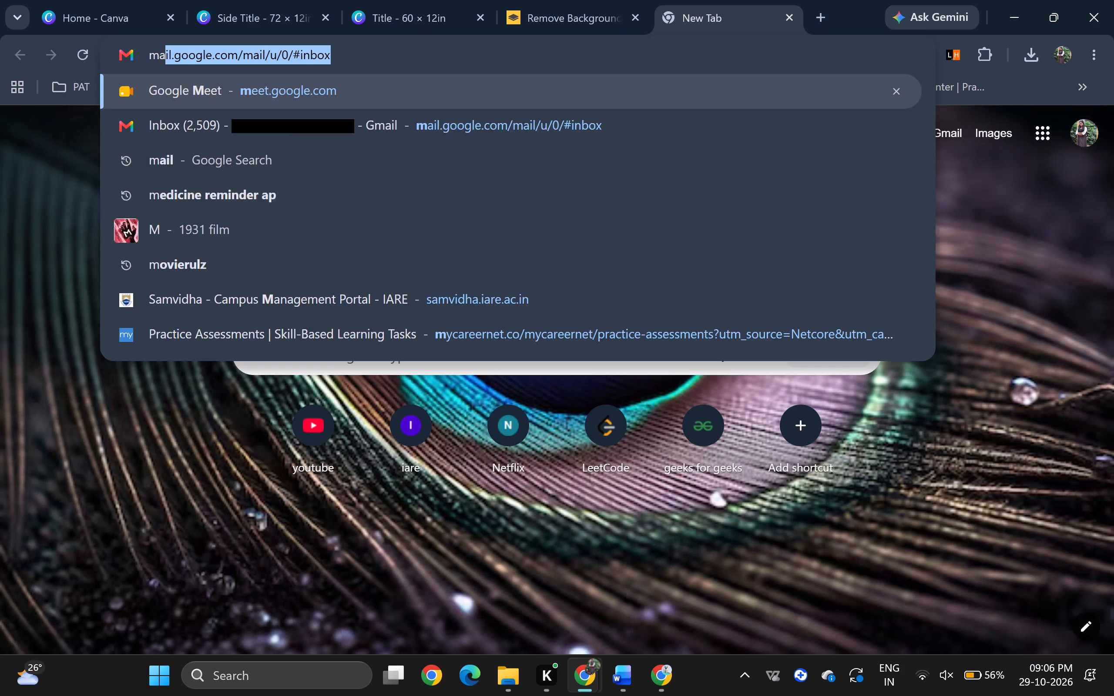
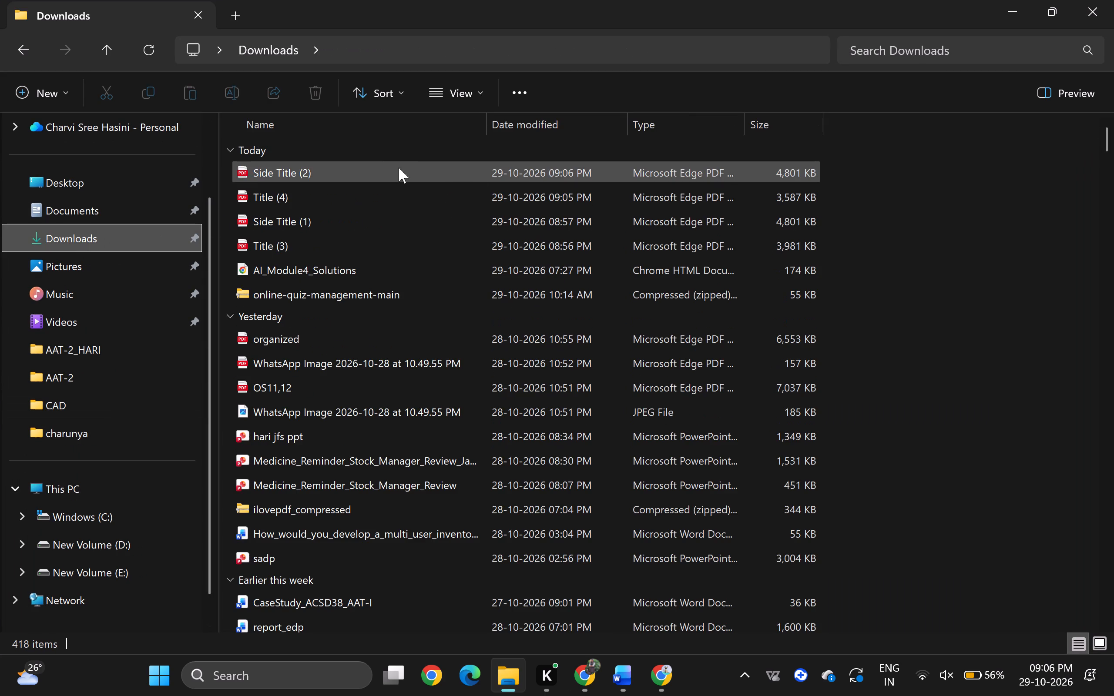
Delete the four exported PDFs Side Title (2), Title (4), Side Title (1) and Title (3) from the Downloads folder.
drag(852, 164, 572, 245)
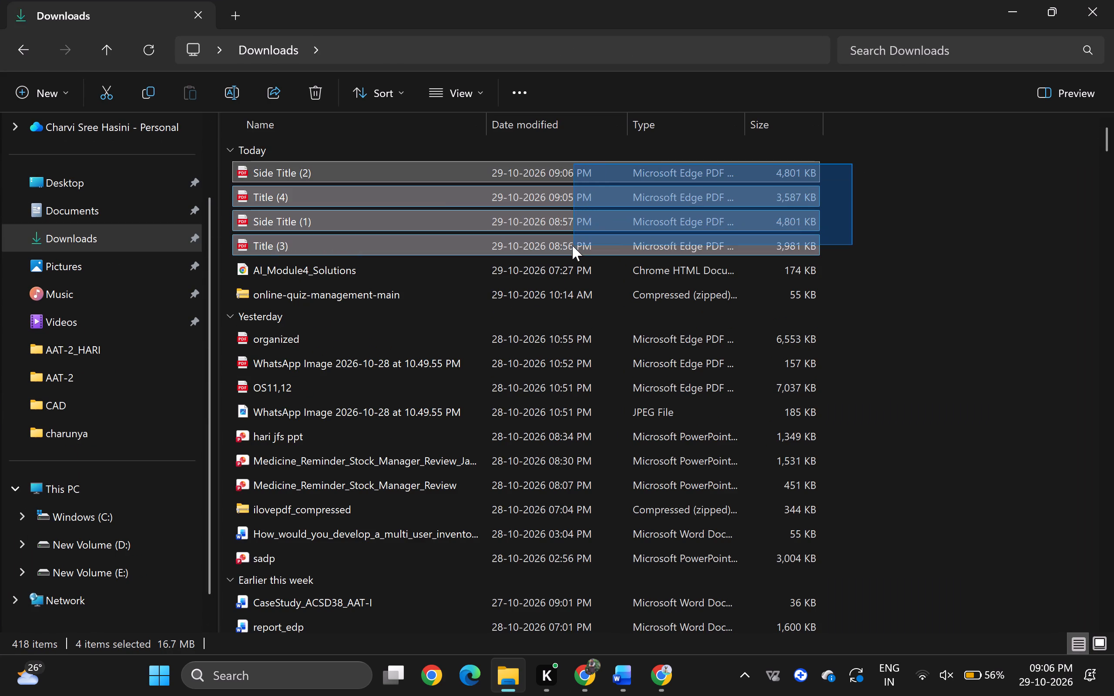
drag(572, 245, 572, 246)
click(312, 93)
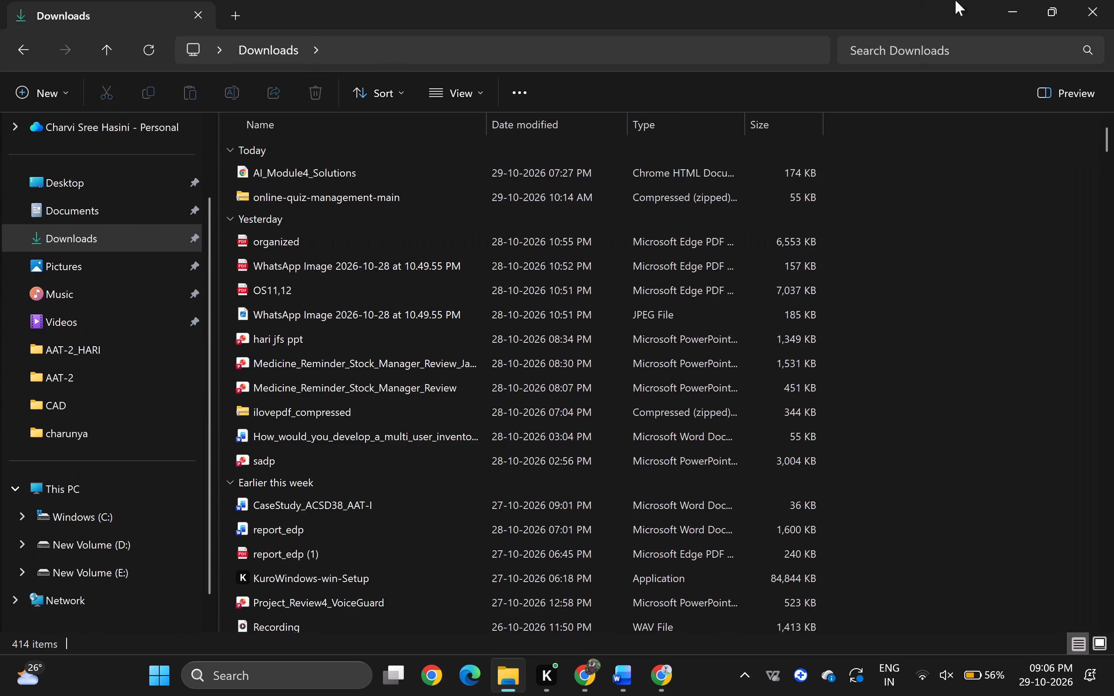
click(1000, 11)
Check the Our Services block on page 2 of the Title 60 × 12 in banner and bring up the design's sharing options.
click(1004, 301)
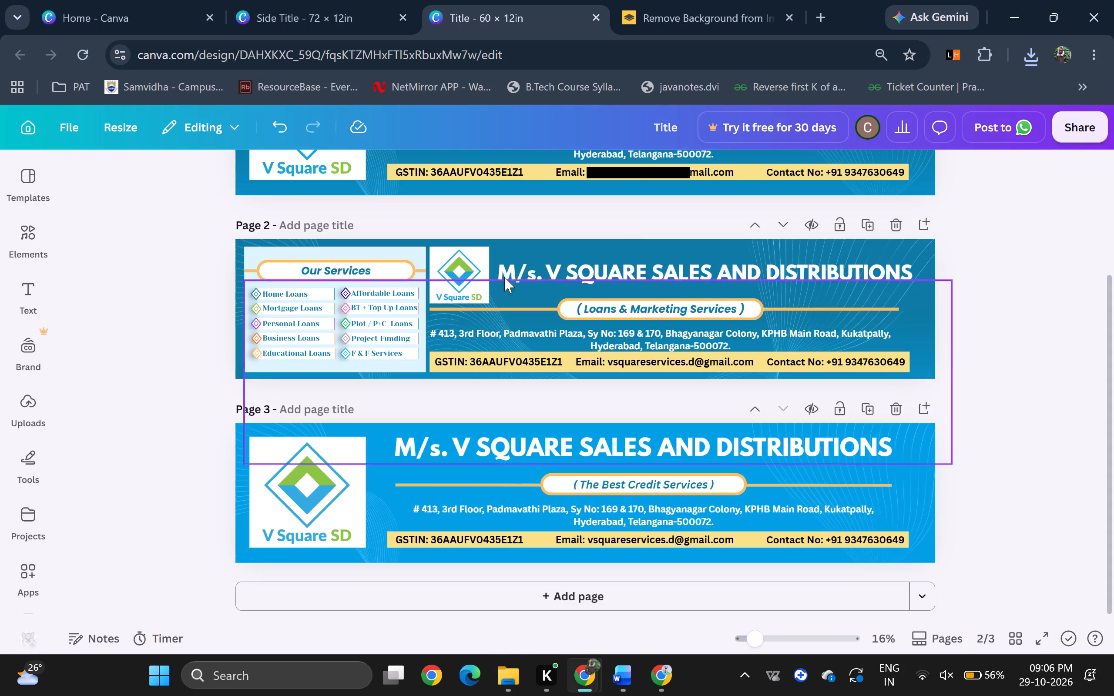
scroll(247, 278, right, 2)
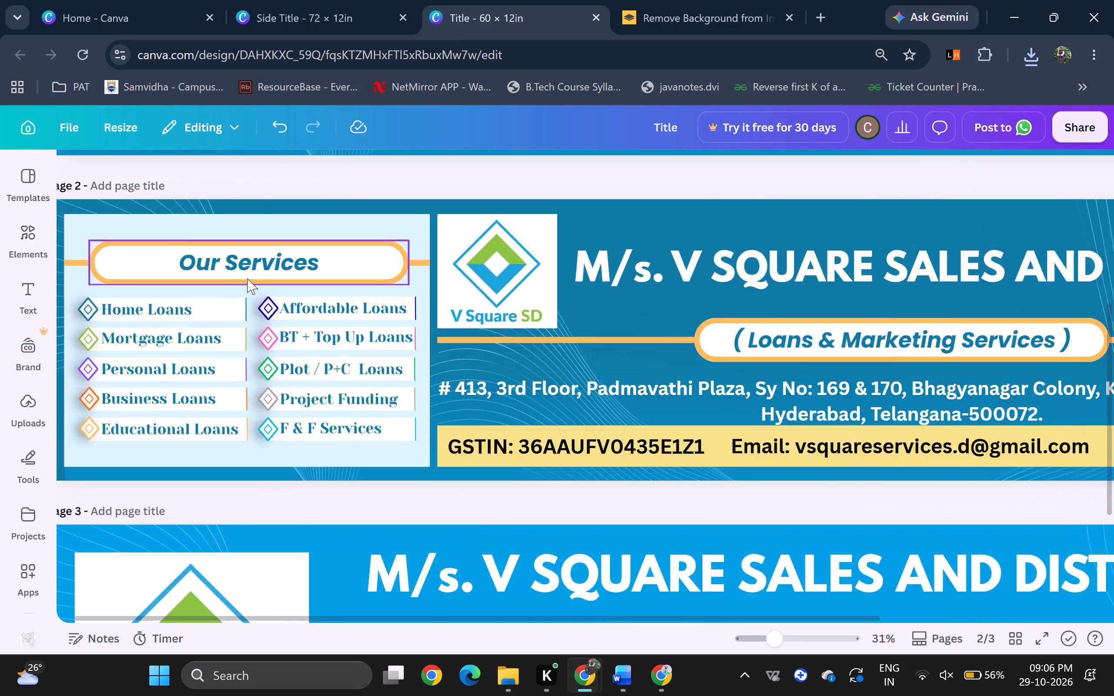
scroll(247, 278, right, 3)
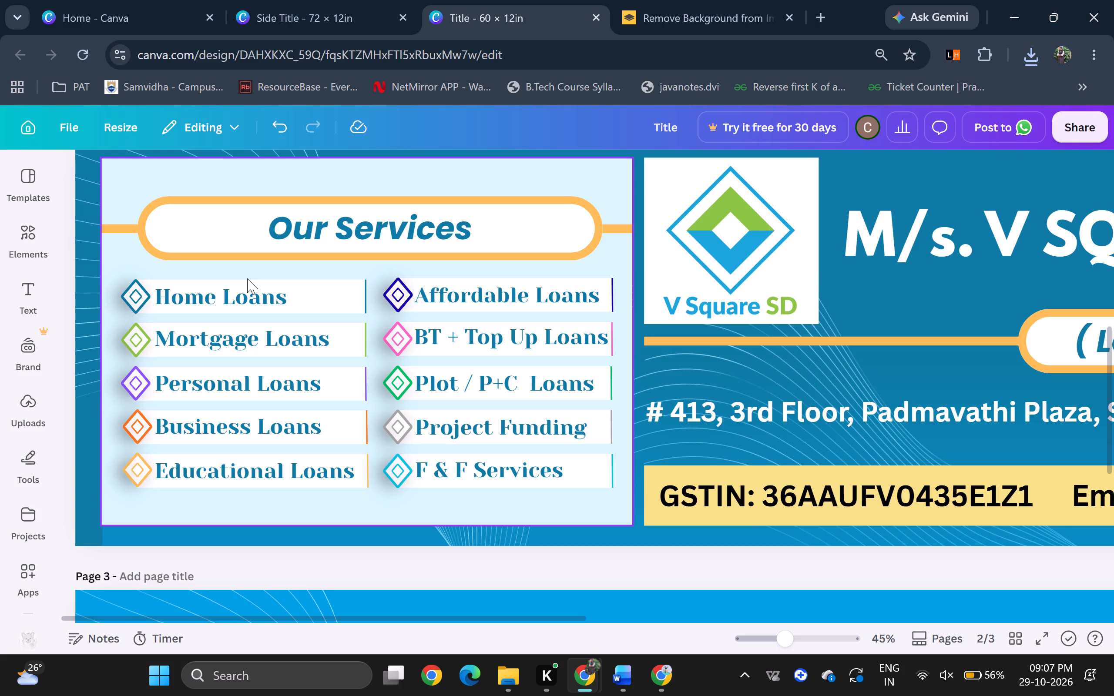
click(657, 574)
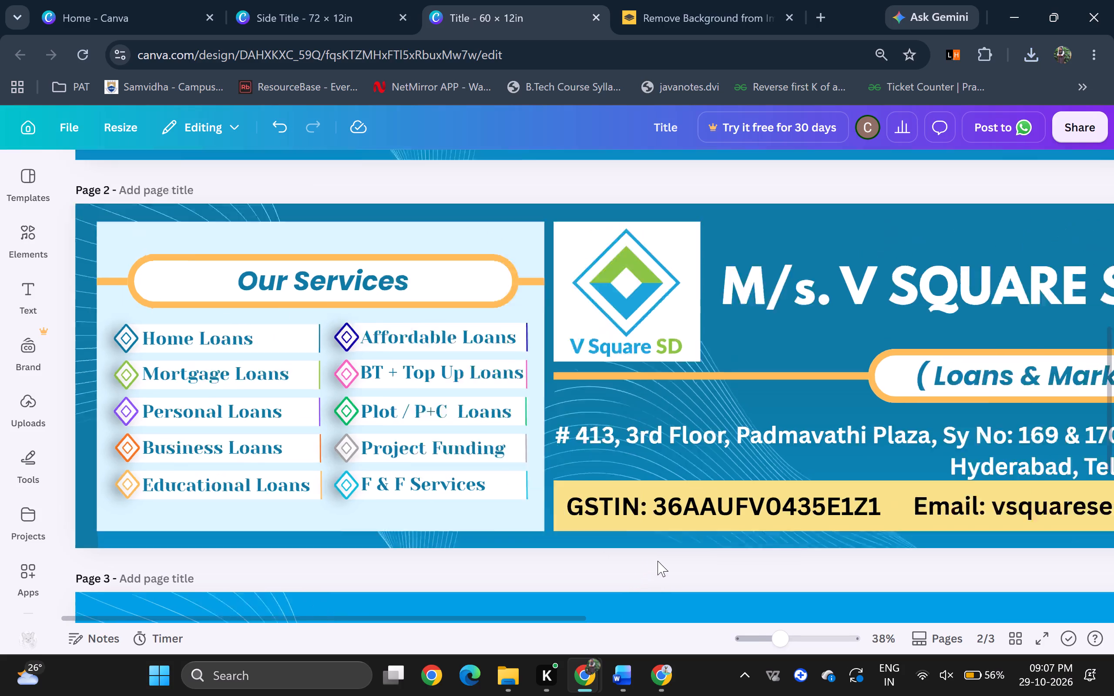
click(1077, 123)
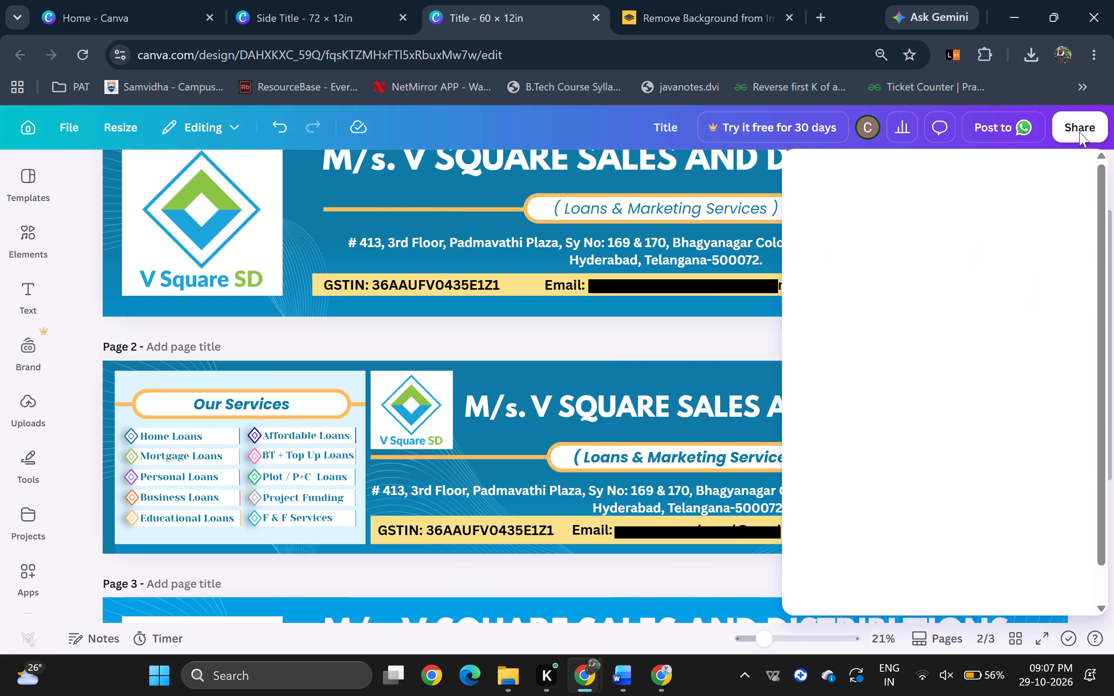
click(631, 567)
scroll(637, 565, down, 1)
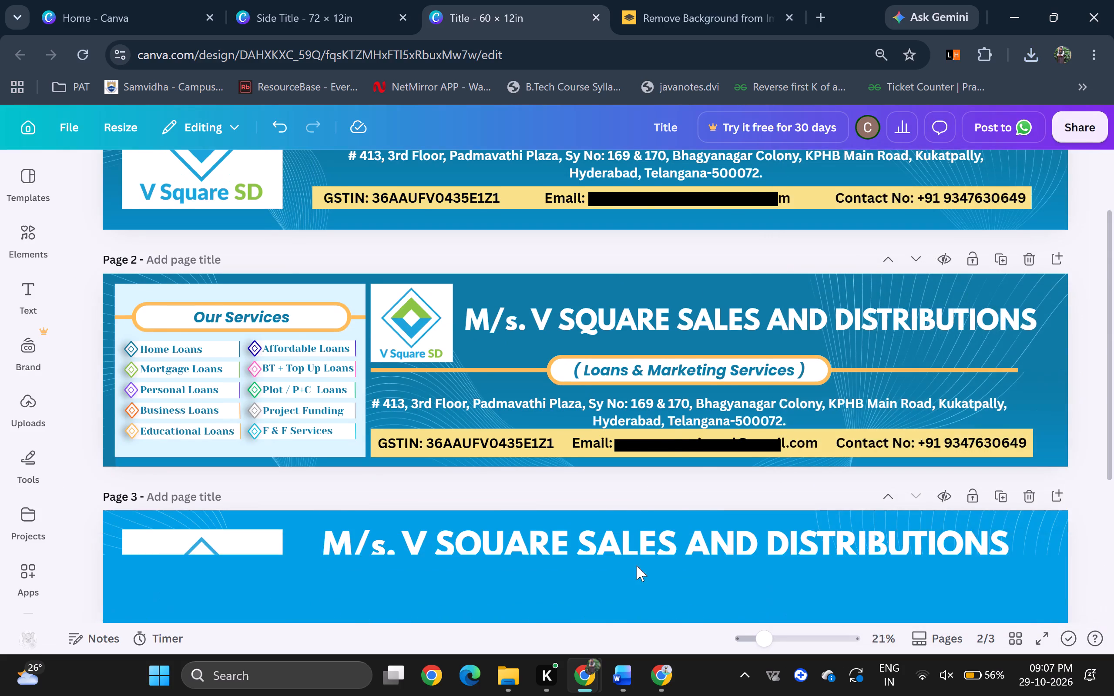
click(1054, 131)
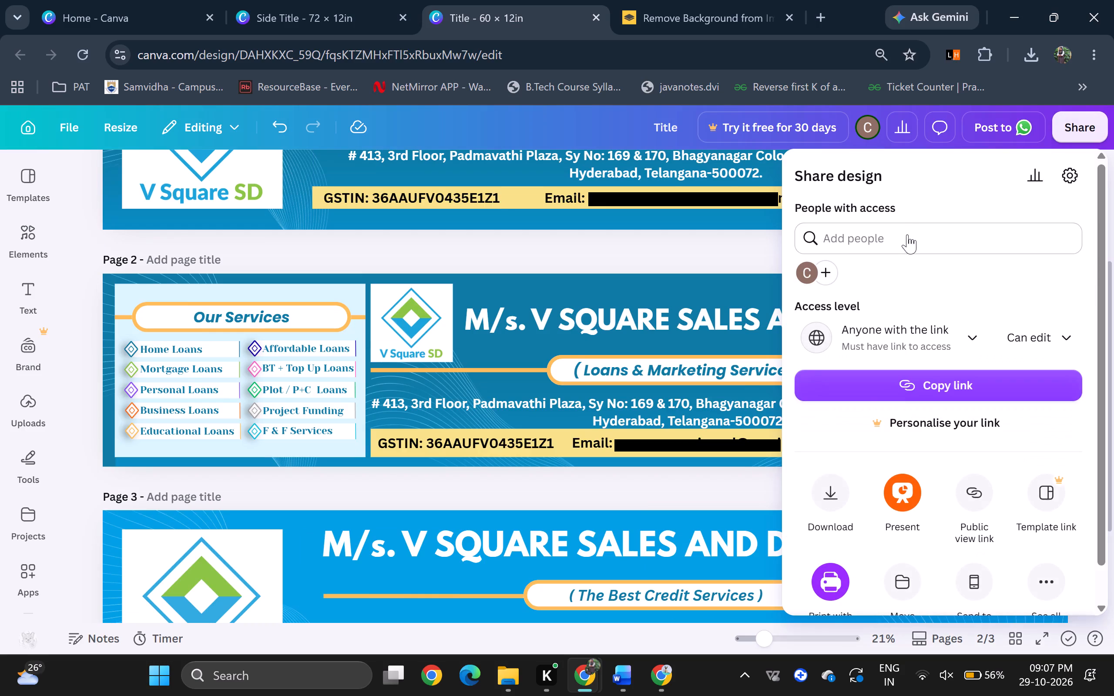
Download only page 2 of the Title 60 × 12 in banner as a PDF with the Print preset and RGB colour profile.
click(817, 514)
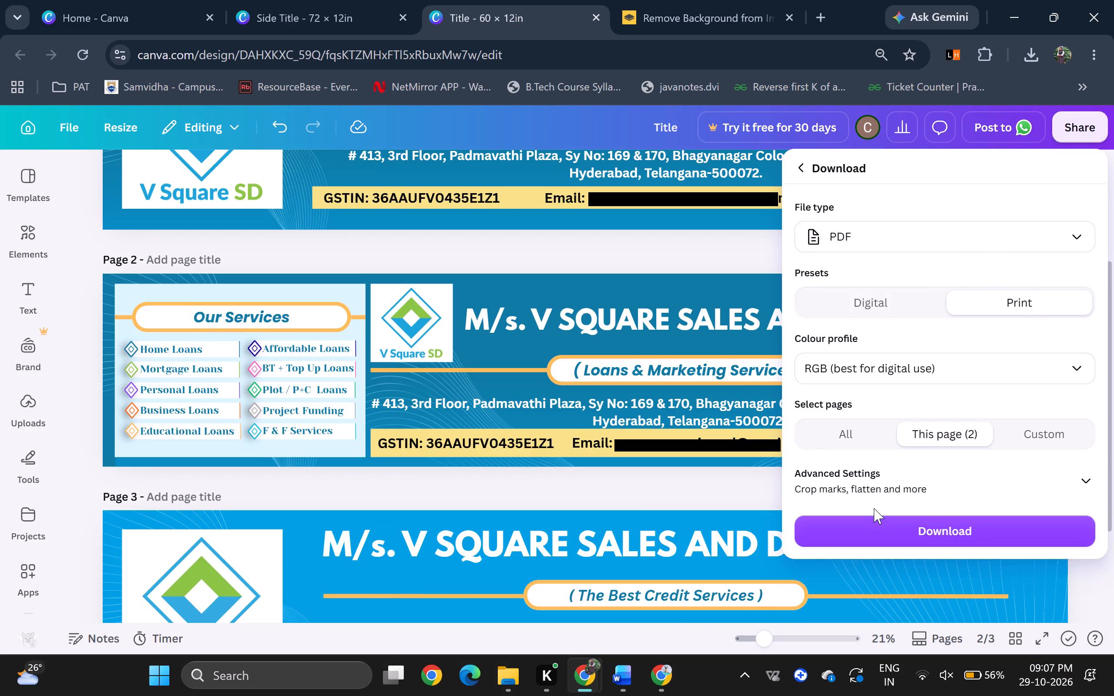
click(876, 517)
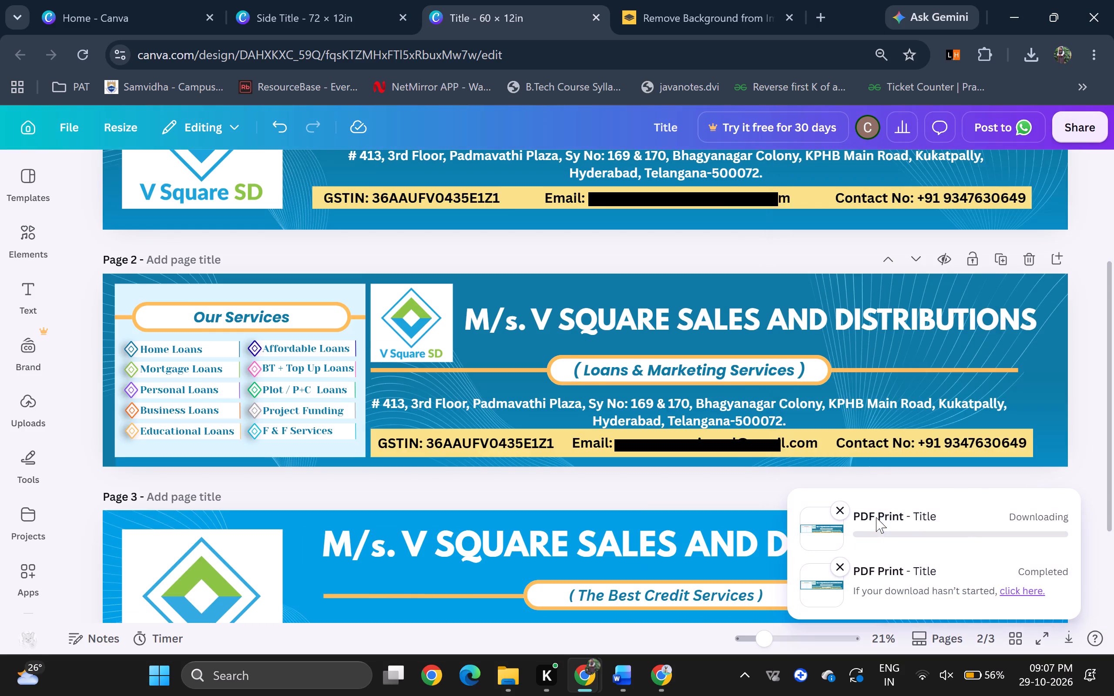
Download all pages of the Side Title 72 × 12 in design as a PDF with the Digital preset.
click(357, 0)
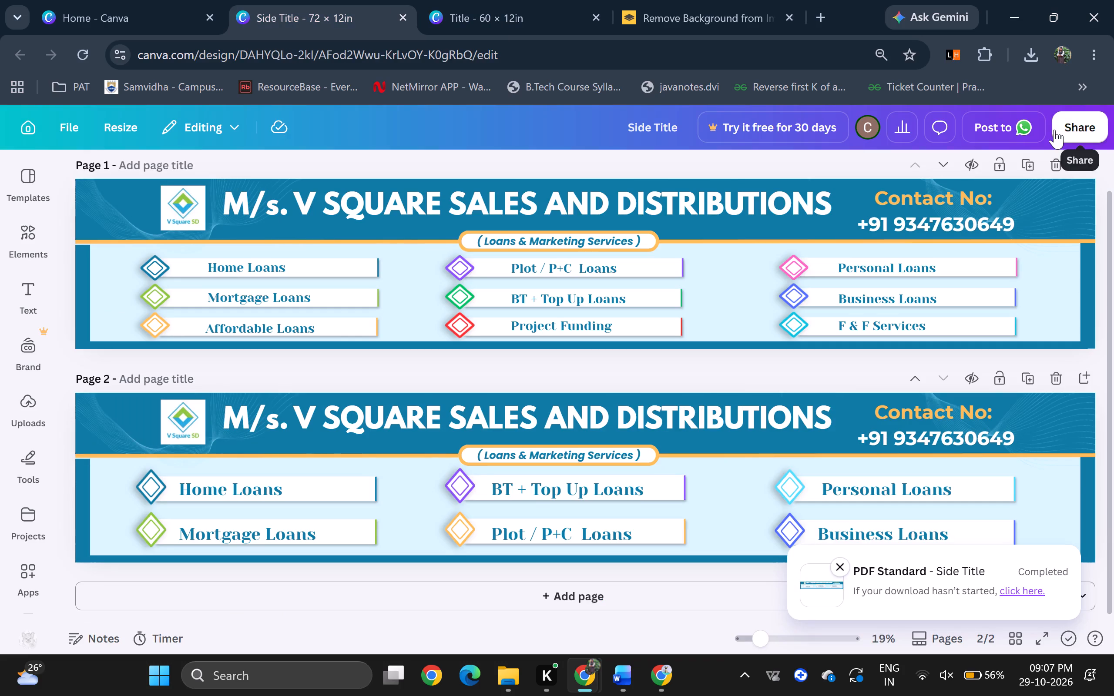
click(1080, 125)
click(826, 481)
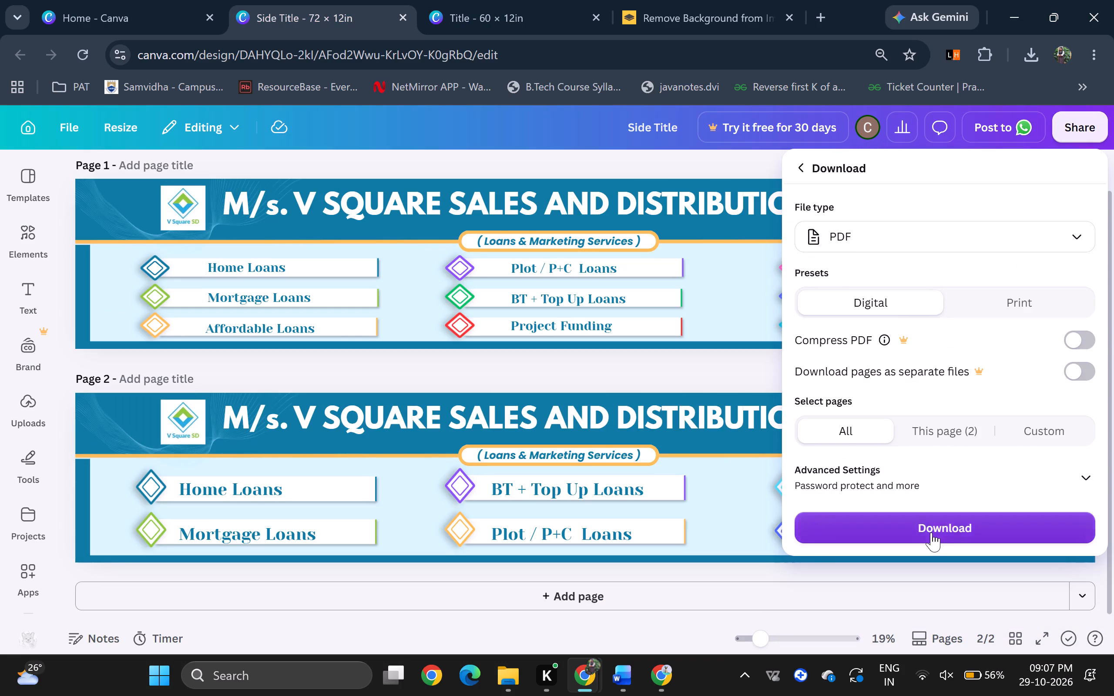
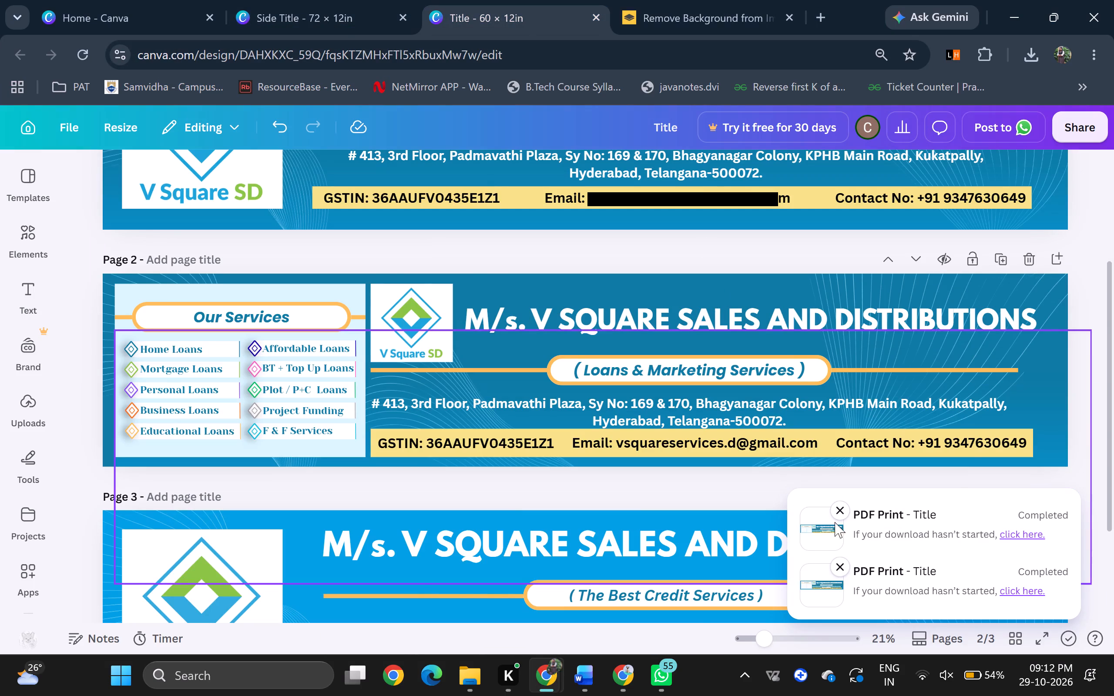
click(841, 502)
click(836, 567)
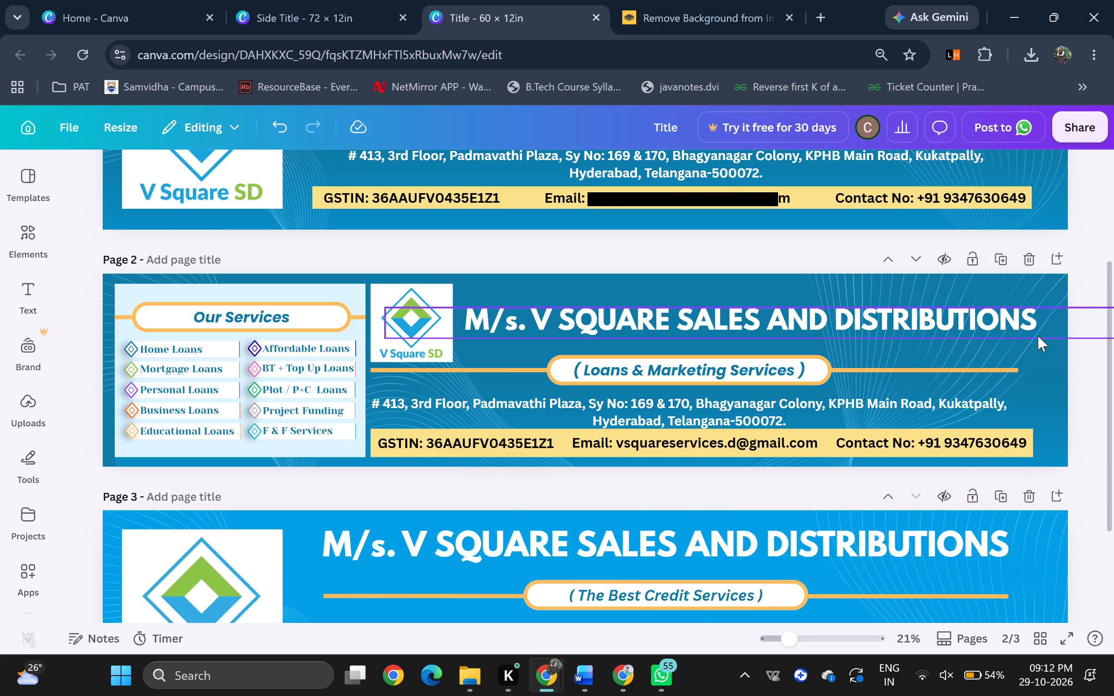
Reposition the rotated curved-line graphic behind the company name on page 2, moving it slightly towards the services box.
drag(1040, 285, 1050, 239)
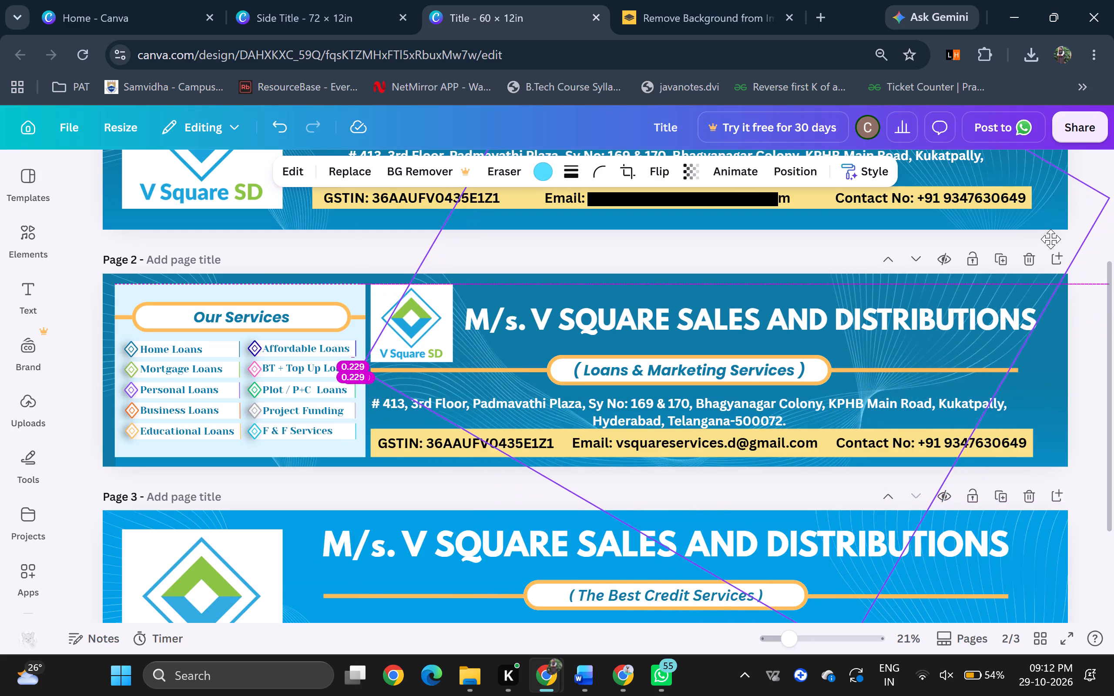
drag(1050, 239, 1048, 238)
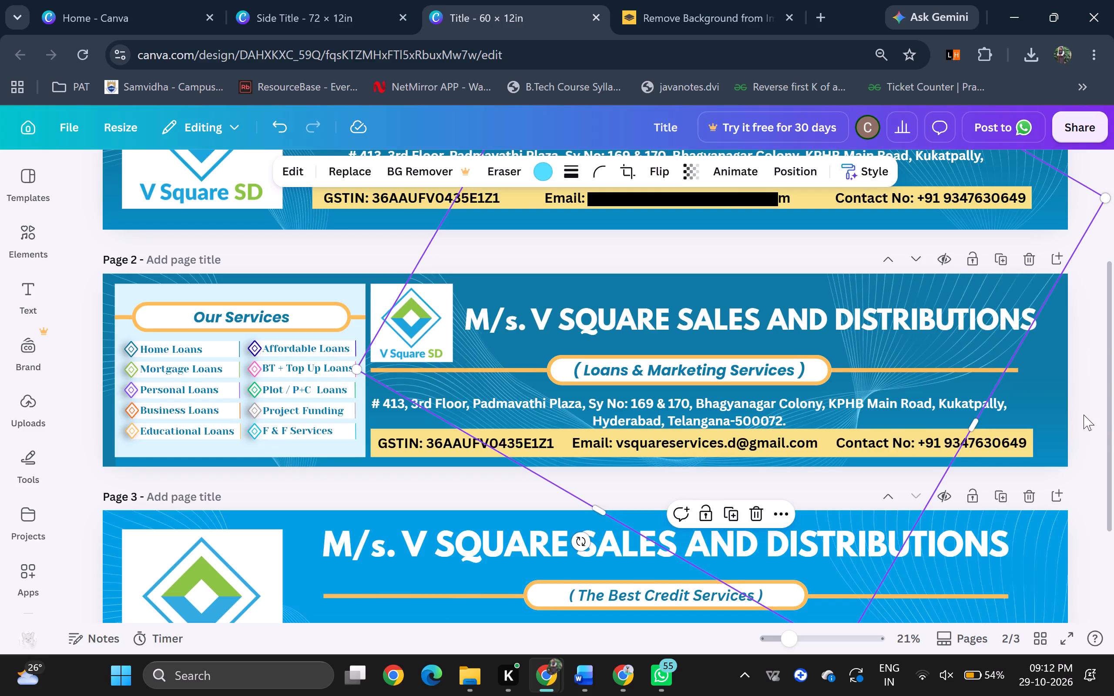
click(1084, 415)
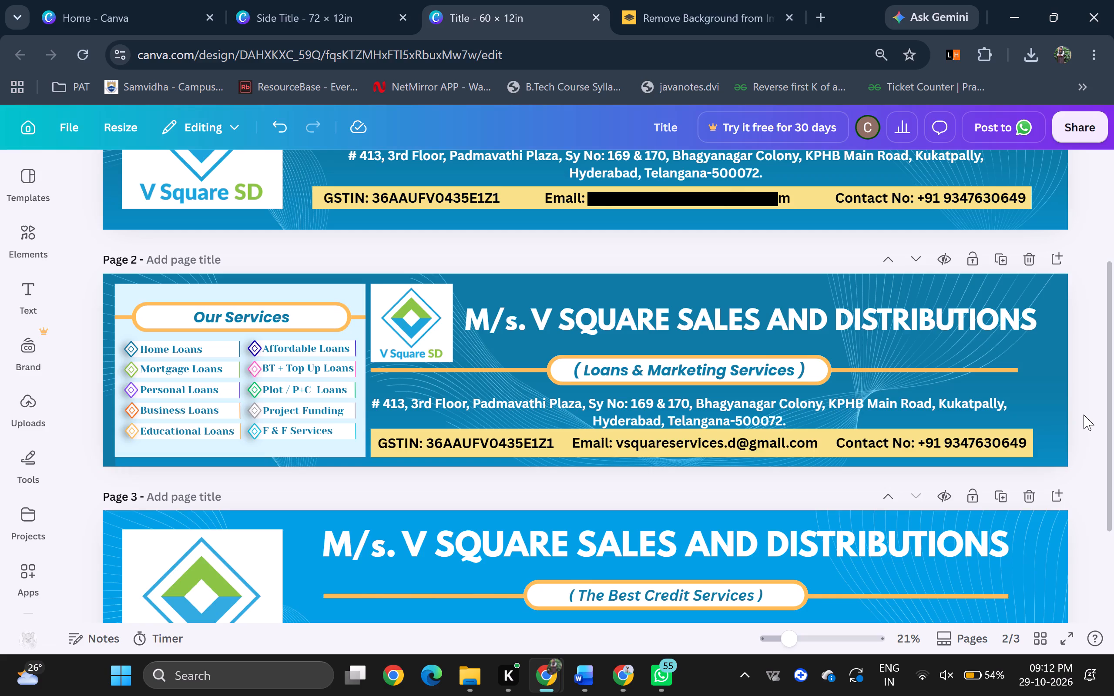
Rotate the curved-line graphic behind the company name on page 2 further clockwise in two adjustments, then deselect it.
click(1021, 286)
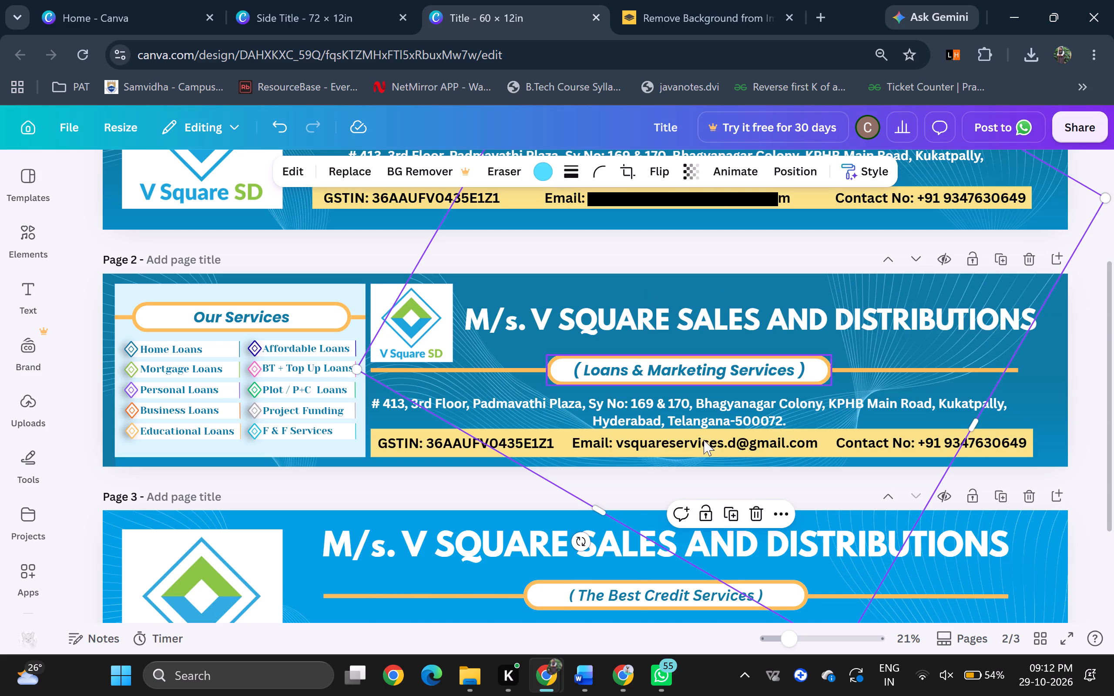
scroll(881, 418, up, 2)
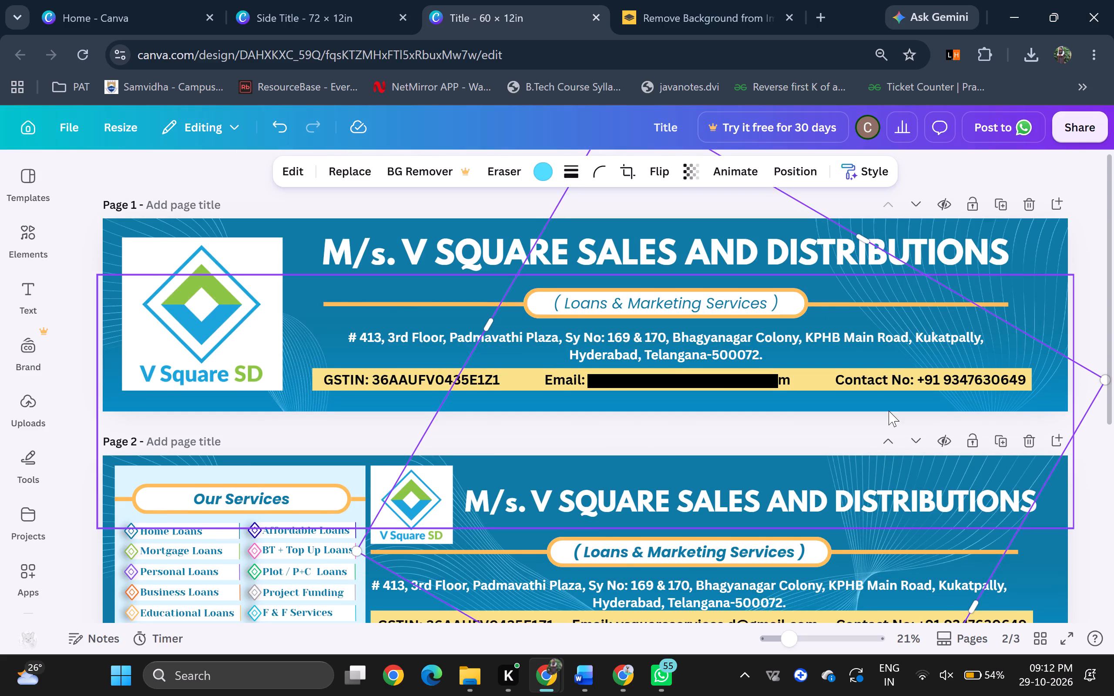
scroll(889, 411, down, 3)
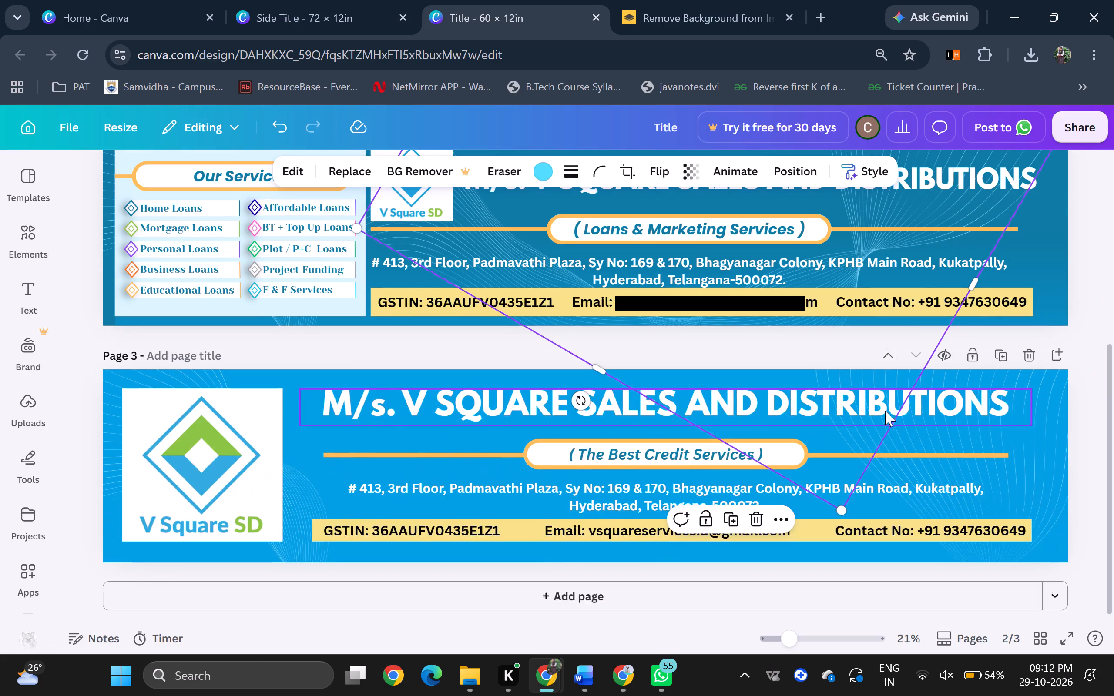
scroll(884, 411, up, 3)
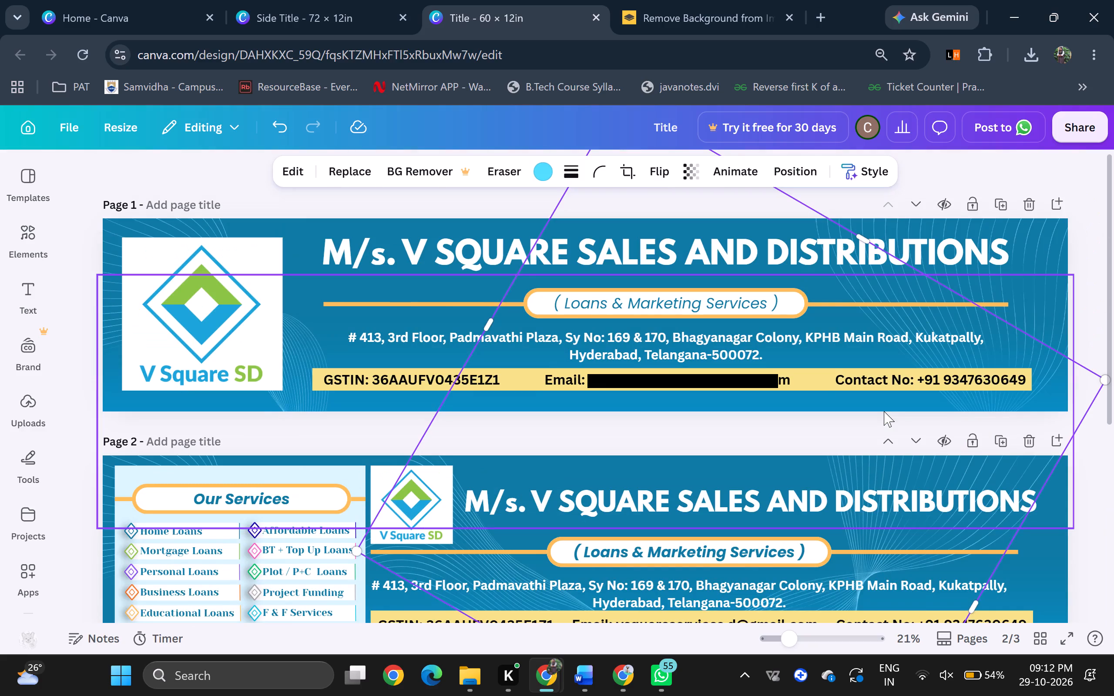
scroll(884, 411, up, 3)
ctrl+scroll(884, 411, down, 2)
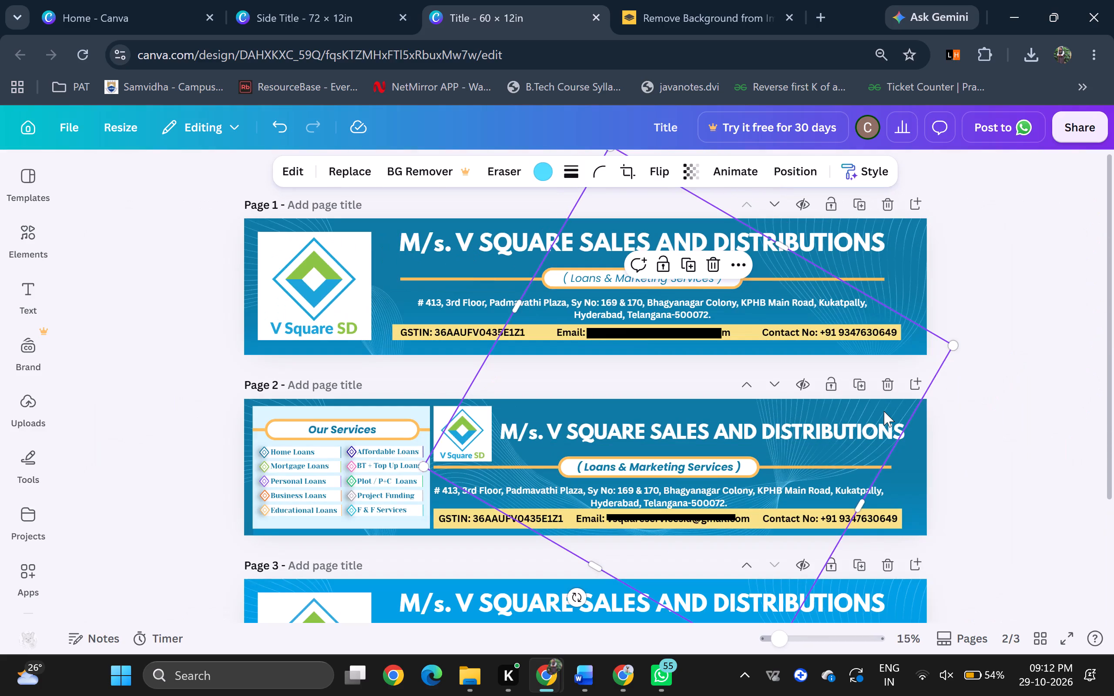
click(981, 361)
click(879, 402)
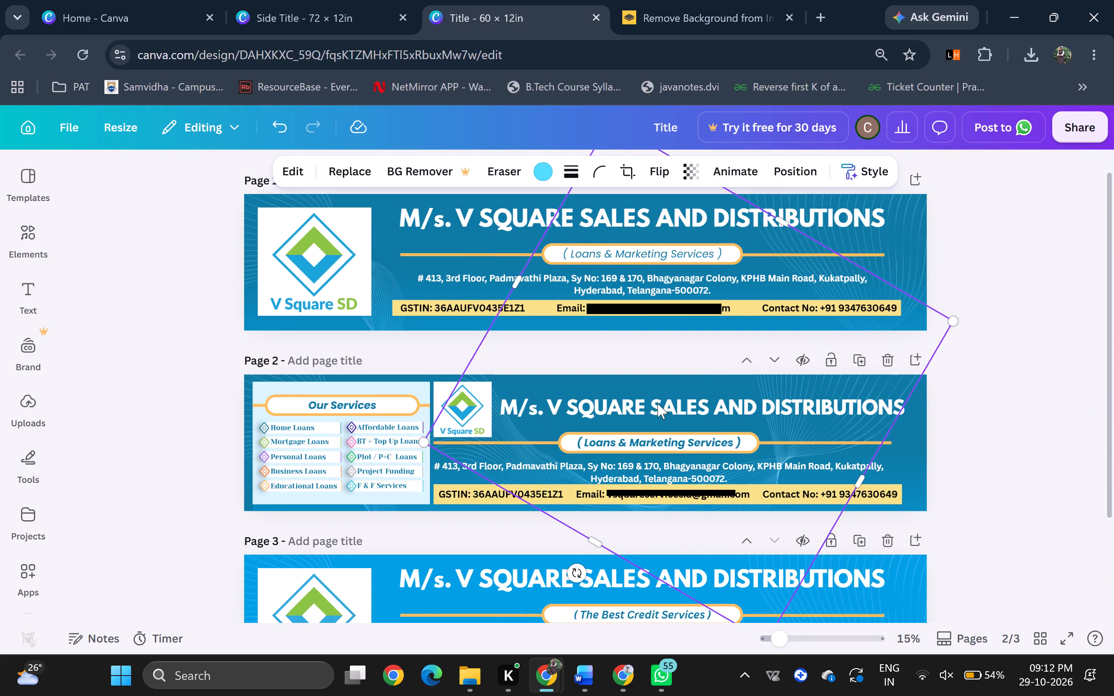
drag(577, 575, 533, 565)
ctrl+scroll(965, 483, up, 2)
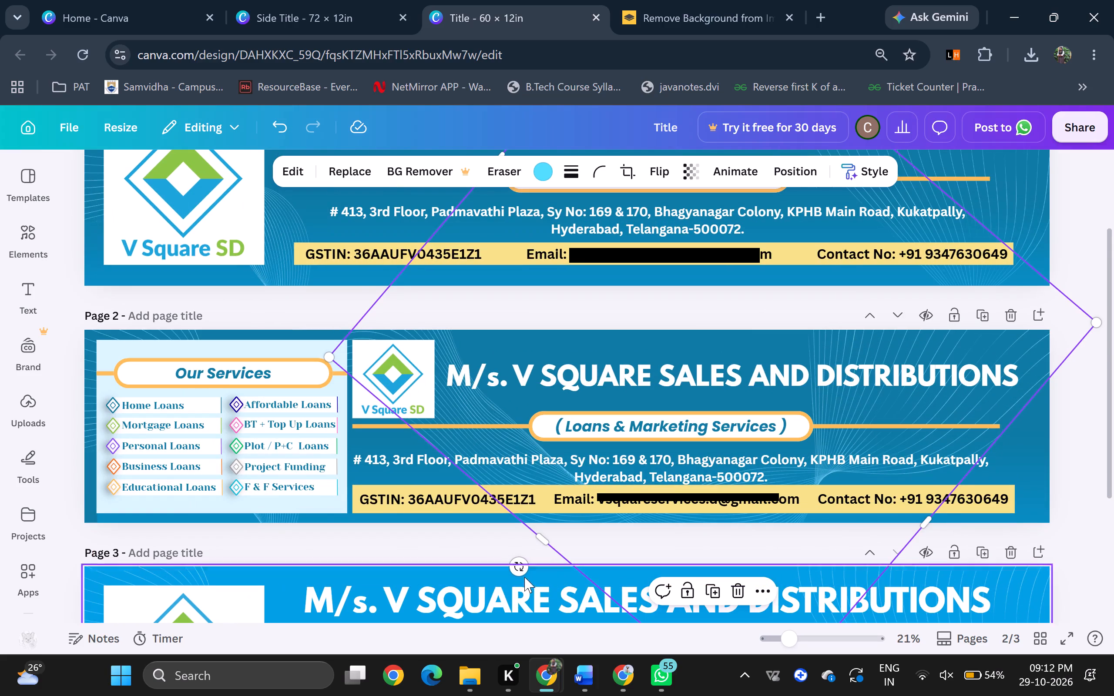
drag(521, 572, 470, 552)
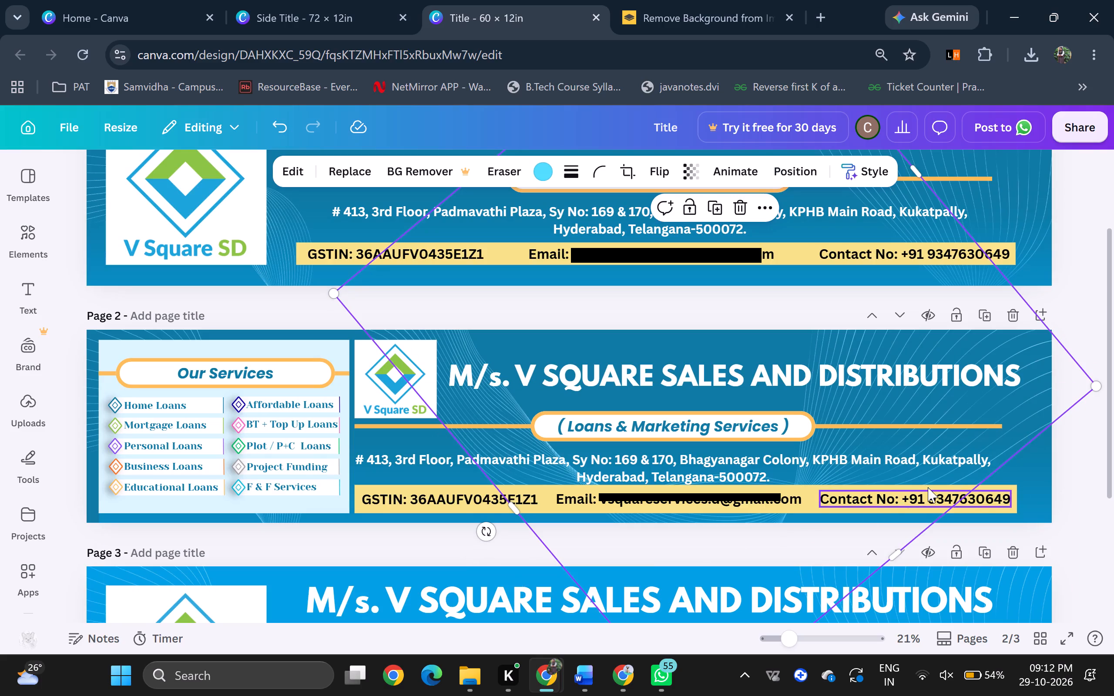
click(1081, 468)
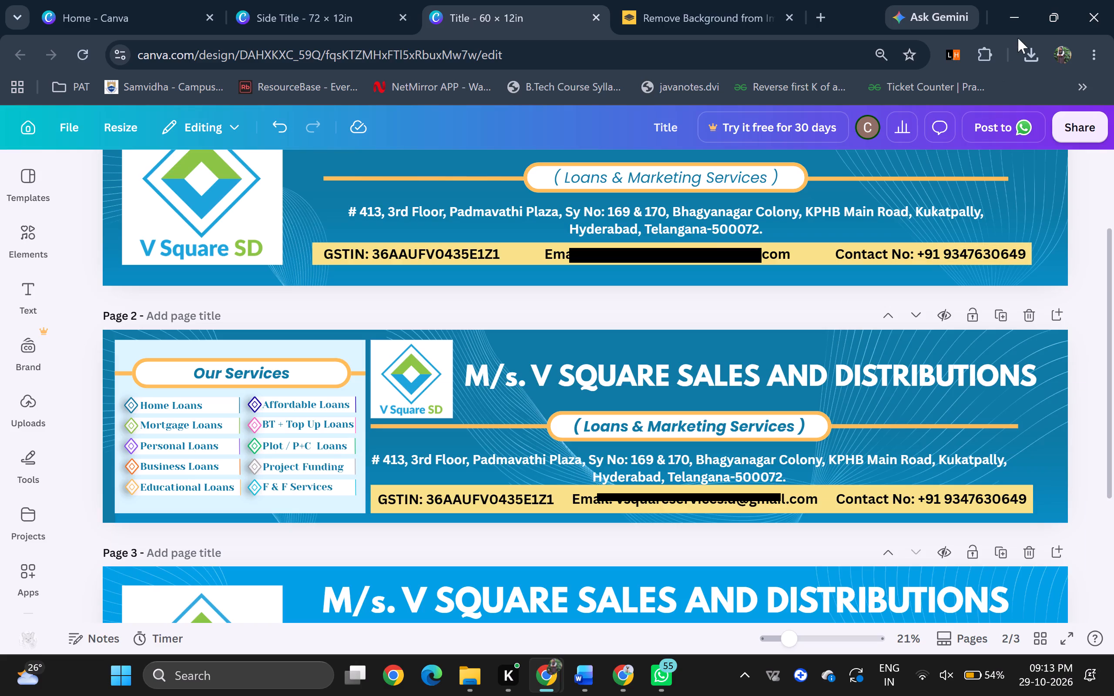
Check the browser's recent download history for the exported title PDFs, then close it.
click(1043, 65)
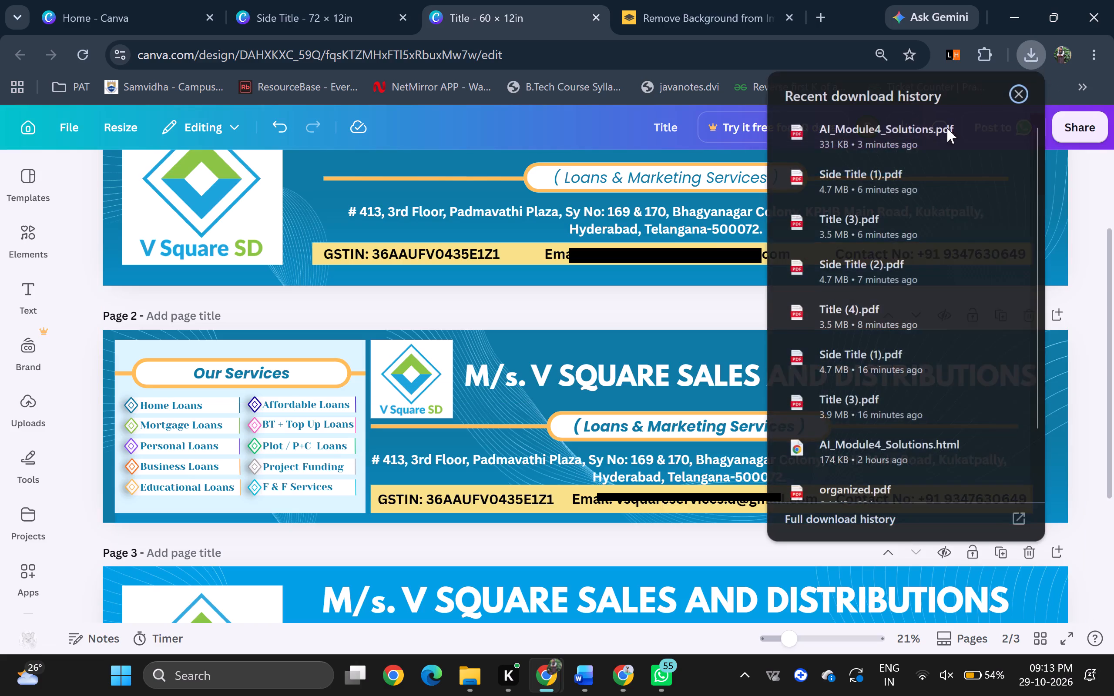
click(722, 319)
Open the download settings for exporting page 2 of the Title design as a print PDF.
scroll(835, 301, down, 1)
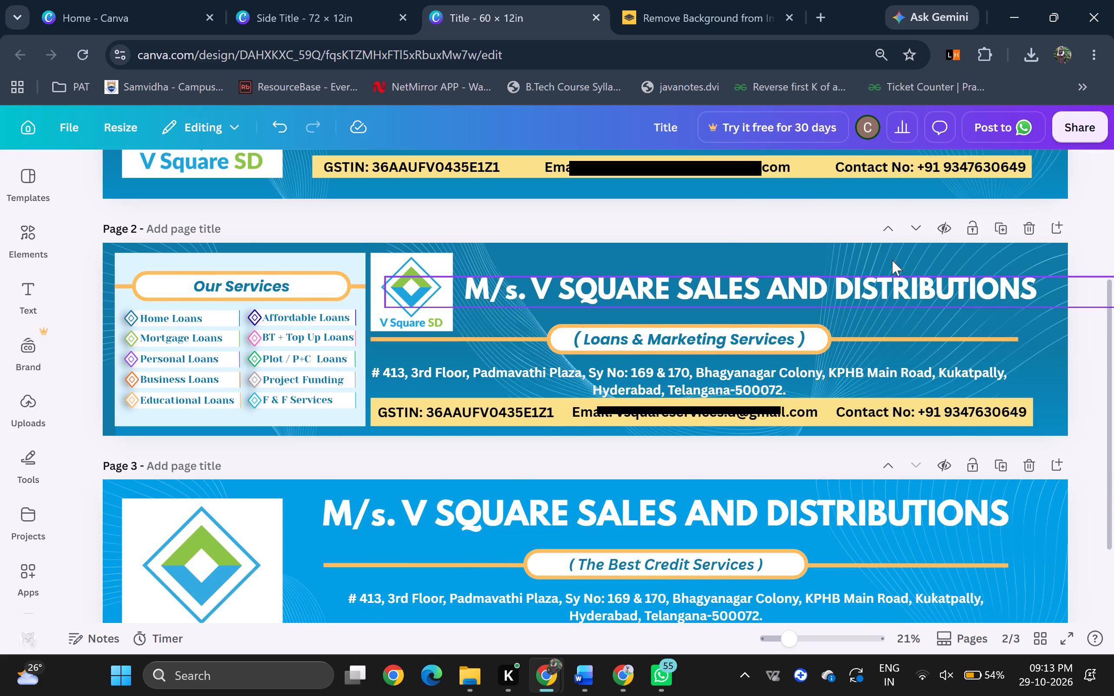
click(1069, 135)
click(834, 515)
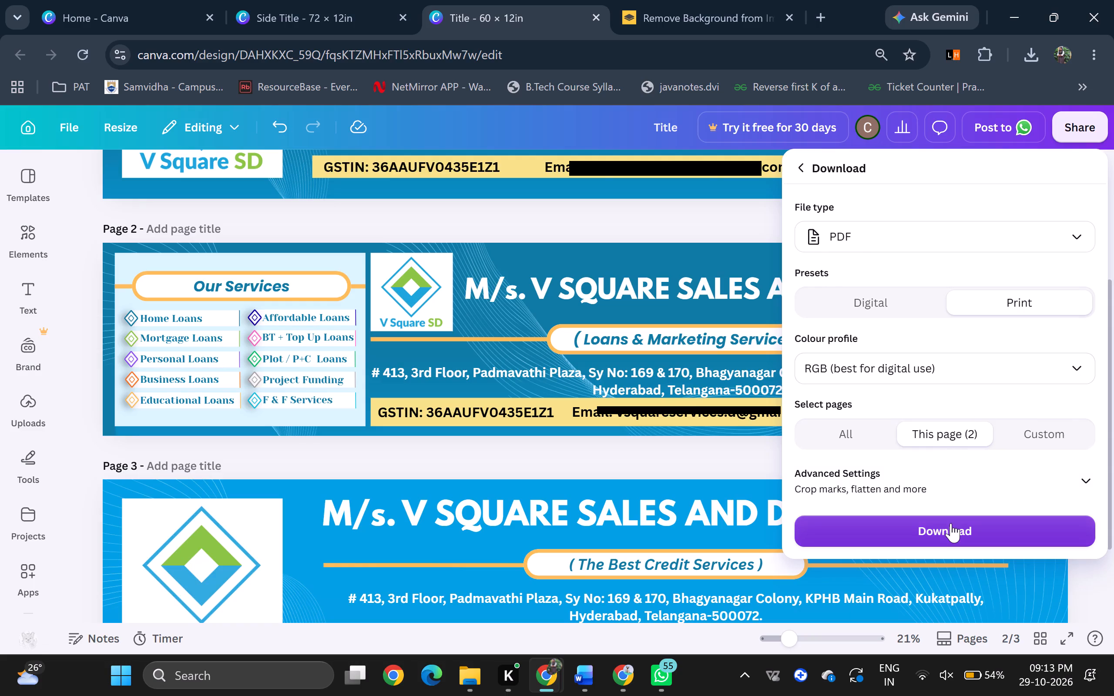
Download page 2 of the Title design as a print PDF with the RGB colour profile.
click(927, 530)
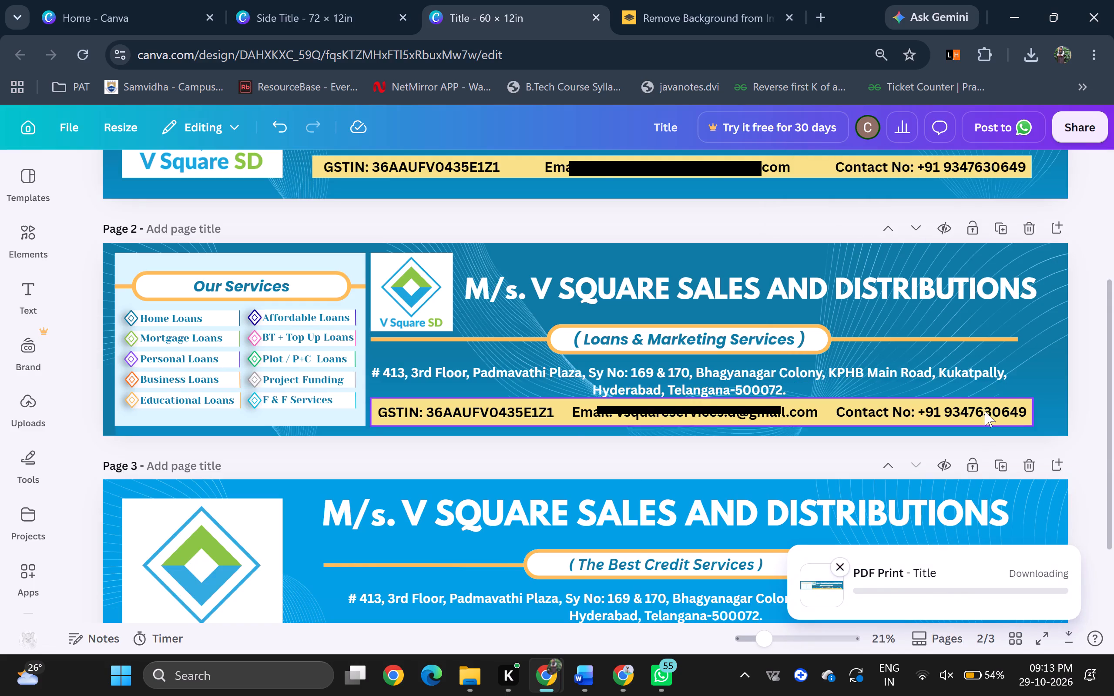
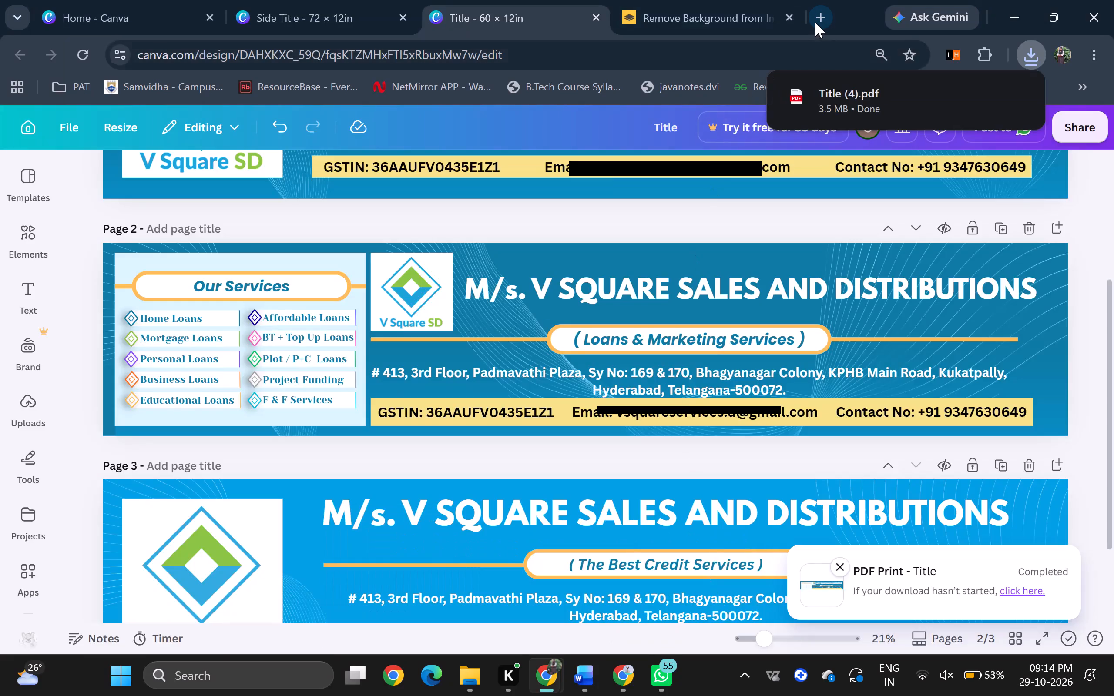
Open a new browser tab.
click(815, 22)
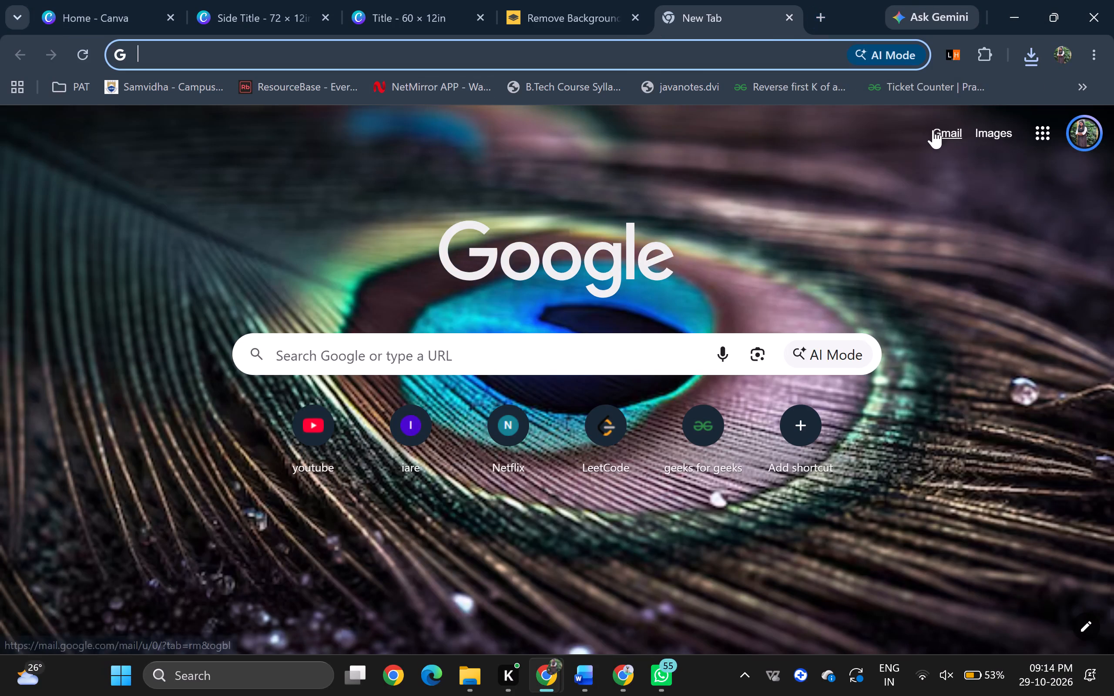